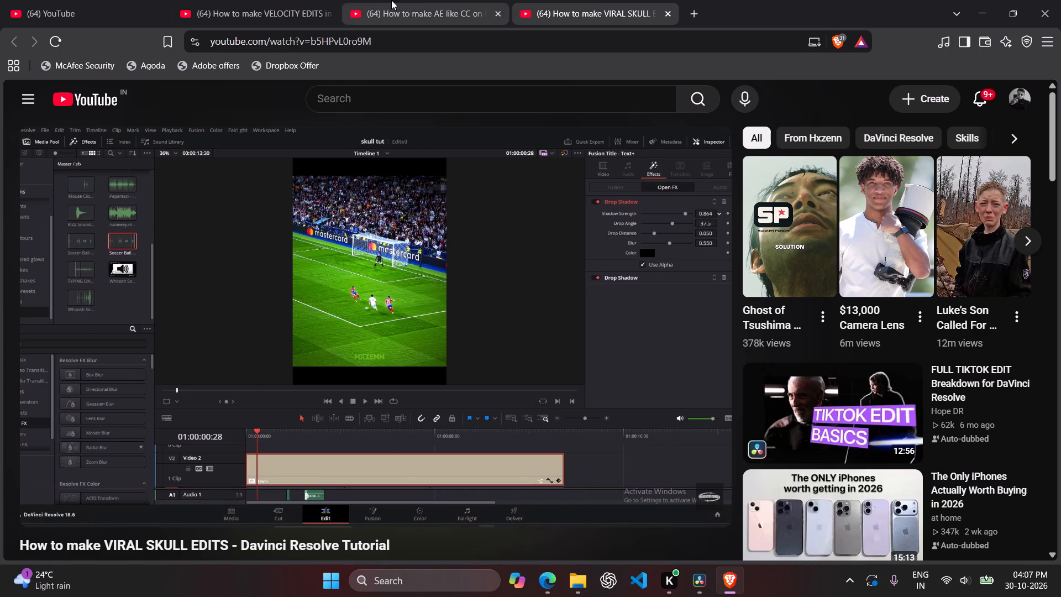
Play a short stretch near the end of the DaVinci Resolve skull edit tutorial and pause it.
left_click(307, 233)
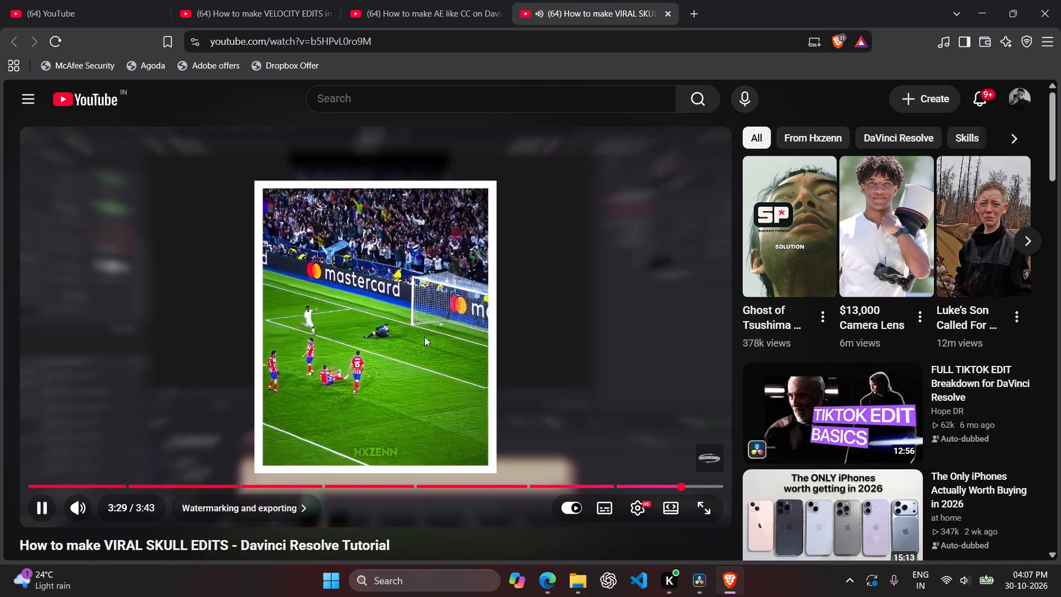
left_click(441, 242)
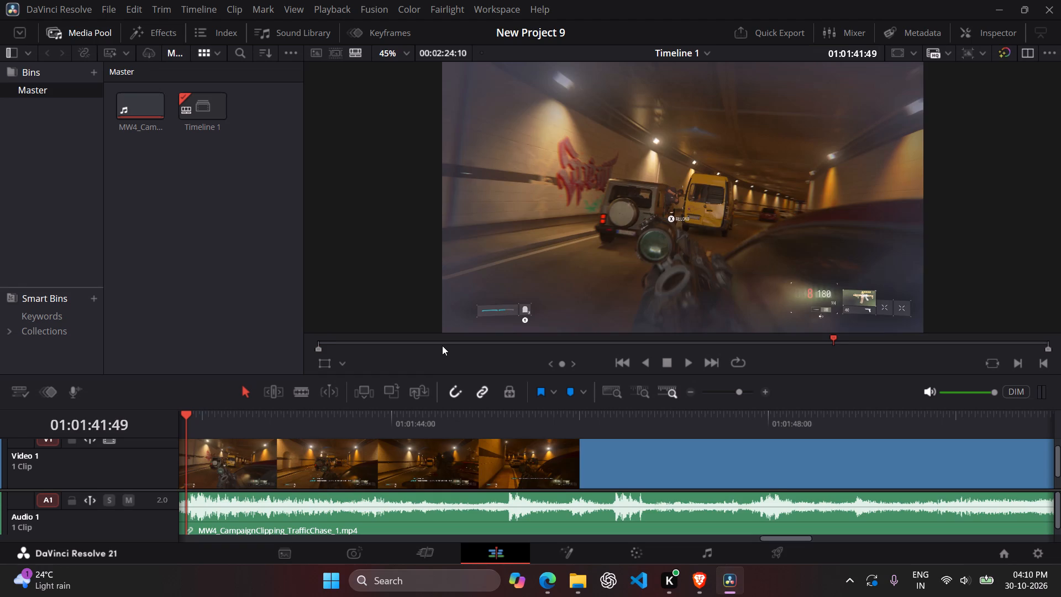
Preview the opening of the TrafficChase clip on Timeline 1 and return the playhead to 01:00:00:00.
key("space")
left_click_drag(228, 425, 166, 425)
left_click_drag(253, 428, 36, 441)
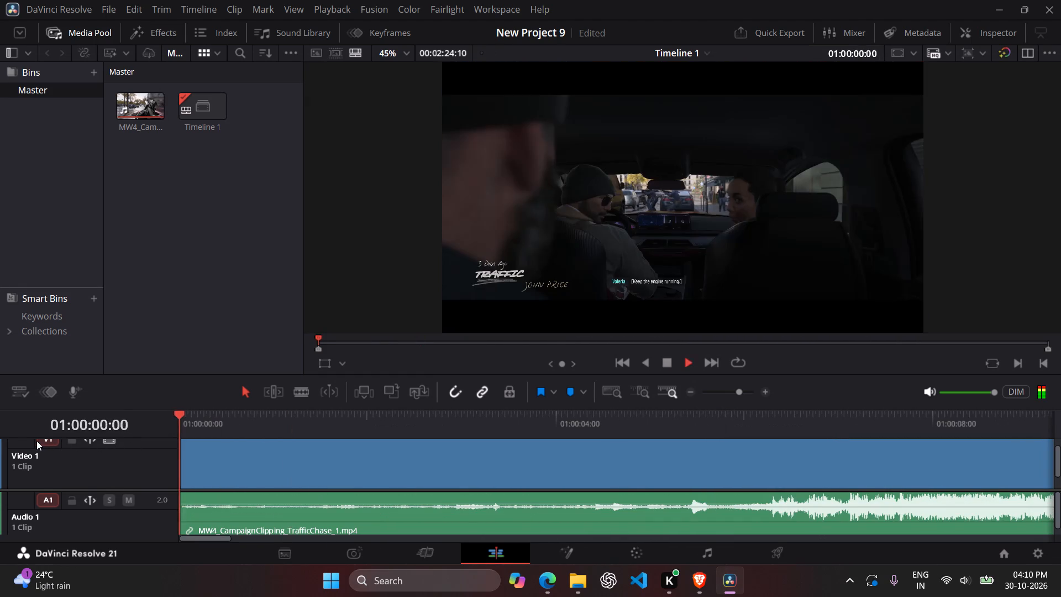
key("space")
key("space")
key("space")
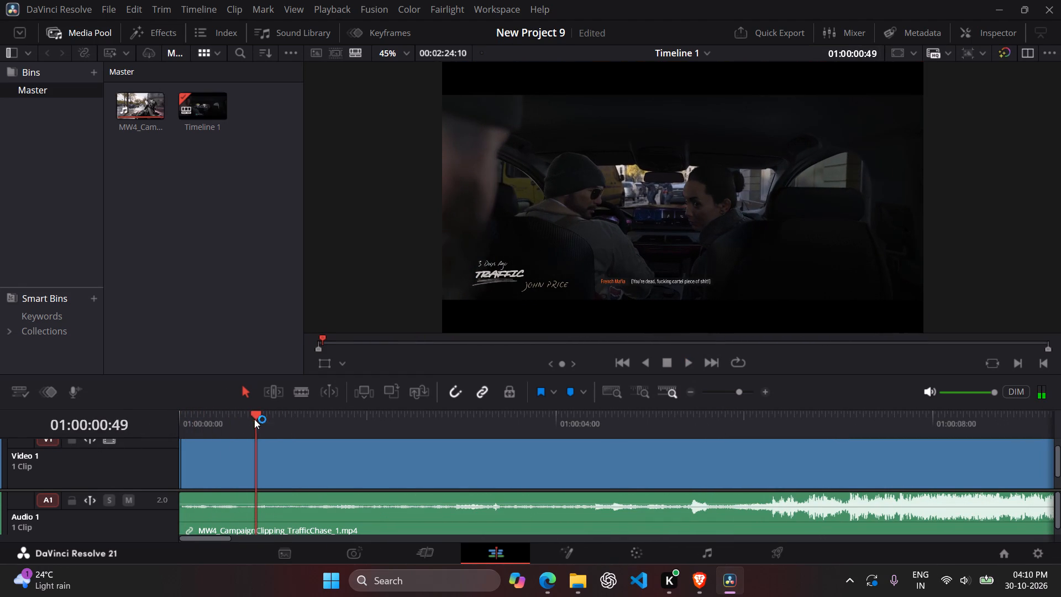
left_click_drag(251, 420, 167, 419)
Import the MW4 NightClub, CivillianExecution, ConvenienceStore and GhostFight clips from the Downloads folder into the Master bin.
left_click(175, 313)
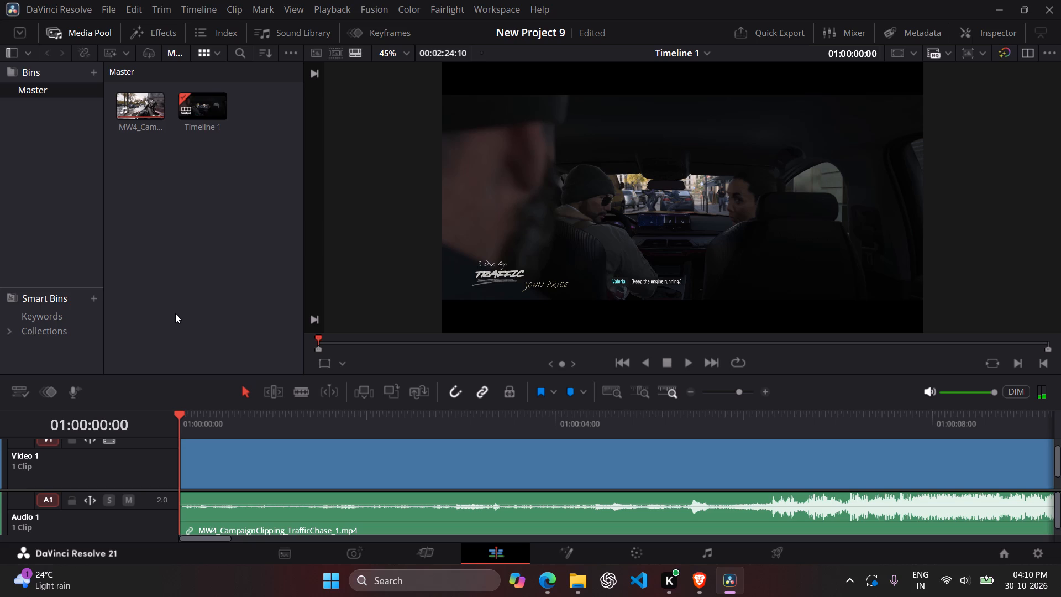
key("ctrl+i")
scroll(49, 143, "up", 6)
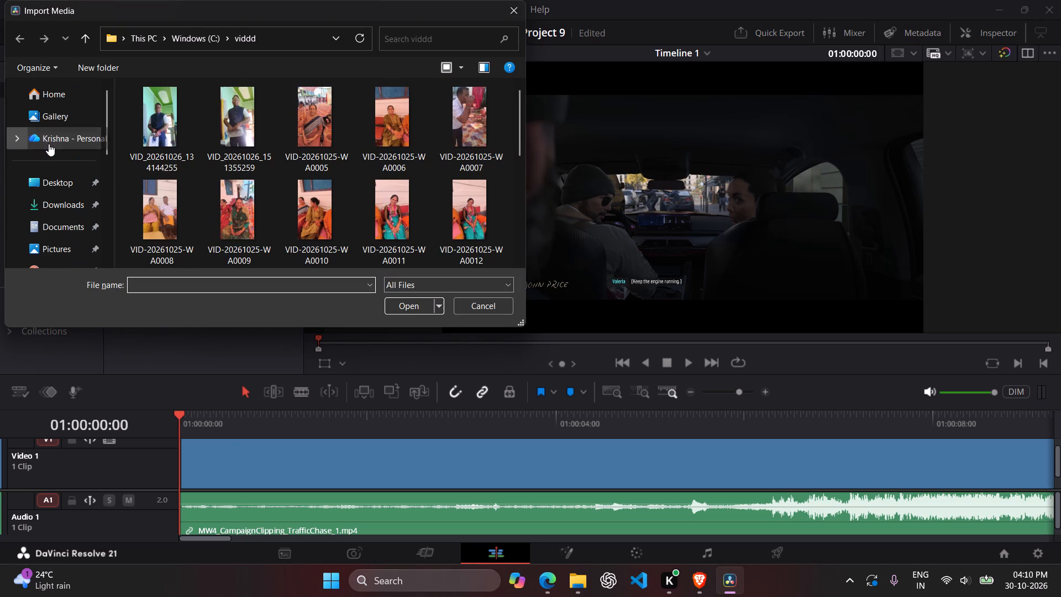
left_click(70, 204)
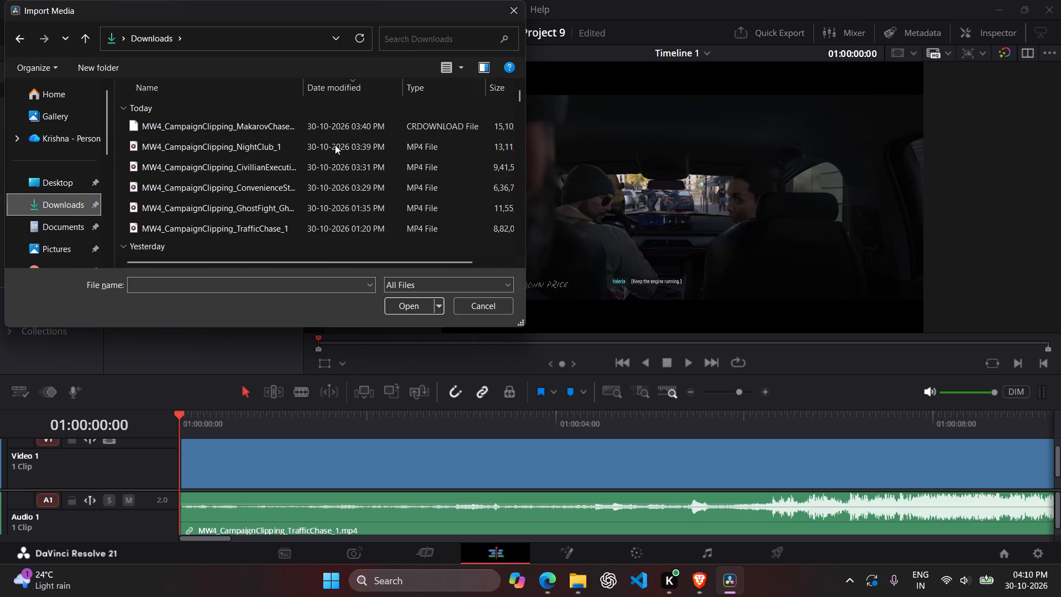
left_click(335, 145)
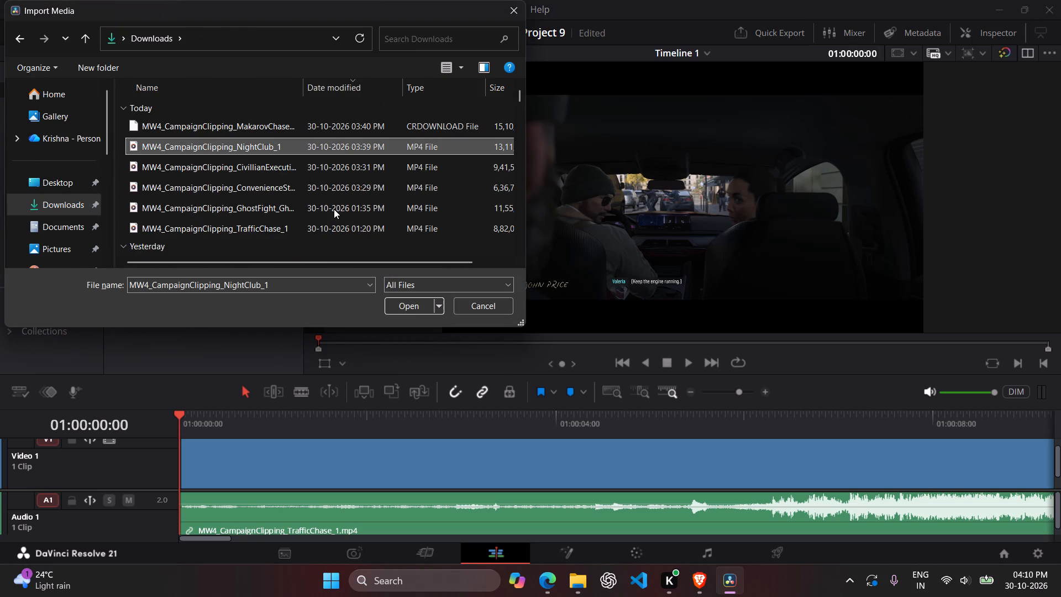
left_click(334, 209, "ctrl")
left_click(335, 193, "ctrl")
left_click(340, 159, "ctrl")
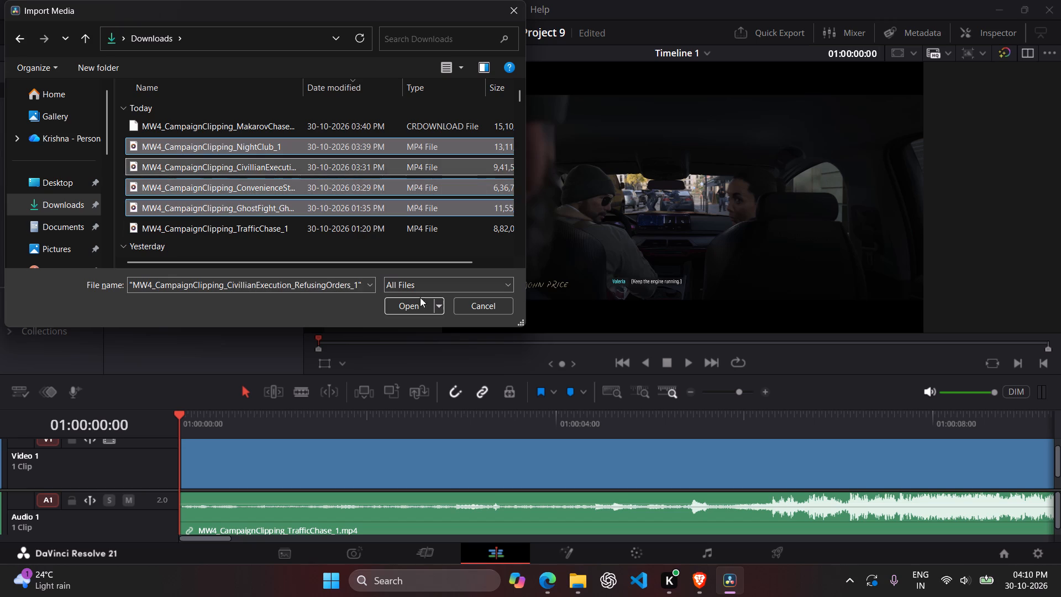
left_click(431, 309)
left_click(170, 258)
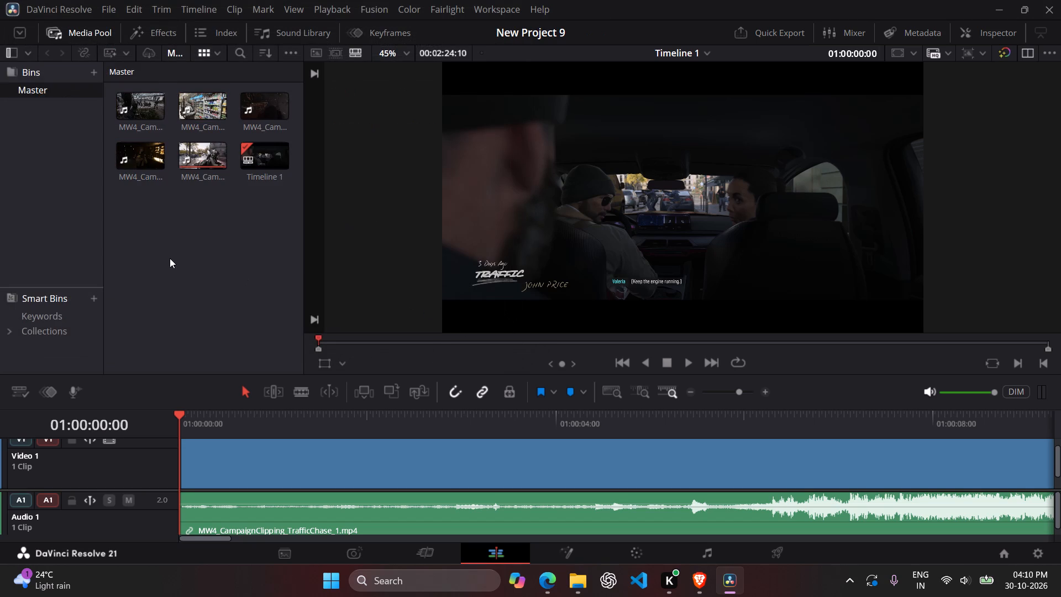
Replace the TrafficChase clip on Timeline 1 with the ConvenienceStore clip, placed at the very start of the timeline.
left_click(240, 457)
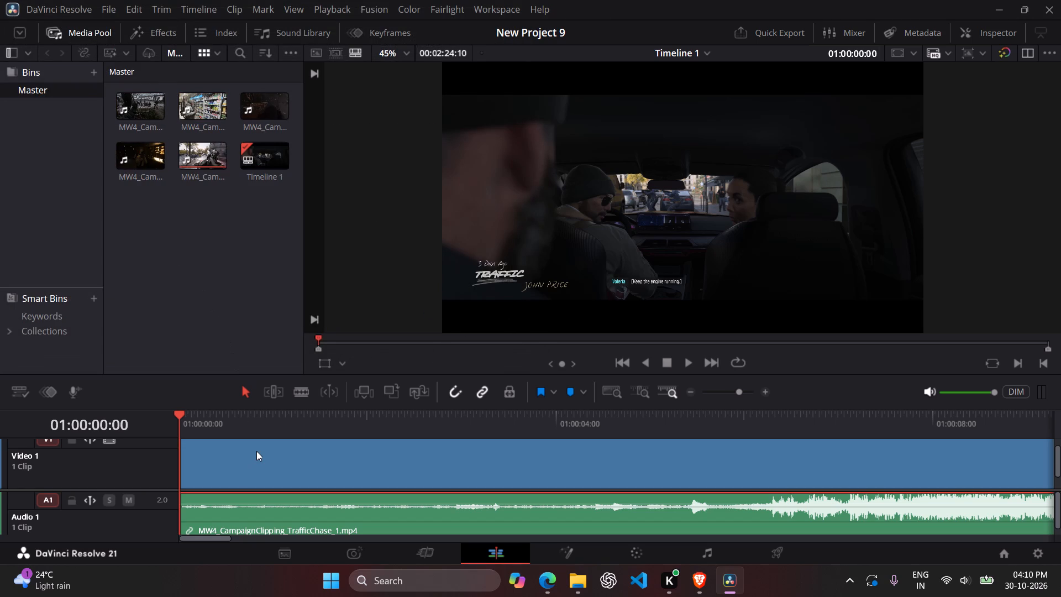
key("Delete")
left_click_drag(208, 99, 279, 450)
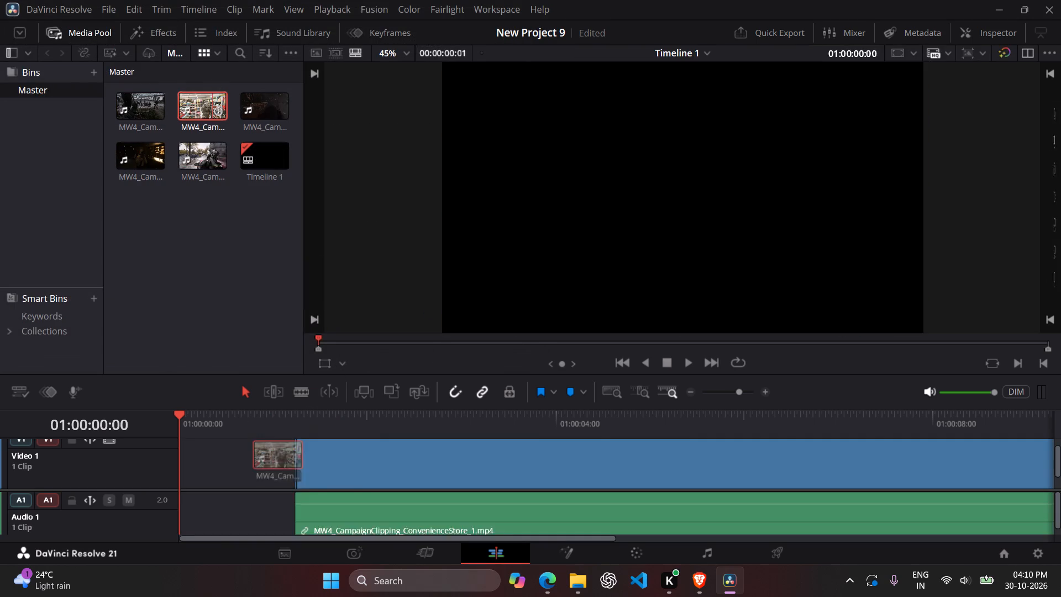
left_click_drag(279, 450, 174, 460)
Play and scrub through the opening seconds of the ConvenienceStore clip, parking the playhead at 01:00:09:17.
key("space")
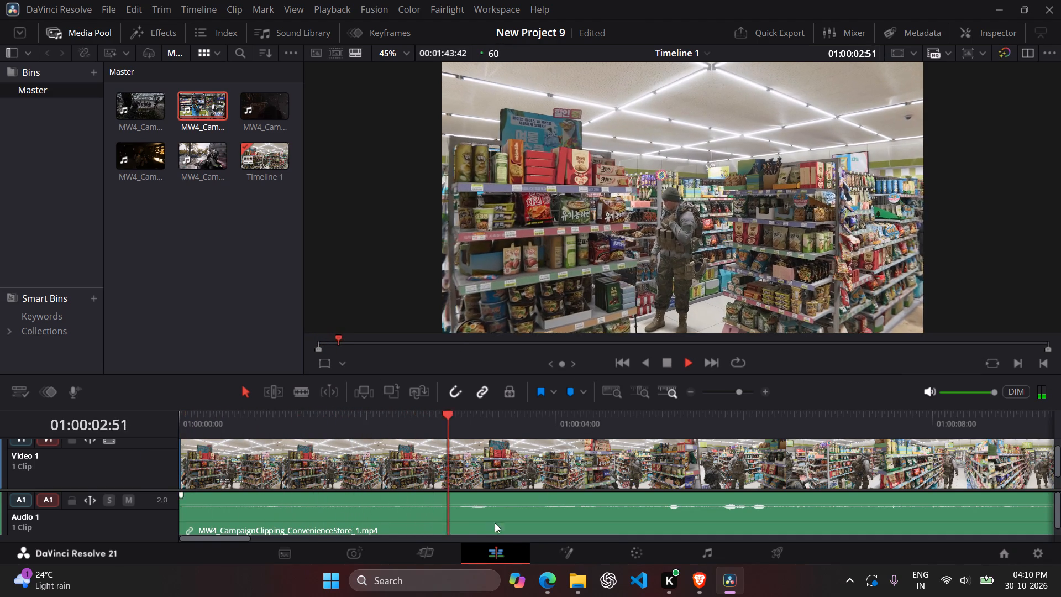
left_click_drag(244, 539, 281, 539)
key("space")
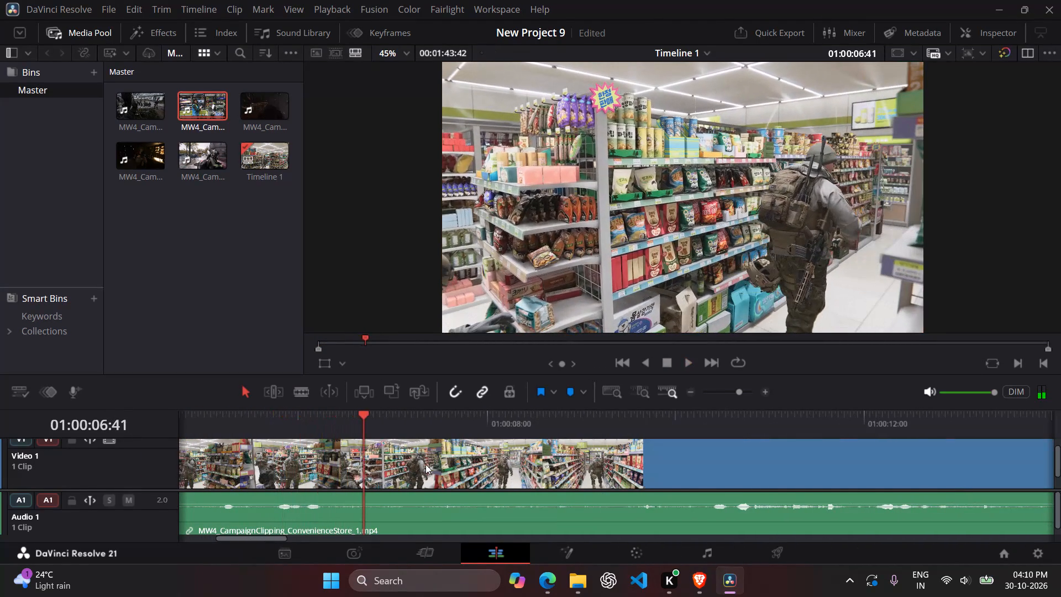
left_click_drag(269, 542, 279, 543)
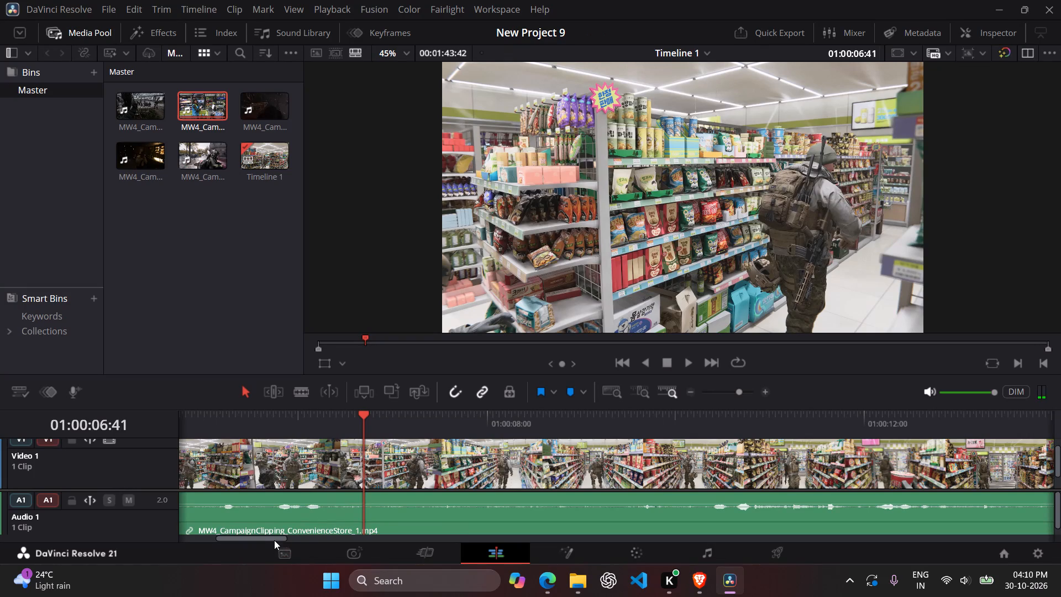
left_click_drag(274, 540, 307, 536)
left_click_drag(323, 425, 328, 424)
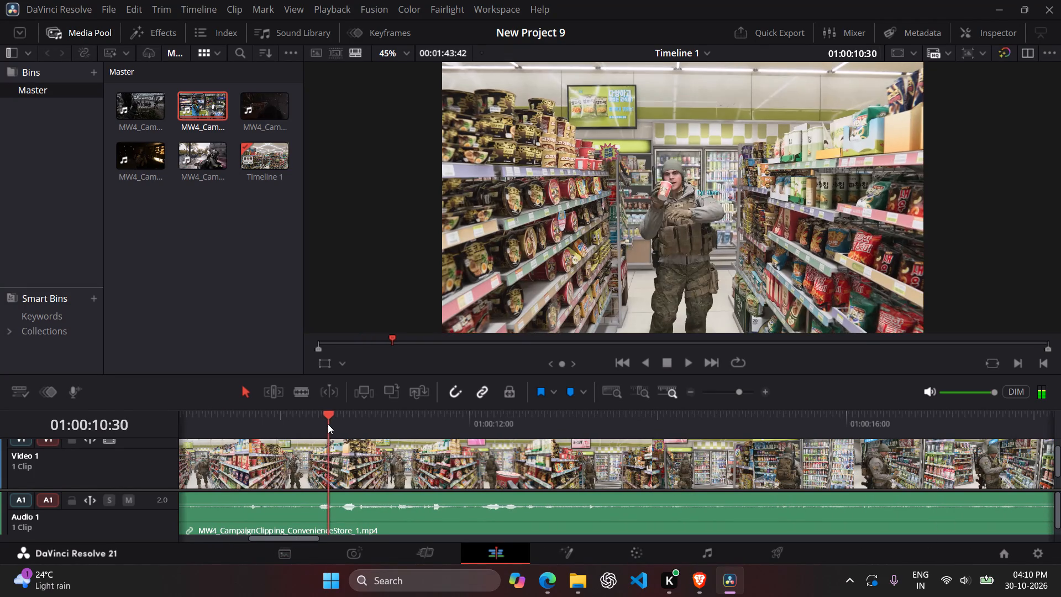
left_click_drag(328, 424, 218, 417)
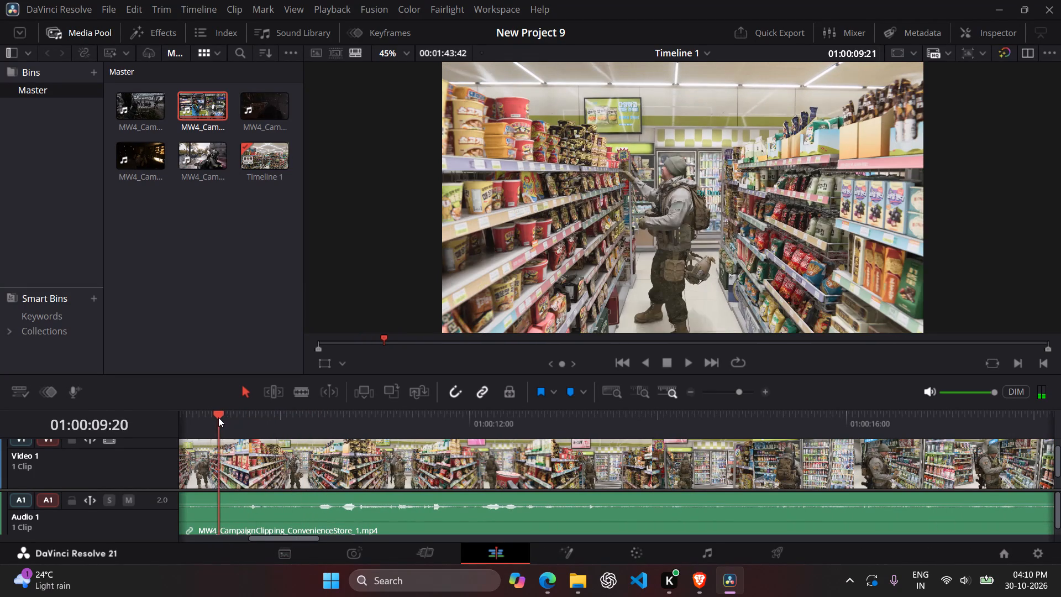
left_click_drag(218, 417, 214, 418)
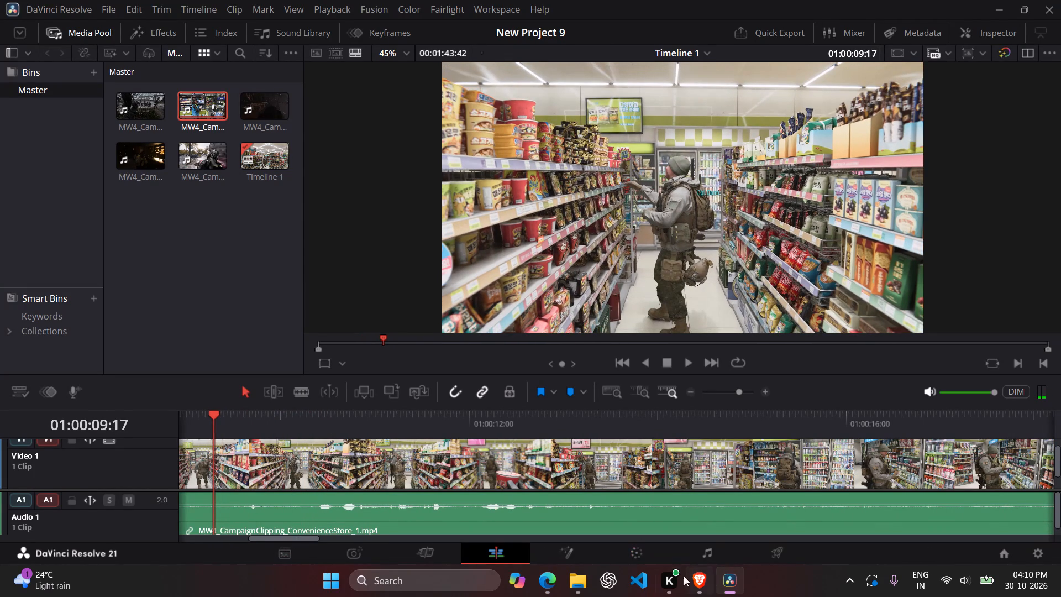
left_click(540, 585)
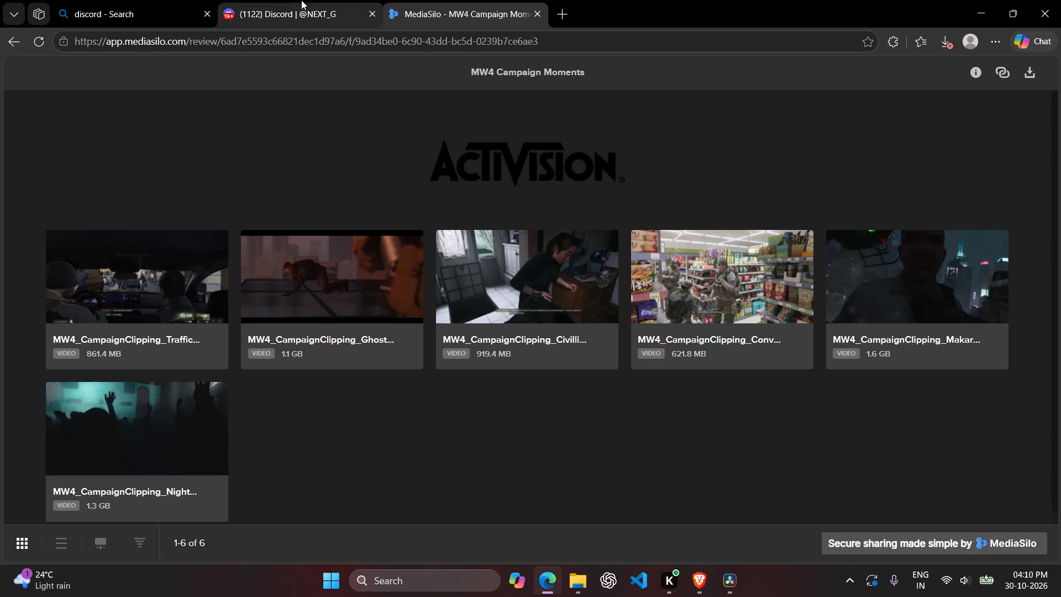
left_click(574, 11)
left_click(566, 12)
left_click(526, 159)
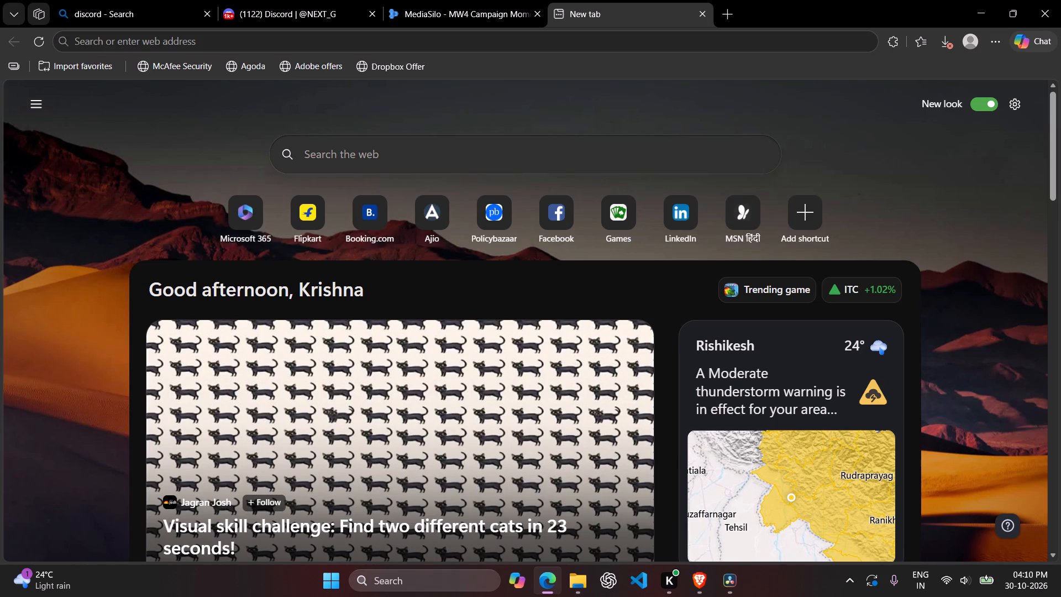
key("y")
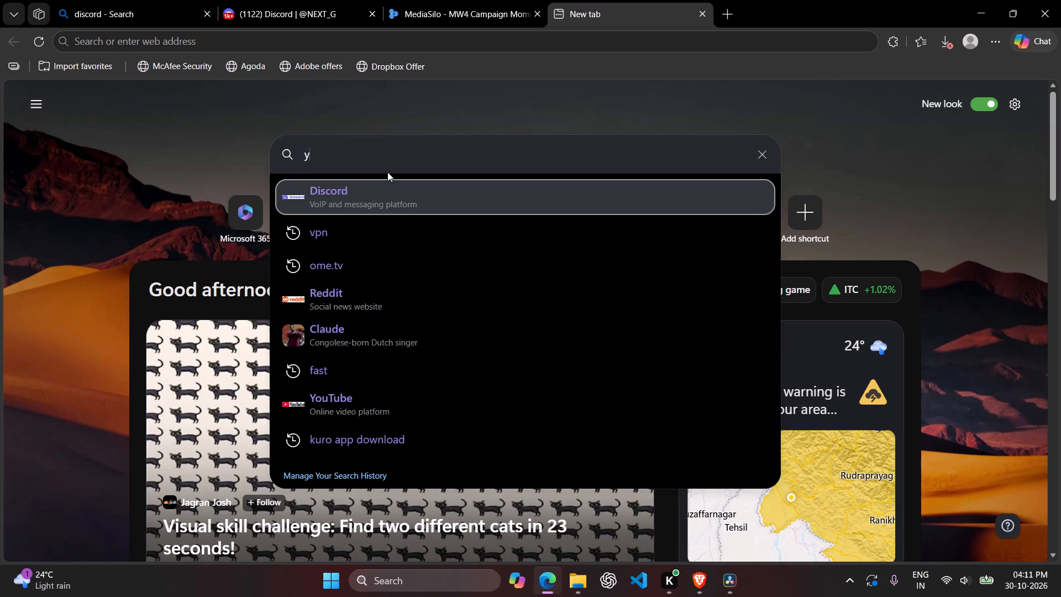
Switch to YouTube in Brave and search for "no copyright phonk".
left_click(687, 585)
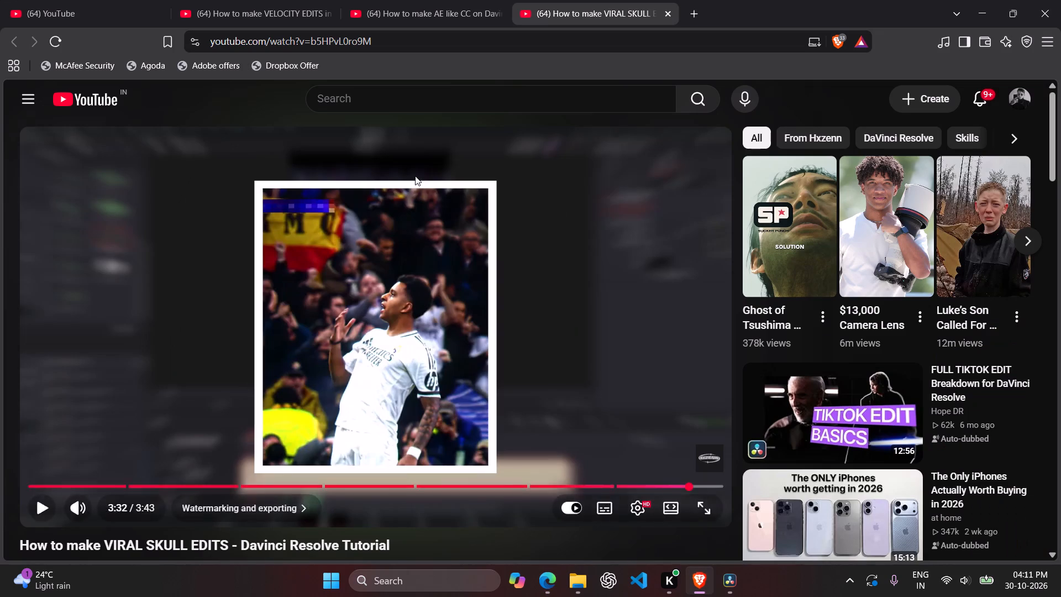
left_click(423, 98)
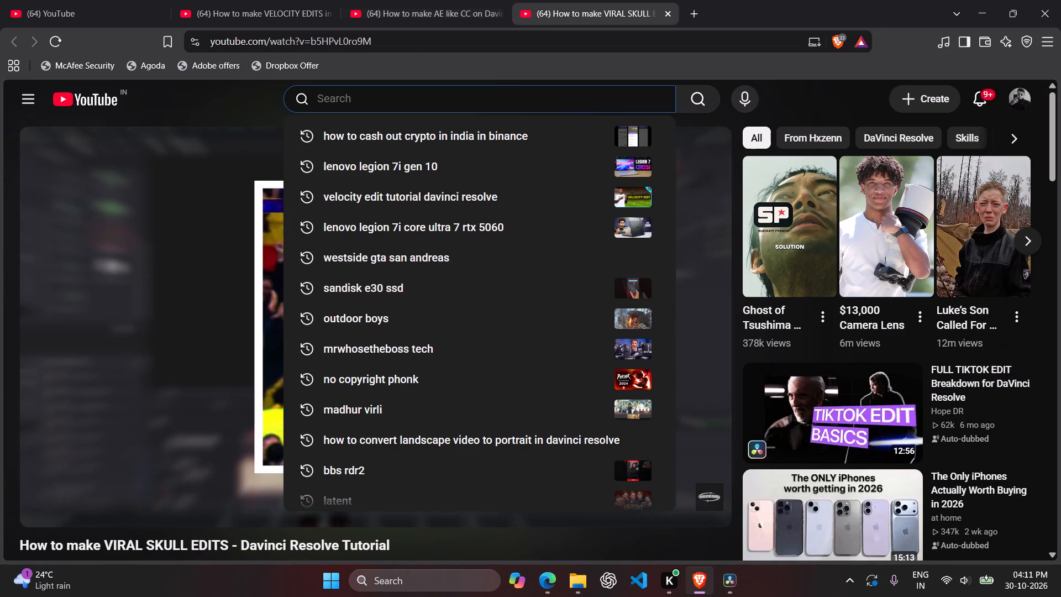
type("ncs")
key("space")
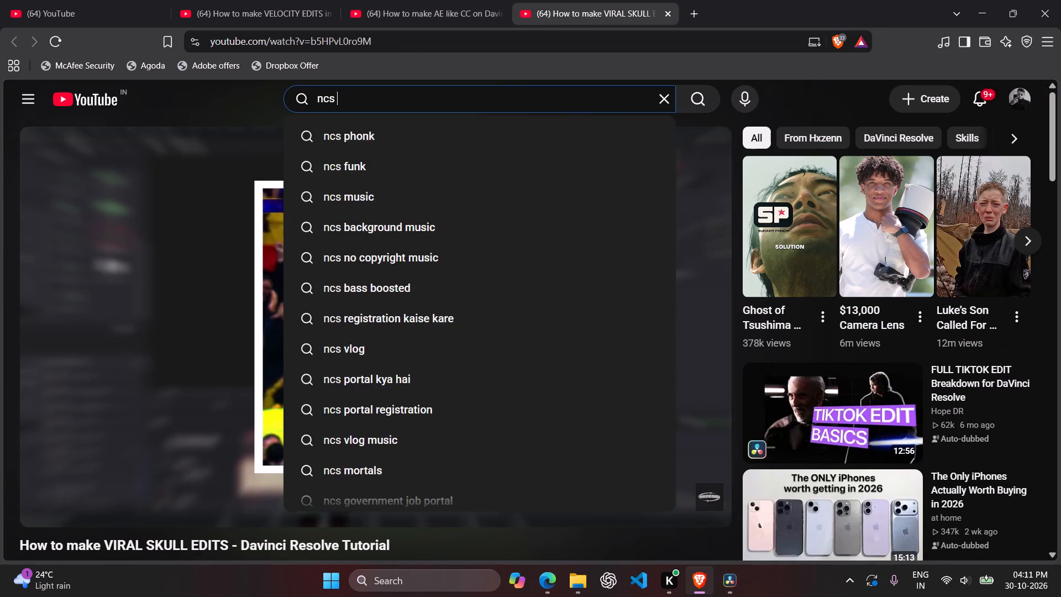
key("BackSpace")
key("BackSpace")
key("BackSpace")
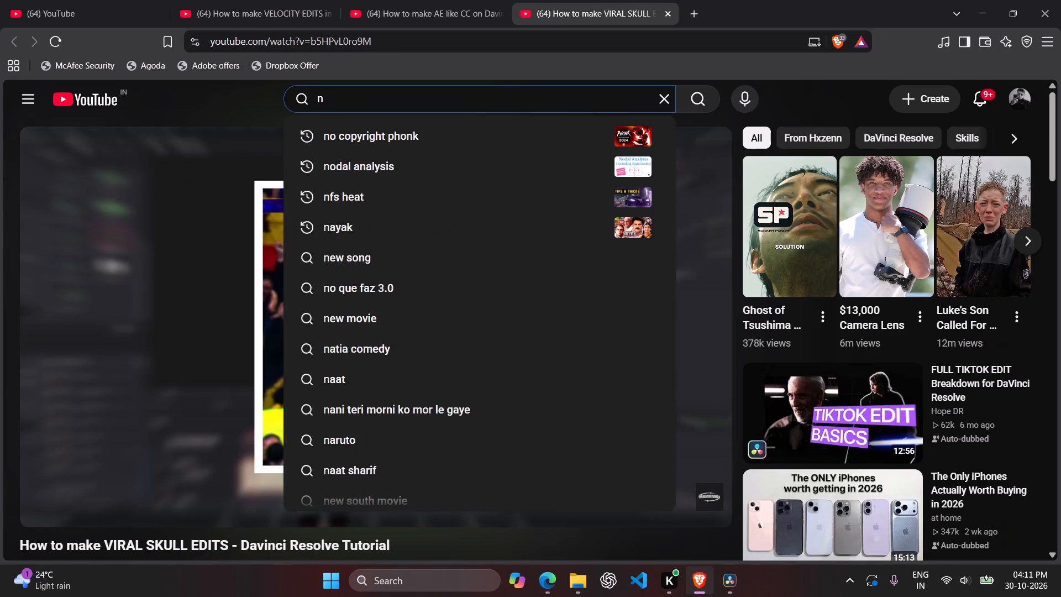
left_click(430, 123)
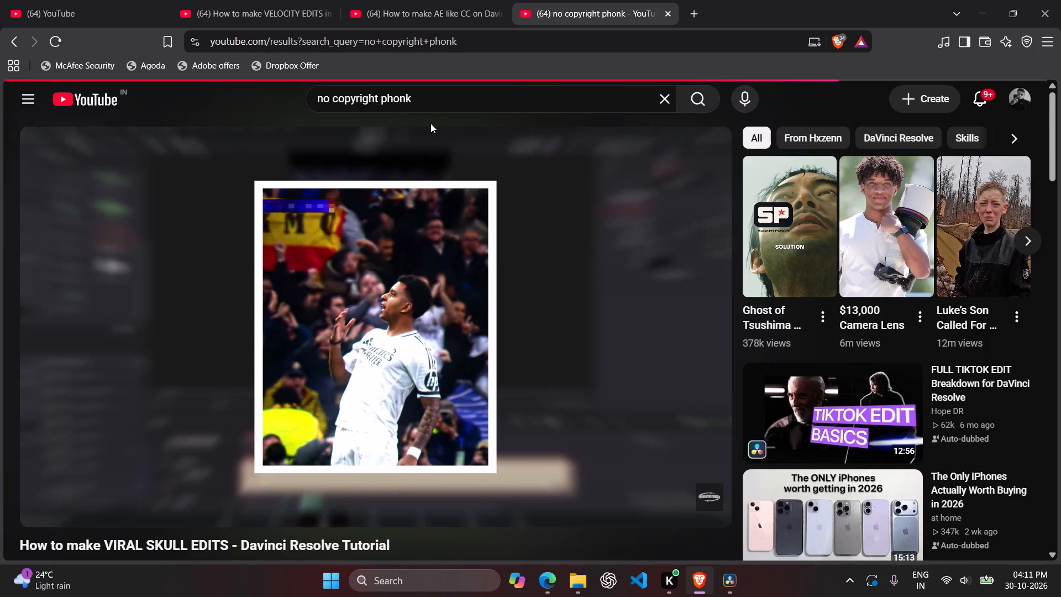
Open the playlist "NCS - The Best Of Phonk" and play its track GxL - MONTAGEM INDIA.
left_click(375, 254)
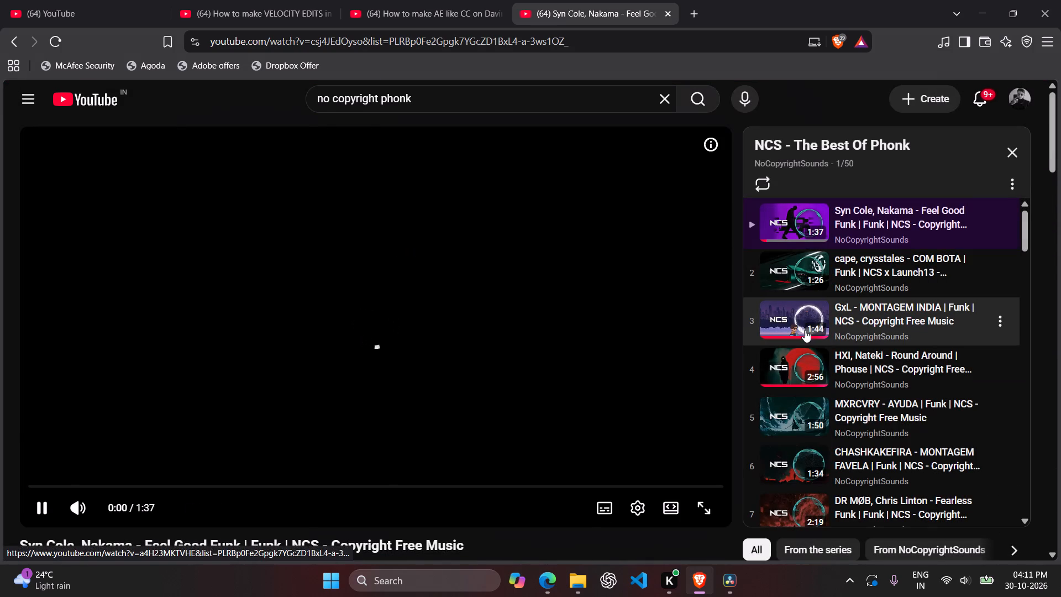
left_click(805, 330)
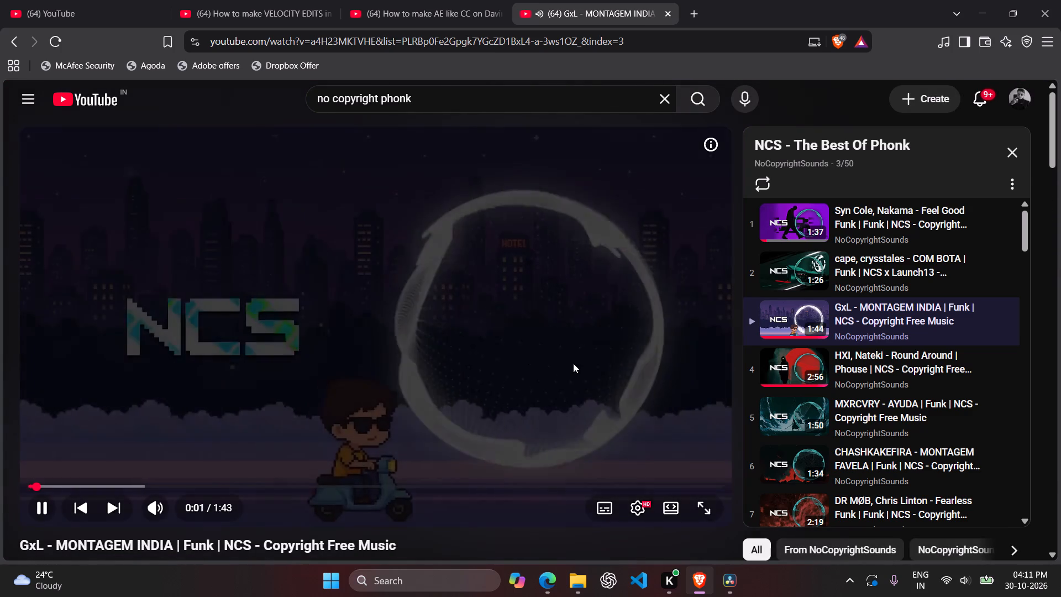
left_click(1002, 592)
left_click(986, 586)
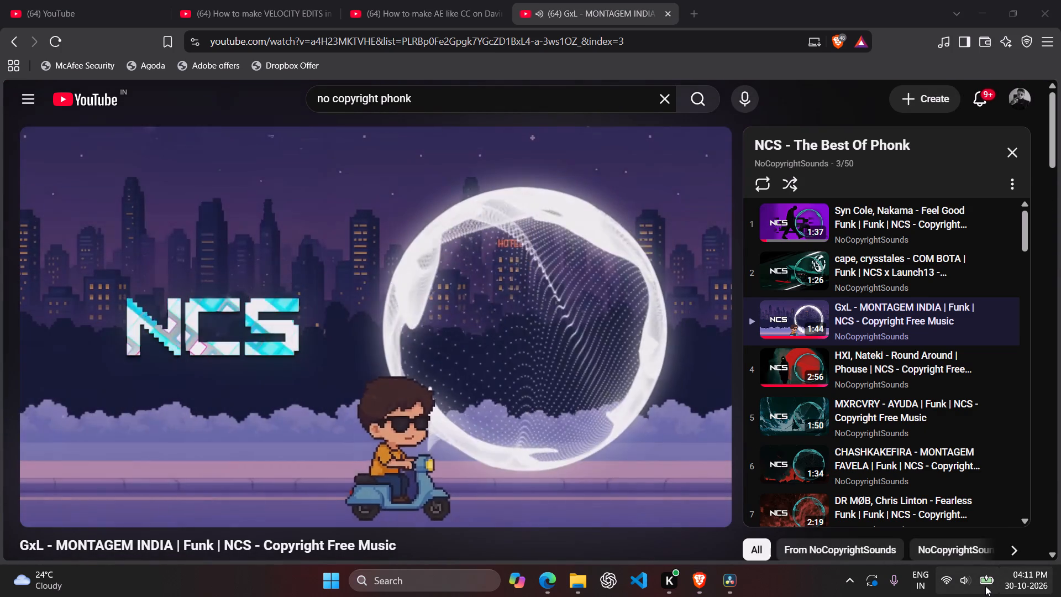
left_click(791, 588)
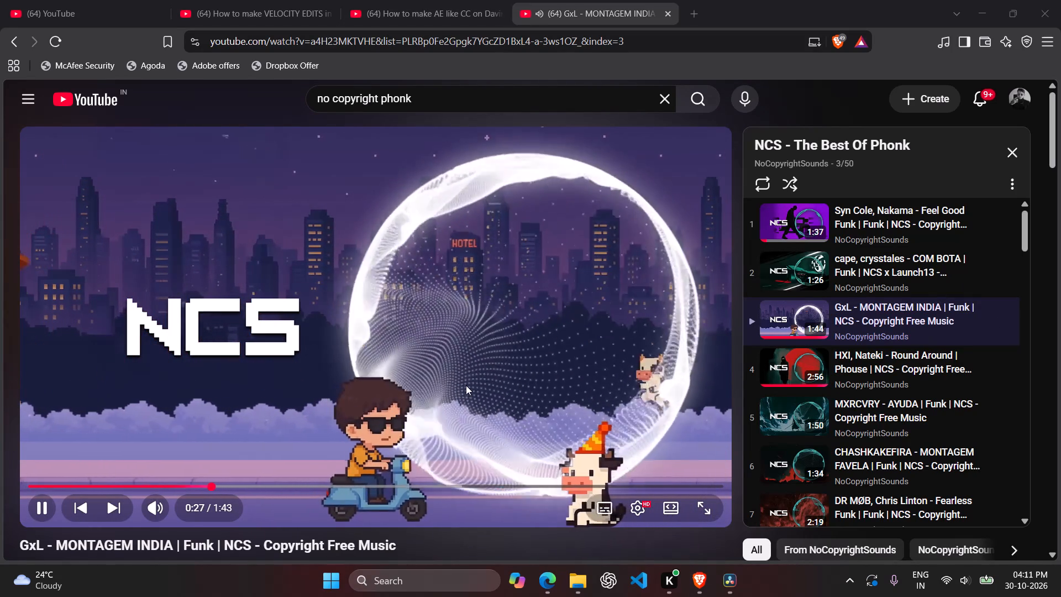
Replay the MONTAGEM INDIA track from its beginning.
left_click_drag(193, 485, 0, 485)
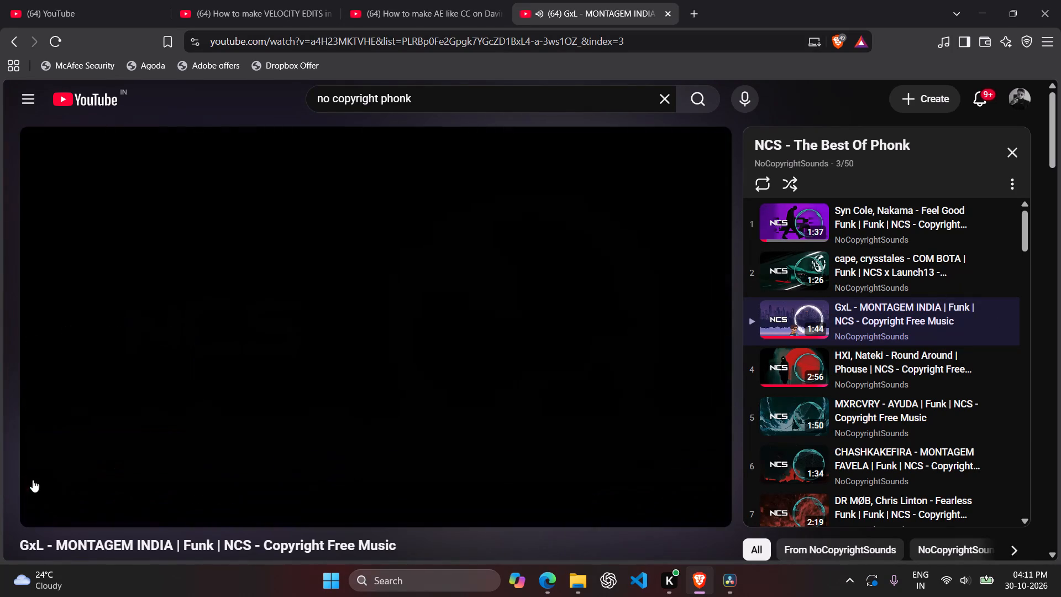
Replay the early part of MONTAGEM INDIA several times, seeking back to around 0:08, and pause the track.
left_click(95, 483)
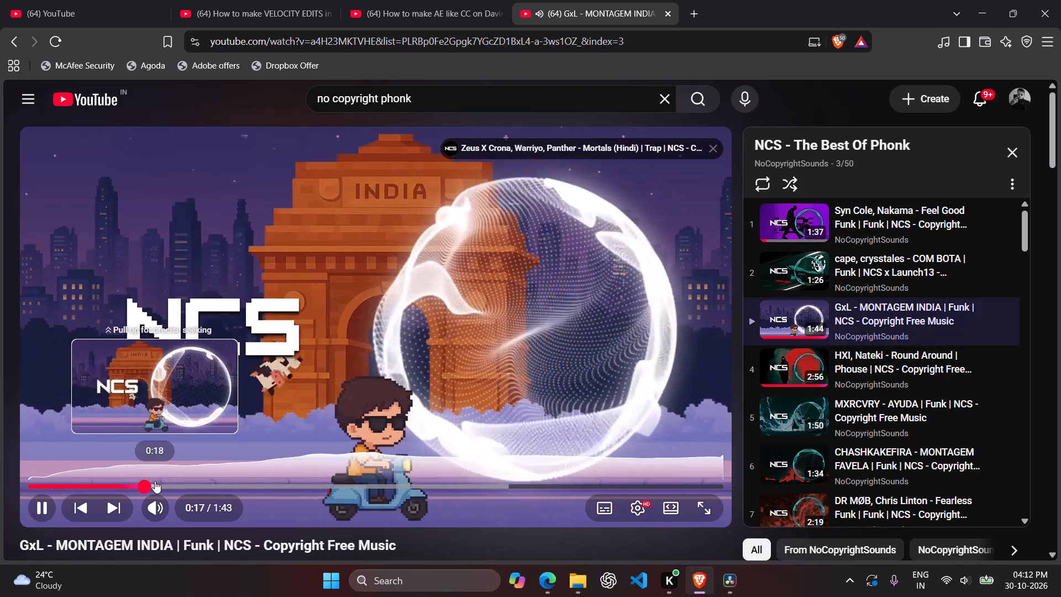
left_click(110, 483)
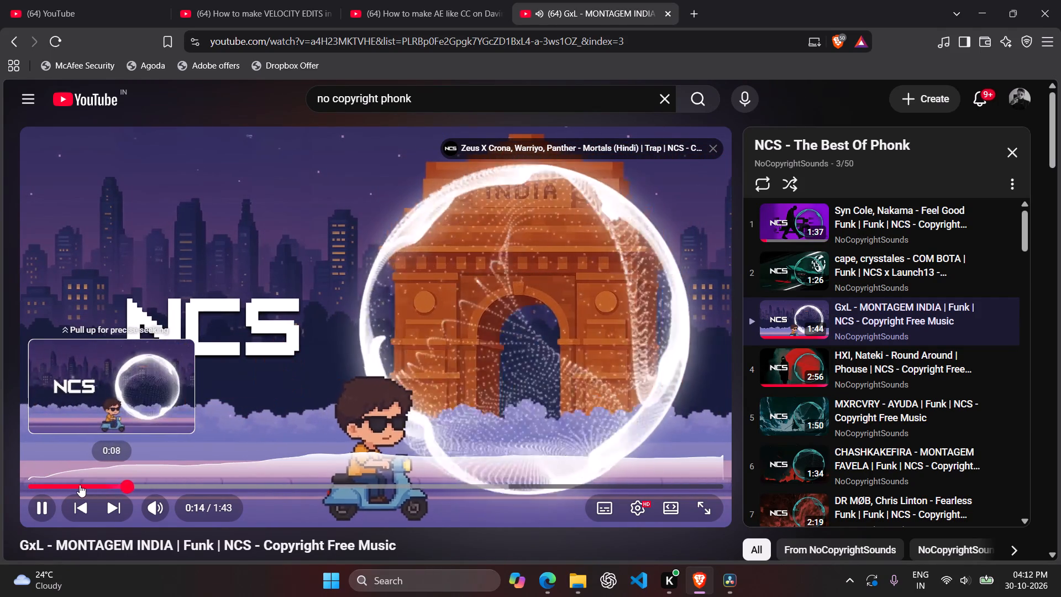
left_click(79, 485)
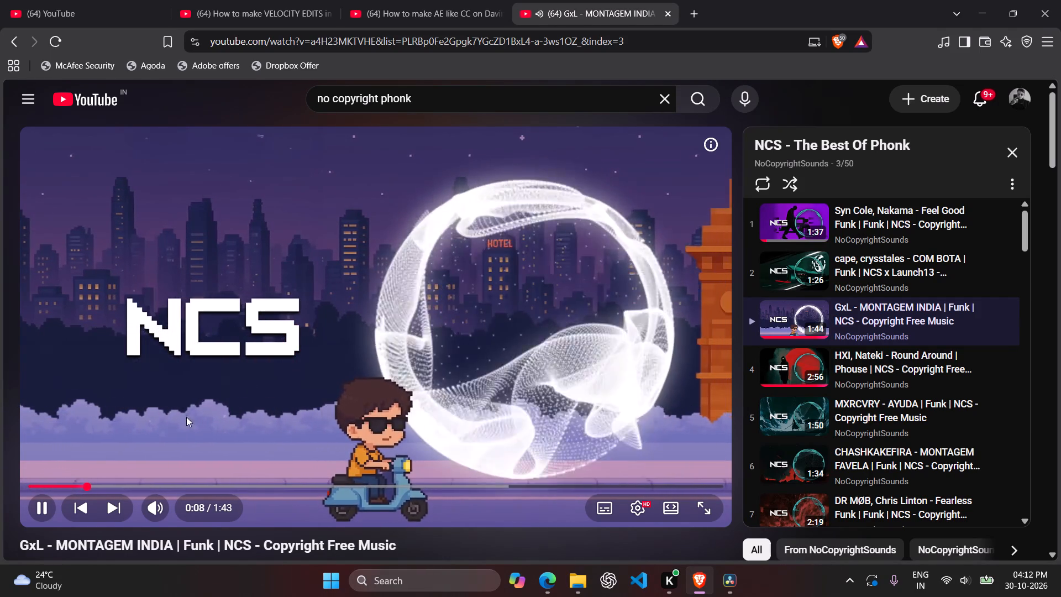
left_click(74, 483)
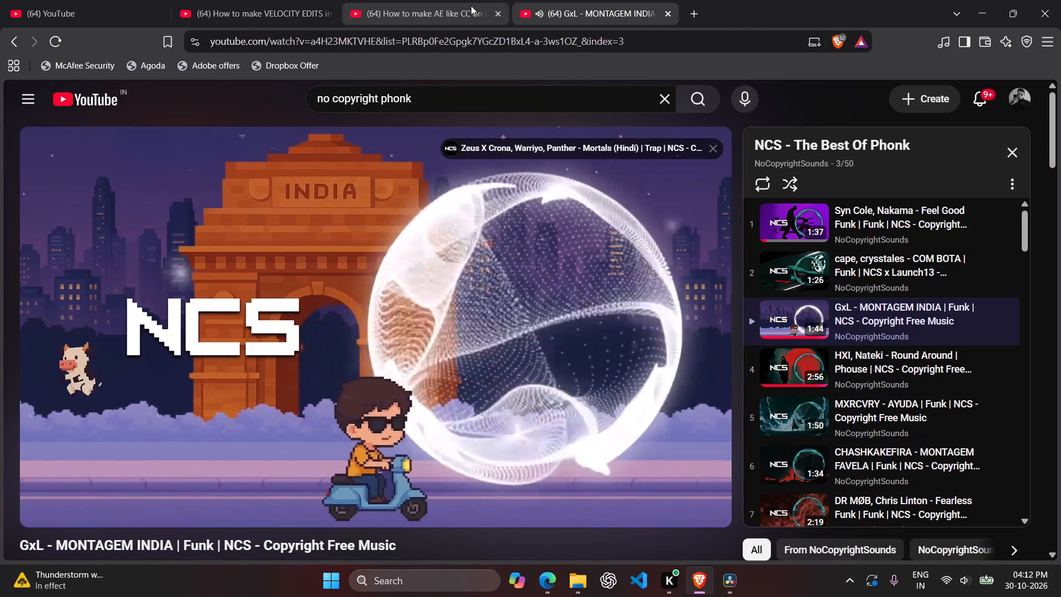
left_click(397, 211)
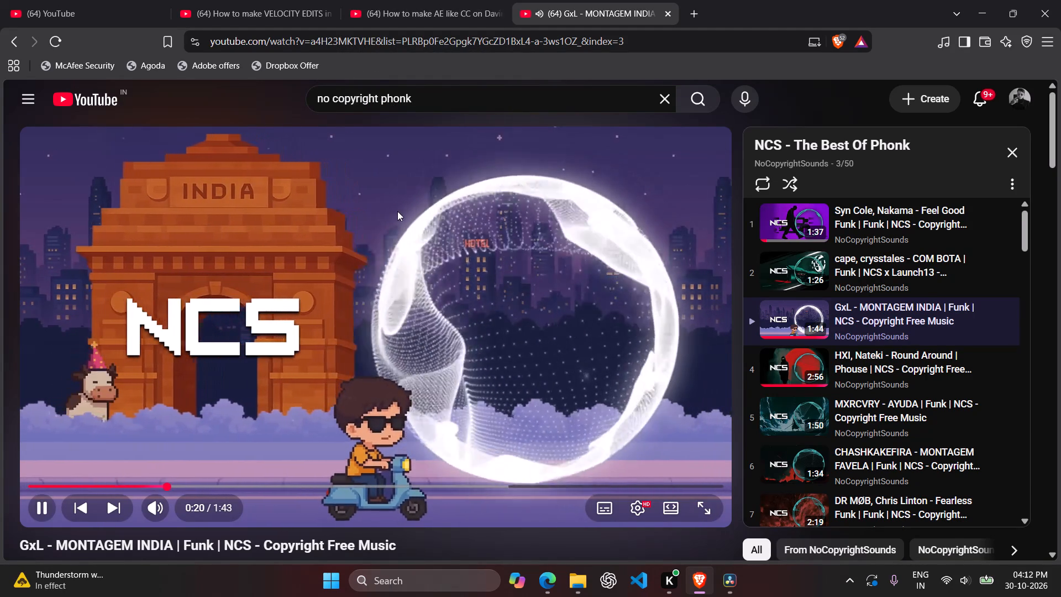
Return to the "How to make VELOCITY EDITS in Davinci Resolve" tutorial, play its opening seconds from the start and pause it.
left_click(311, 0)
scroll(278, 365, "up", 3)
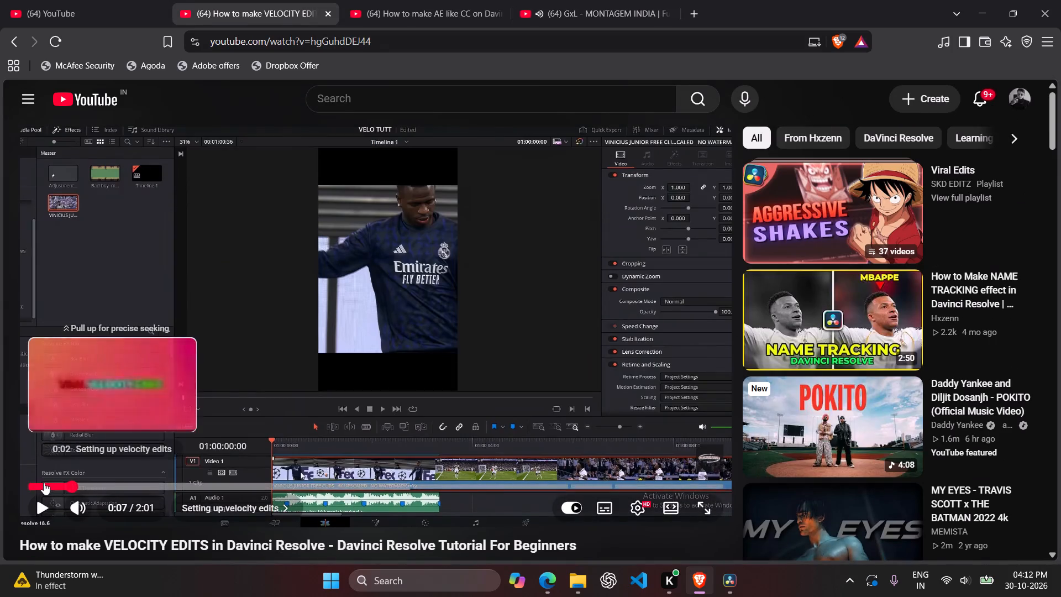
left_click_drag(44, 483, 14, 486)
key("space")
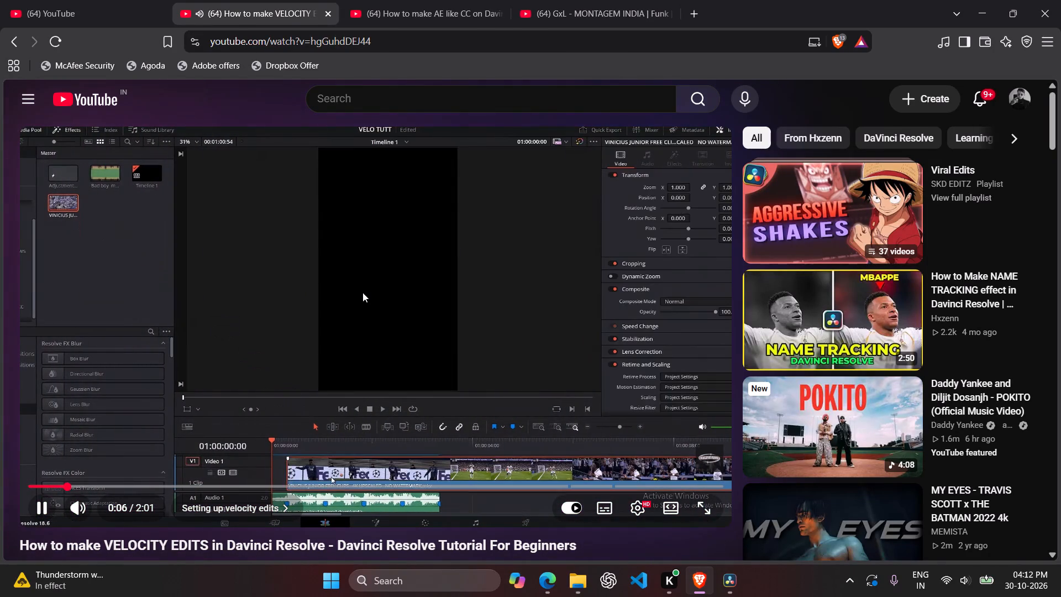
left_click(474, 241)
Search YouTube for "edits in davinci resolve".
left_click(444, 101)
type("edits")
key("space")
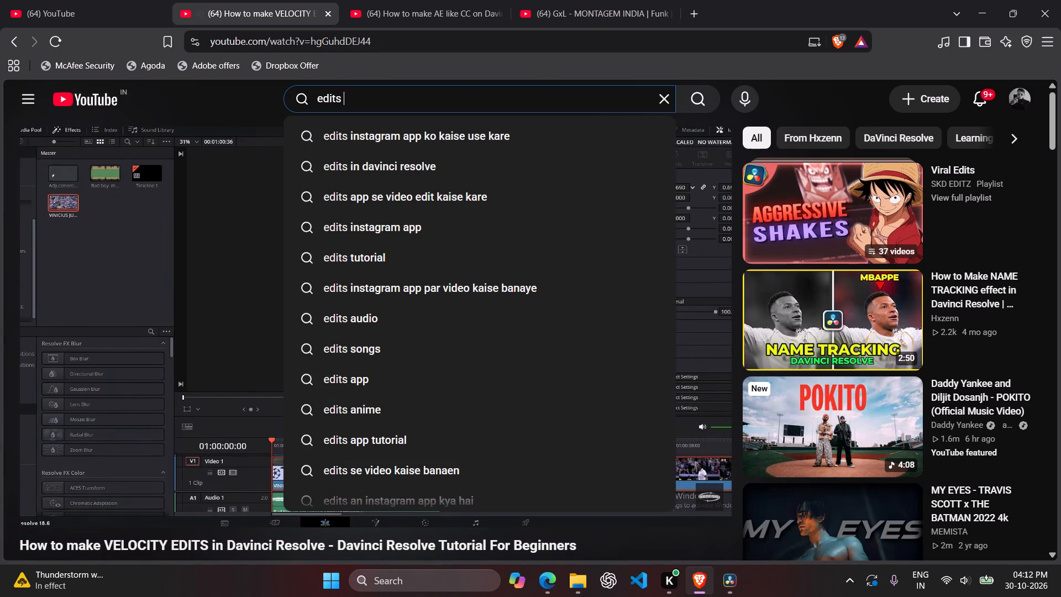
left_click(445, 153)
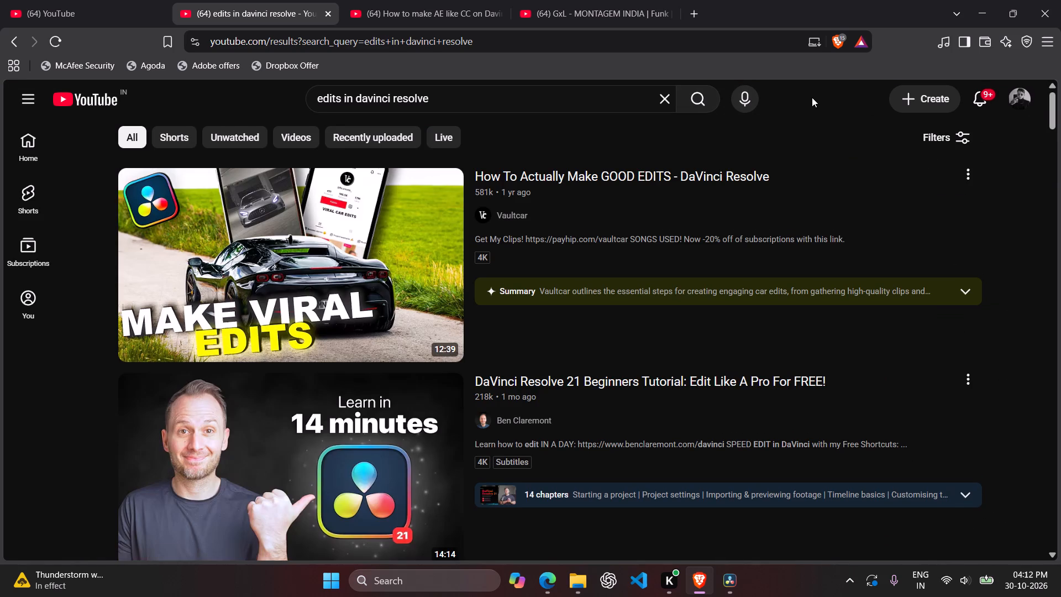
Browse the "edits in davinci resolve" results for a suitable editing tutorial, returning to the start of the list.
scroll(742, 334, "down", 4)
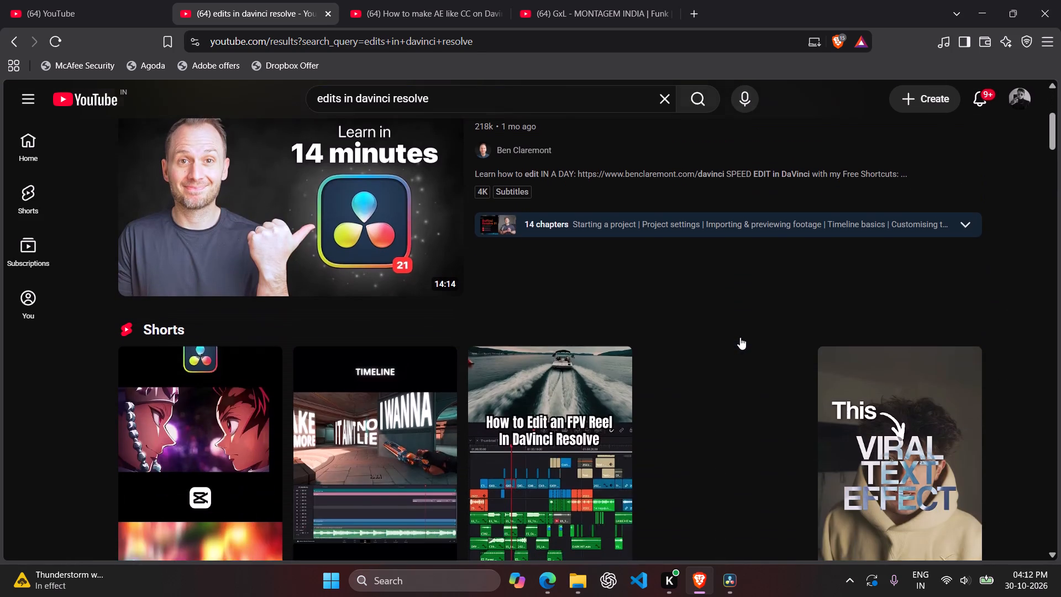
scroll(730, 368, "down", 3)
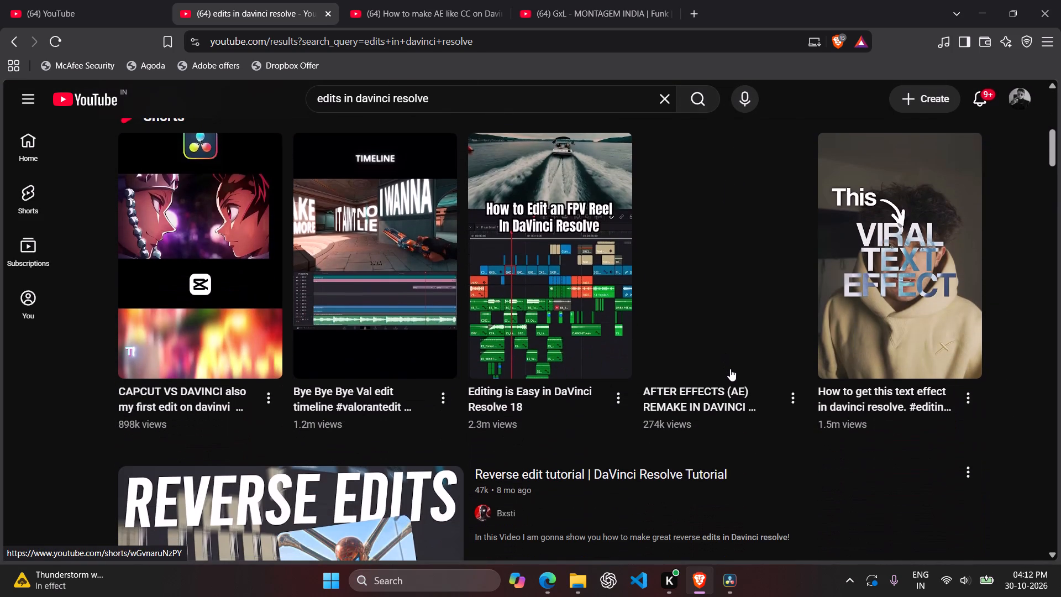
scroll(730, 369, "down", 2)
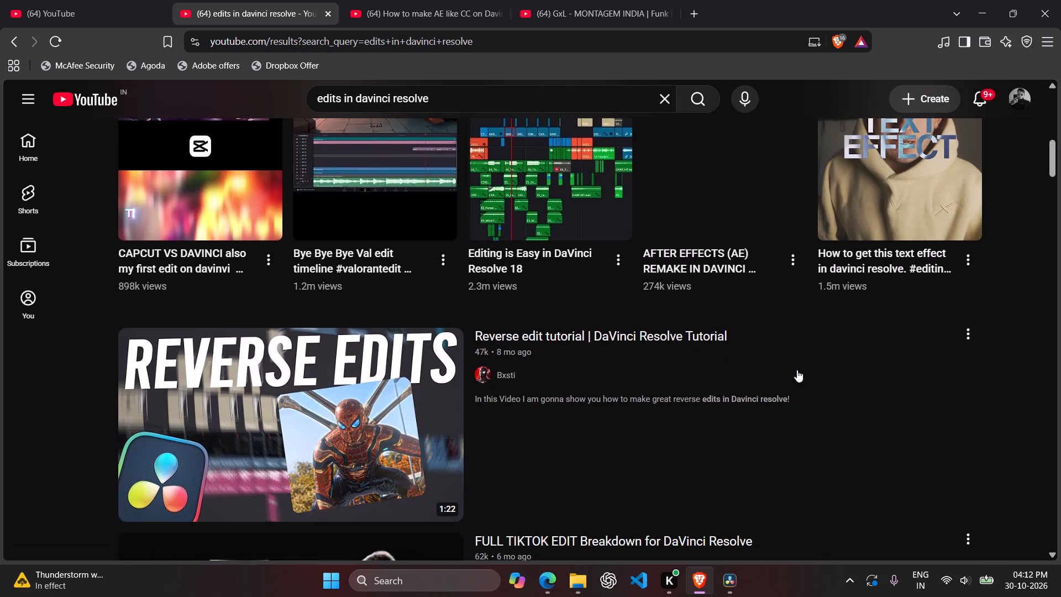
scroll(1030, 378, "down", 3)
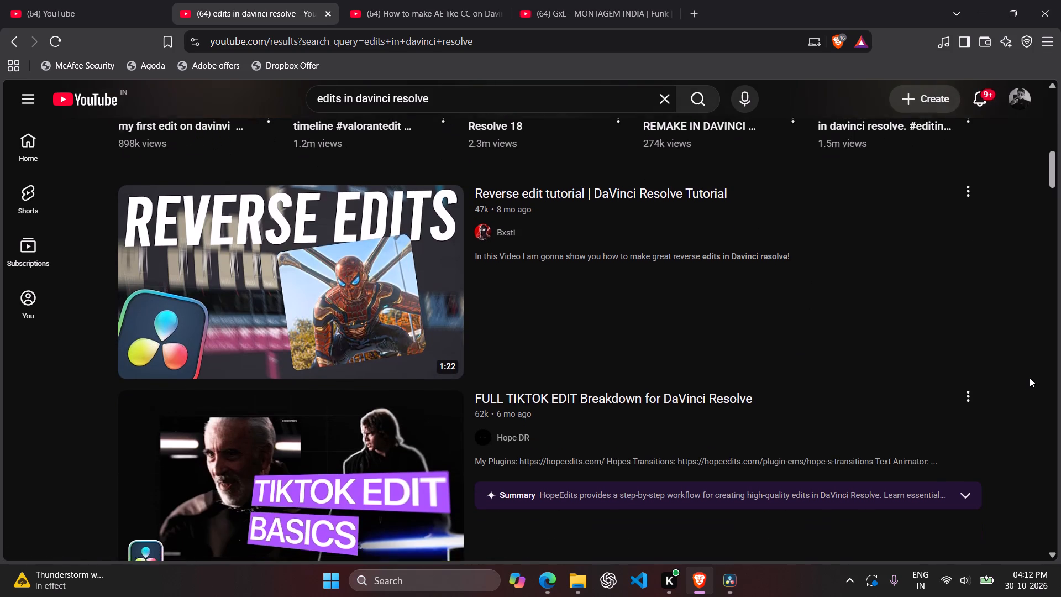
scroll(1030, 378, "down", 2)
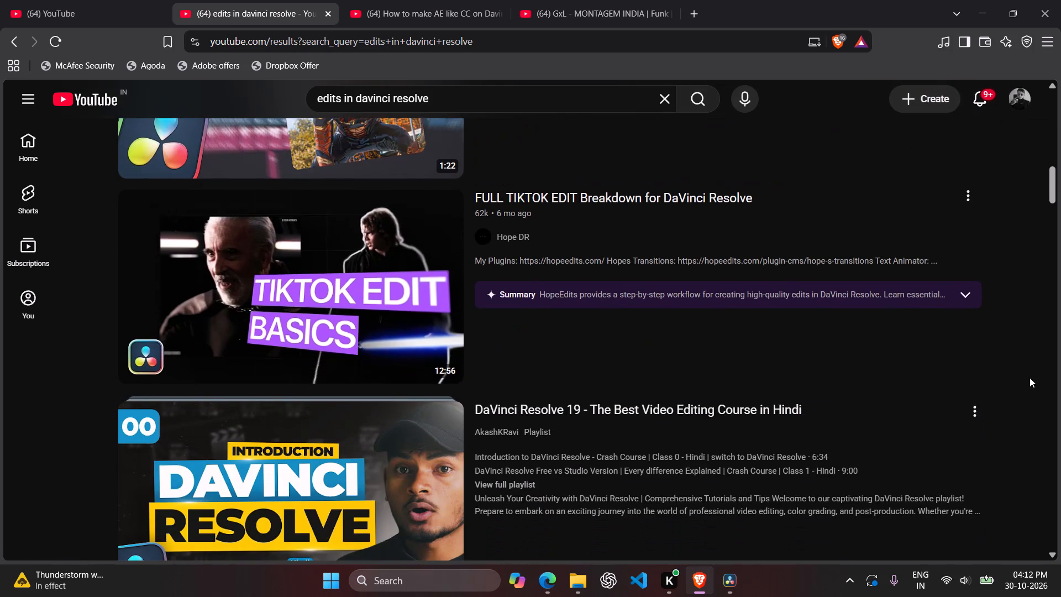
scroll(1029, 378, "down", 9)
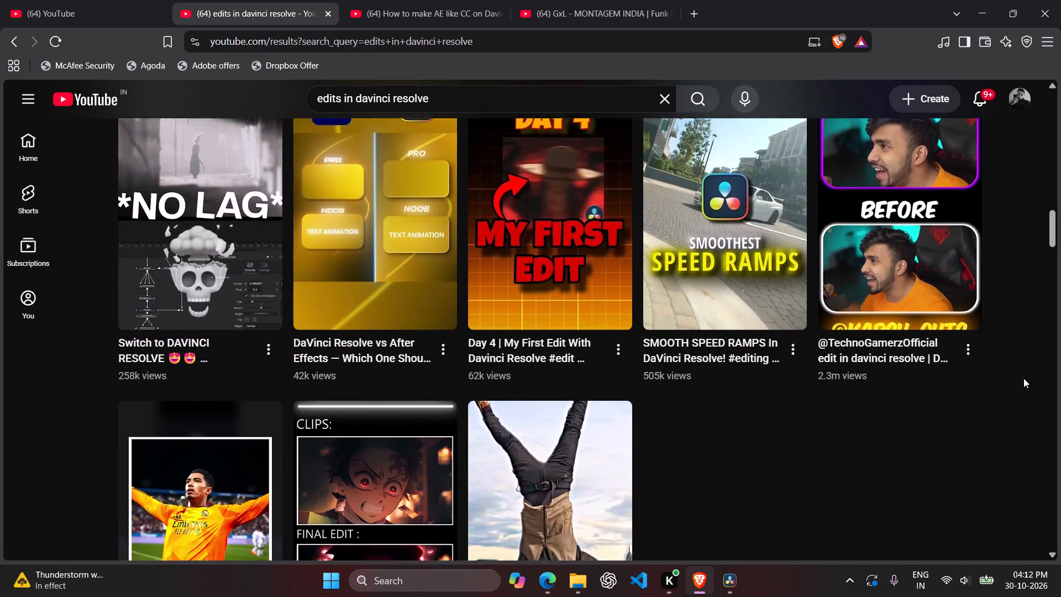
scroll(979, 379, "down", 6)
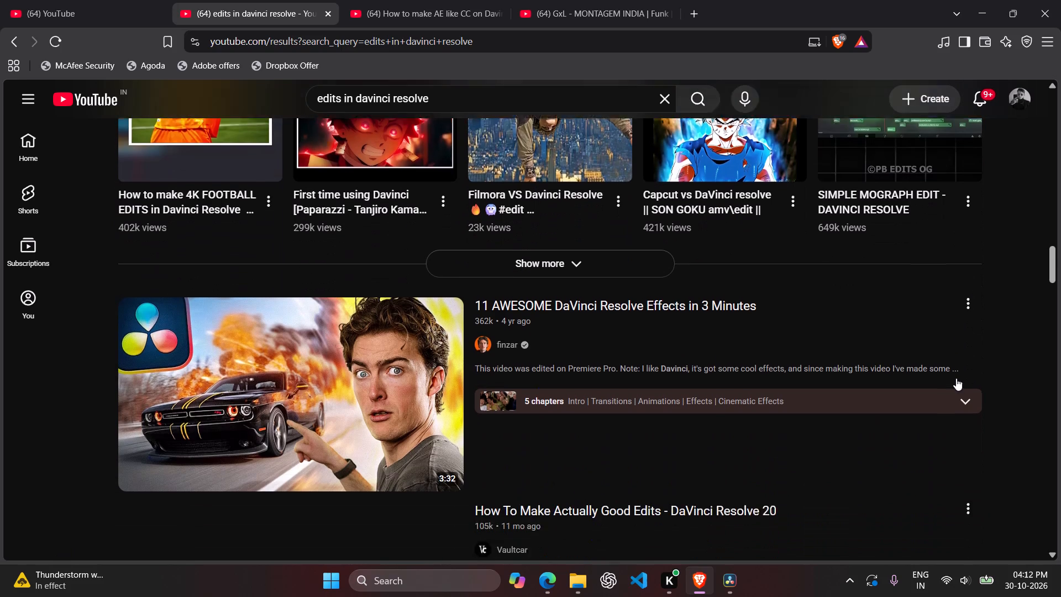
scroll(869, 389, "down", 3)
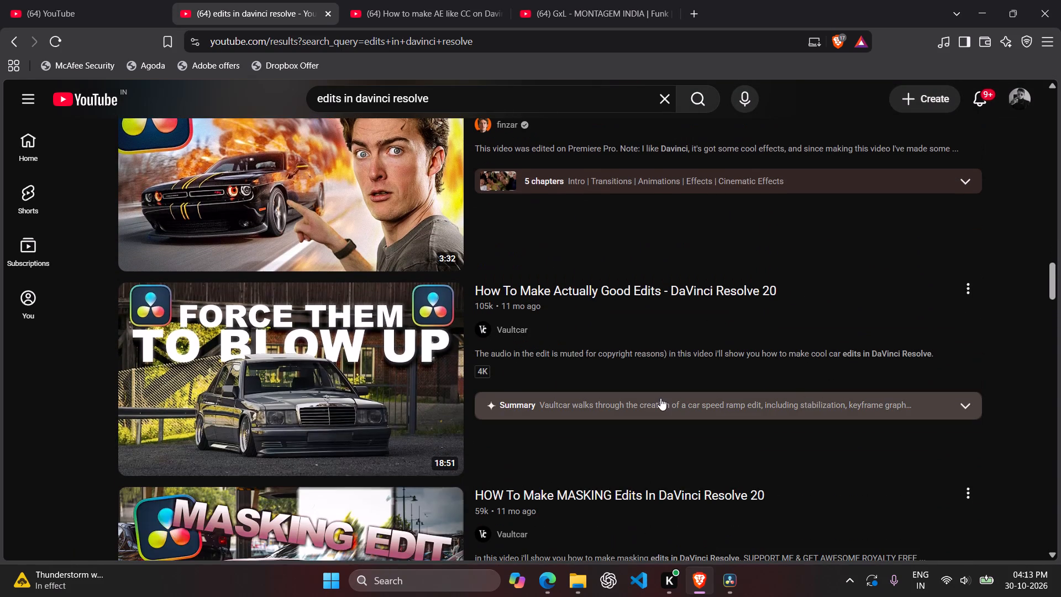
scroll(660, 398, "down", 6)
scroll(660, 398, "up", 2)
scroll(660, 398, "down", 3)
scroll(660, 398, "up", 6)
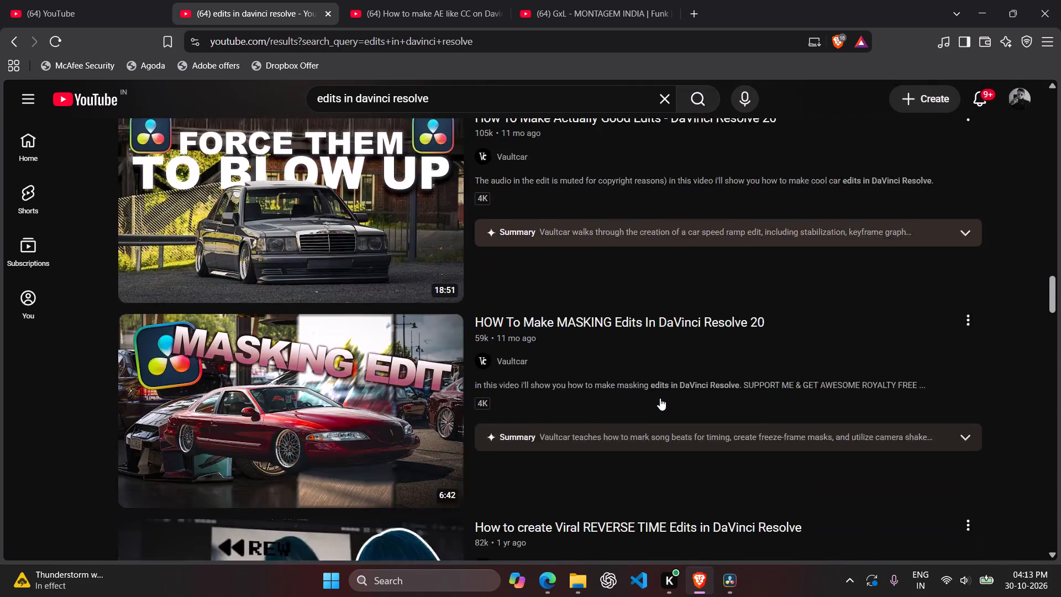
scroll(660, 398, "up", 16)
scroll(209, 409, "up", 11)
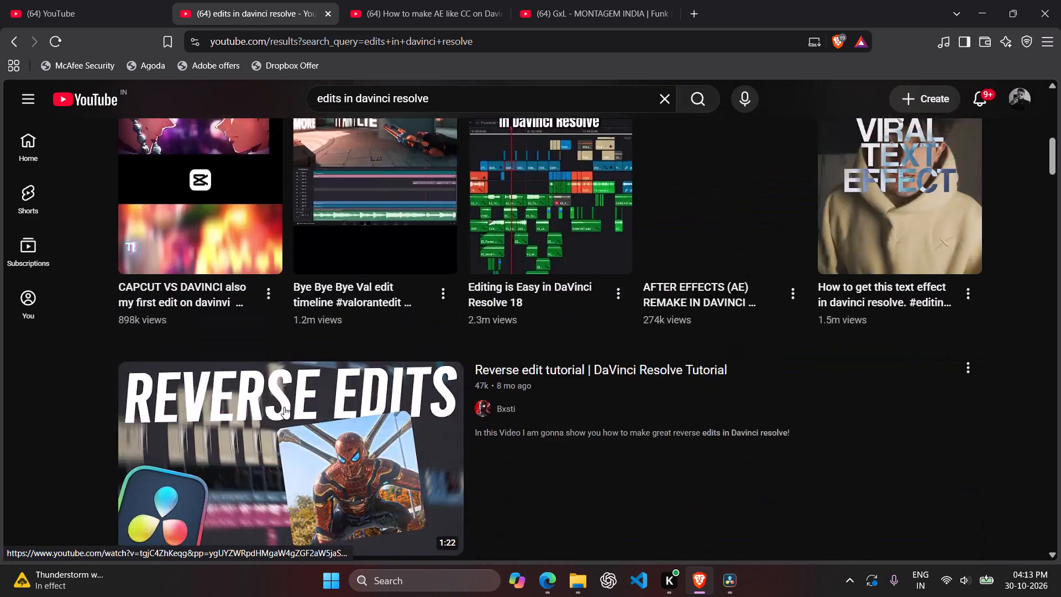
scroll(284, 407, "up", 5)
scroll(284, 407, "down", 5)
scroll(284, 407, "up", 8)
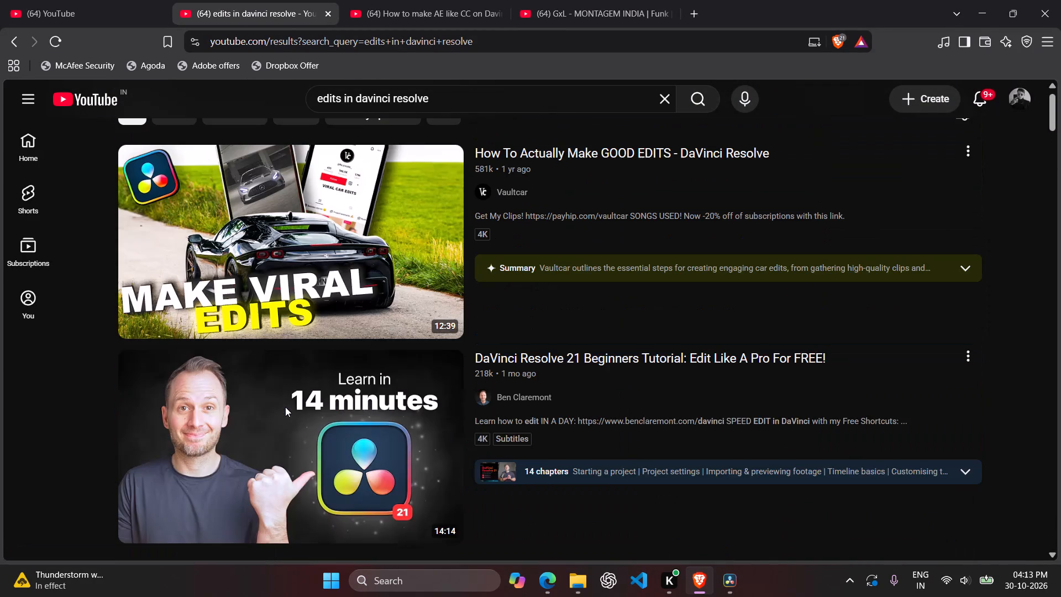
scroll(285, 407, "up", 4)
Search YouTube for "call of duty edit".
left_click(666, 111)
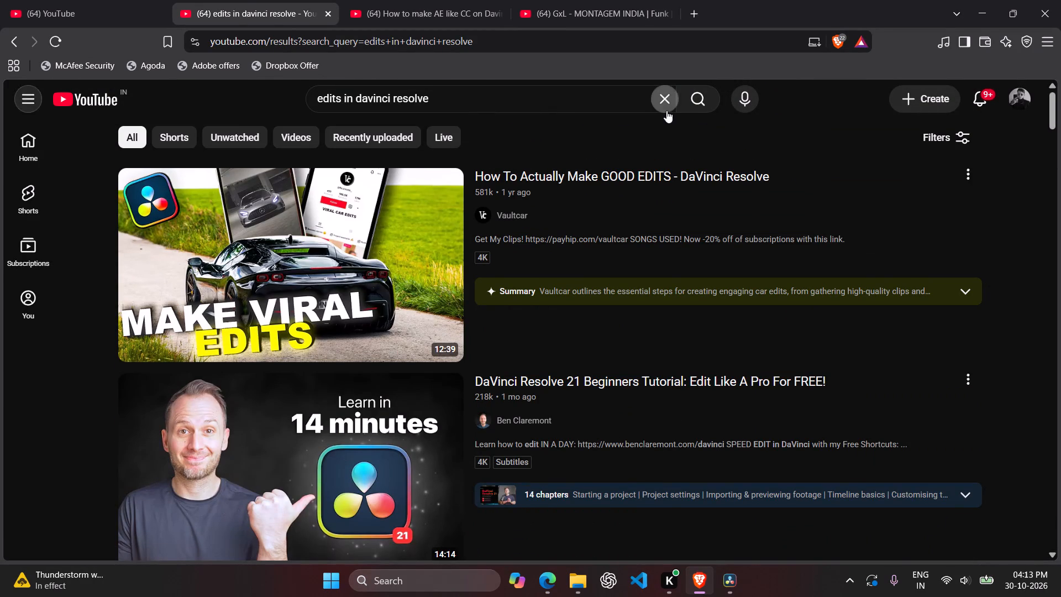
left_click(640, 98)
type("ccal")
key("BackSpace")
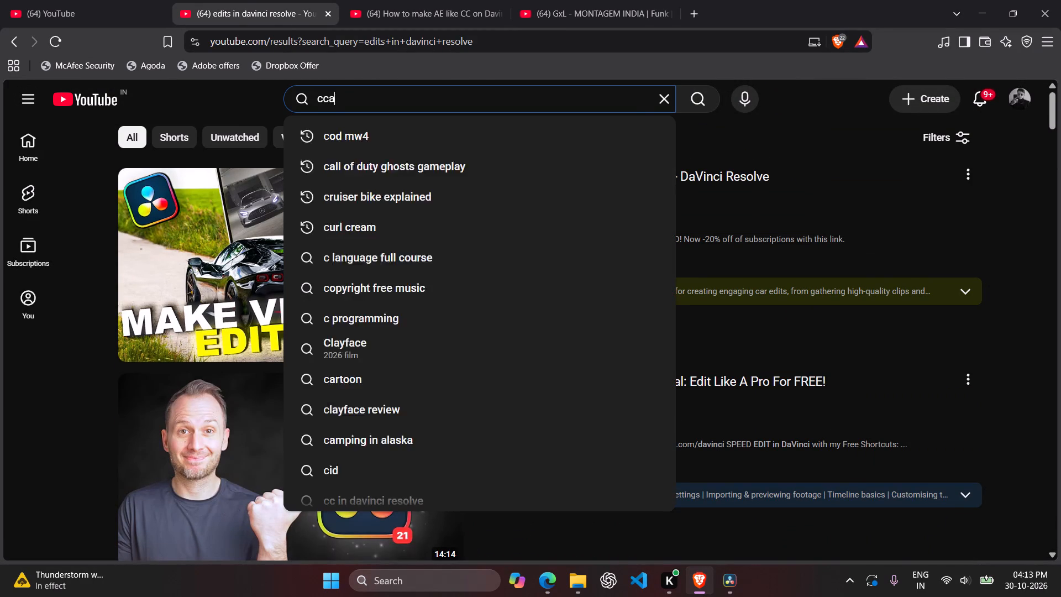
key("BackSpace")
key("BackSpace")
type("all of d")
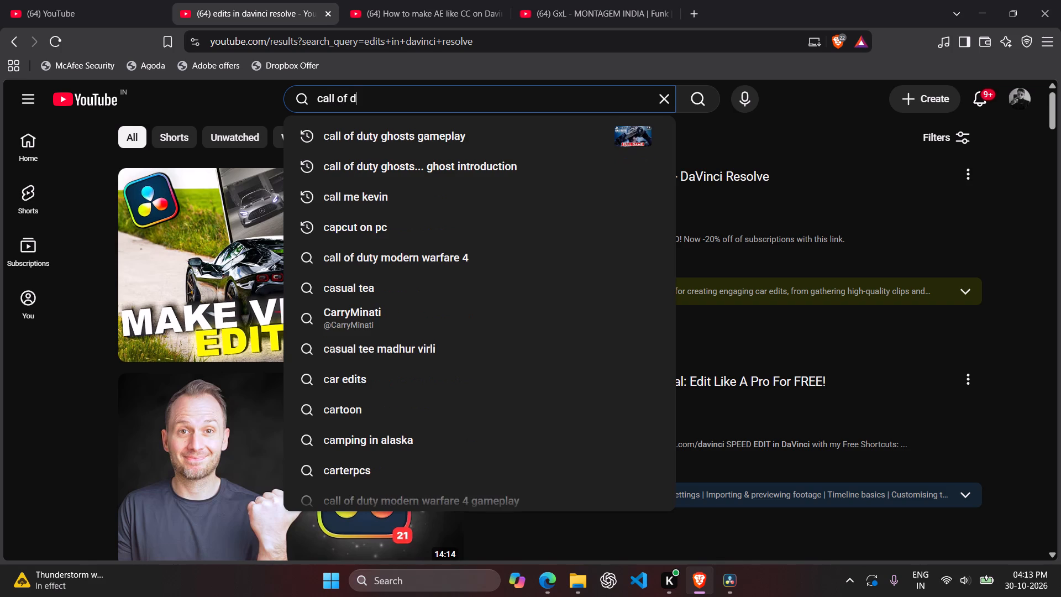
type("uty edit")
key("Return")
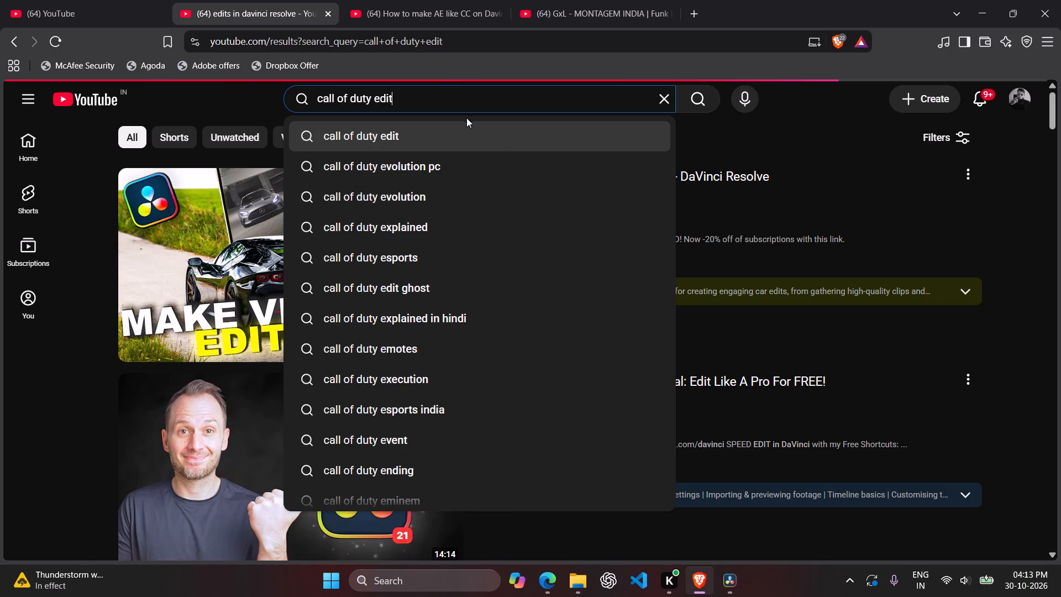
left_click(617, 130)
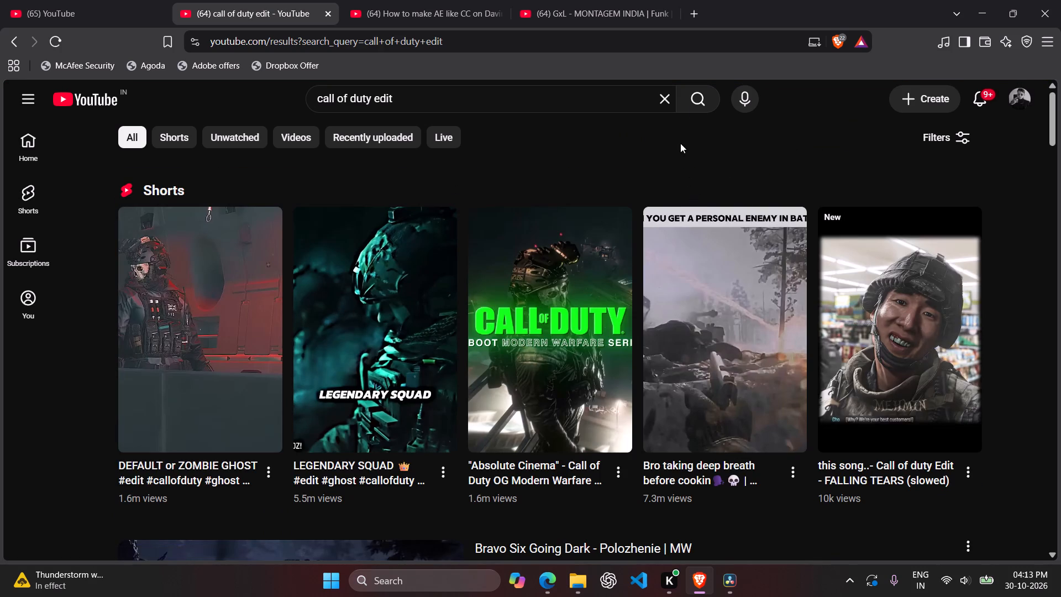
Watch the Short "this song..- Call of duty Edit - FALLING TEARS (slowed)", replay it from the beginning, and return to the search results.
left_click(856, 347)
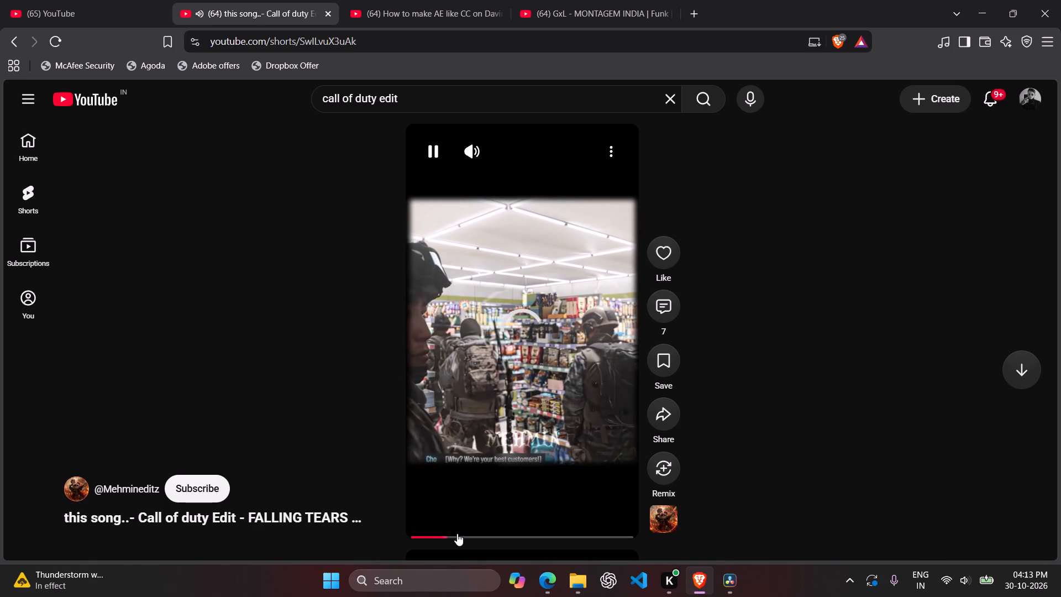
left_click_drag(458, 536, 639, 536)
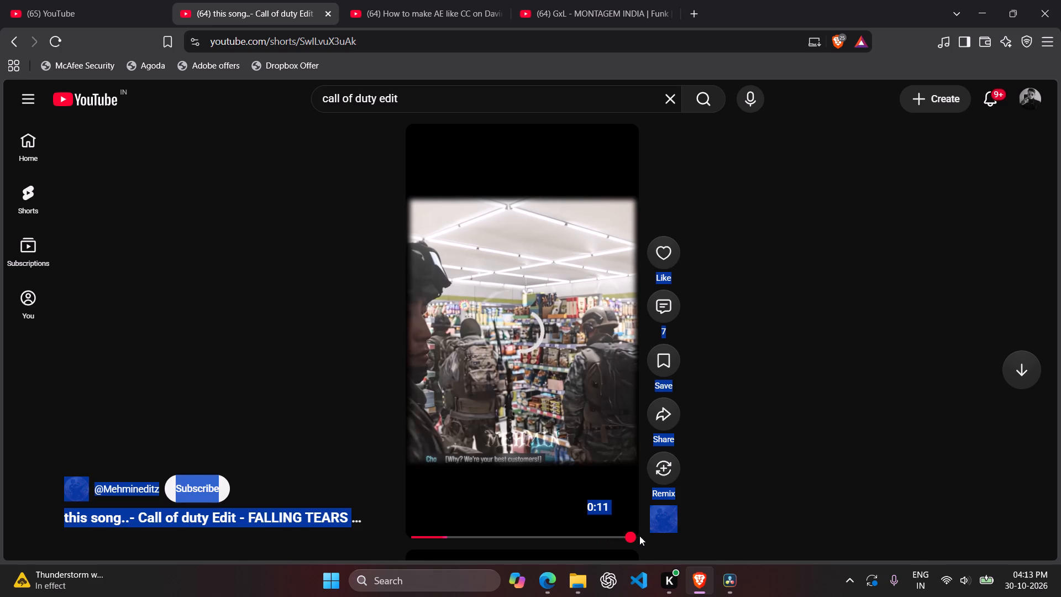
left_click_drag(639, 536, 399, 542)
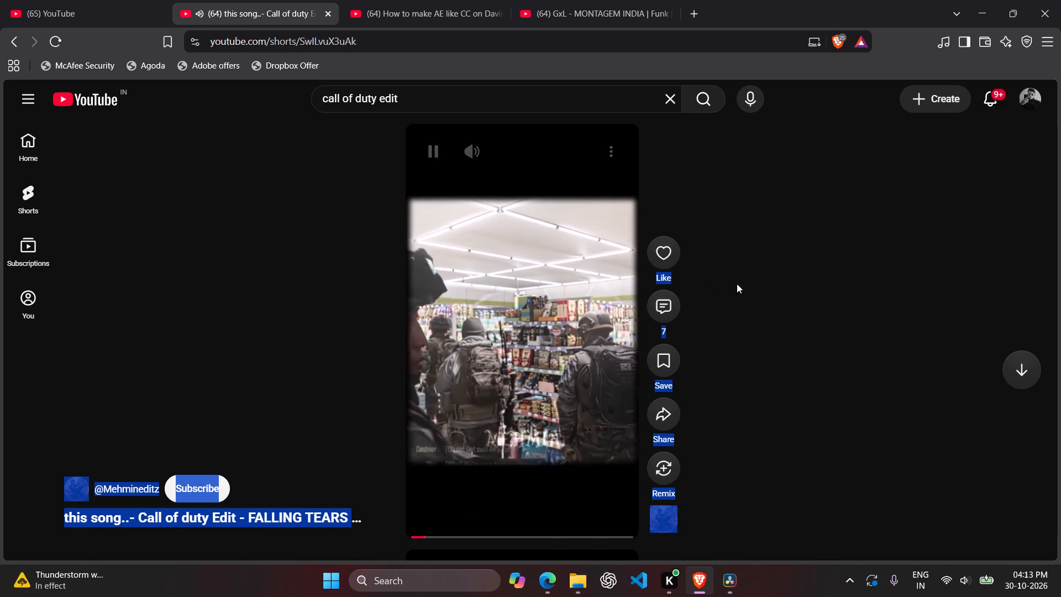
left_click(803, 284)
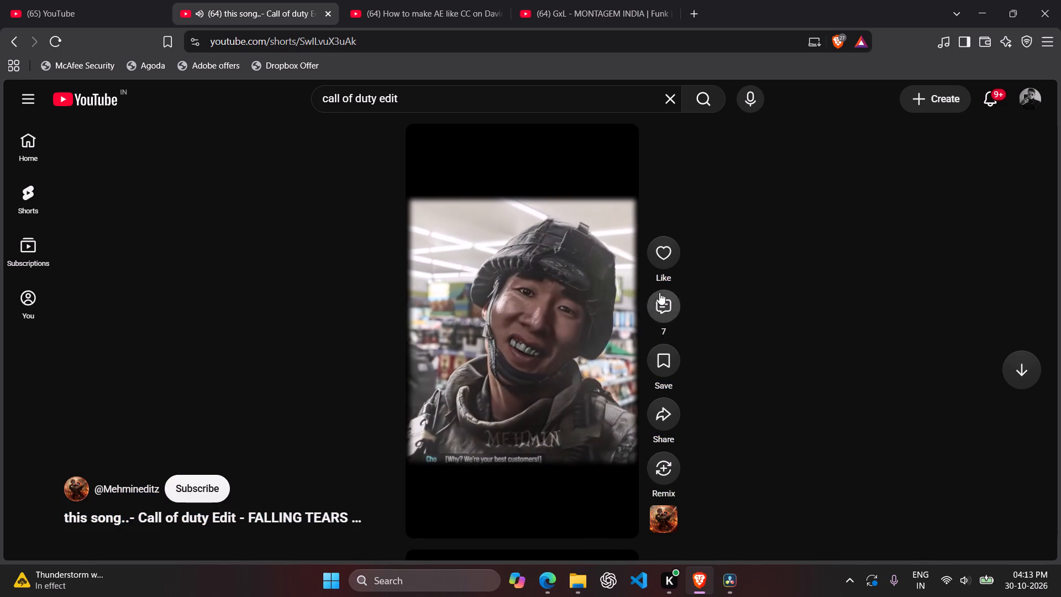
left_click(8, 41)
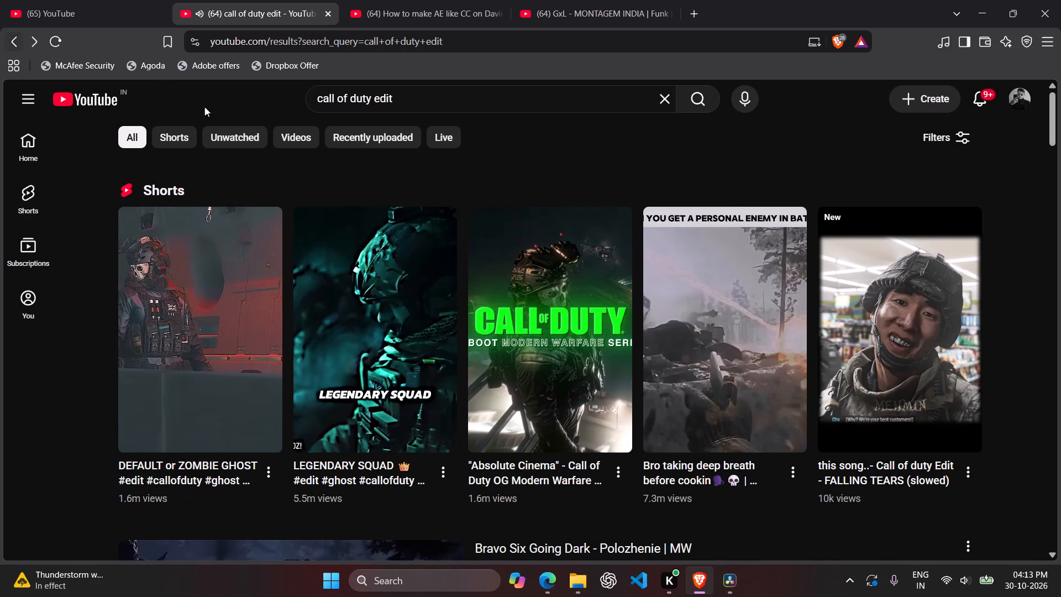
Browse the "call of duty edit" results for reference edits, returning to the first row of Shorts.
scroll(417, 390, "down", 5)
scroll(510, 376, "down", 3)
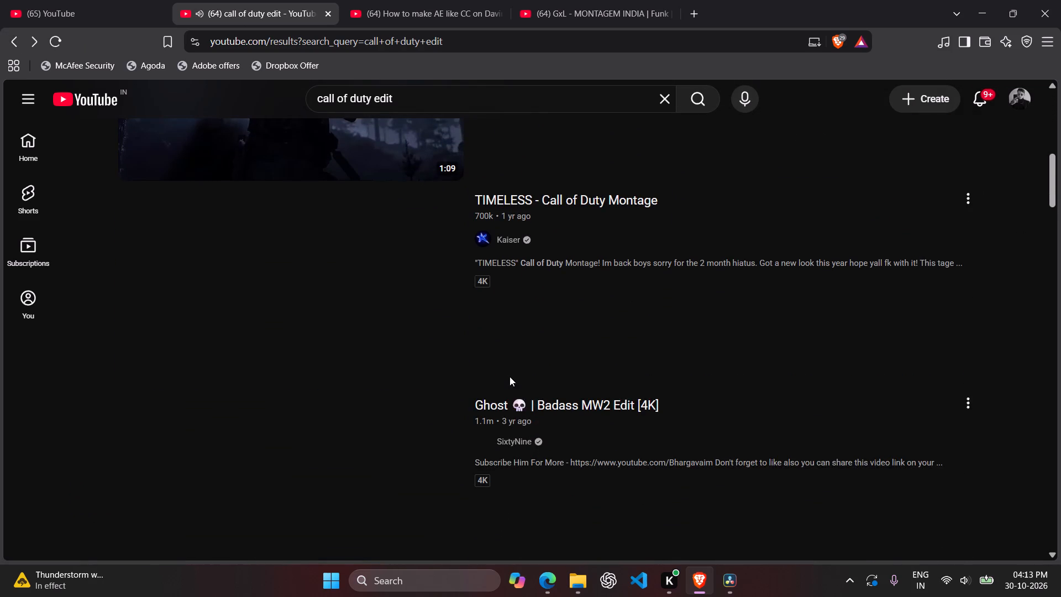
scroll(531, 425, "down", 5)
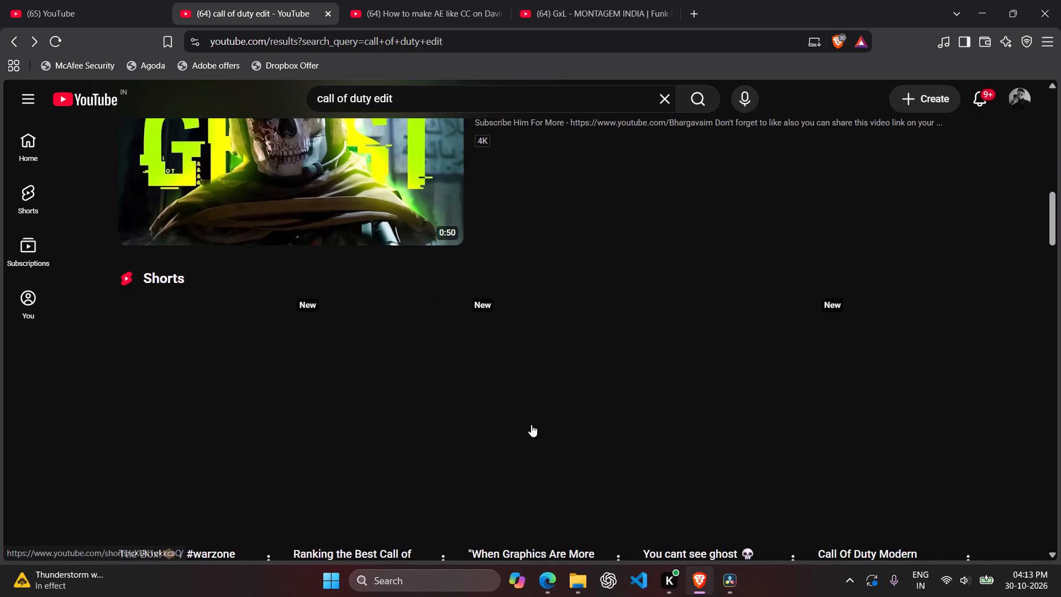
scroll(531, 425, "down", 10)
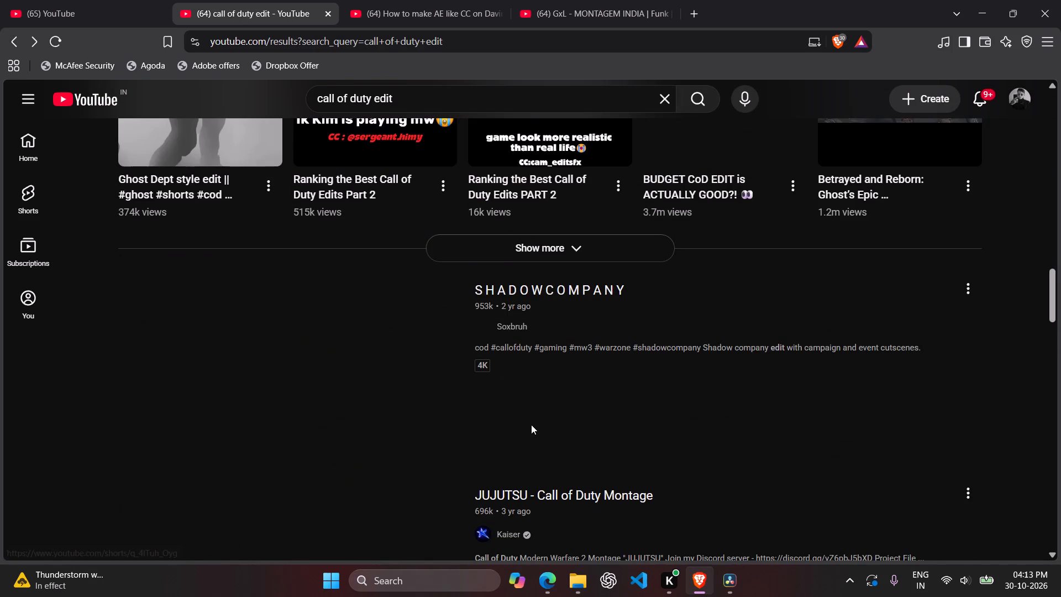
scroll(531, 425, "down", 2)
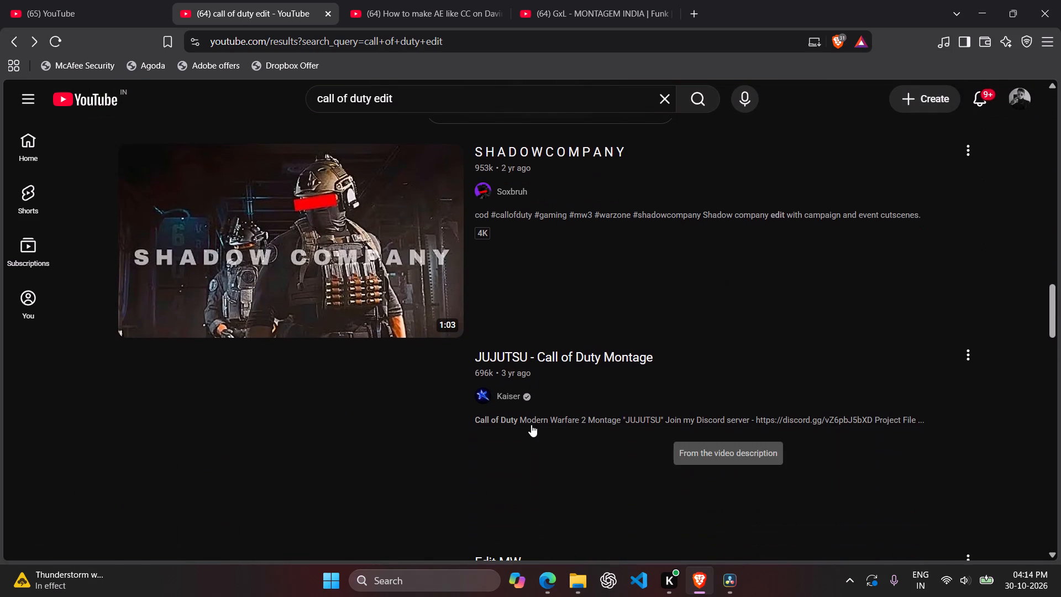
scroll(531, 425, "up", 15)
scroll(497, 401, "up", 10)
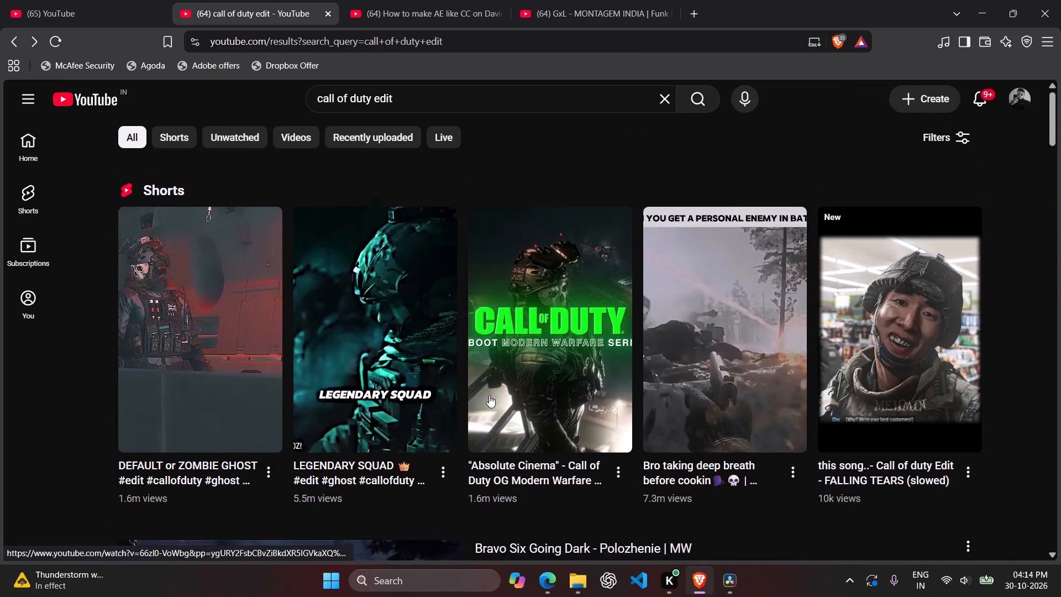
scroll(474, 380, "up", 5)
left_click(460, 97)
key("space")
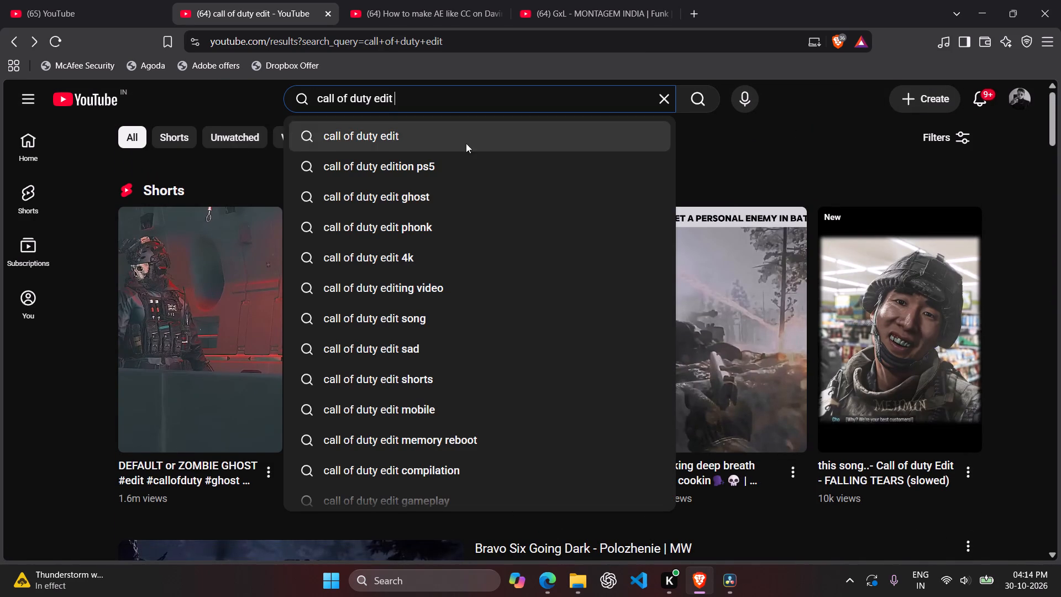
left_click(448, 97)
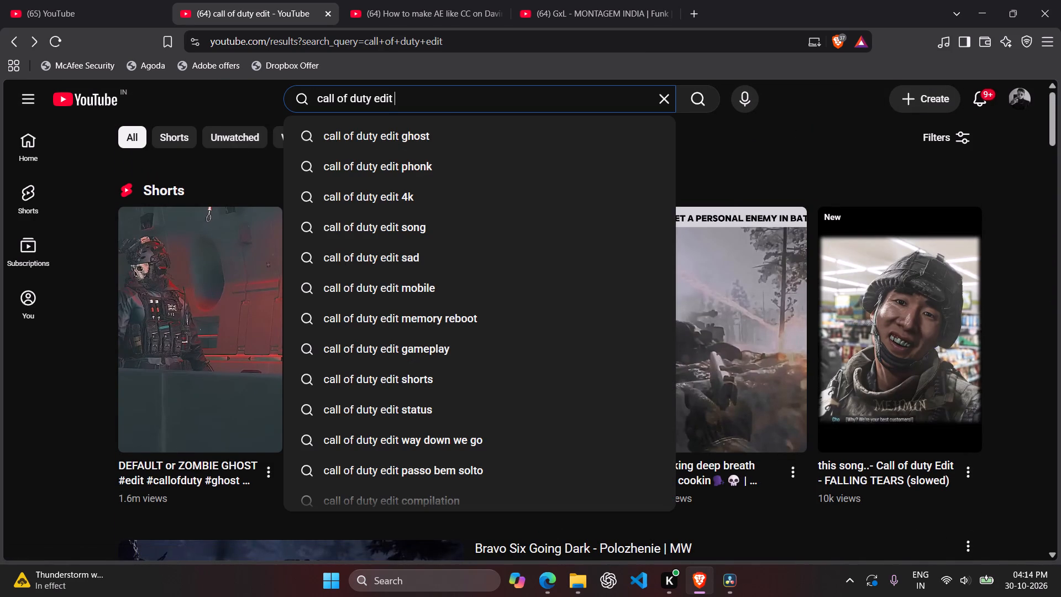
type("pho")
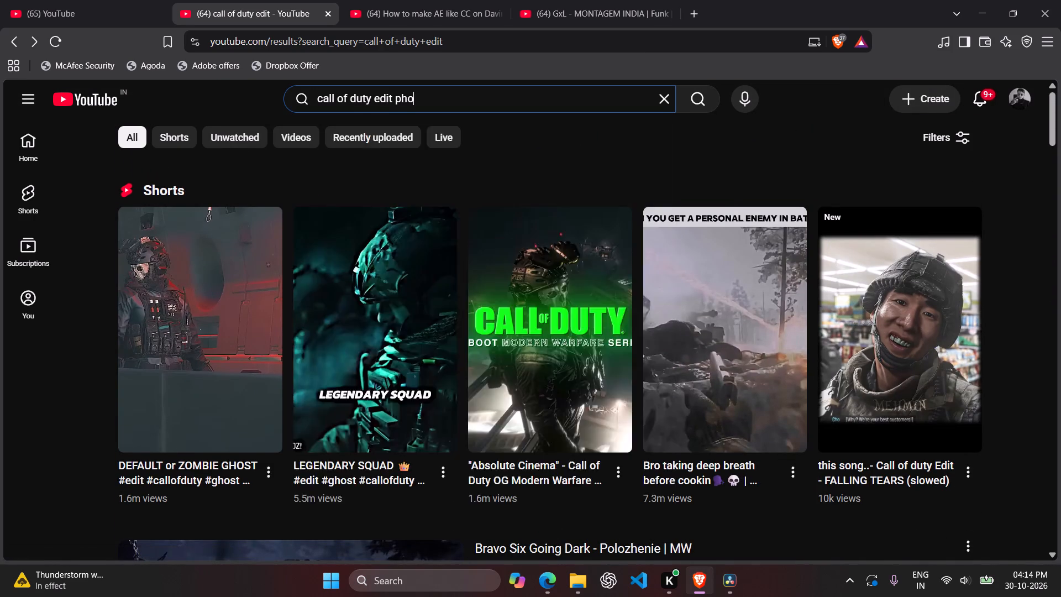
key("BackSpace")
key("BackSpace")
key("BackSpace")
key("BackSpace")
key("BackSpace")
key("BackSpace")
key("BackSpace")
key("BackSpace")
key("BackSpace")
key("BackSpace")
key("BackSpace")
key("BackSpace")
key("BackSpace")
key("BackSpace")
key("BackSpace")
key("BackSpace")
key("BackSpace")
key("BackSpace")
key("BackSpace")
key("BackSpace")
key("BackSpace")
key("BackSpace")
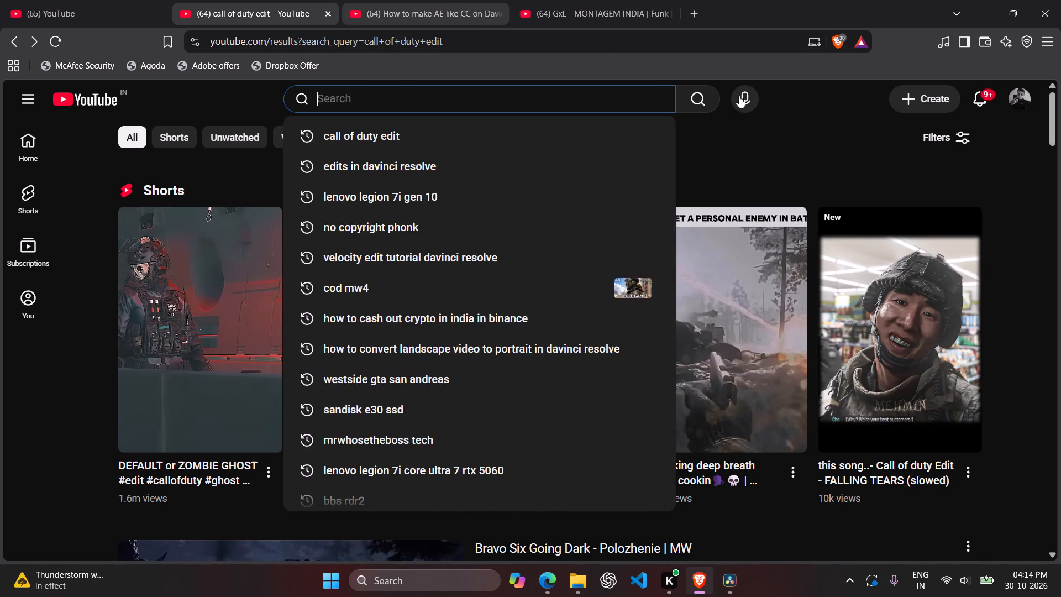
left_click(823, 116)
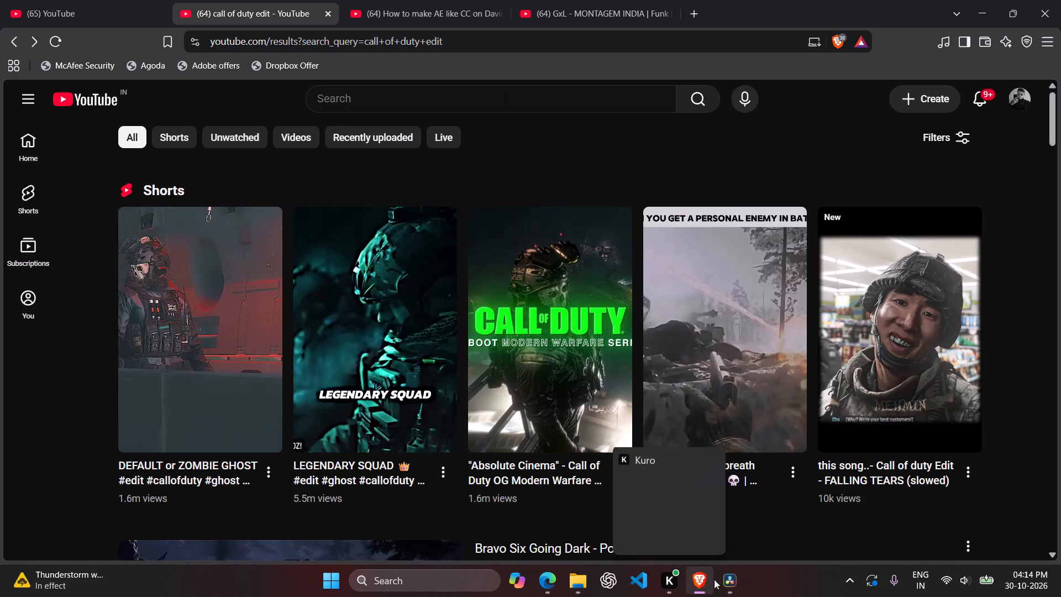
Switch to DaVinci Resolve and move the playhead back to the start of Timeline 1.
left_click(719, 580)
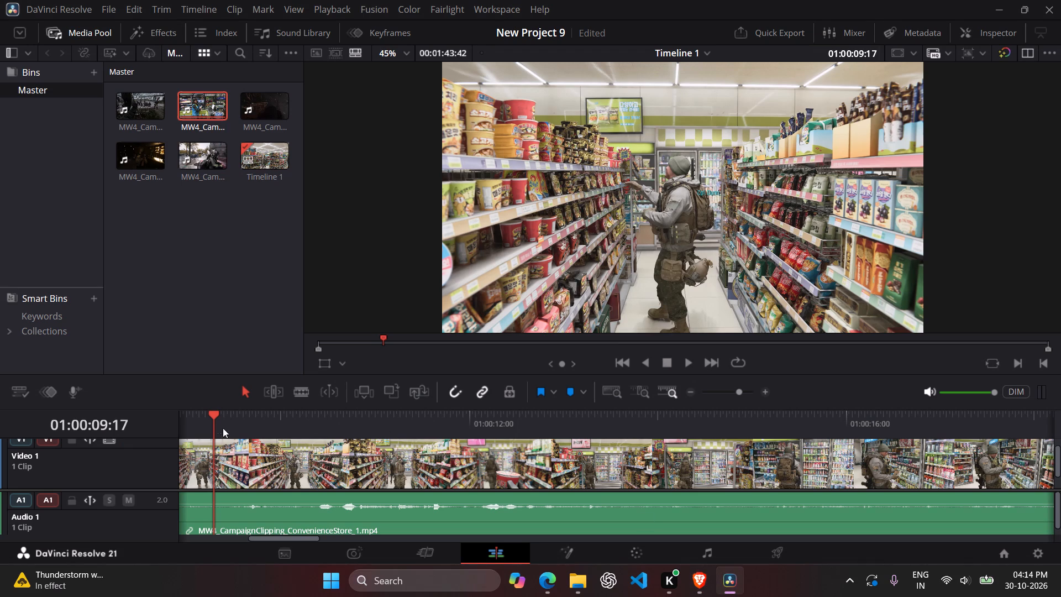
left_click_drag(214, 421, 238, 443)
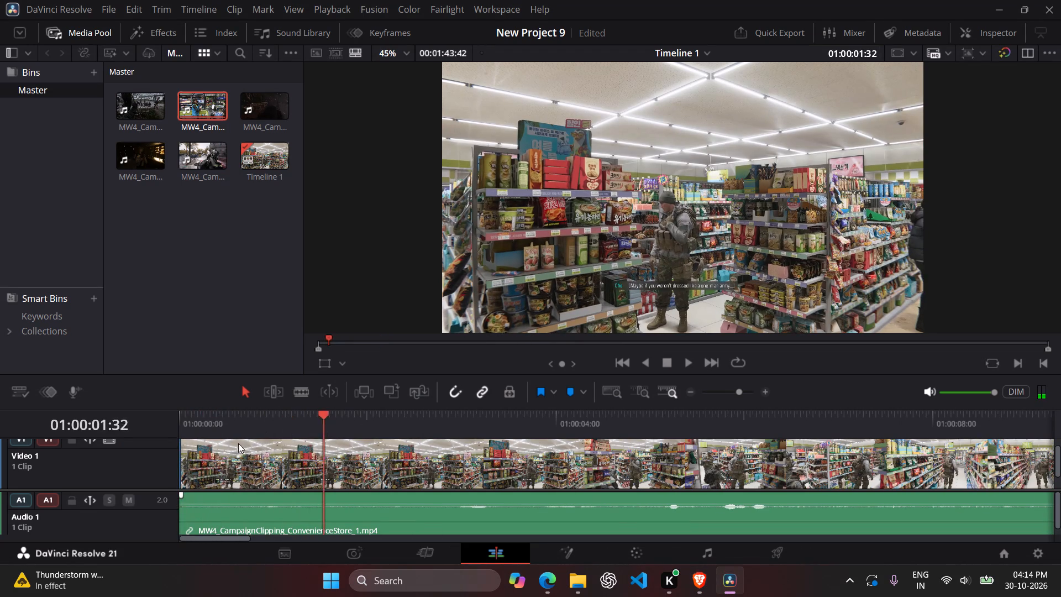
left_click_drag(238, 443, 92, 443)
left_click(212, 254)
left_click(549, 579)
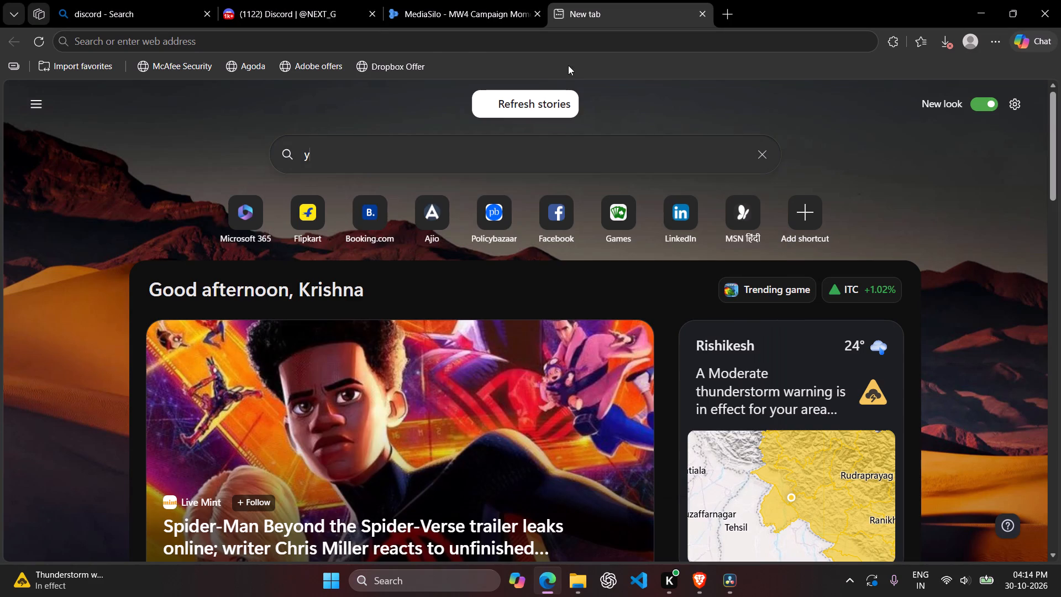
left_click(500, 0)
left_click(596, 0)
Switch to Brave, search for "mp3paw" in a new tab, and open the "MP3Paw - Free MP3 Download" site.
left_click(695, 571)
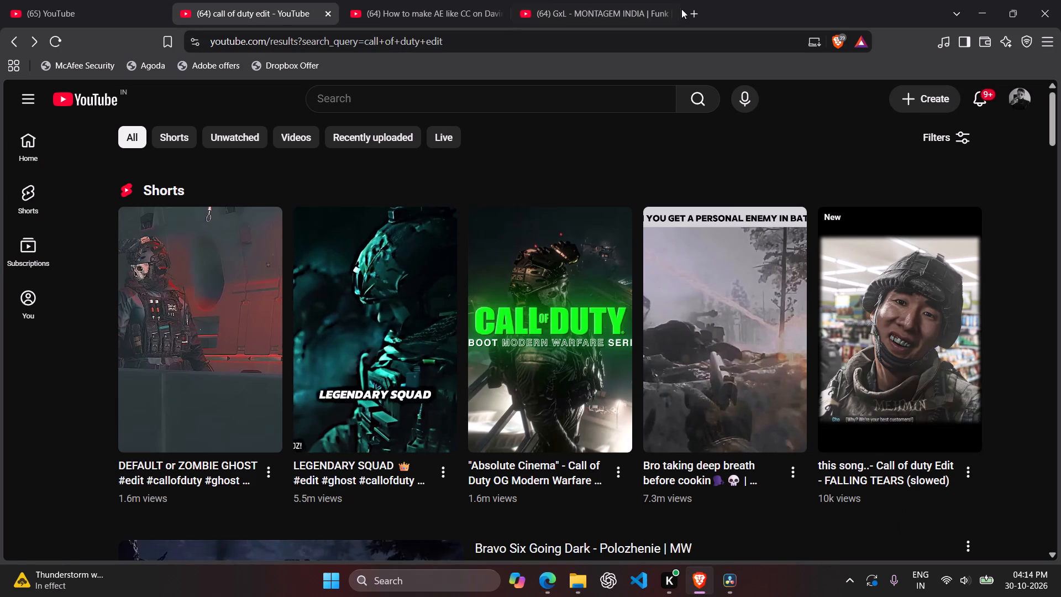
left_click(684, 9)
left_click(513, 190)
type("mp3paw")
key("Return")
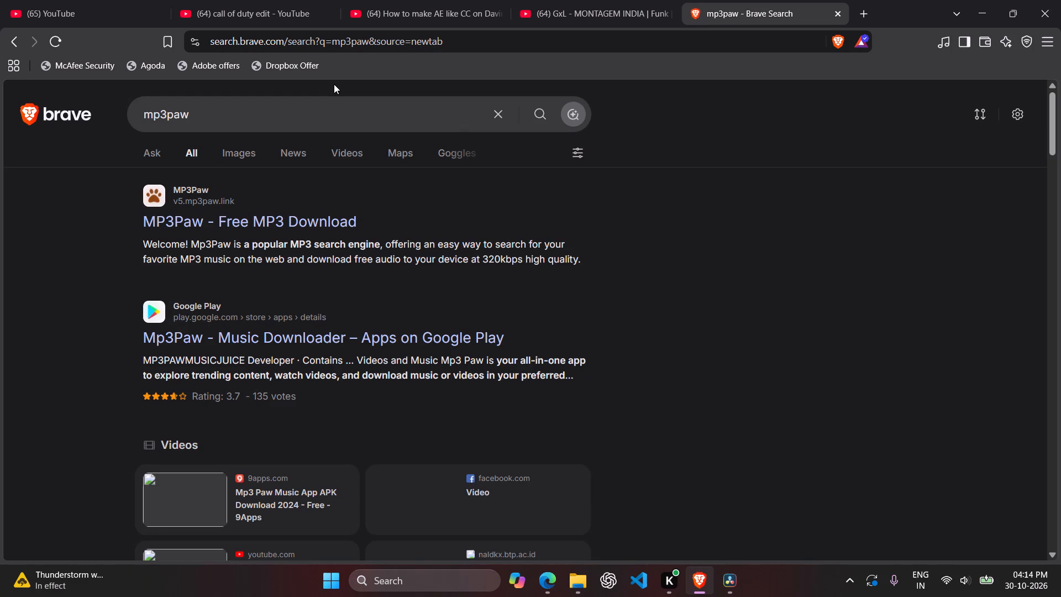
left_click(322, 228)
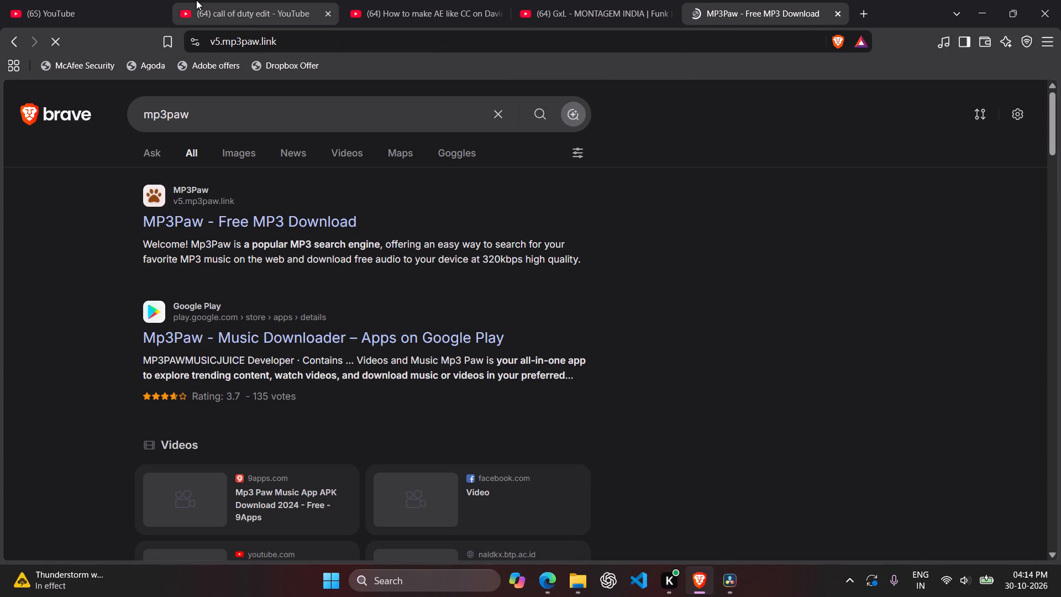
left_click(217, 0)
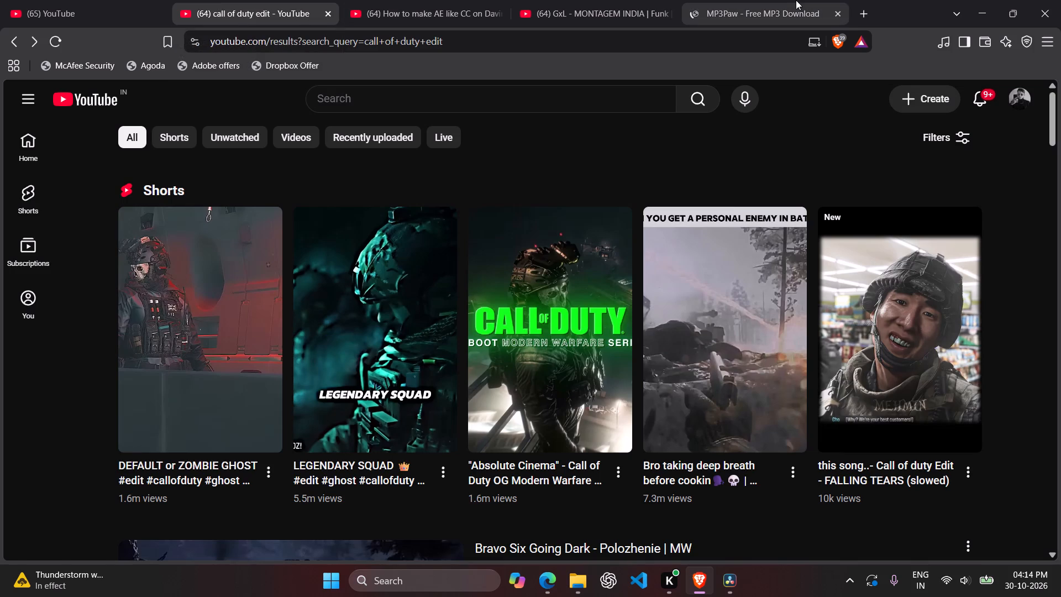
left_click(799, 0)
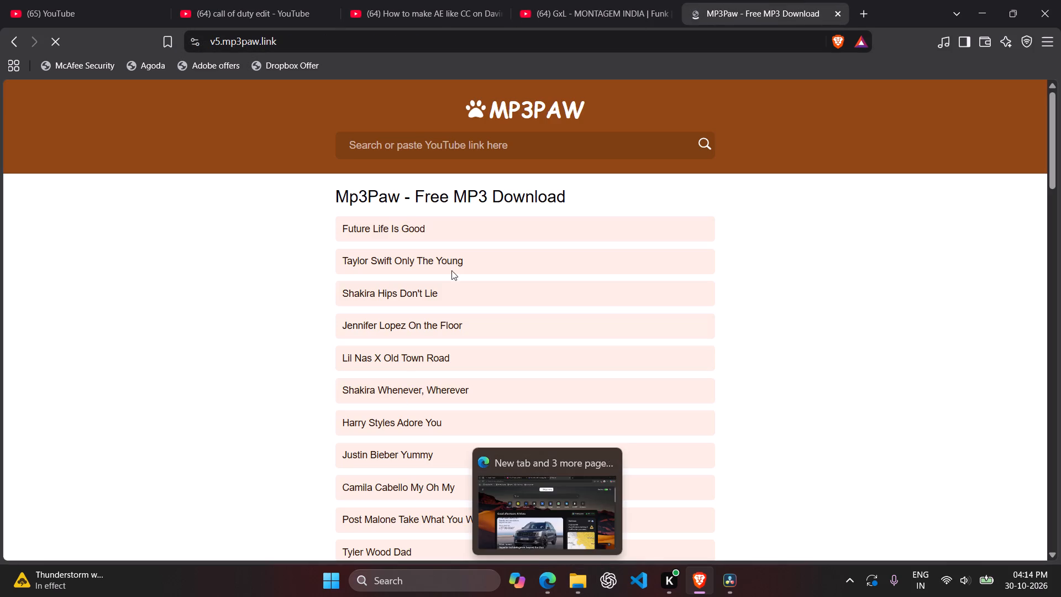
Copy the YouTube link of "GxL - MONTAGEM INDIA" from its open tab and look it up on MP3Paw.
left_click(491, 145)
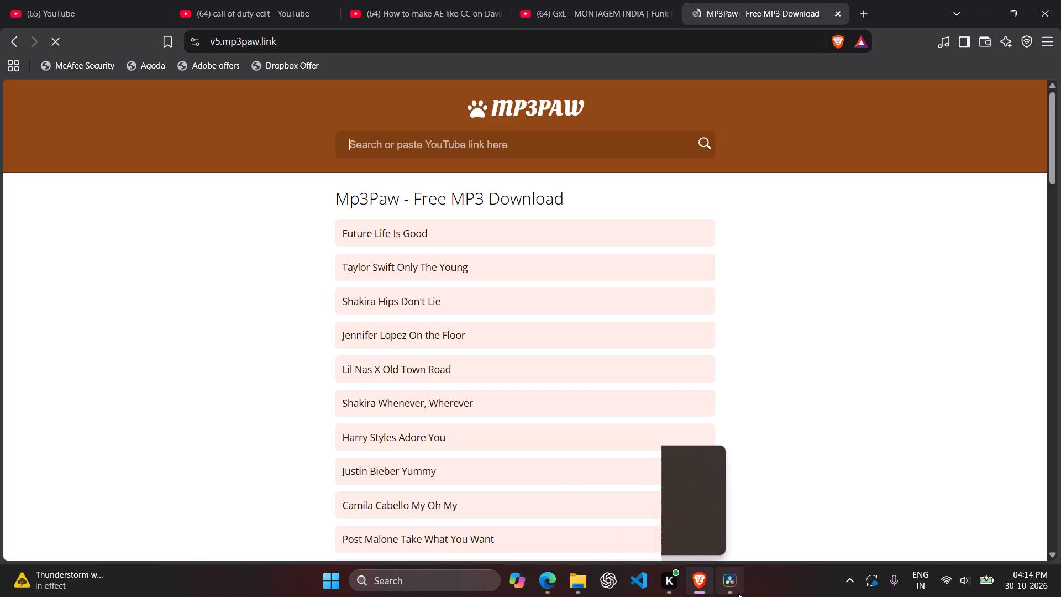
left_click(545, 588)
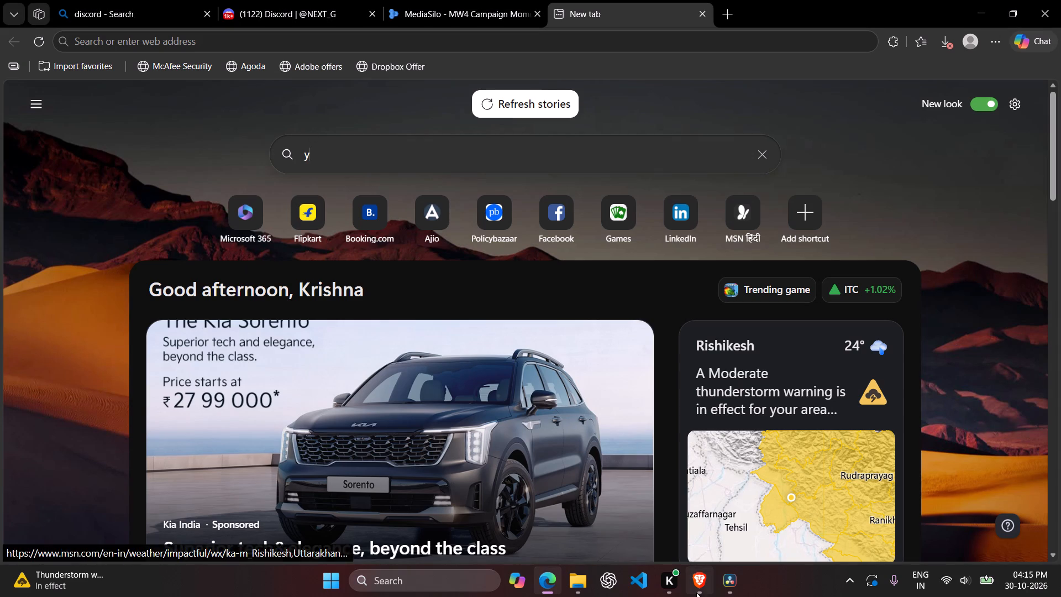
left_click(705, 578)
left_click(529, 0)
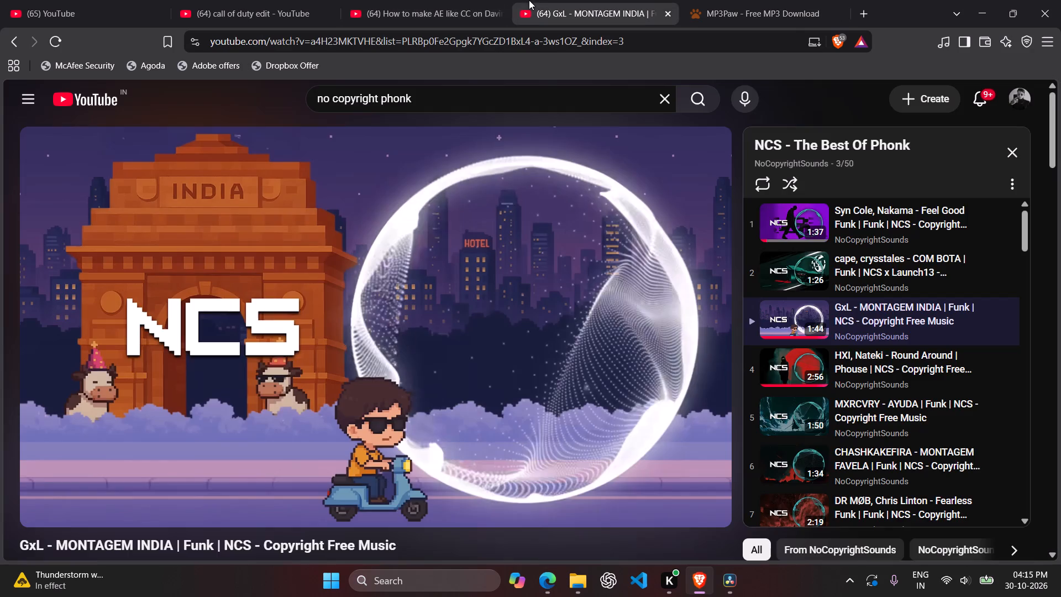
left_click_drag(750, 42, 209, 45)
key("ctrl+c")
left_click(752, 0)
left_click(429, 142)
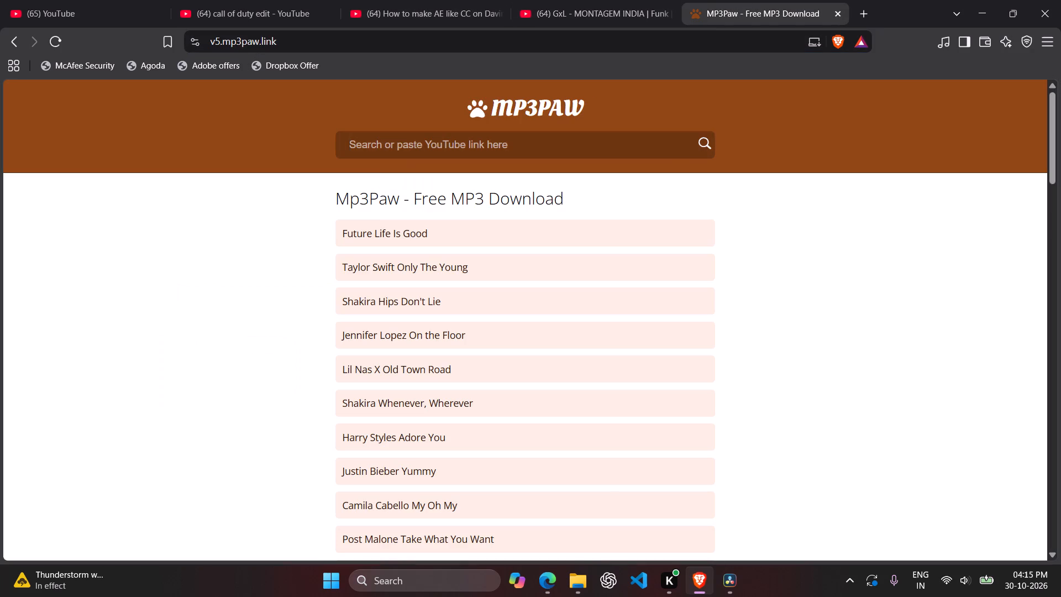
key("ctrl+v")
key("Return")
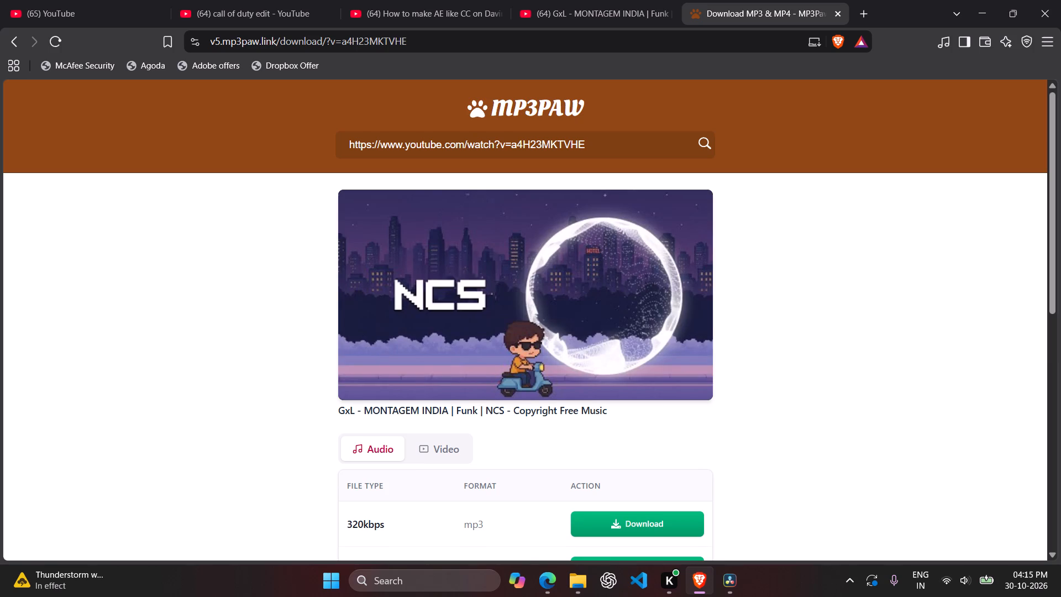
Download the "GxL - MONTAGEM INDIA" track as an MP3 into the Downloads folder, closing the ad tabs that open.
scroll(511, 412, "down", 2)
left_click(640, 390)
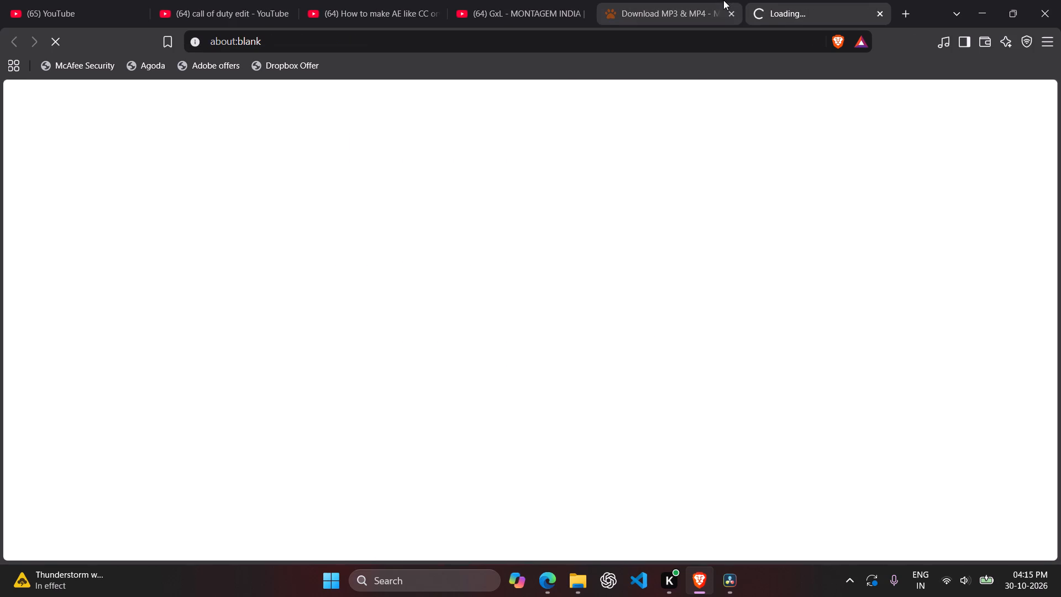
left_click(723, 1)
scroll(558, 248, "up", 2)
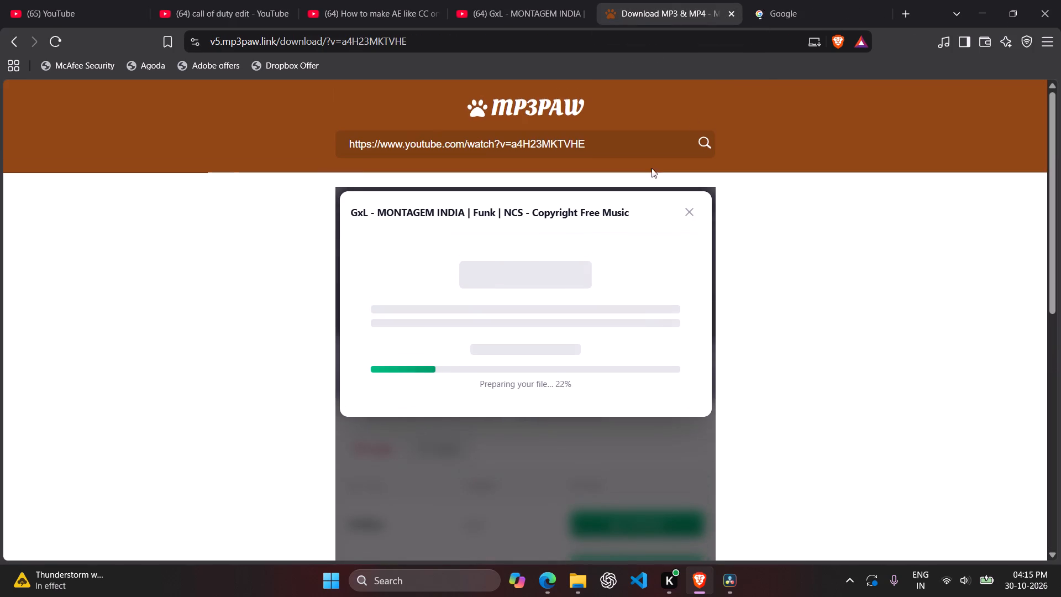
left_click(876, 13)
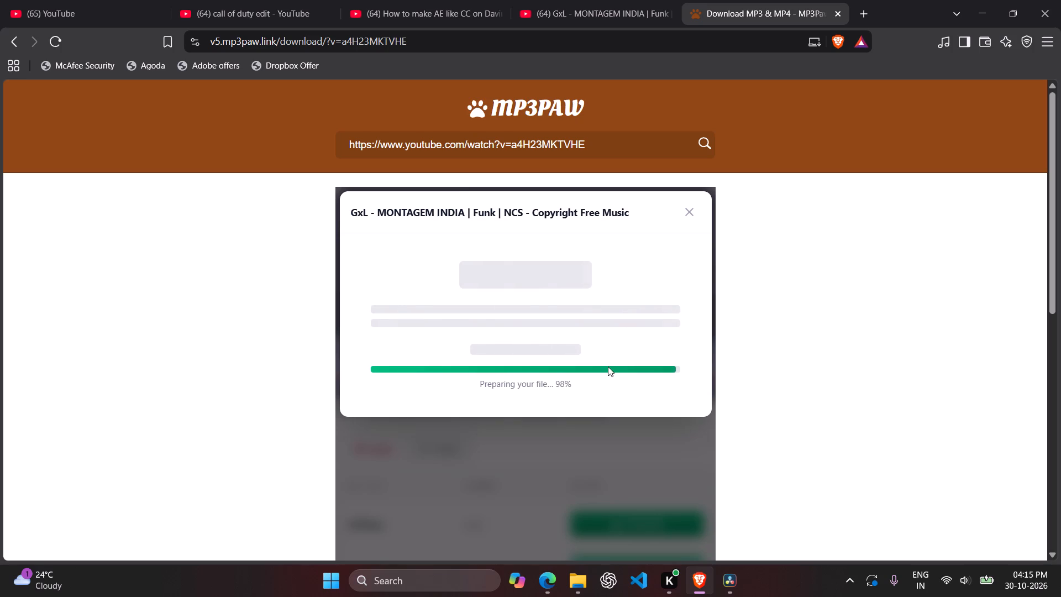
left_click(550, 277)
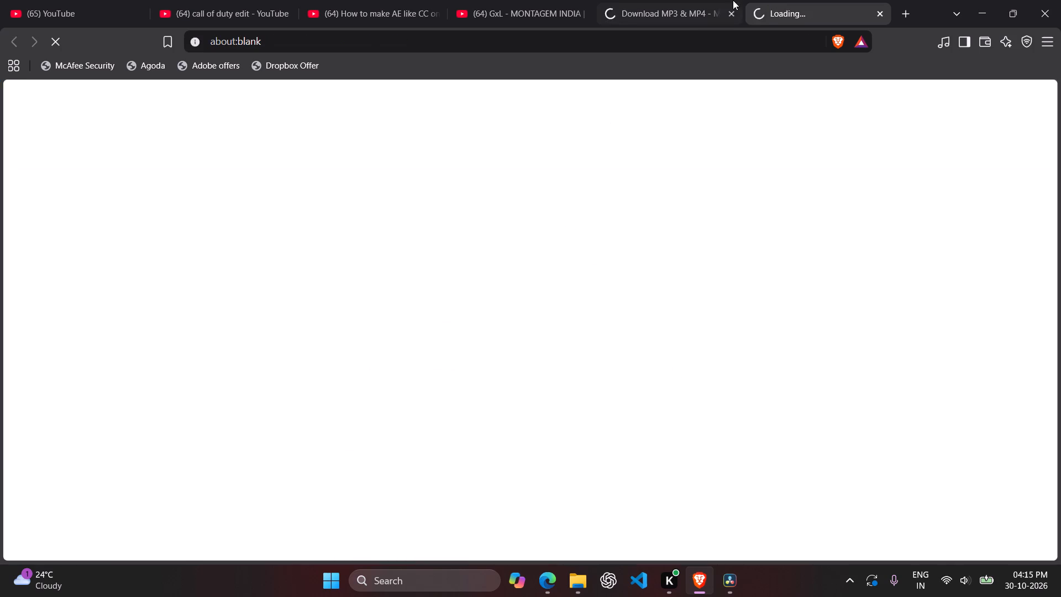
left_click(640, 0)
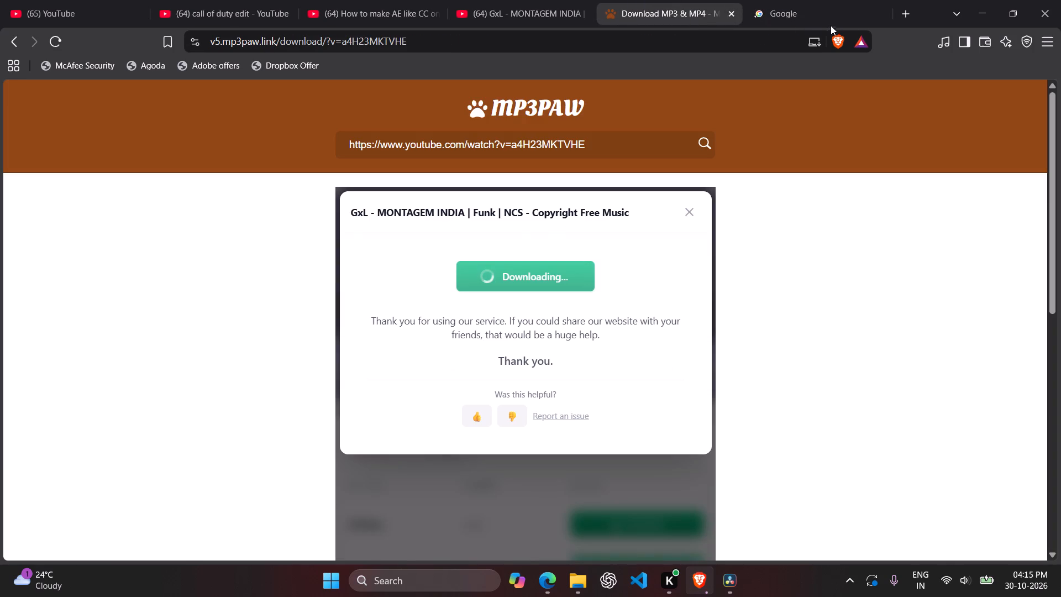
left_click(50, 149)
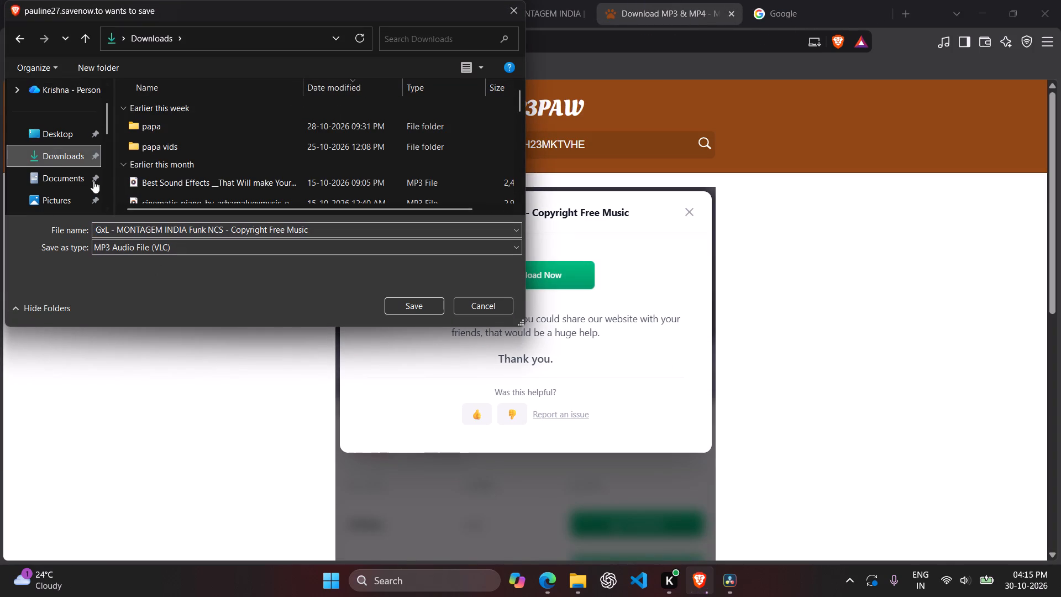
left_click(409, 307)
left_click(878, 15)
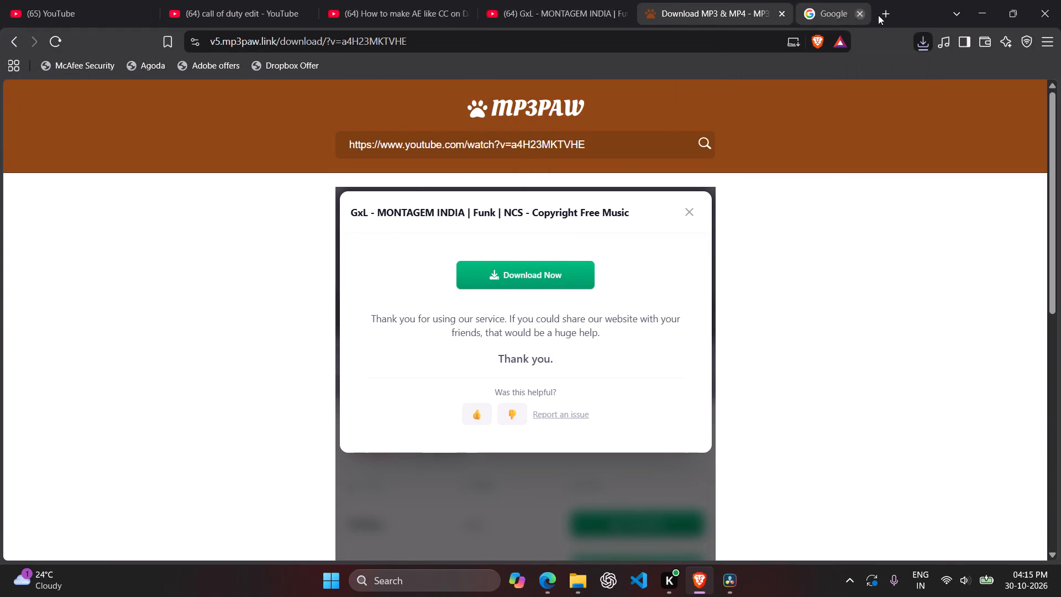
Switch to DaVinci Resolve and import the "GxL - MONTAGEM INDIA" MP3 from Downloads into the media pool's Master bin.
left_click(715, 585)
left_click(207, 241)
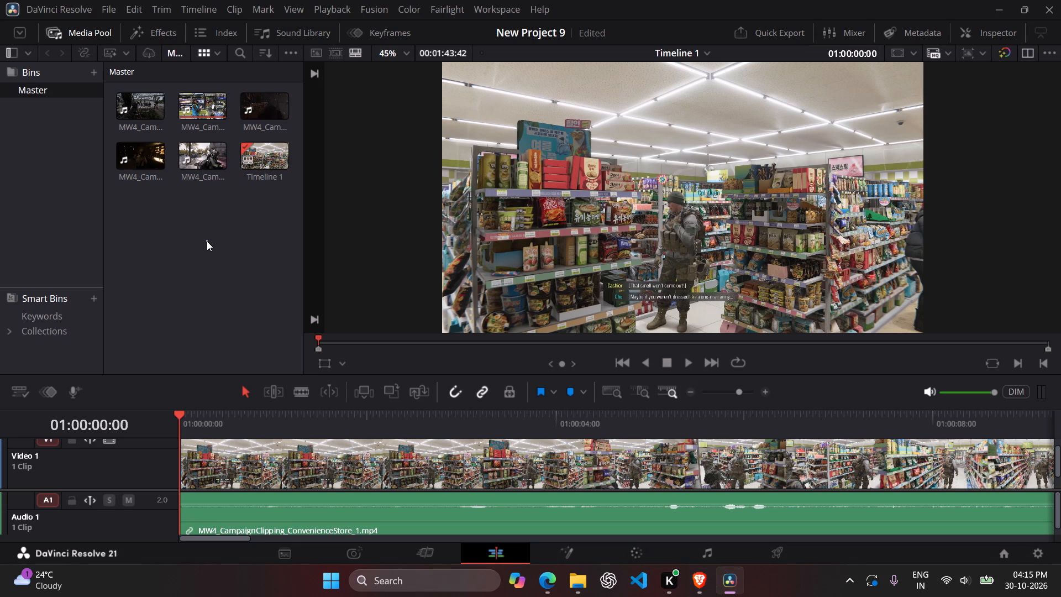
key("ctrl+i")
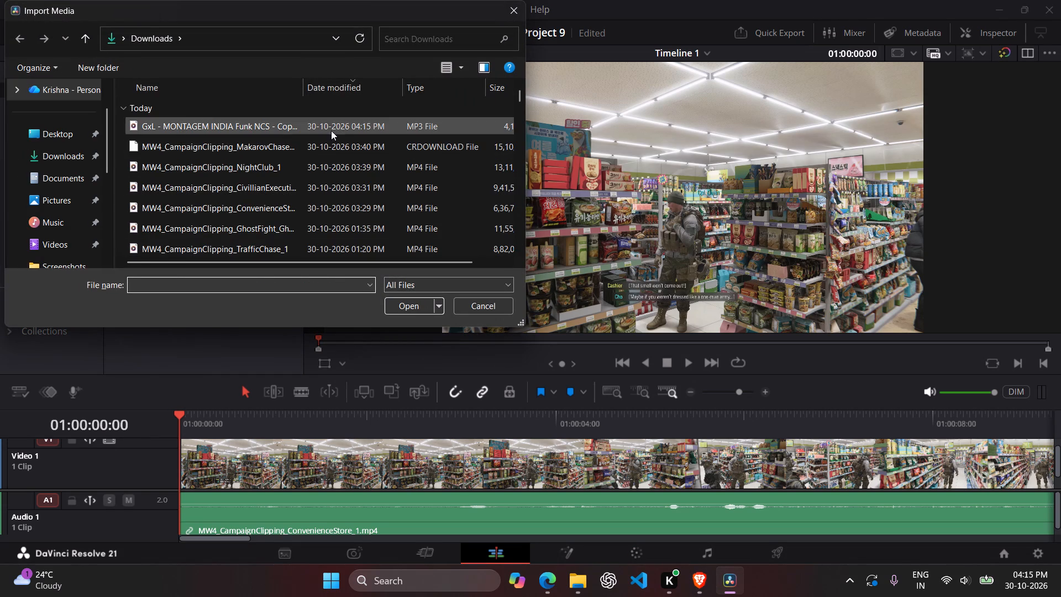
left_click(331, 130)
left_click(400, 302)
left_click(213, 208)
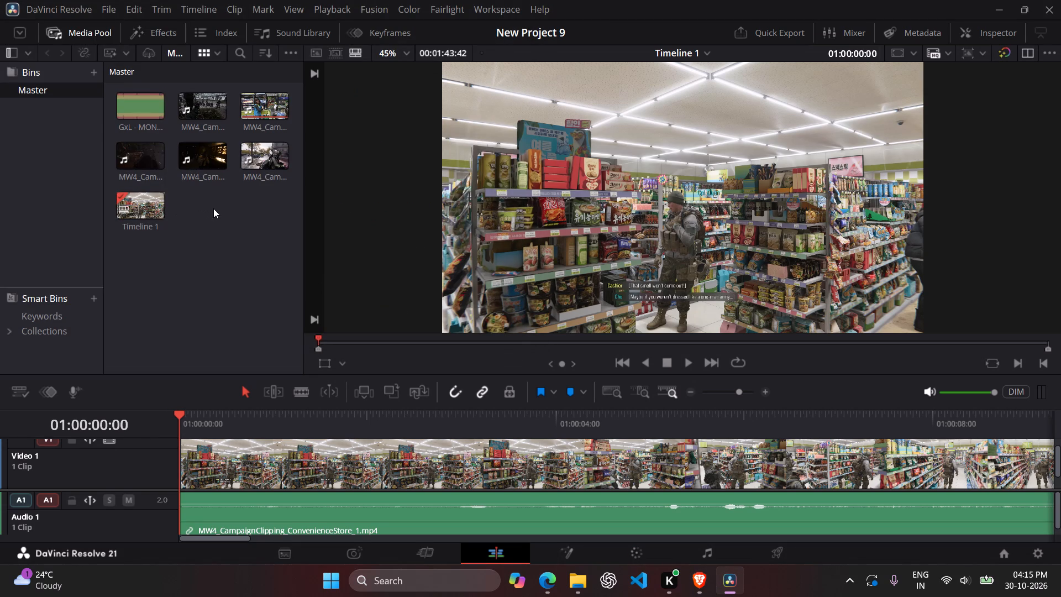
Split the MW4_CampaignClipping_ConvenienceStore_1 clip at 01:00:05:56, as the soldier in the beanie walks away past the shelves.
scroll(243, 356, "down", 1)
scroll(242, 459, "down", 3)
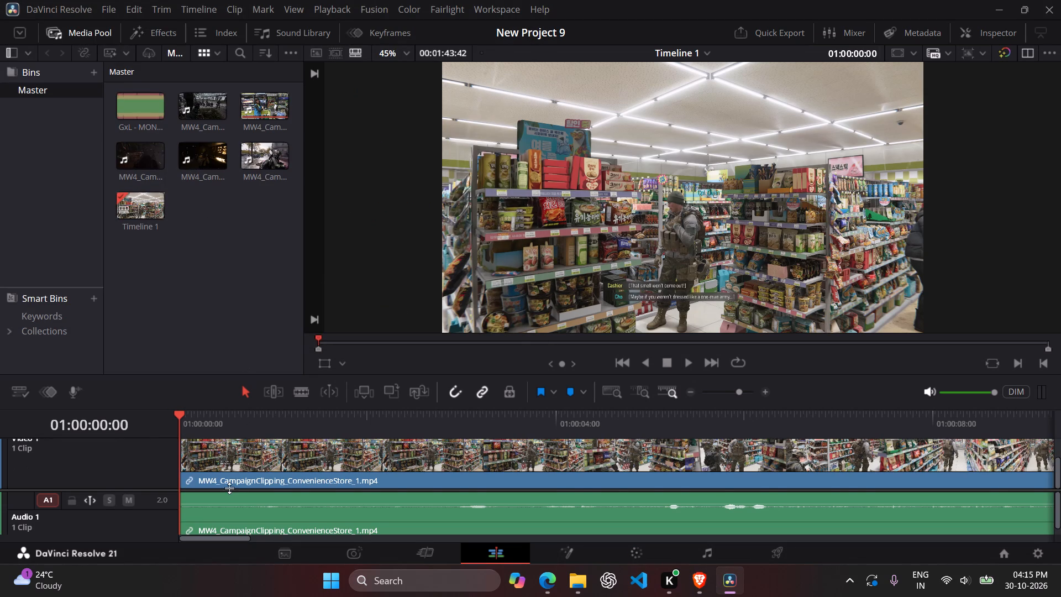
scroll(227, 479, "up", 2)
key("space")
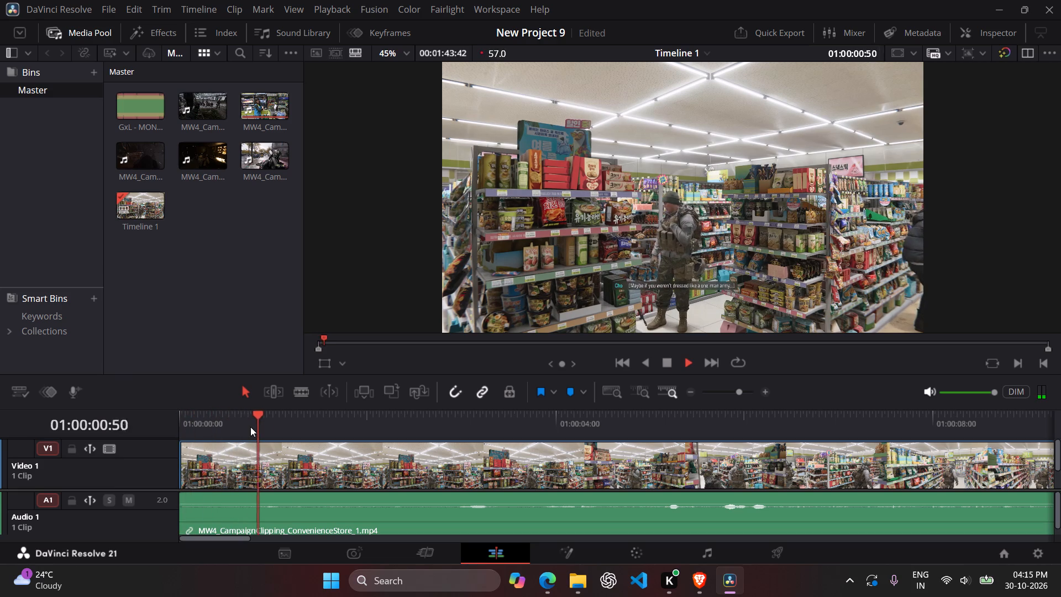
left_click_drag(250, 427, 641, 430)
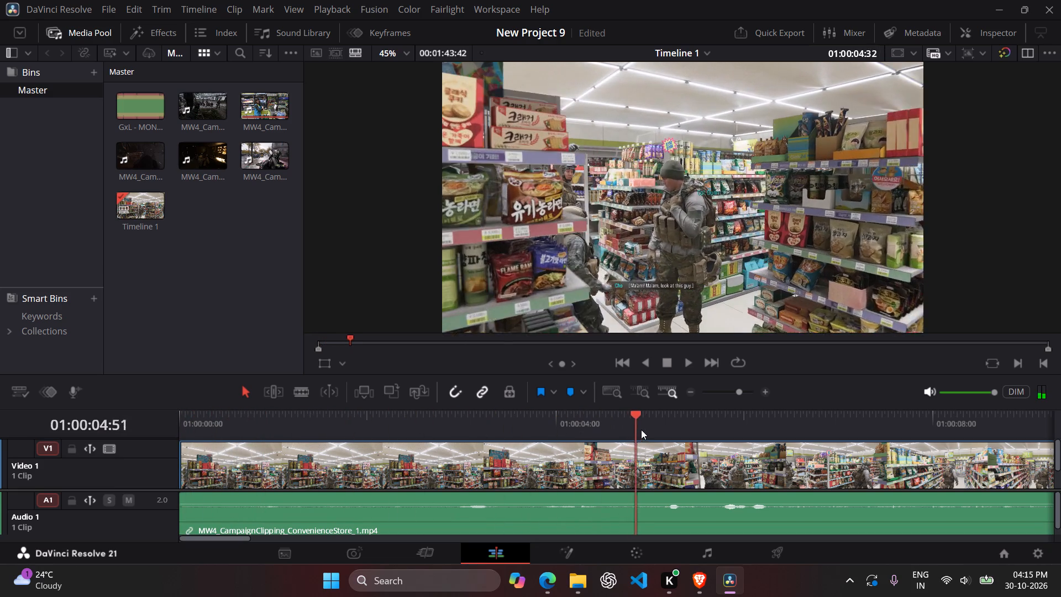
left_click_drag(641, 430, 823, 432)
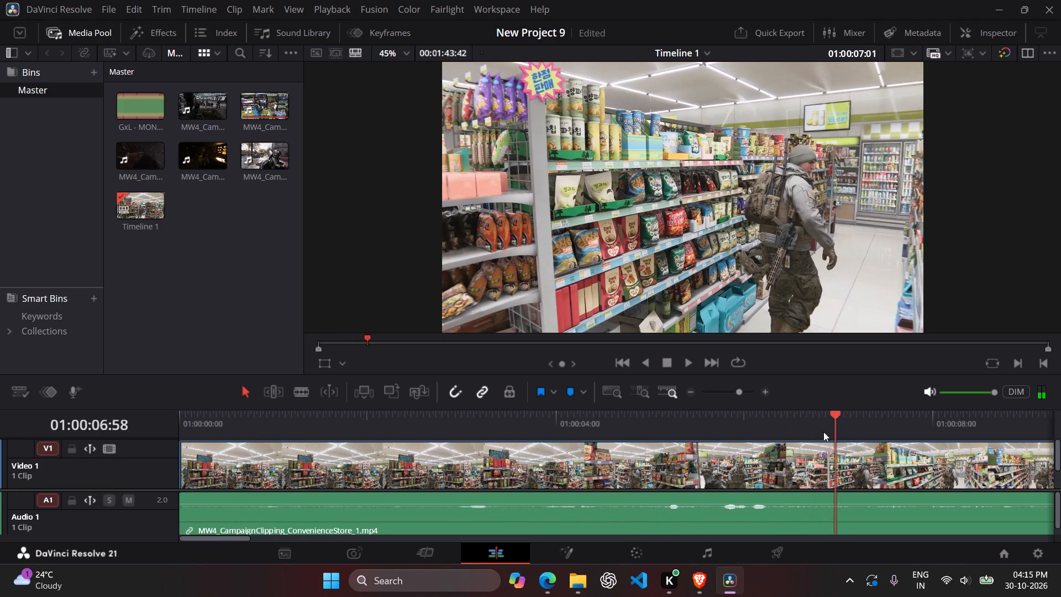
left_click_drag(823, 432, 717, 442)
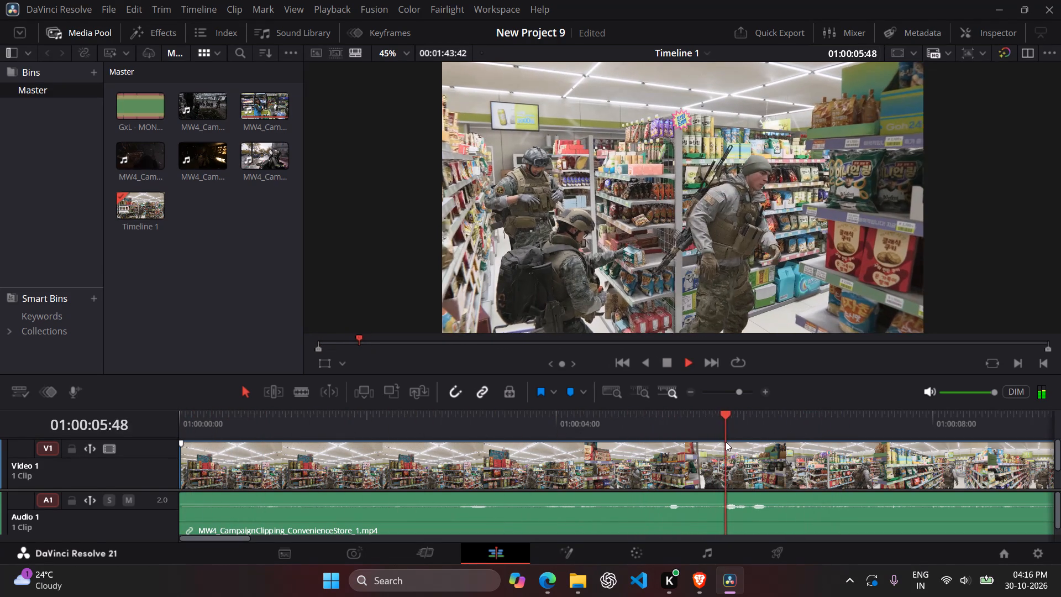
key("space")
key("b")
left_click(739, 481)
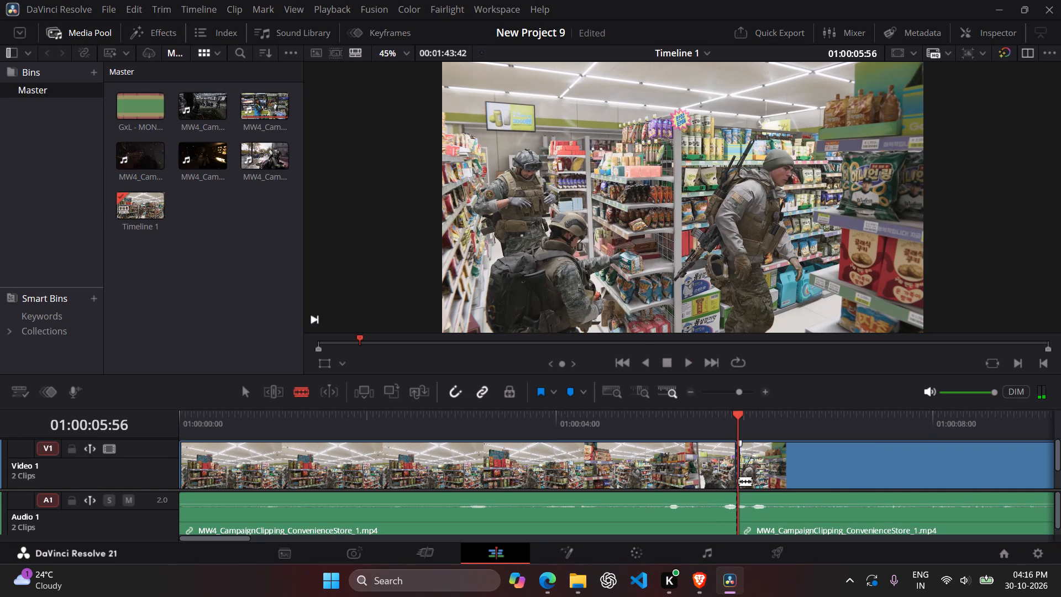
Ripple-delete the part of the ConvenienceStore_1 clip before the cut so the remaining part starts at 01:00:00:00.
key("a")
left_click(651, 471)
key("Delete")
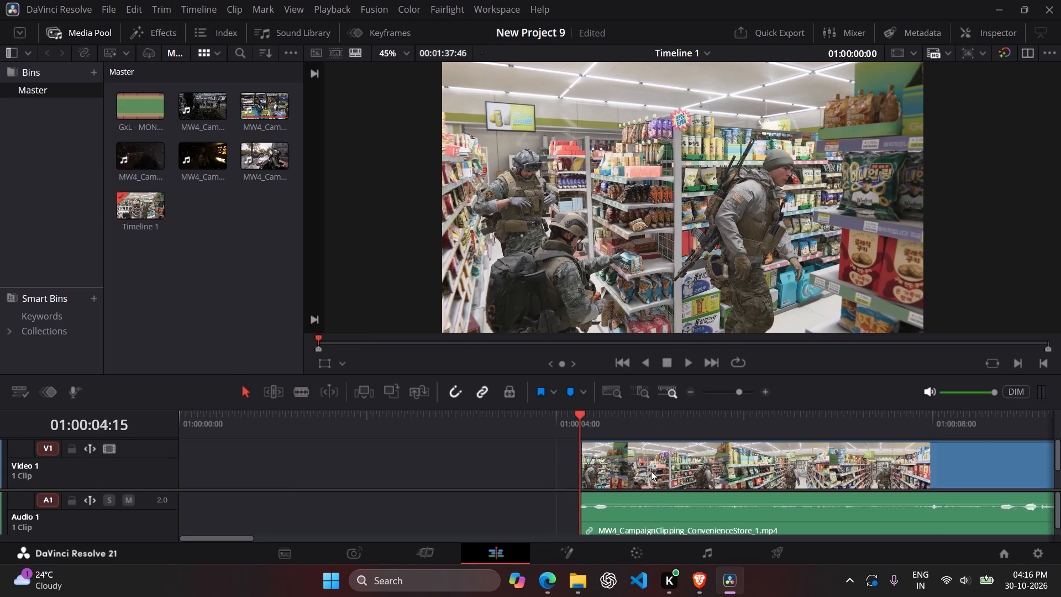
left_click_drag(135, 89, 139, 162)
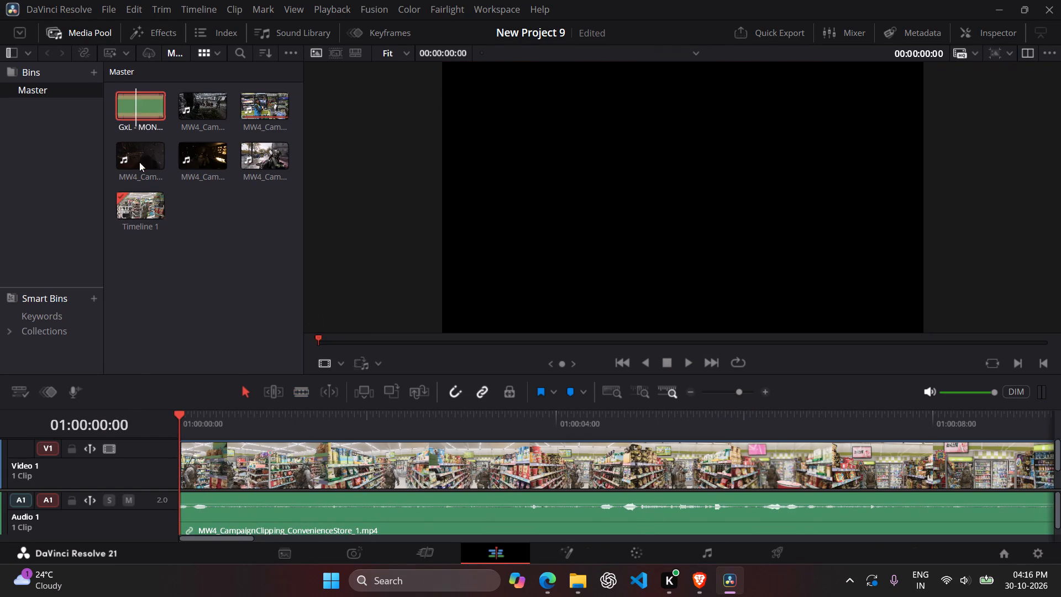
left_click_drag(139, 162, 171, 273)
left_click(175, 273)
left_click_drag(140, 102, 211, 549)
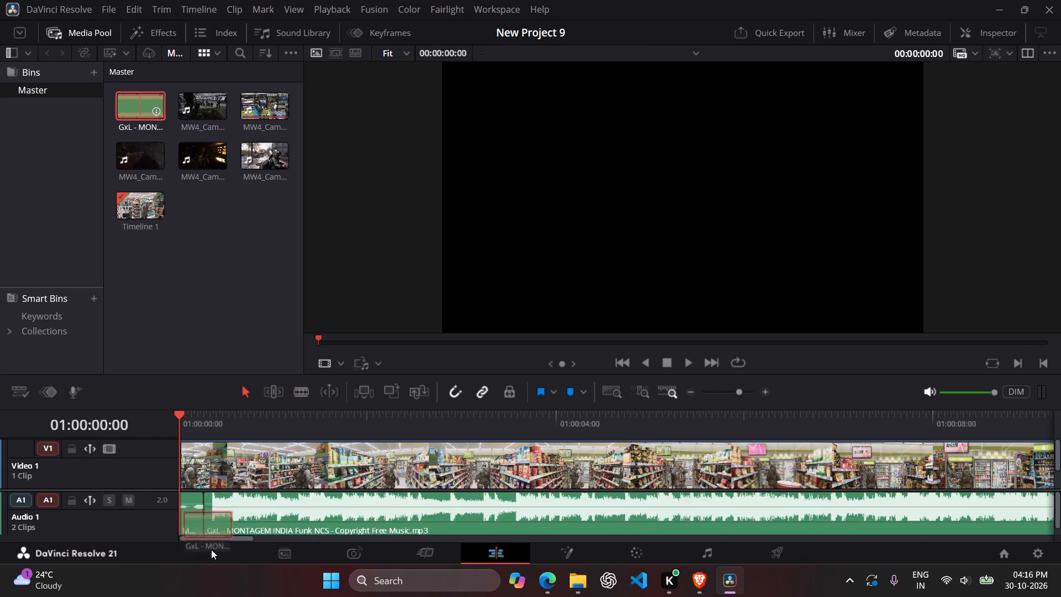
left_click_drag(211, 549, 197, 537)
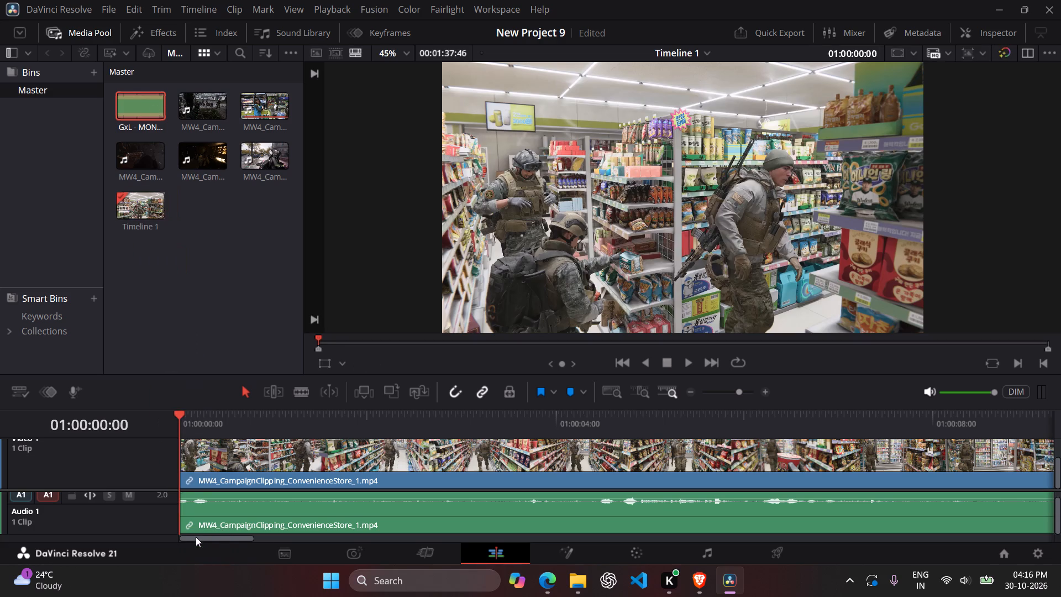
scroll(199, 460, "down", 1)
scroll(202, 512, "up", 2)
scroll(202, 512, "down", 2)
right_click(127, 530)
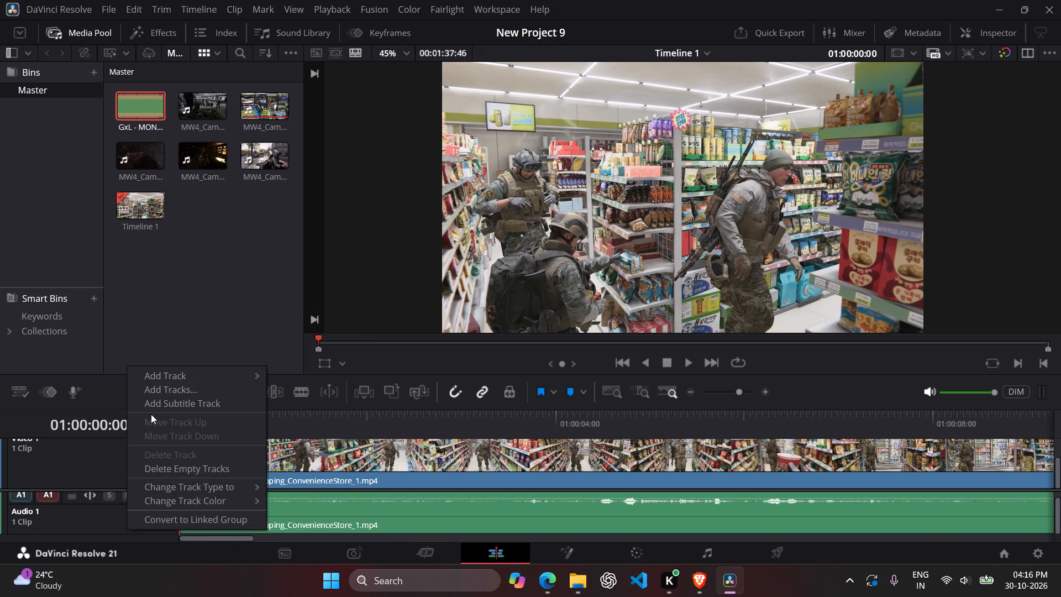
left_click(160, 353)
Place the "GxL - MONTAGEM INDIA" track on a new Audio 2 track below Audio 1, starting at 01:00:00:00.
scroll(202, 500, "down", 2)
scroll(218, 512, "up", 3)
scroll(218, 512, "down", 3)
scroll(218, 512, "up", 2)
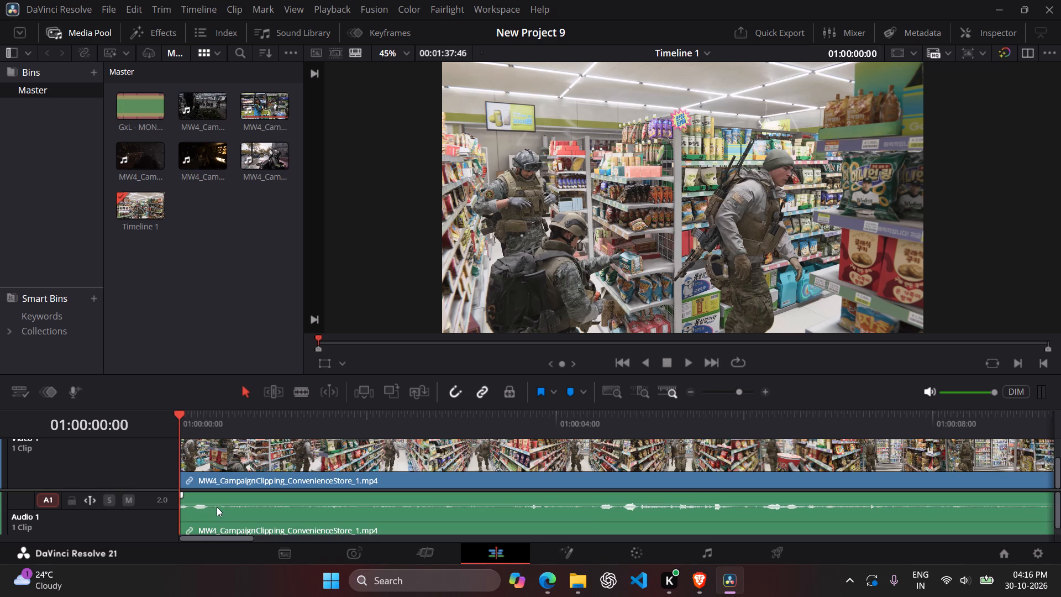
scroll(209, 496, "down", 3)
scroll(205, 490, "up", 5)
scroll(205, 466, "down", 3)
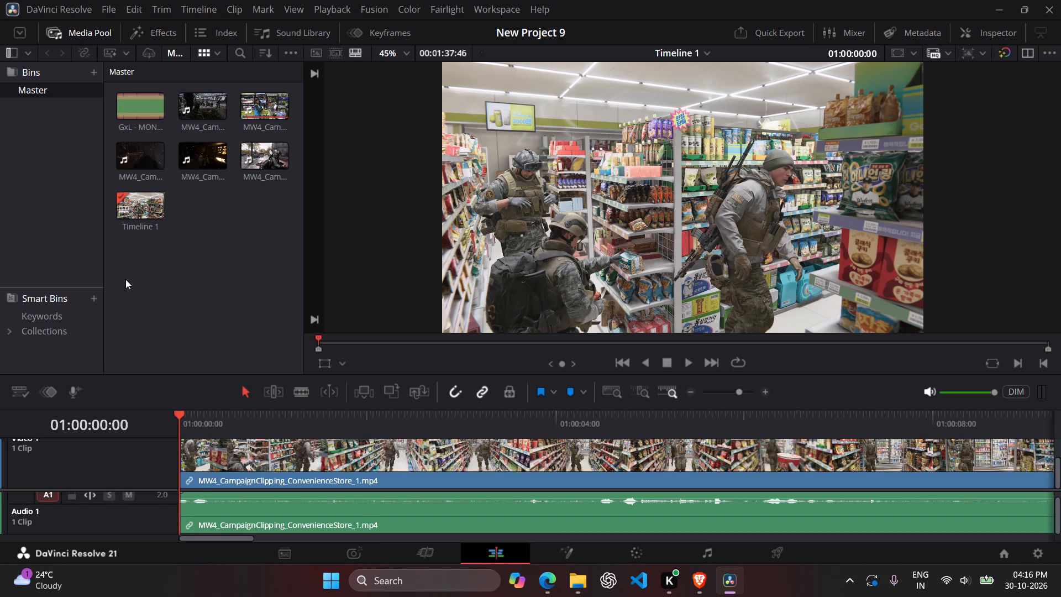
left_click_drag(126, 106, 177, 528)
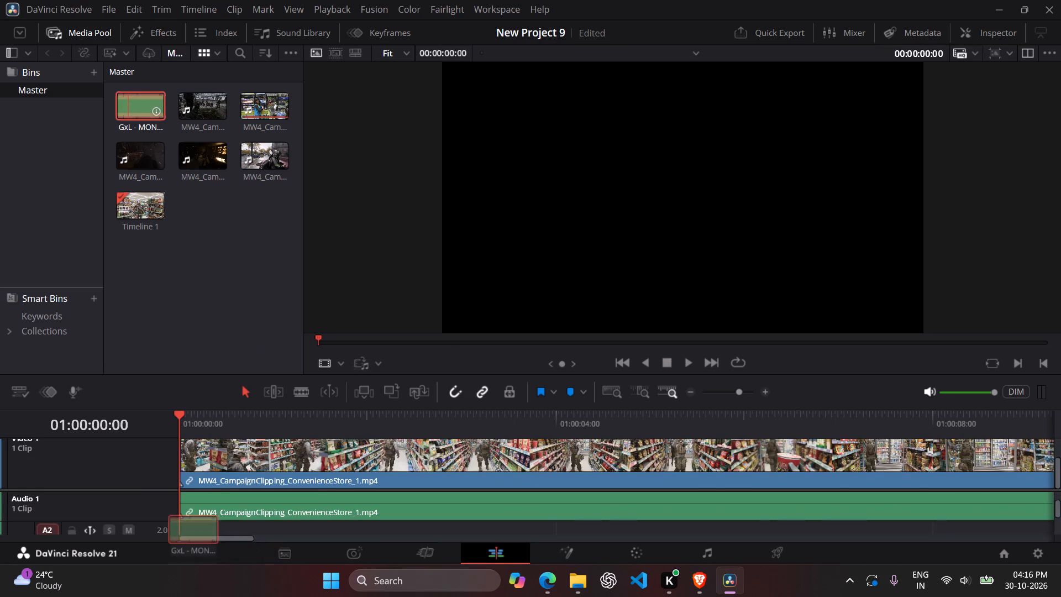
Drop the "GxL - MONTAGEM INDIA" track on a new Audio 2 track, starting at 01:00:00:00.
left_click_drag(177, 528, 180, 523)
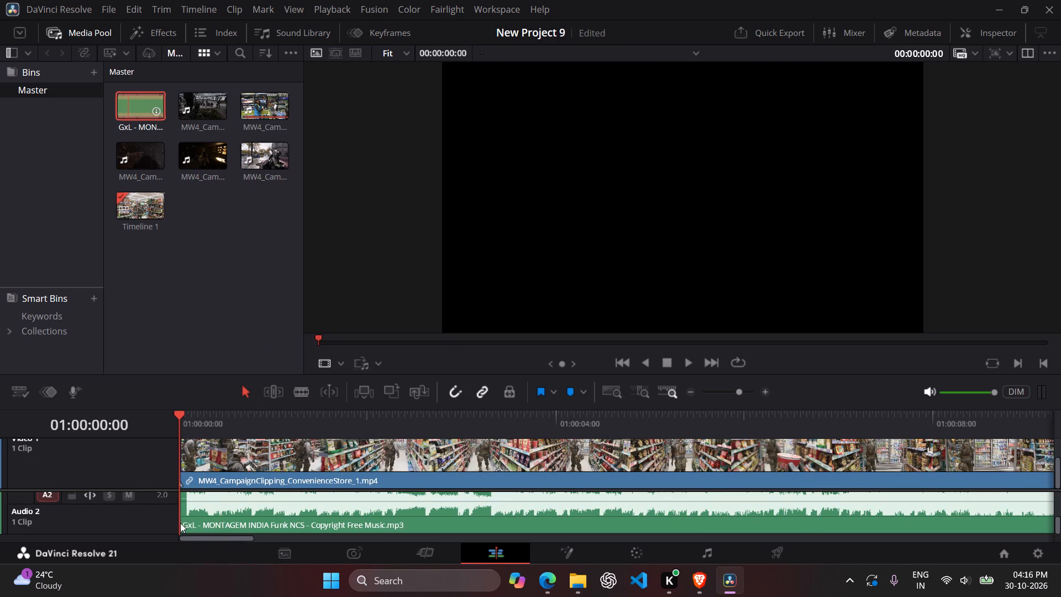
Play the opening seconds of the timeline from 01:00:00:00 to check how the music starts against the footage.
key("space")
left_click_drag(270, 419, 161, 426)
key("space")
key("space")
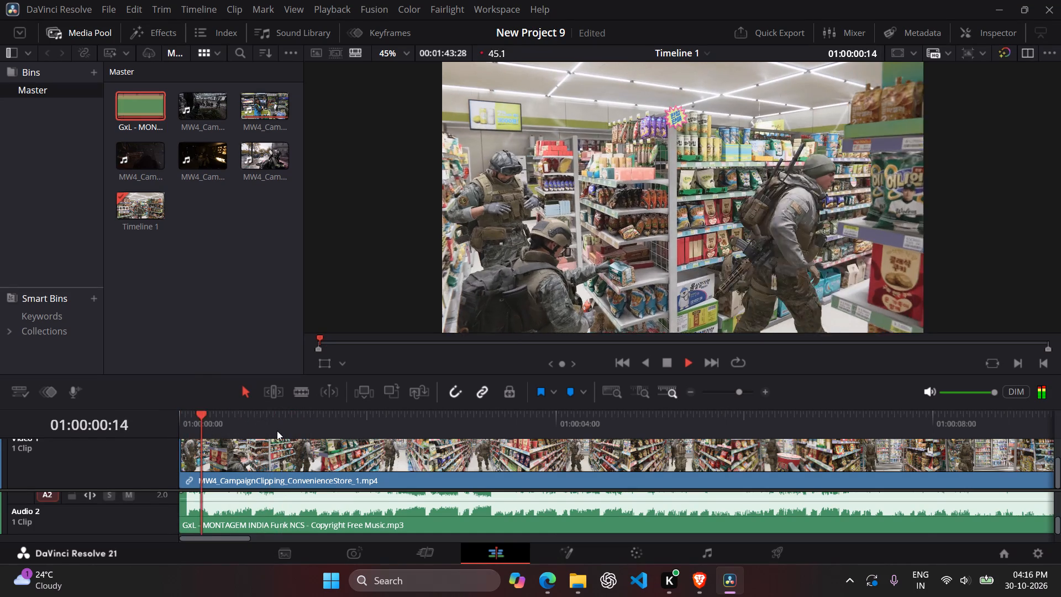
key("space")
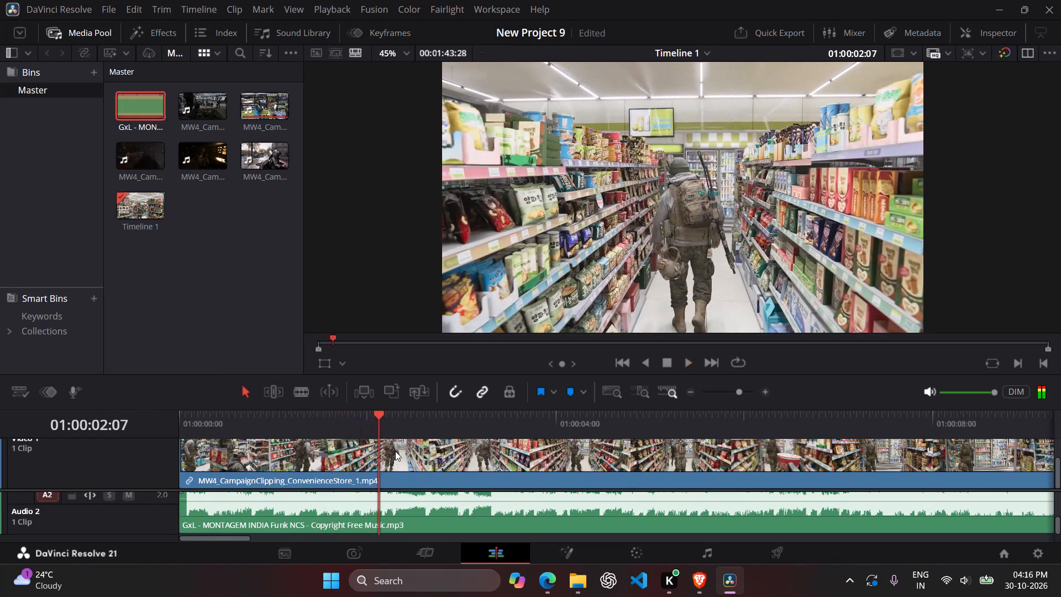
left_click_drag(359, 426, 149, 426)
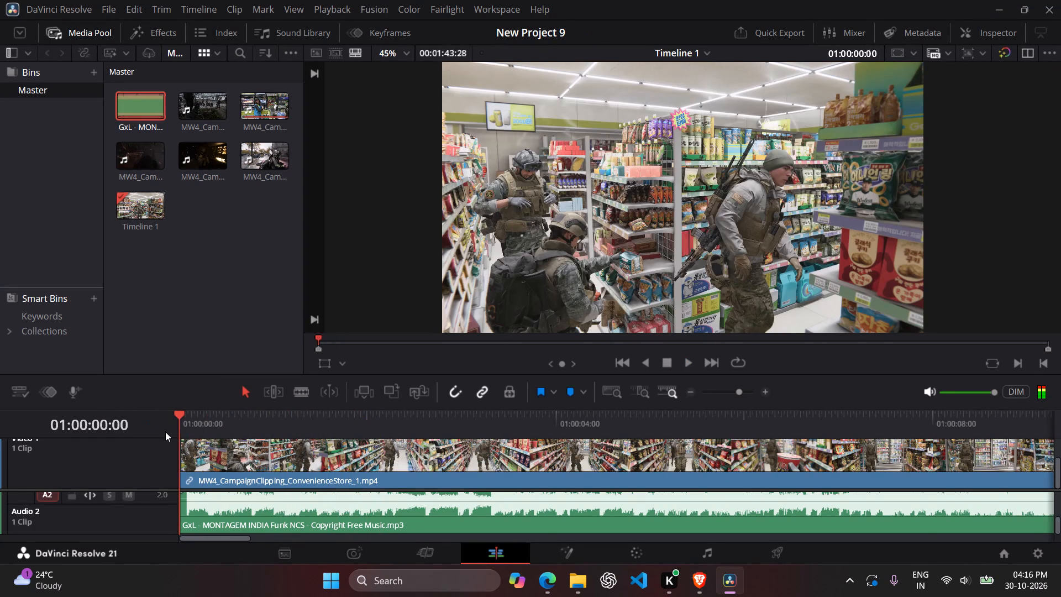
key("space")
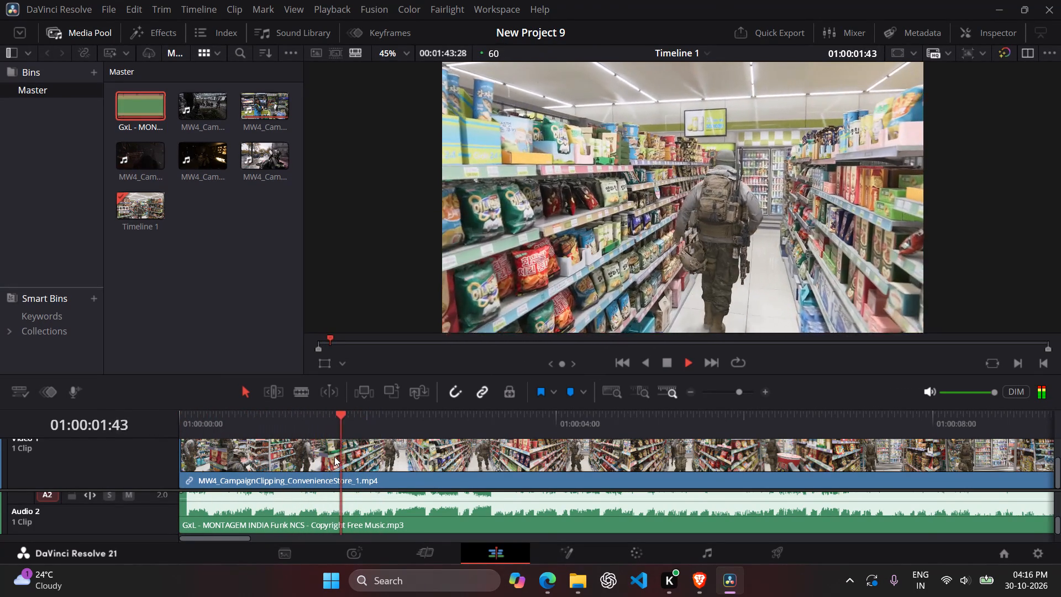
Set the Windows system volume to about one fifth of its range.
left_click(946, 589)
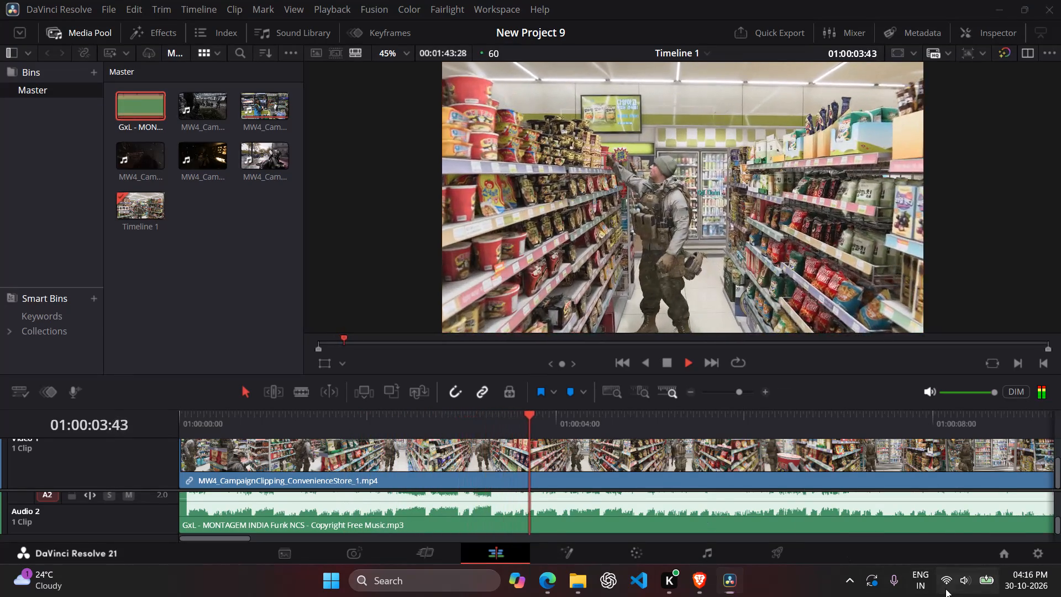
left_click(879, 498)
left_click(874, 498)
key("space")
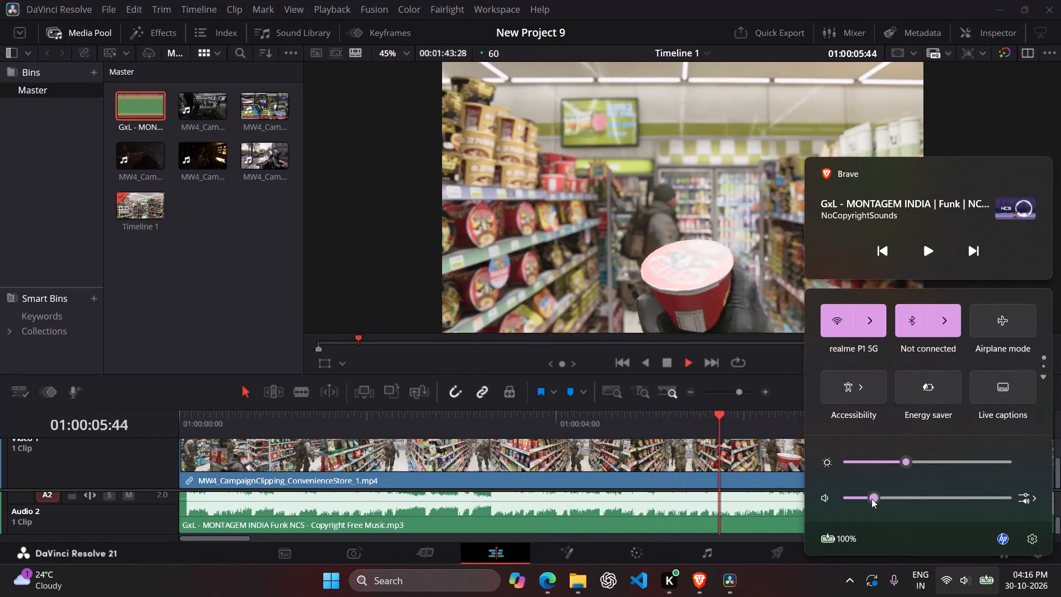
Replay from the start and split only the Audio 2 music clip at 01:00:03:19.
left_click(749, 431)
left_click_drag(747, 429, 270, 468)
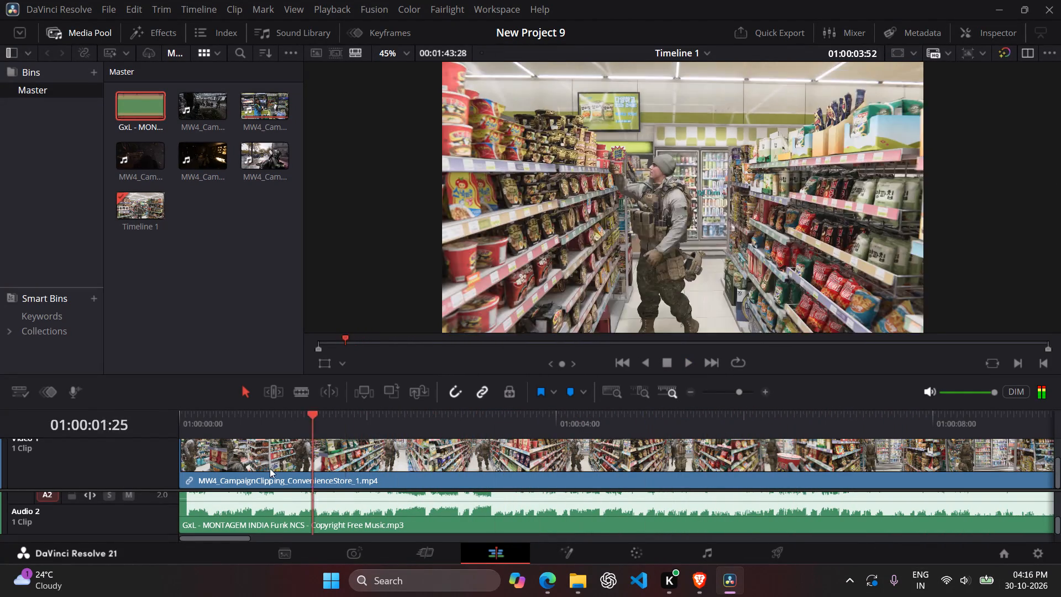
left_click_drag(270, 468, 177, 486)
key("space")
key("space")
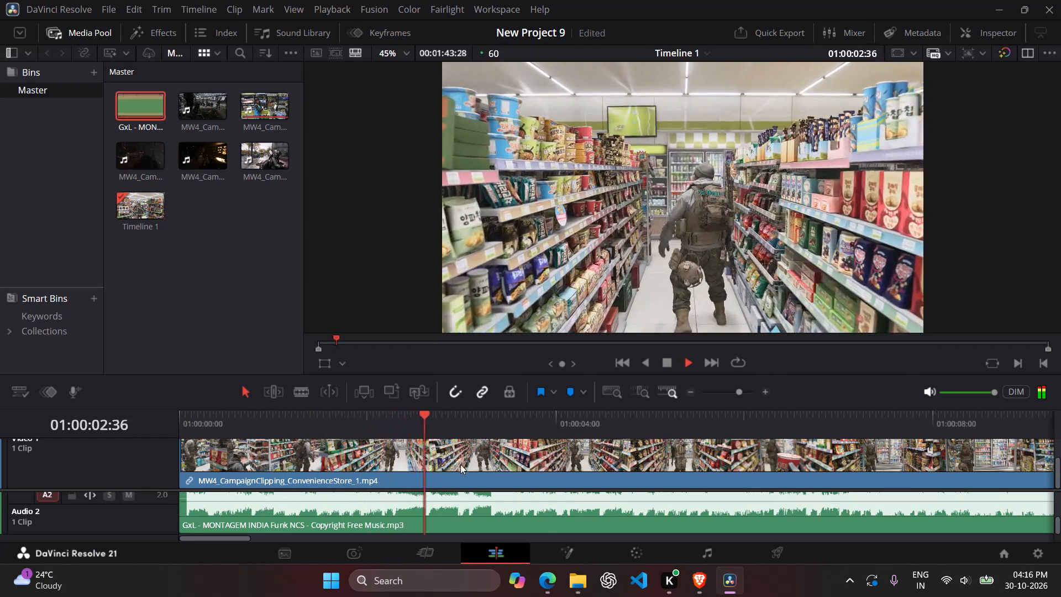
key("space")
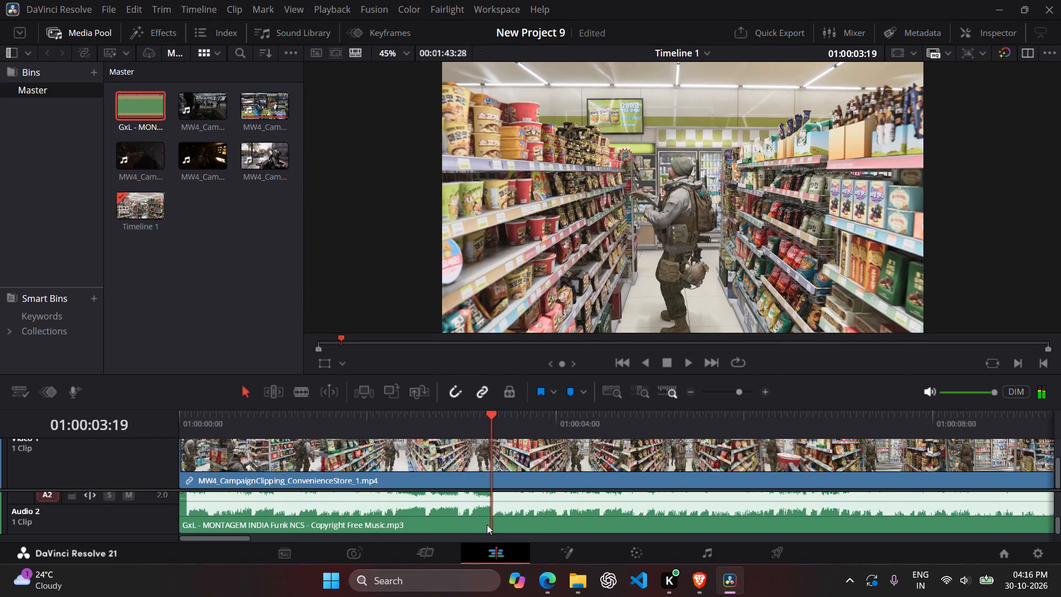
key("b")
left_click(489, 528)
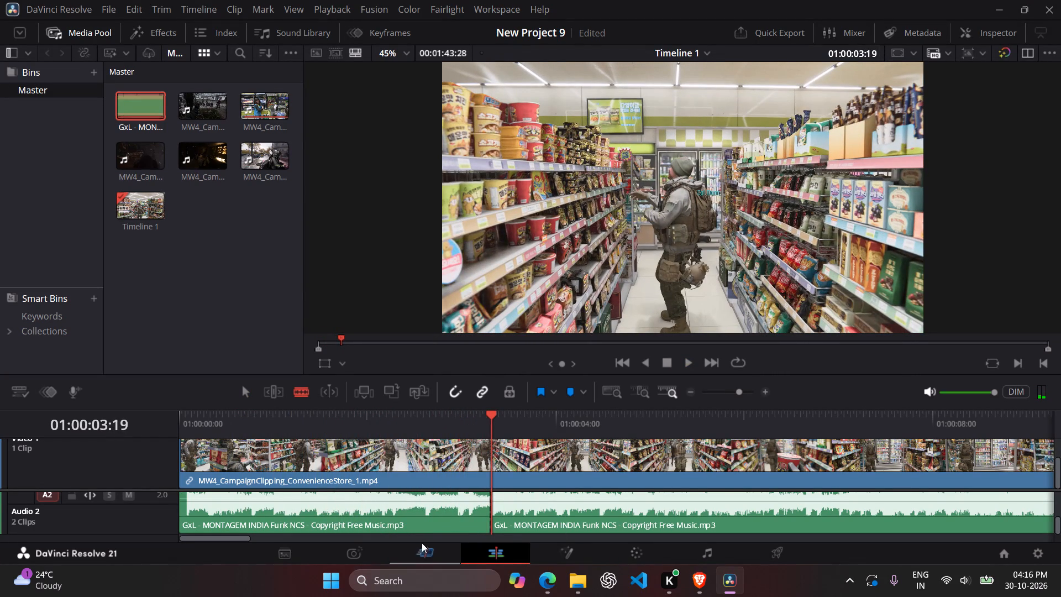
Delete the music segment before the cut and move the remaining Audio 2 clip to start at 01:00:00:00.
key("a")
left_click(440, 525)
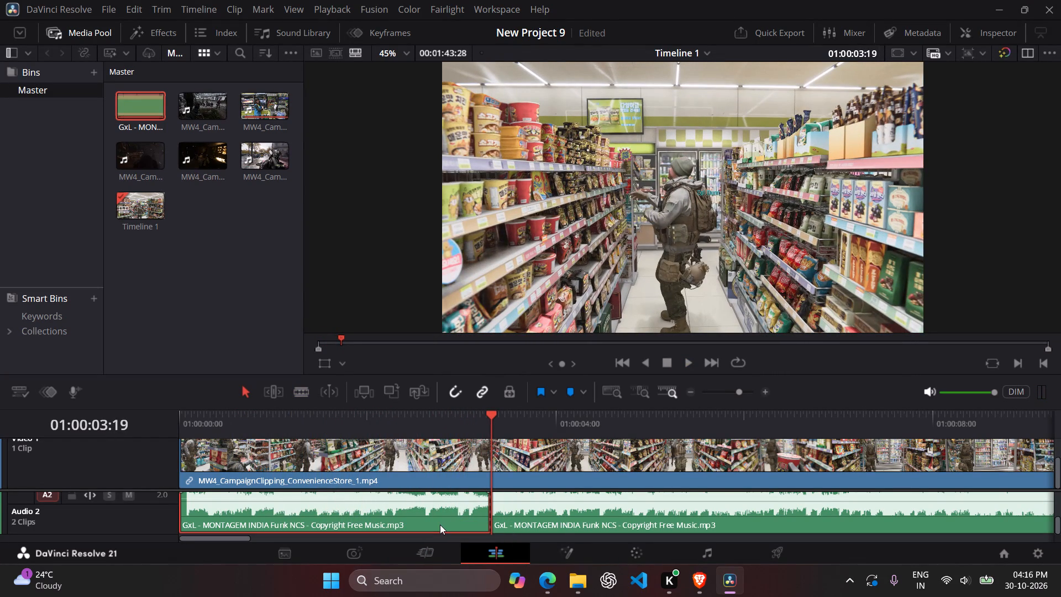
key("BackSpace")
left_click_drag(572, 515, 82, 516)
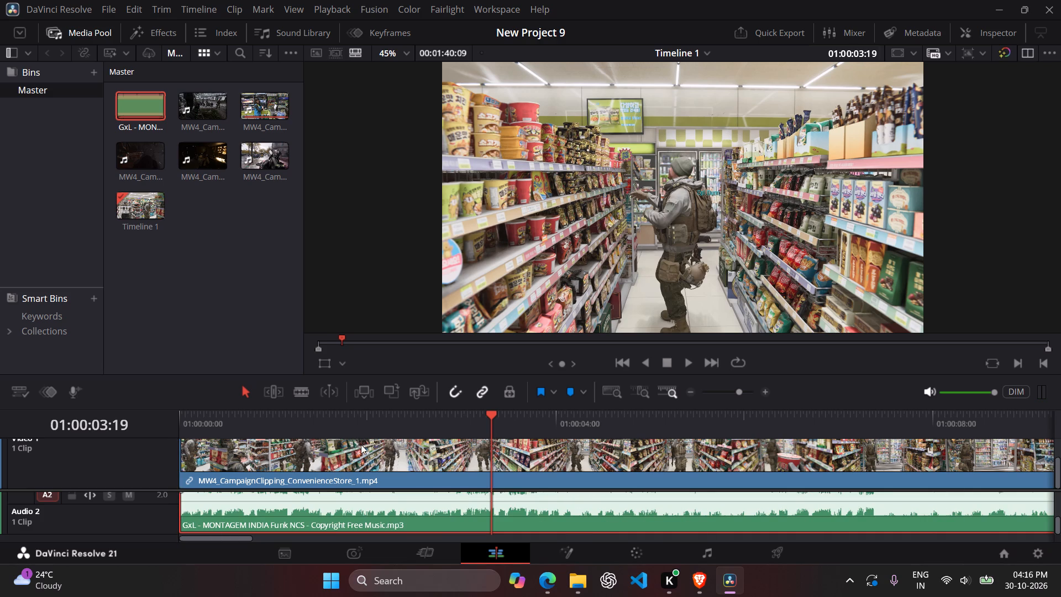
Play the timeline from 01:00:00:00 to review the trimmed music against the convenience store footage.
left_click_drag(454, 425, 0, 446)
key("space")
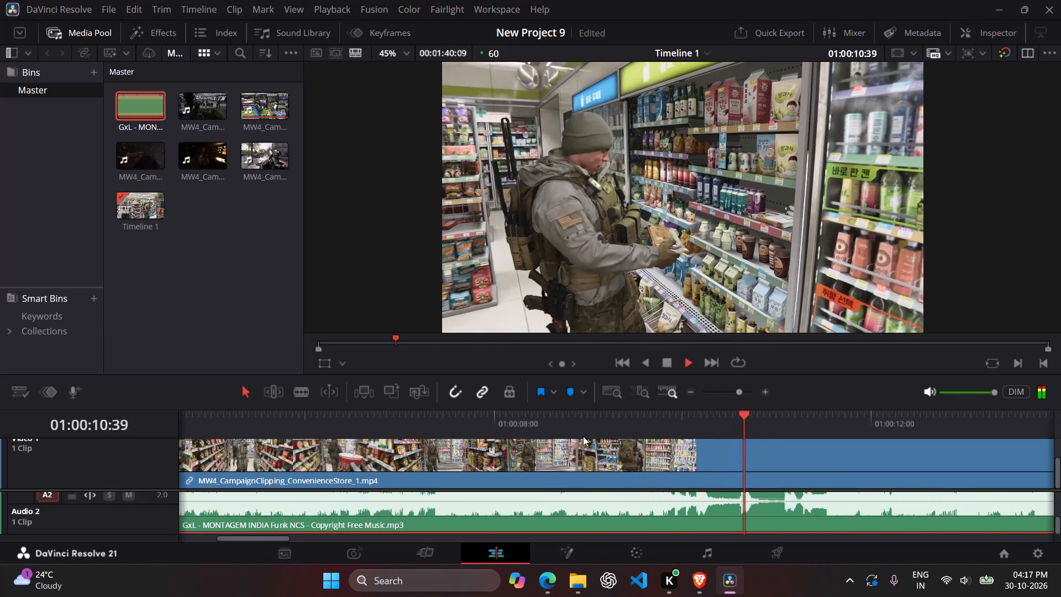
Play the opening of the timeline from the start with the music and examine where the shots fall against the beat.
left_click_drag(621, 431, 481, 436)
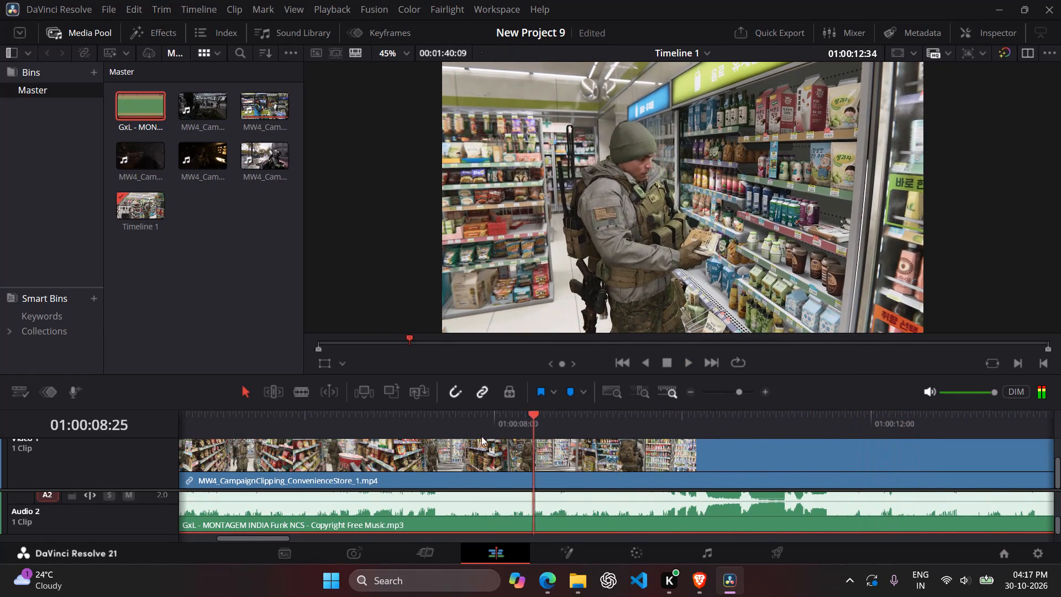
left_click_drag(481, 436, 0, 485)
key("space")
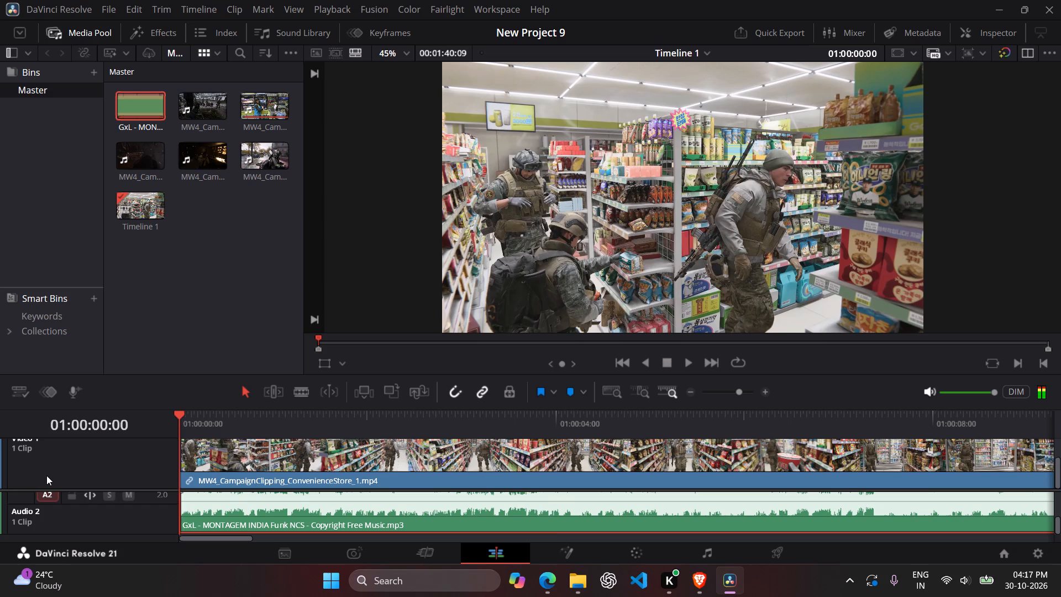
key("space")
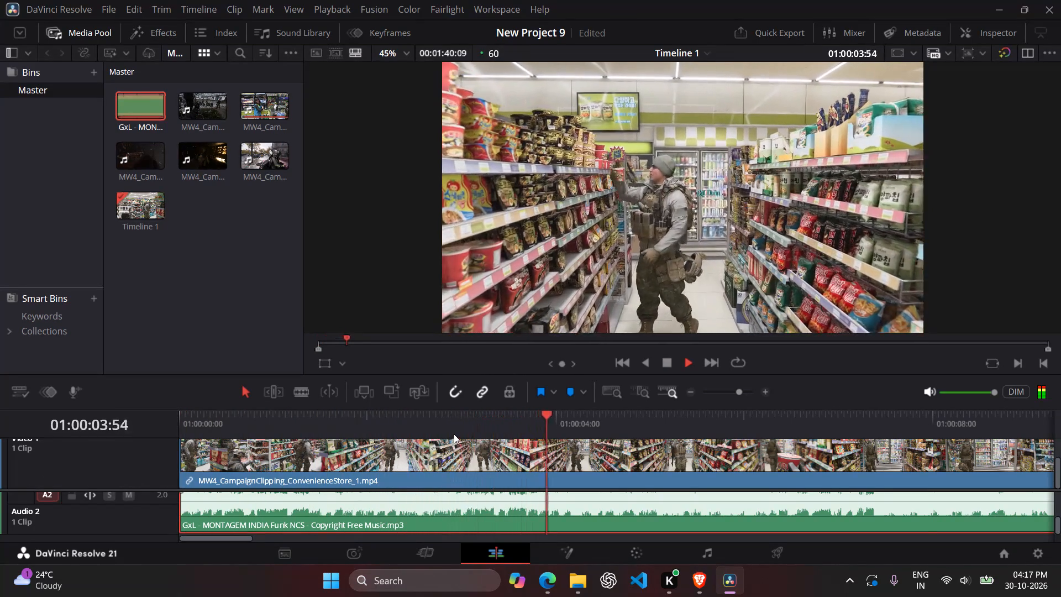
key("space")
key("space")
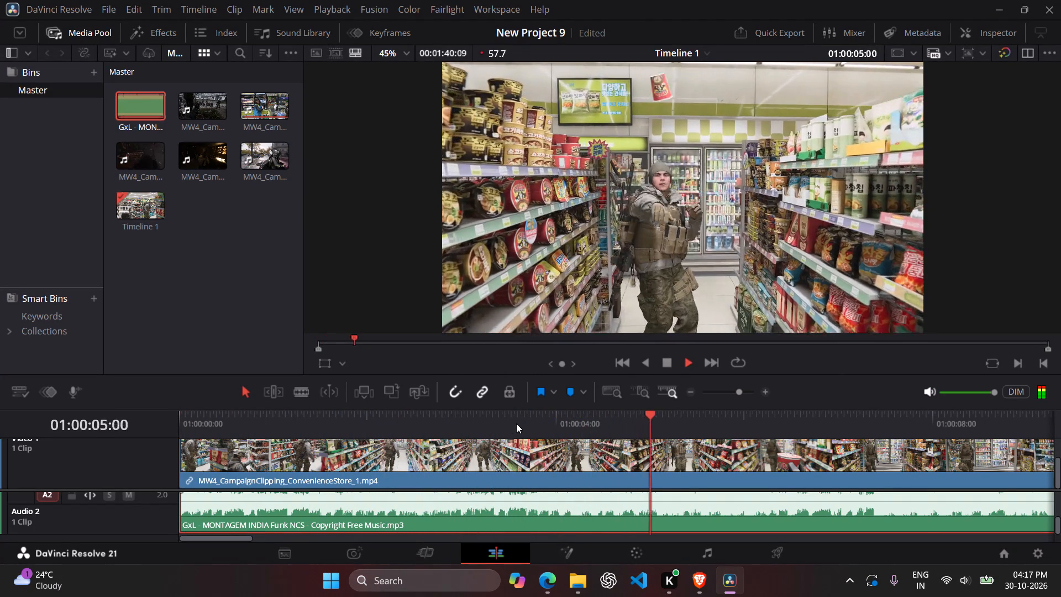
key("space")
key("space")
key("space")
key("space")
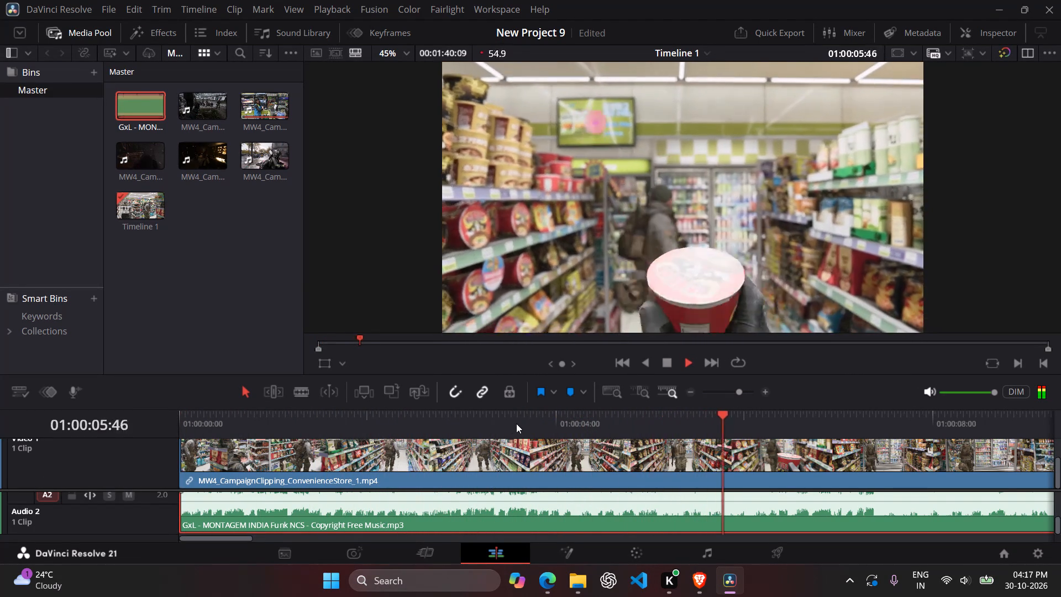
key("space")
left_click_drag(630, 417, 495, 428)
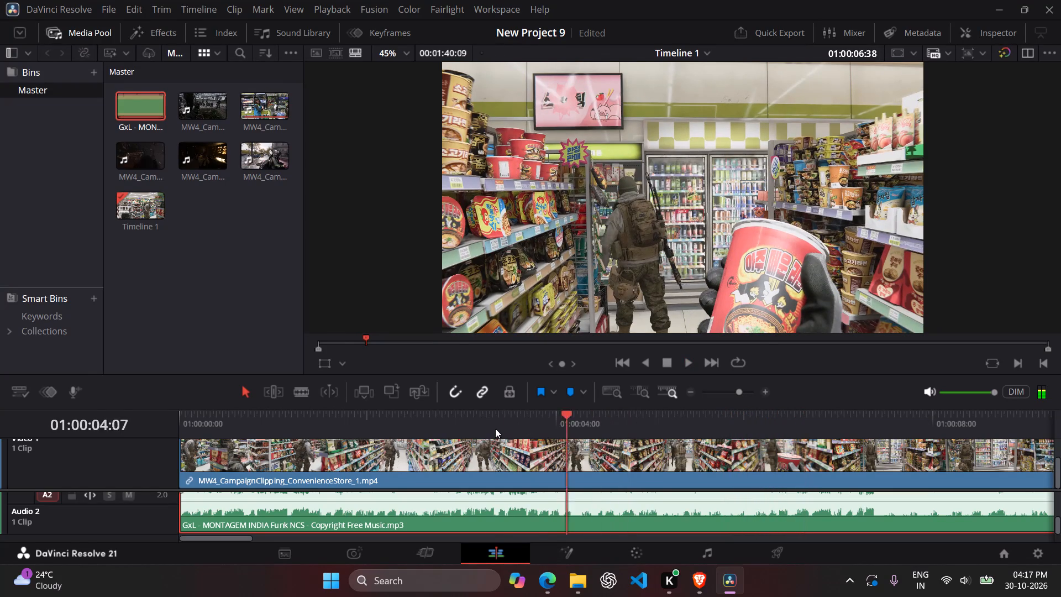
Split the ConvenienceStore_1 clip at 01:00:02:26, as the soldier walks down the aisle, and delete the part before the cut.
left_click_drag(495, 428, 155, 439)
key("space")
key("space")
key("space")
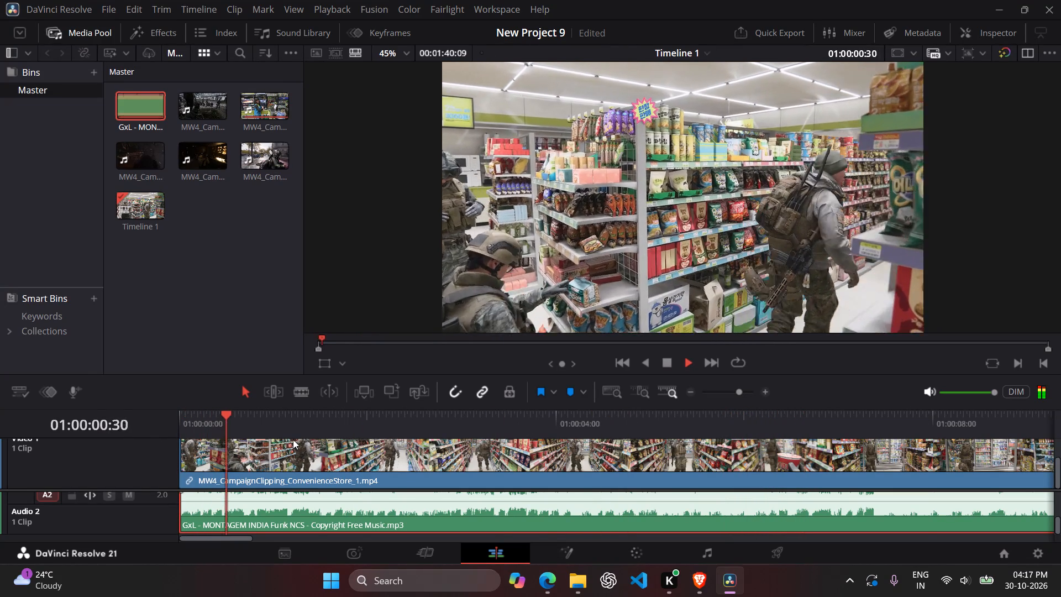
key("space")
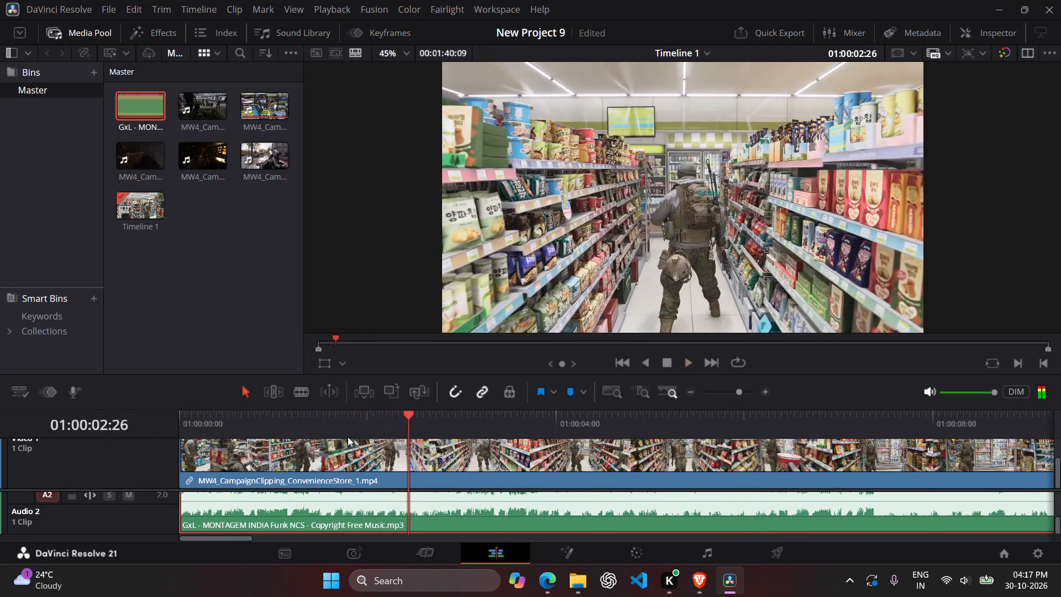
key("b")
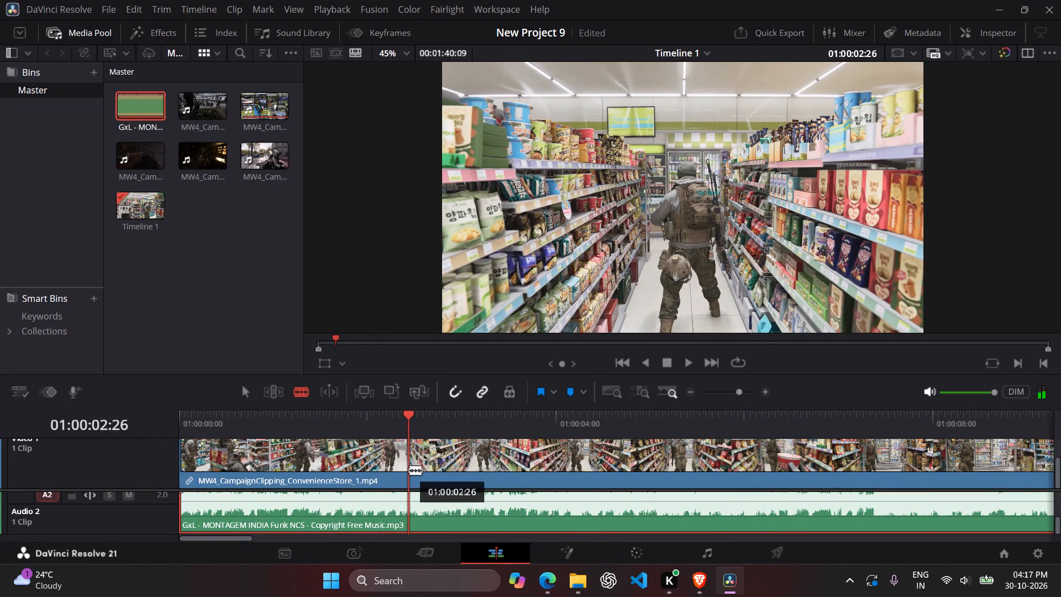
left_click(409, 470)
key("a")
left_click(377, 467)
key("BackSpace")
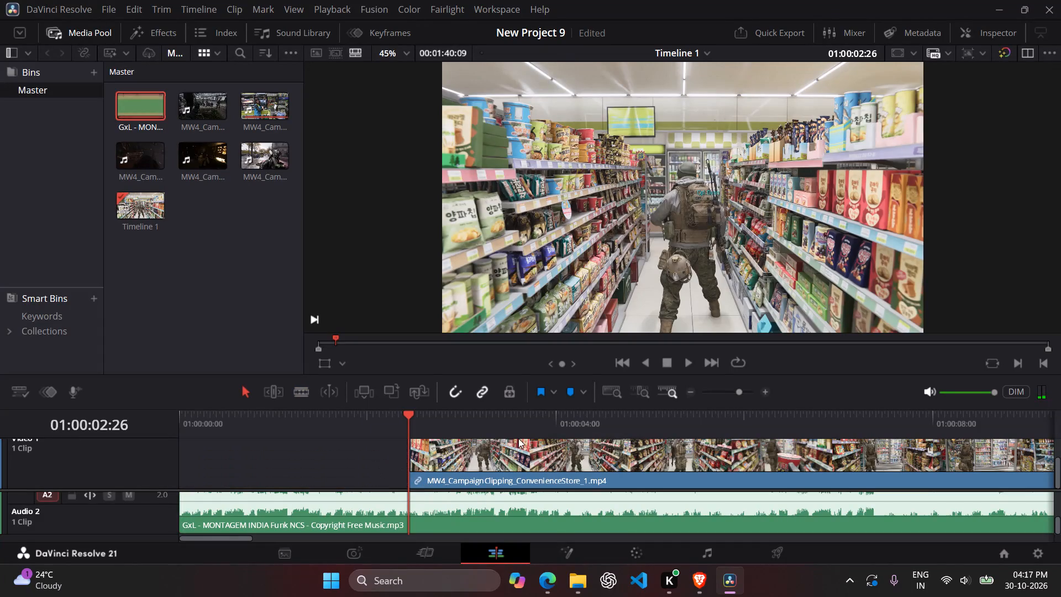
Move the remaining ConvenienceStore_1 clip to the start of the timeline and play it back with the music.
left_click(518, 438)
left_click_drag(517, 449, 262, 454)
left_click_drag(369, 422, 100, 442)
key("space")
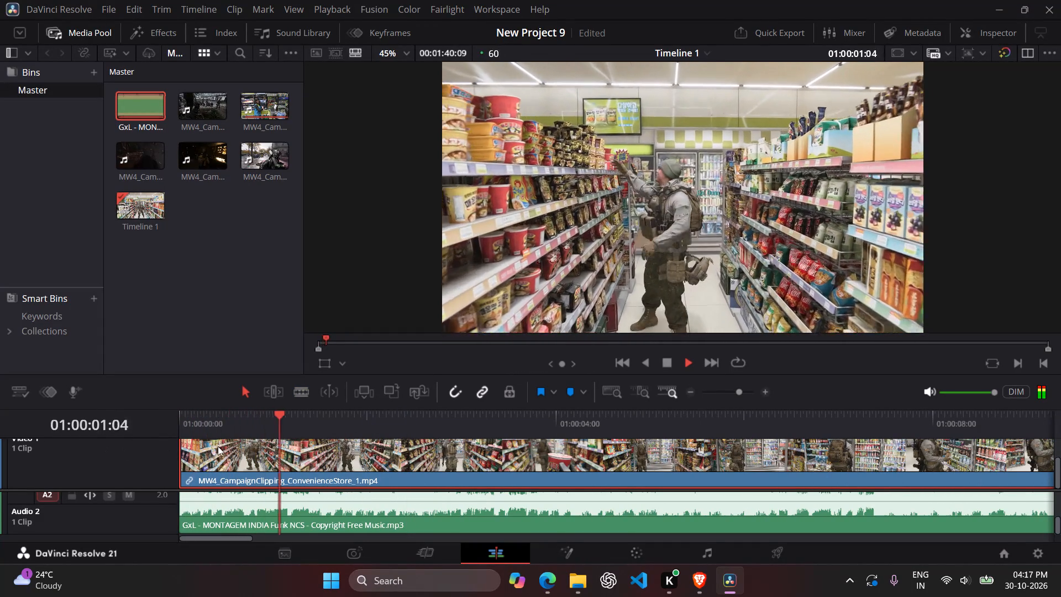
key("space")
left_click_drag(323, 432, 155, 441)
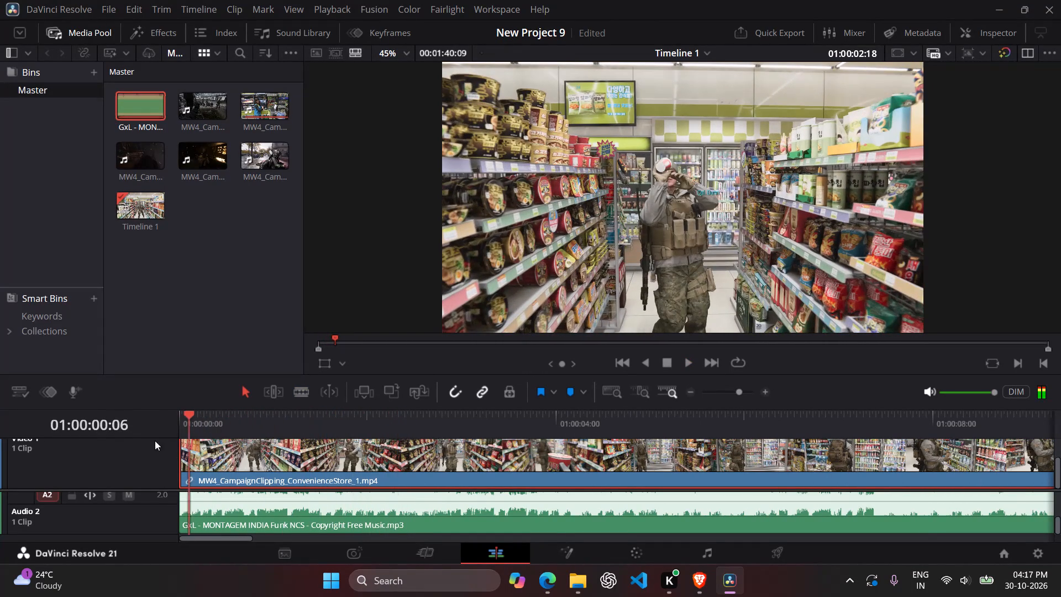
left_click_drag(155, 441, 117, 441)
Select the "GxL - MONTAGEM INDIA" clip on Audio 2 and show its audio settings in the Inspector.
left_click(205, 519)
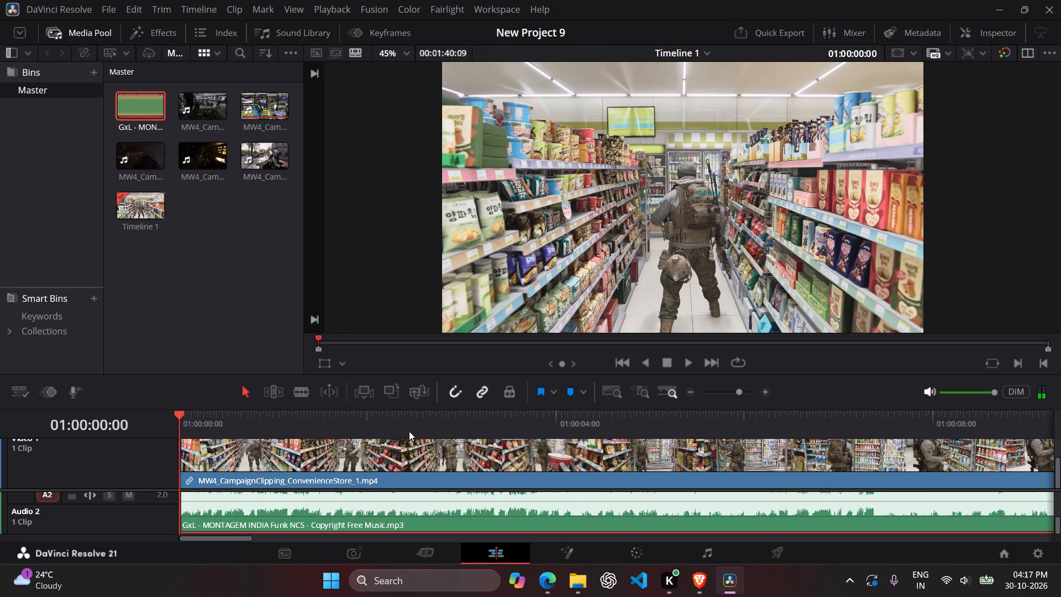
right_click(509, 516)
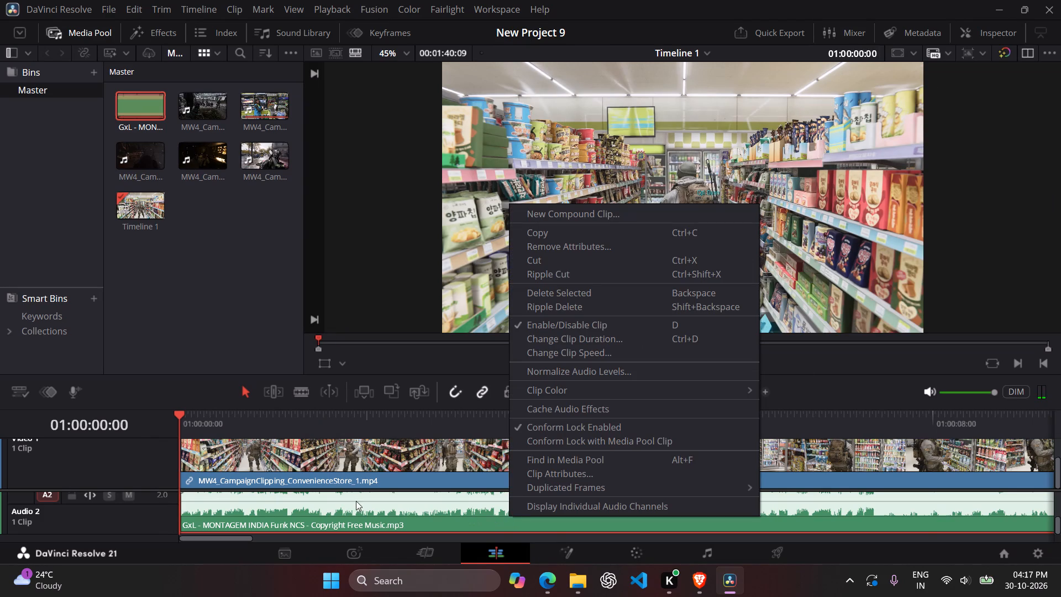
left_click(342, 503)
left_click(1015, 30)
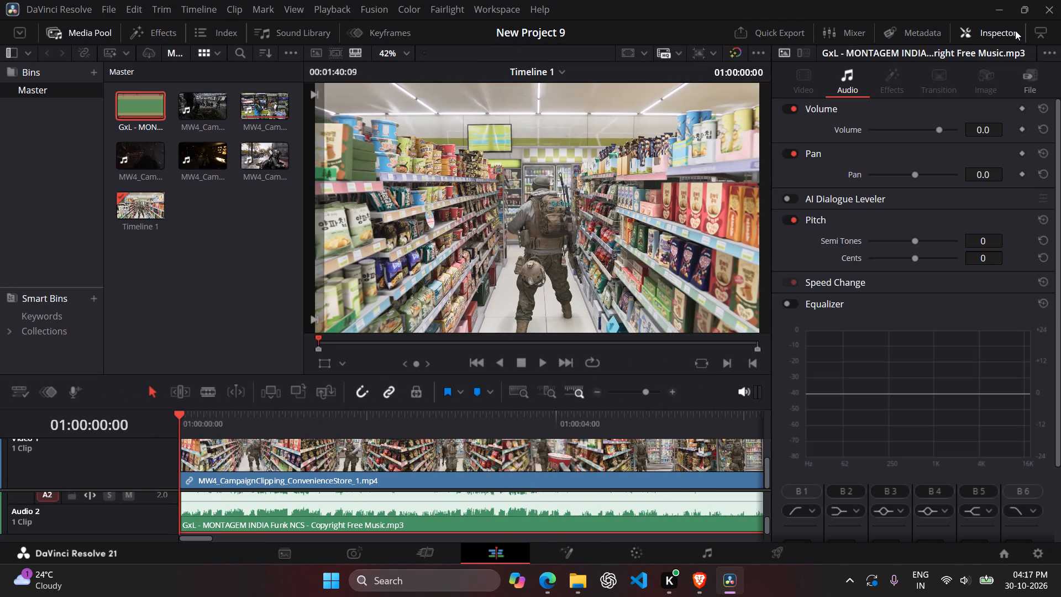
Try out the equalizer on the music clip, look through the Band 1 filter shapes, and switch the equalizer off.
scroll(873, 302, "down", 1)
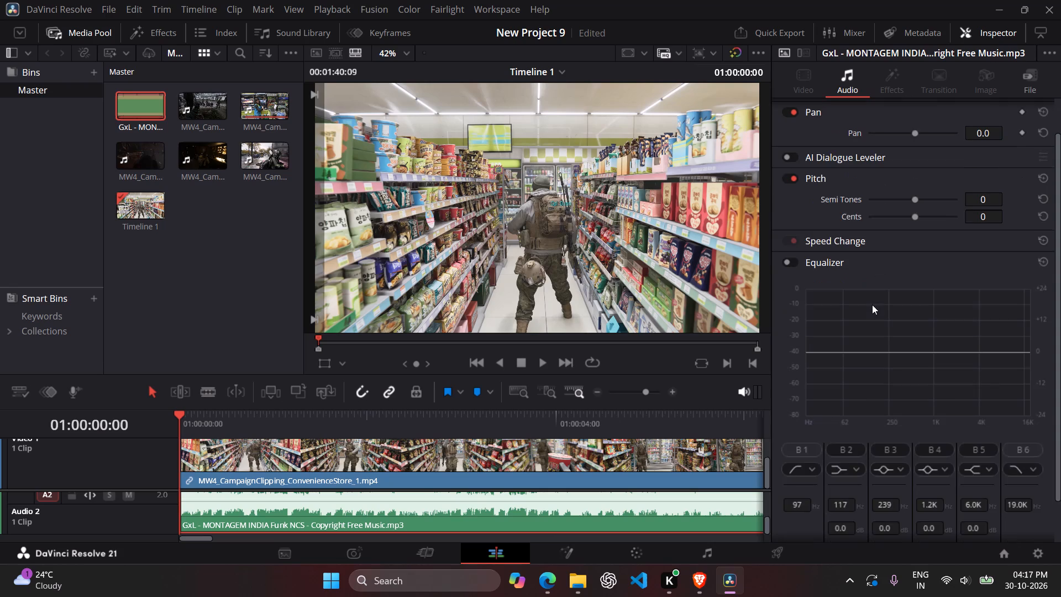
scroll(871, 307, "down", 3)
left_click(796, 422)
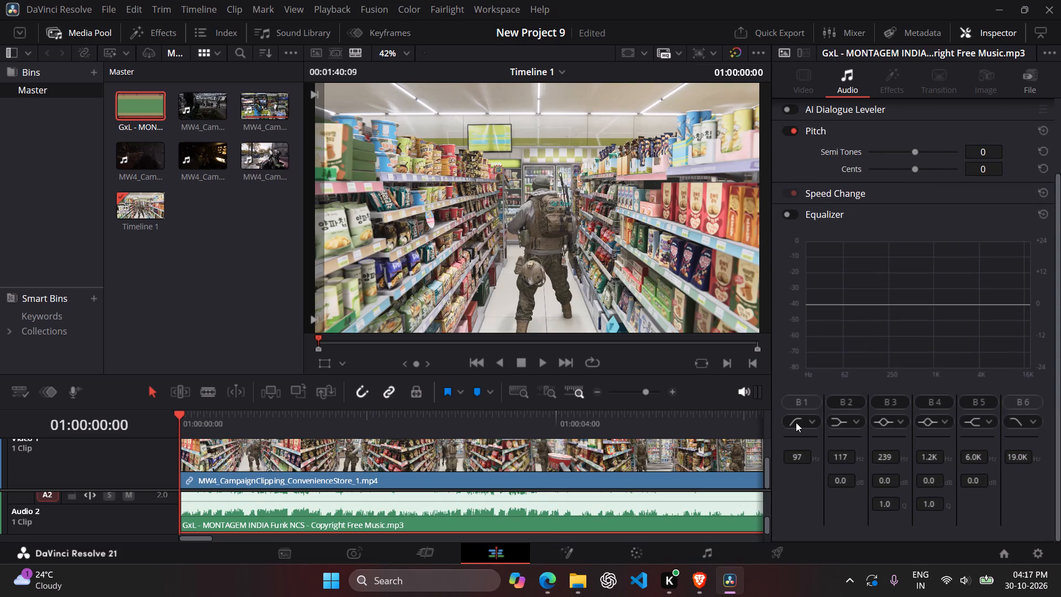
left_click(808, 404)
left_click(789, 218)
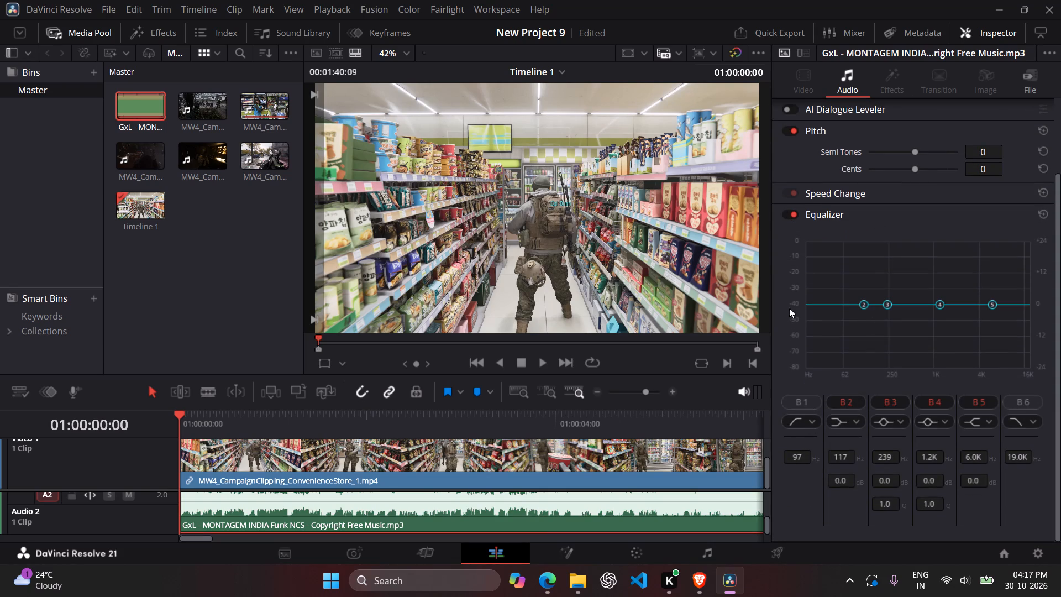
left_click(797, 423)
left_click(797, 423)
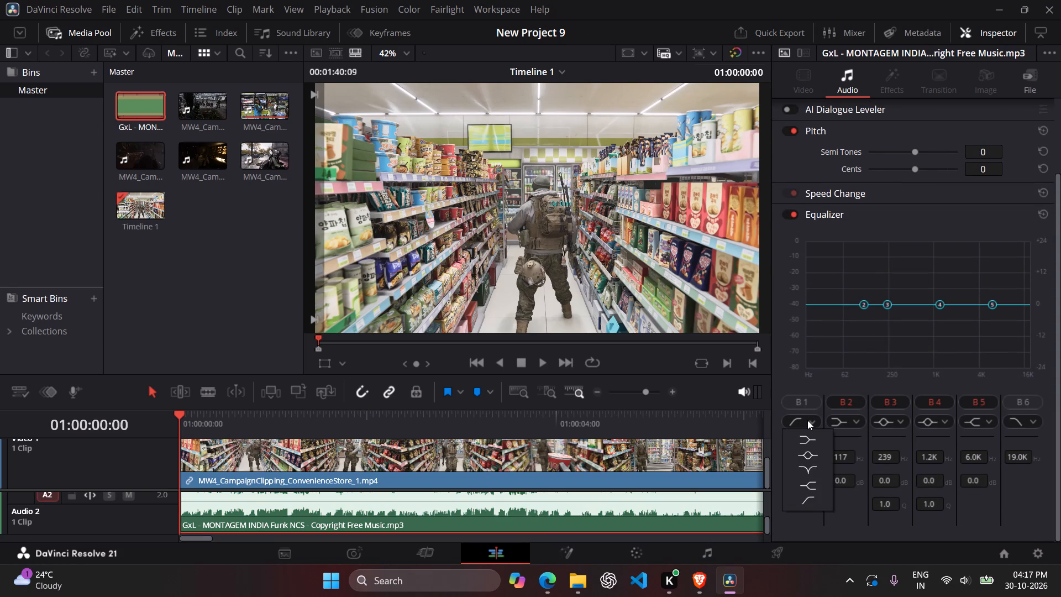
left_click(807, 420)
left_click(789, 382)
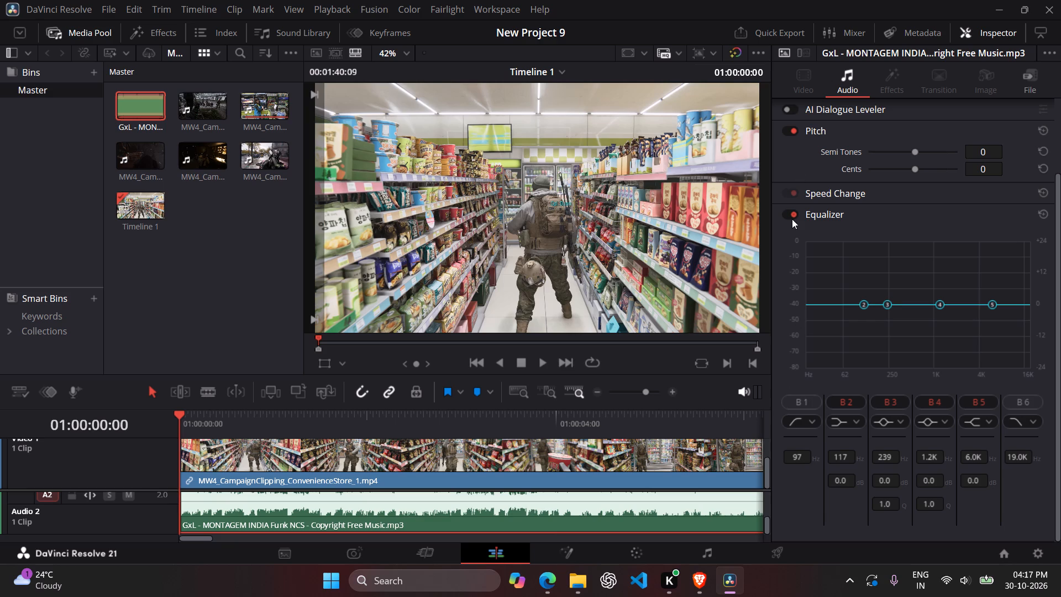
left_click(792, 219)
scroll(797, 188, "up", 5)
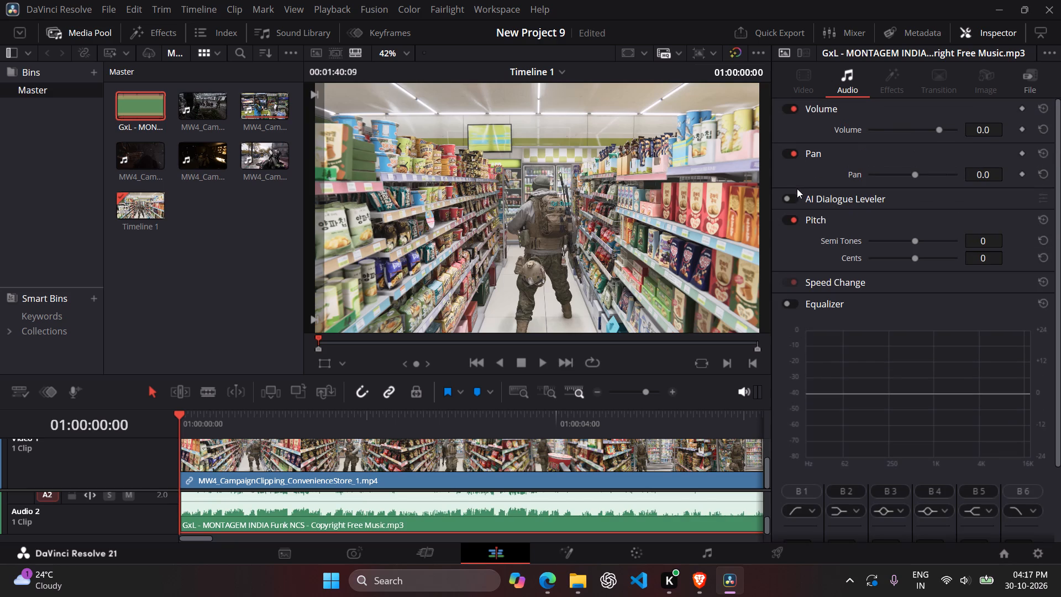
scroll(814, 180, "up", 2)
Add a volume keyframe to the "GxL - MONTAGEM INDIA" clip at 01:00:00:00, the start of the timeline.
left_click_drag(177, 419, 183, 421)
left_click_drag(181, 415, 182, 416)
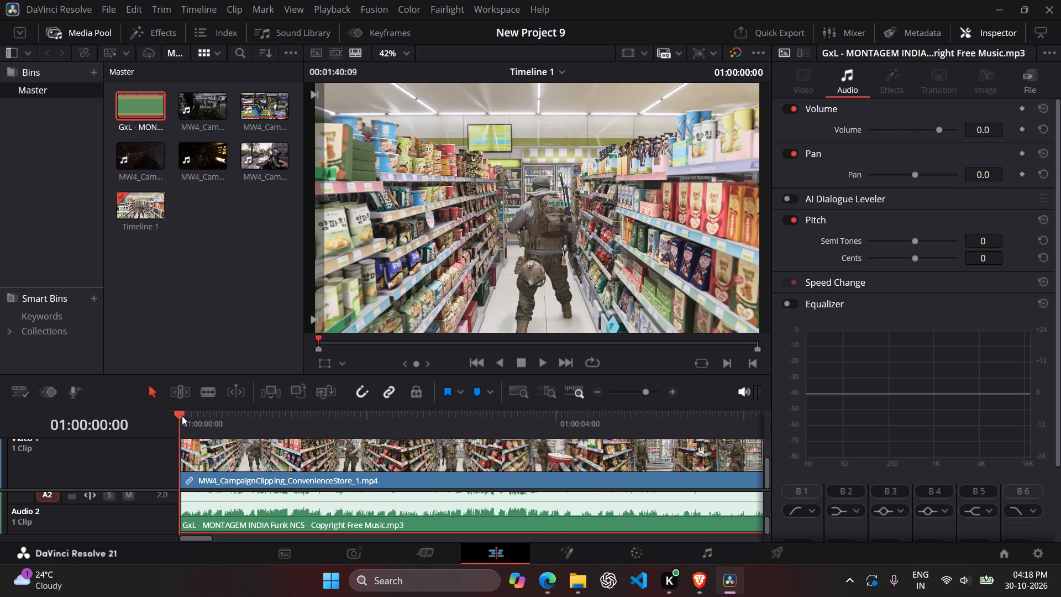
left_click_drag(182, 416, 186, 417)
left_click(182, 413)
left_click_drag(187, 416, 197, 418)
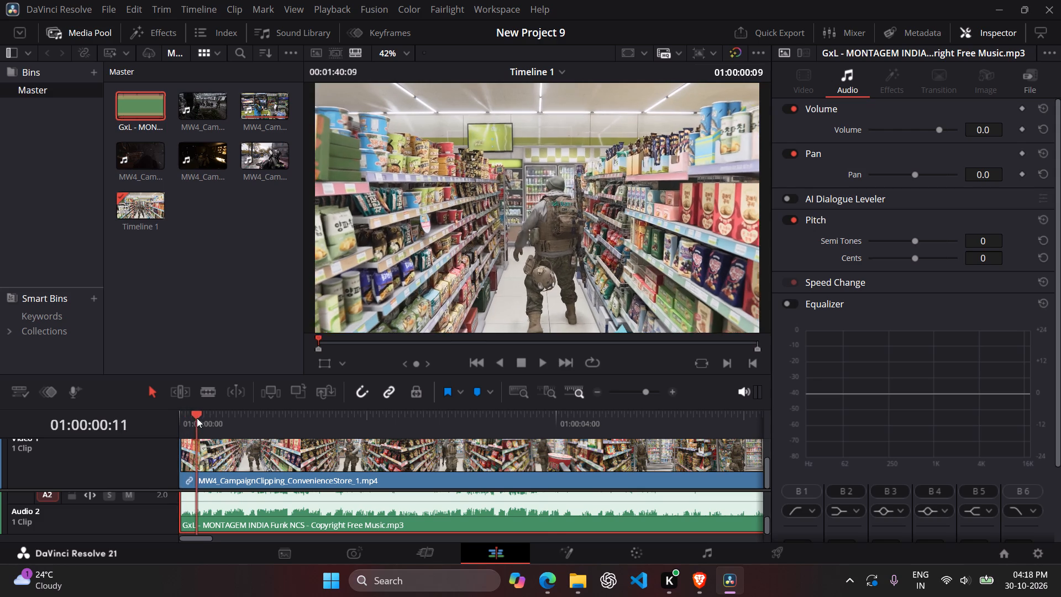
left_click_drag(197, 418, 181, 421)
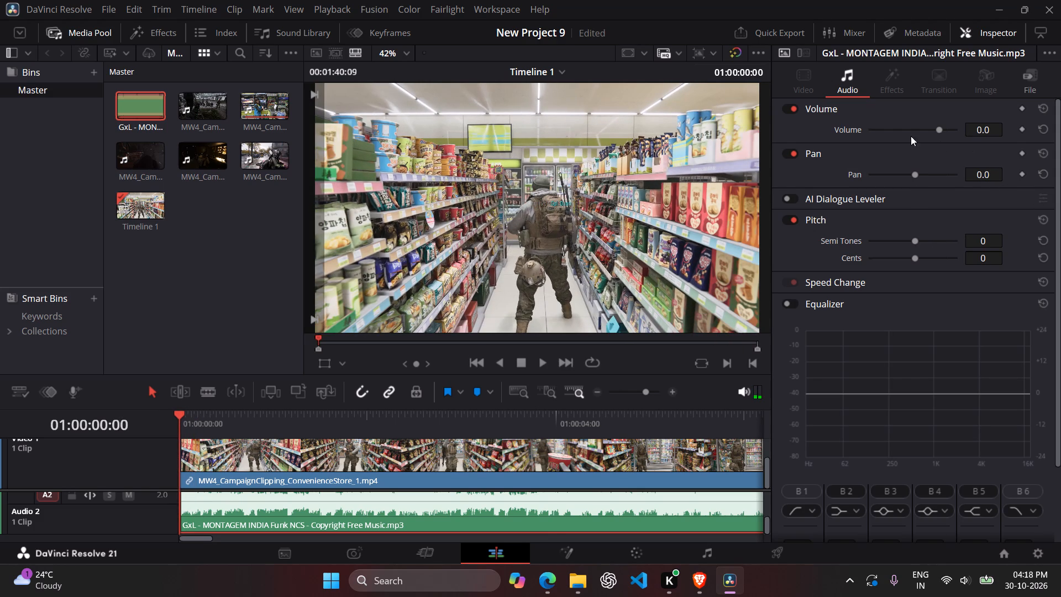
left_click(1022, 132)
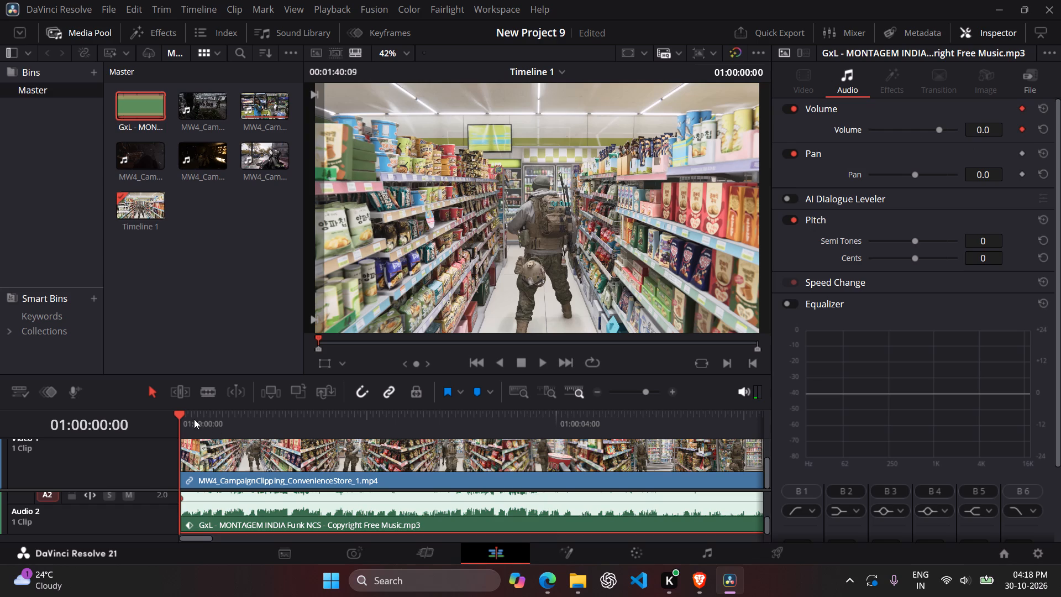
left_click(178, 413)
left_click_drag(181, 413, 181, 413)
Add a second volume keyframe to the "GxL - MONTAGEM INDIA" clip at 01:00:00:06.
left_click_drag(181, 413, 188, 414)
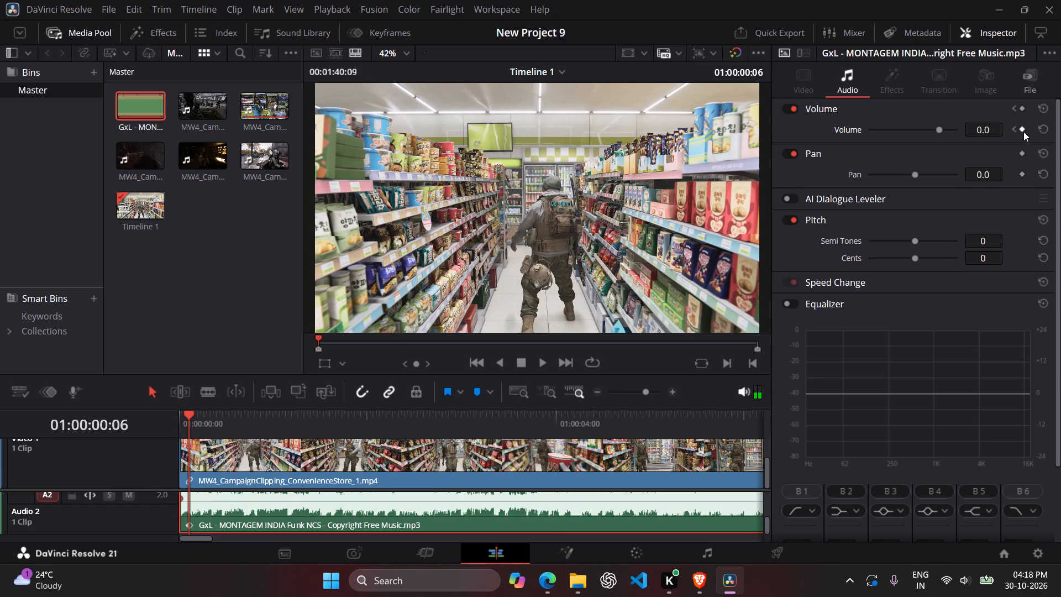
left_click(1023, 132)
Lower the music's volume keyframe at 01:00:00:00 to -100.0.
left_click_drag(191, 416, 188, 416)
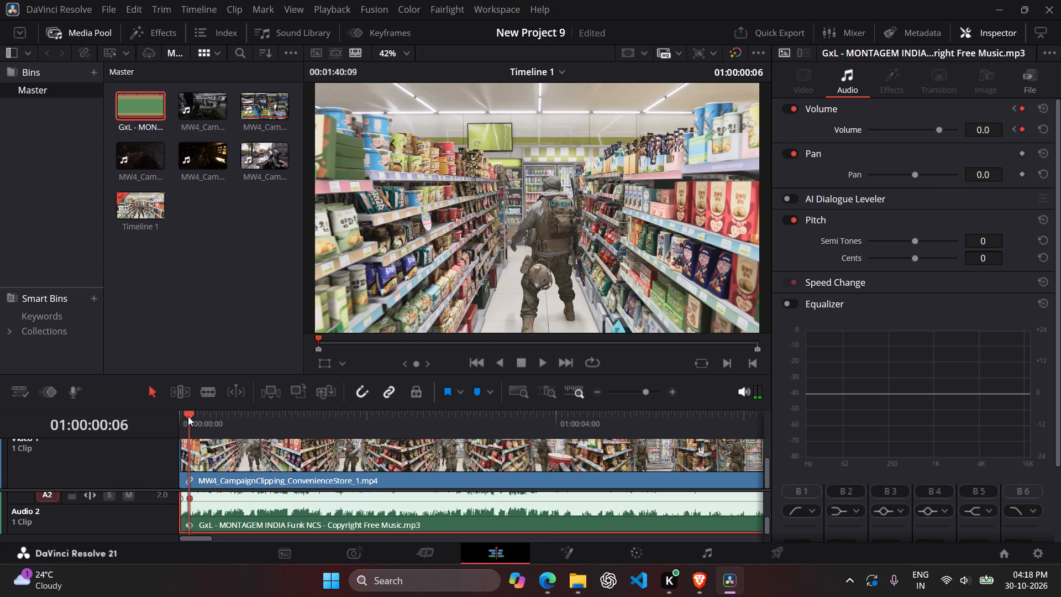
left_click_drag(188, 416, 174, 419)
left_click(182, 498)
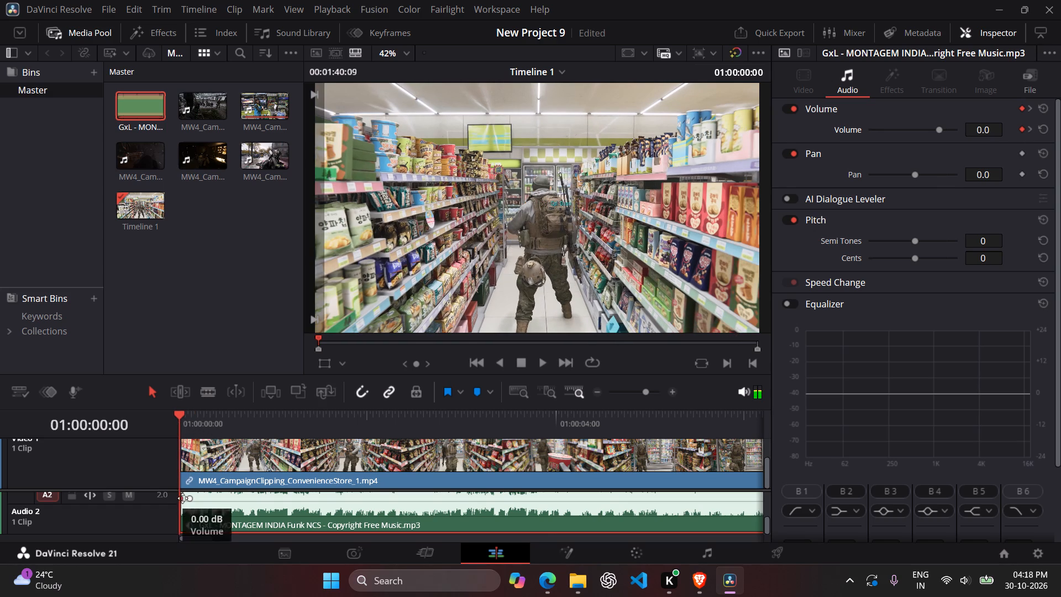
left_click_drag(939, 132, 936, 132)
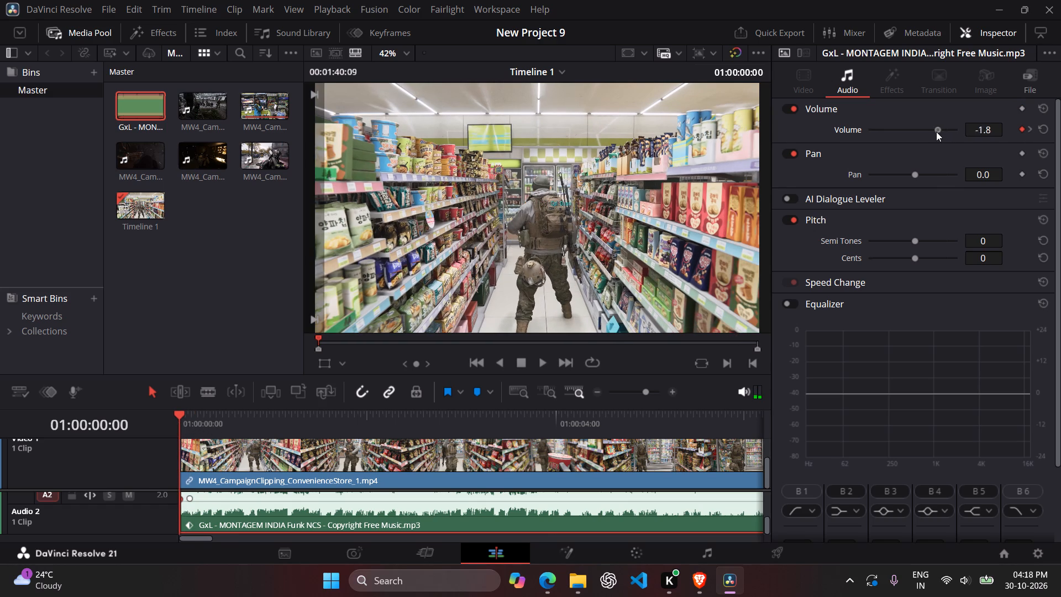
left_click_drag(936, 132, 821, 160)
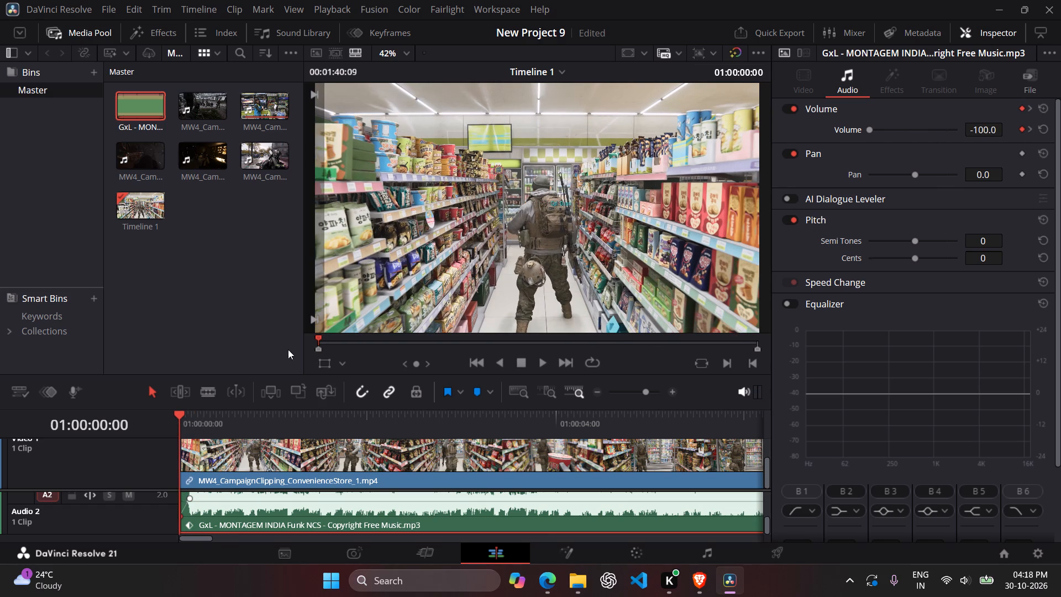
Replay the opening of the timeline several times to hear how the music fades in.
left_click(235, 309)
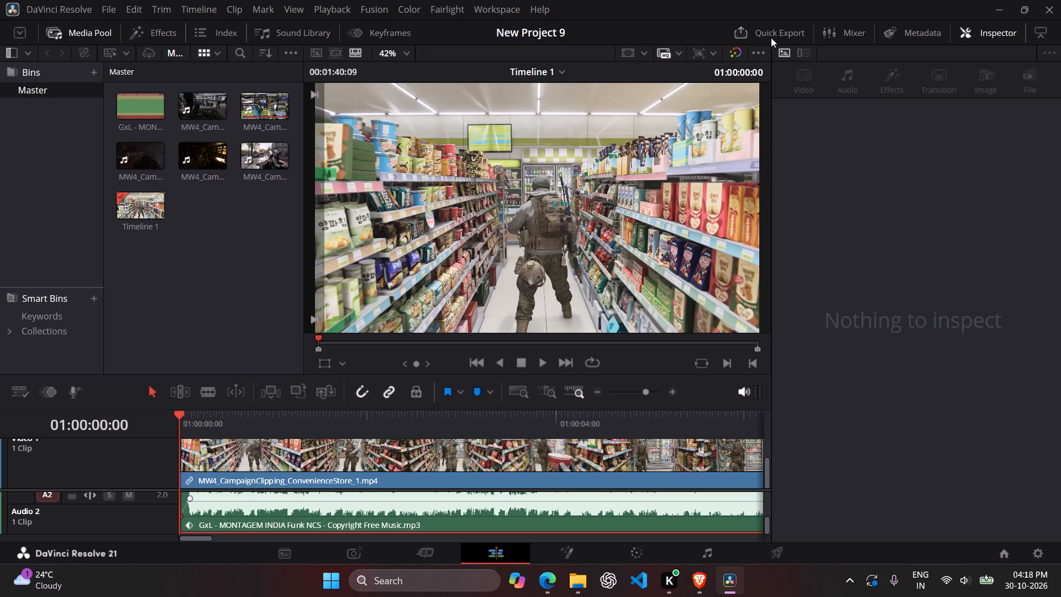
key("space")
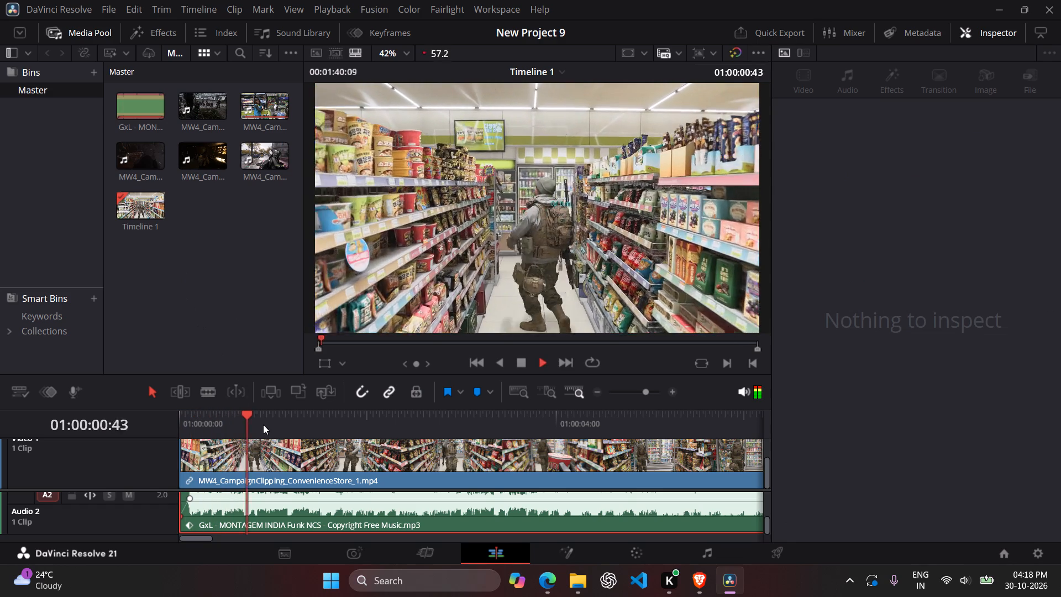
left_click_drag(261, 422, 135, 426)
key("space")
key("space")
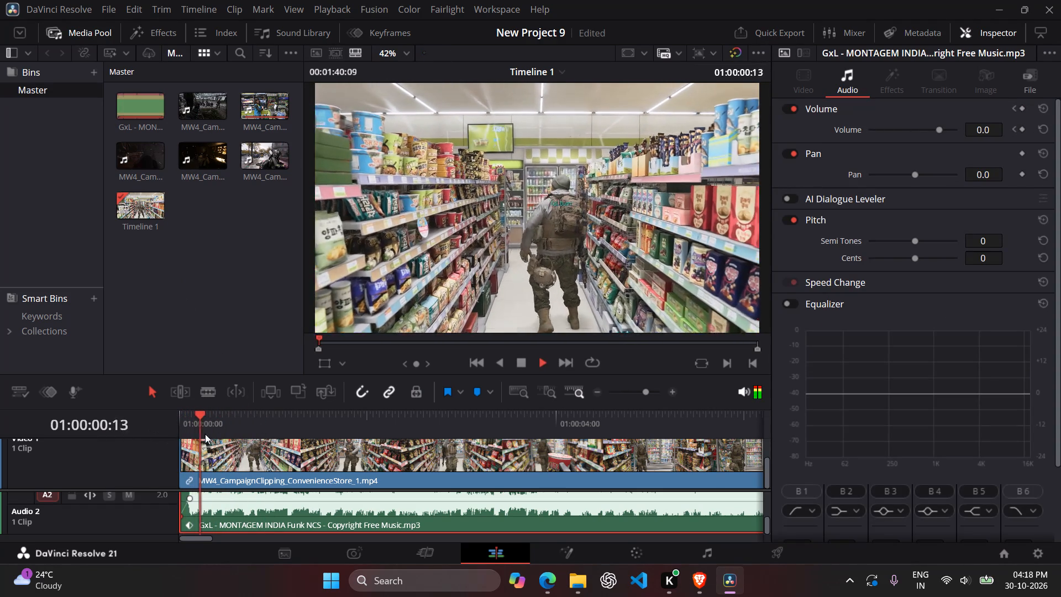
left_click_drag(287, 430, 125, 432)
key("space")
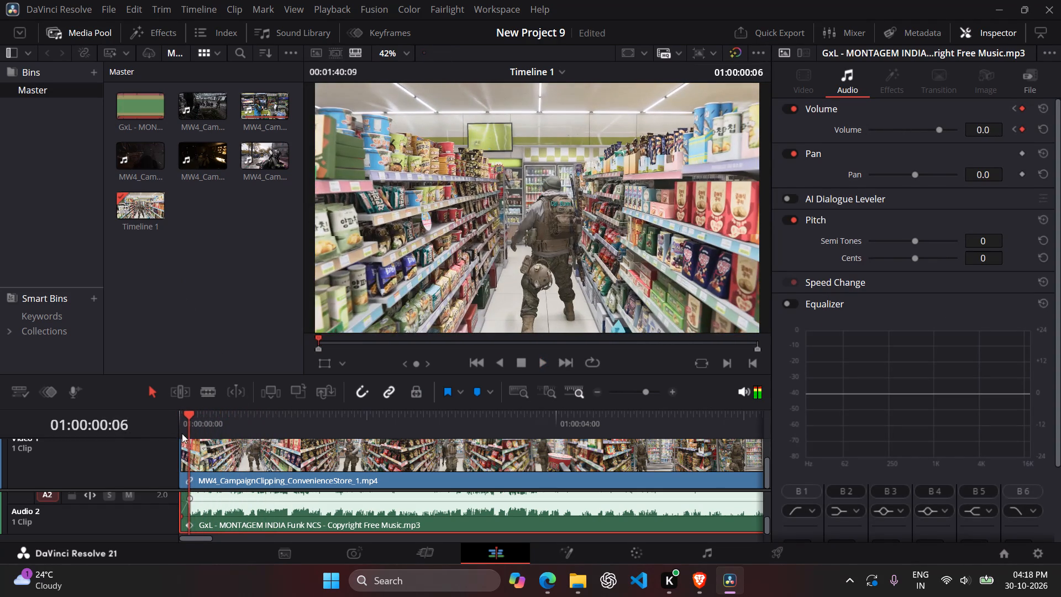
left_click_drag(221, 430, 142, 430)
key("space")
key("space")
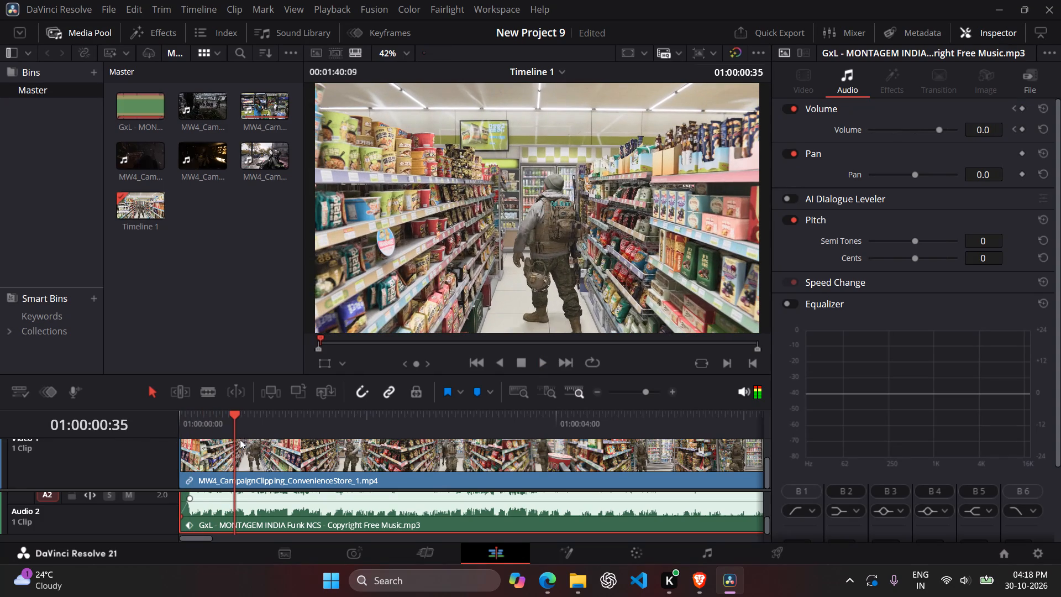
Adjust the second volume keyframe directly on the music clip's volume curve, bringing it to about -1.7 dB near 01:00:00:06.
left_click_drag(188, 498, 194, 498)
left_click_drag(195, 497, 186, 497)
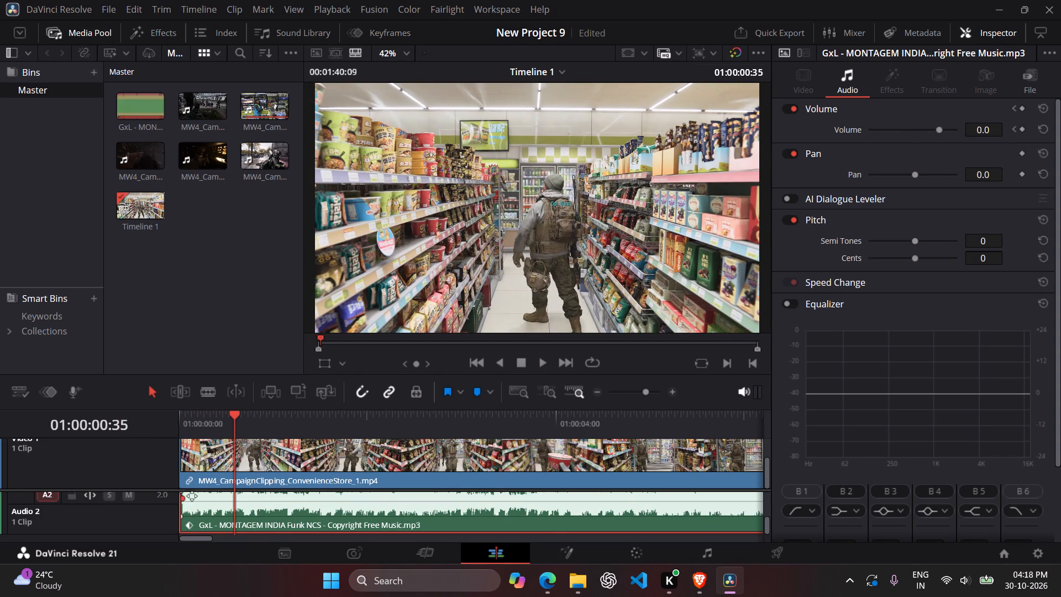
left_click(183, 498)
left_click_drag(183, 499, 190, 500)
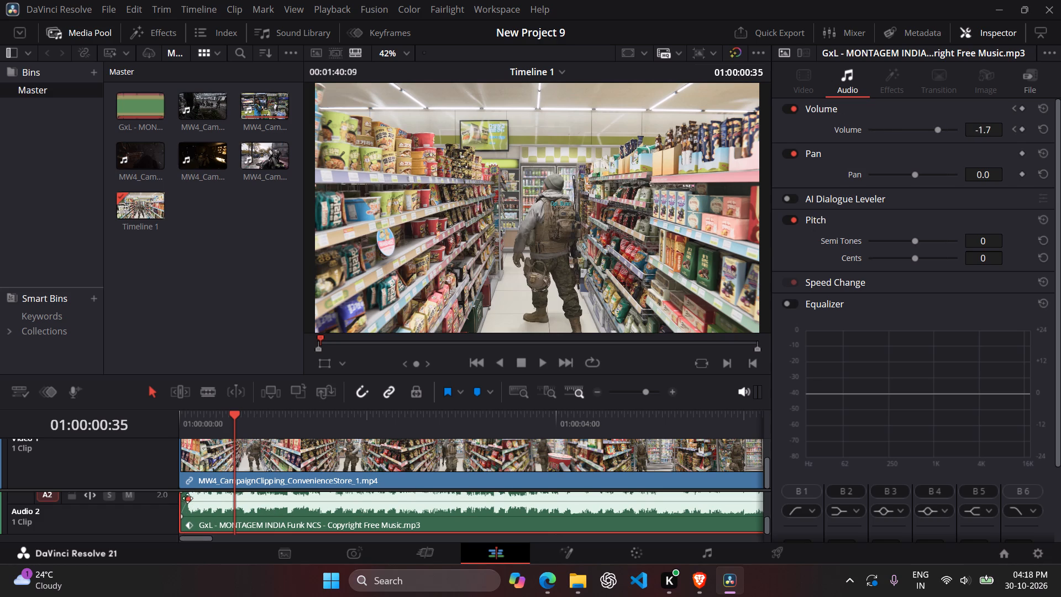
Set the music clip's volume to 0 at 01:00:00:35, adding another keyframe there.
double_click(986, 131)
key("0")
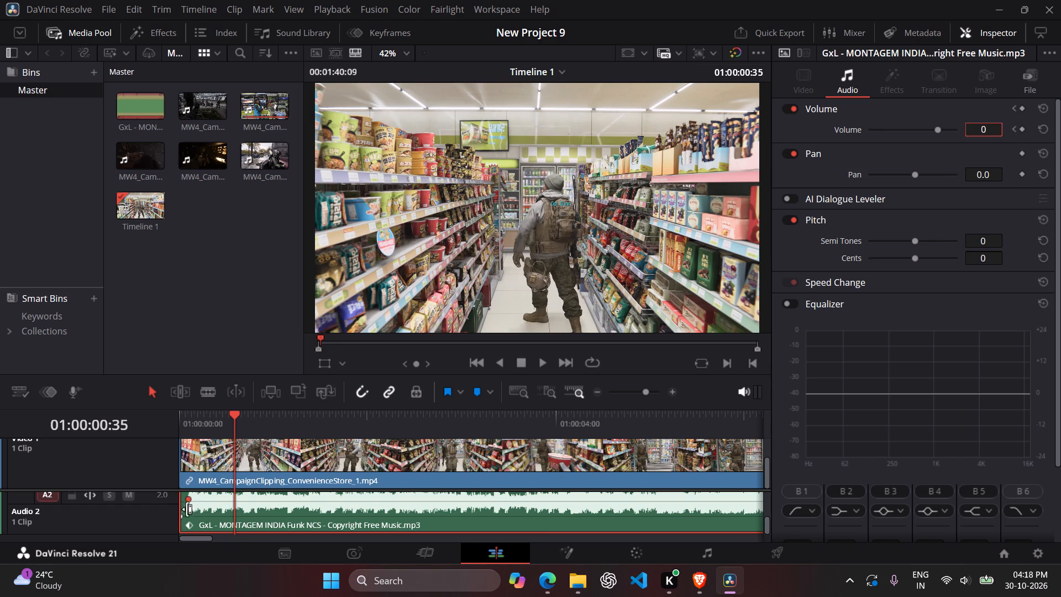
left_click(182, 517)
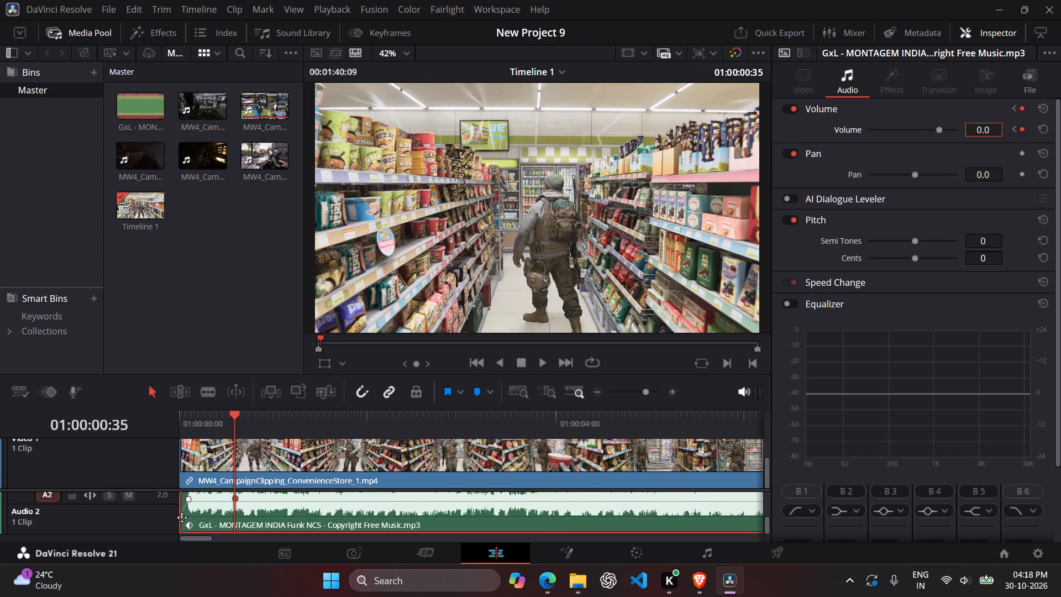
Return to 01:00:00:00 and raise the music's first volume keyframe to -80.2.
left_click(182, 517)
left_click_drag(231, 412, 146, 432)
left_click(180, 515)
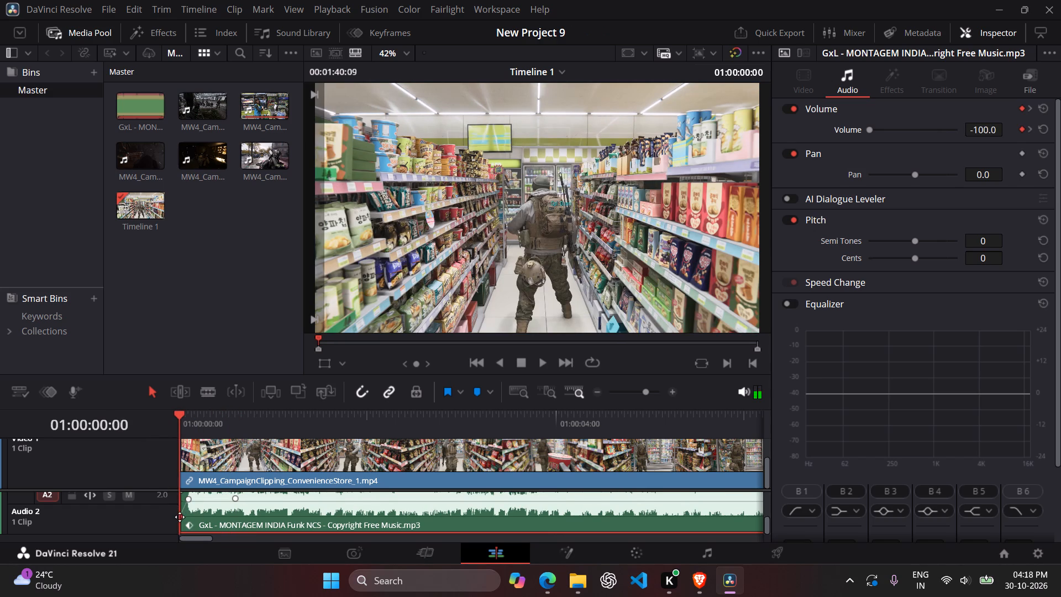
left_click_drag(871, 127, 875, 129)
left_click_drag(875, 129, 883, 135)
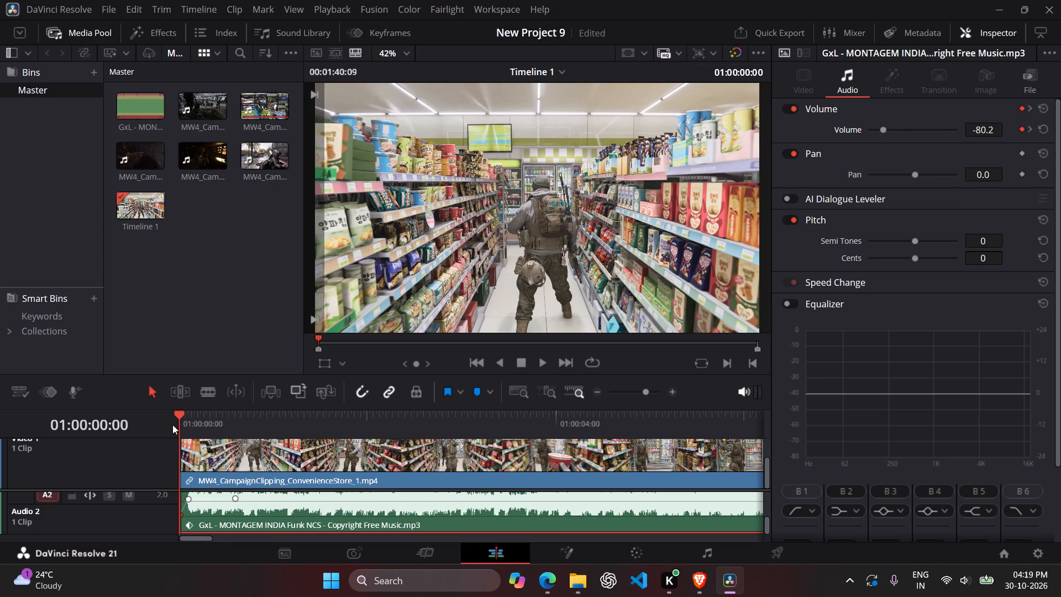
Close the Inspector and play the timeline from the start to check the music's fade-in against the ConvenienceStore_1 clip.
key("space")
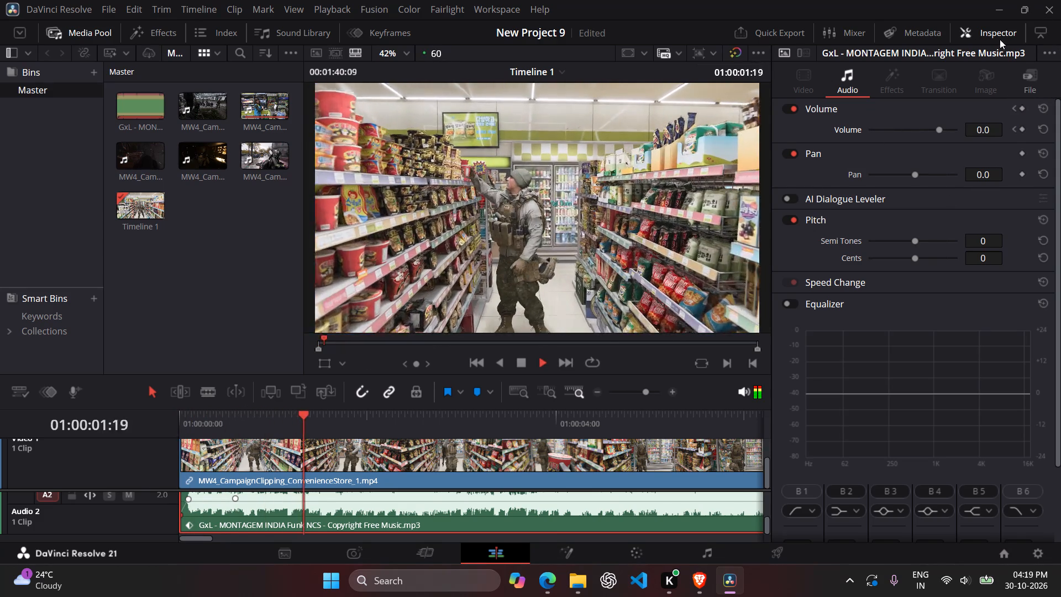
left_click(1004, 38)
key("space")
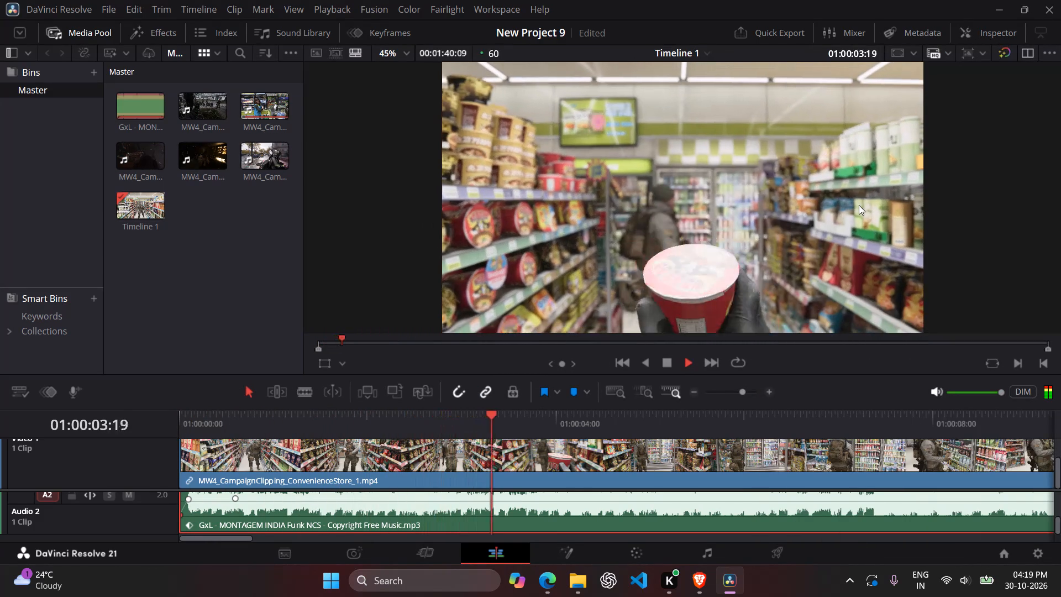
key("space")
key("space")
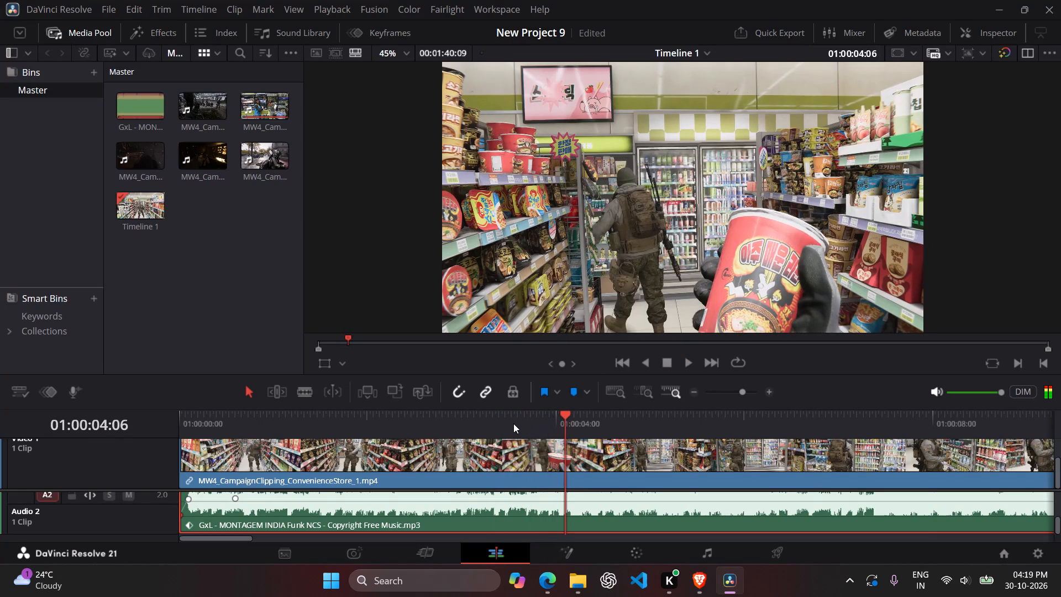
left_click_drag(569, 422, 106, 430)
key("space")
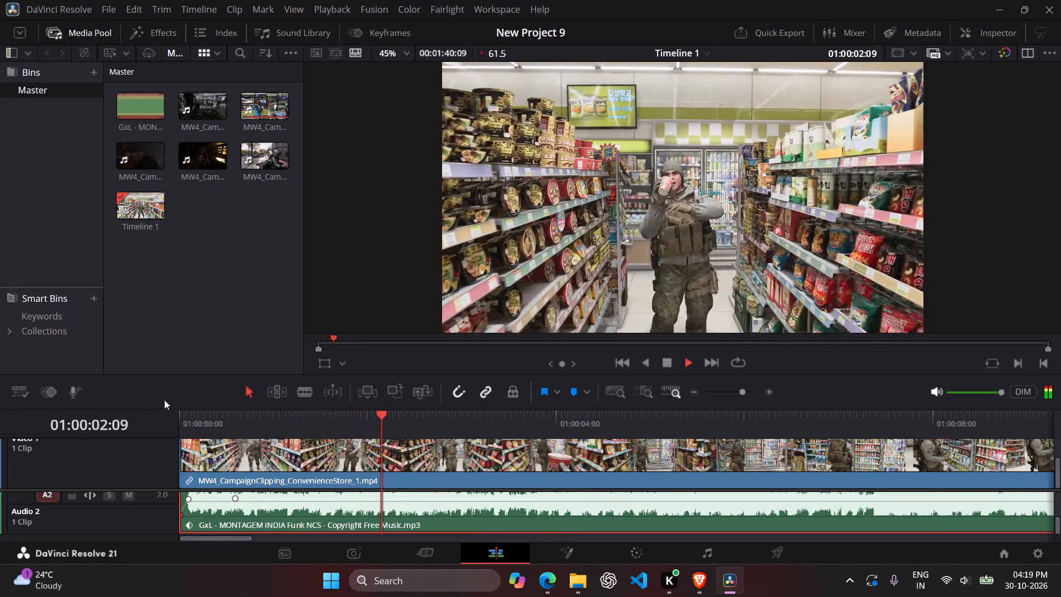
key("space")
key("space")
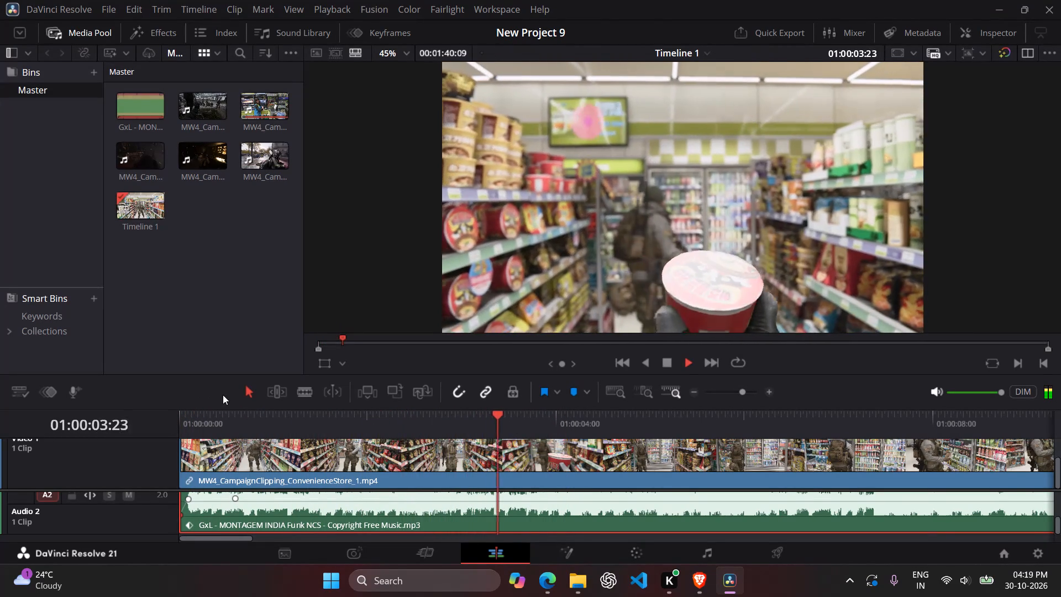
key("space")
key("space")
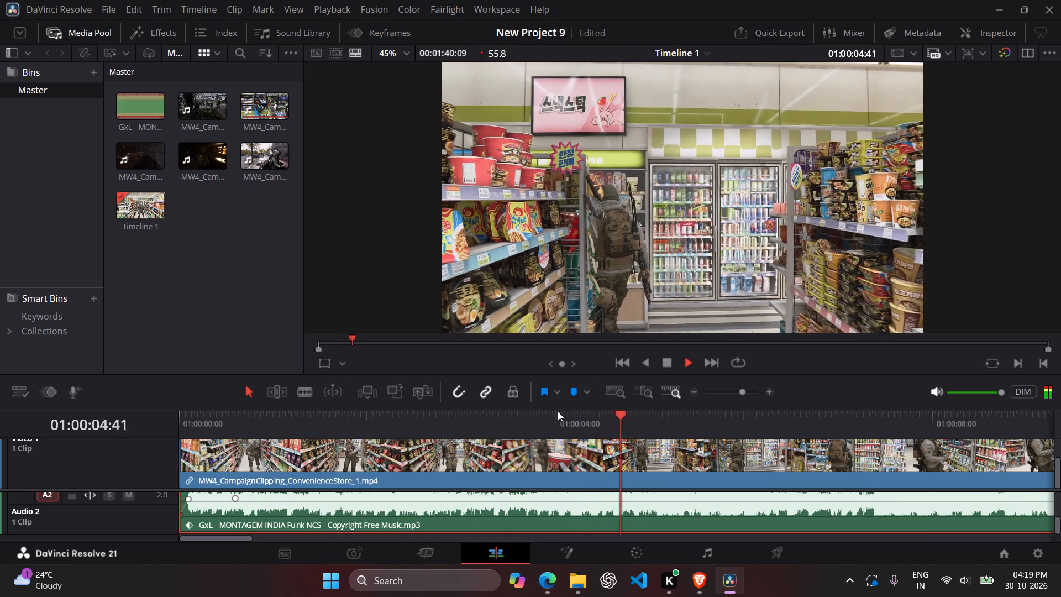
key("space")
Replay the first four seconds in short bursts to find the beat where the ConvenienceStore_1 clip should be cut.
left_click_drag(639, 433, 429, 444)
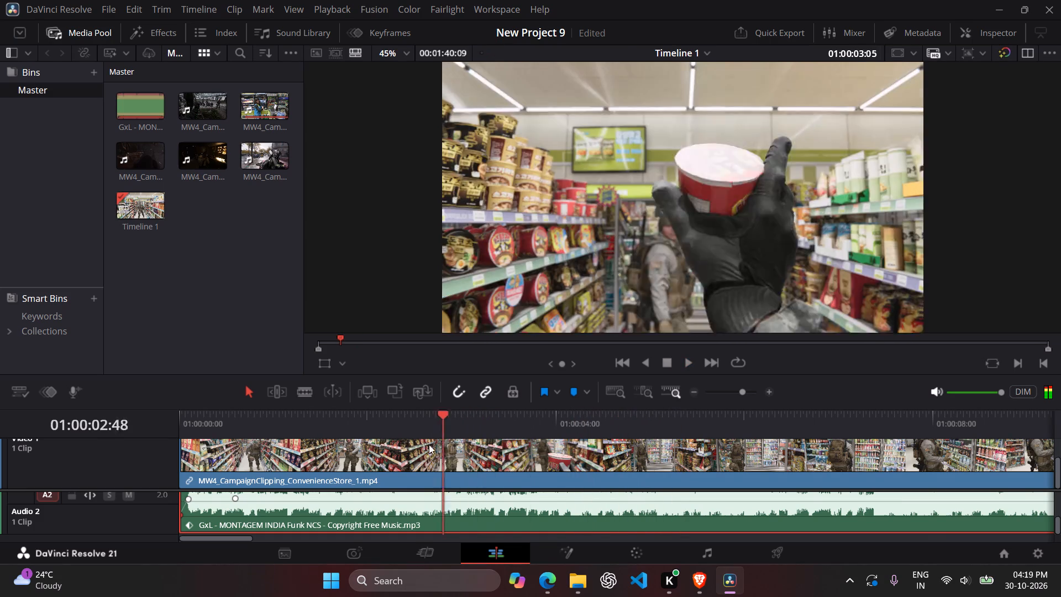
left_click_drag(429, 444, 366, 447)
key("space")
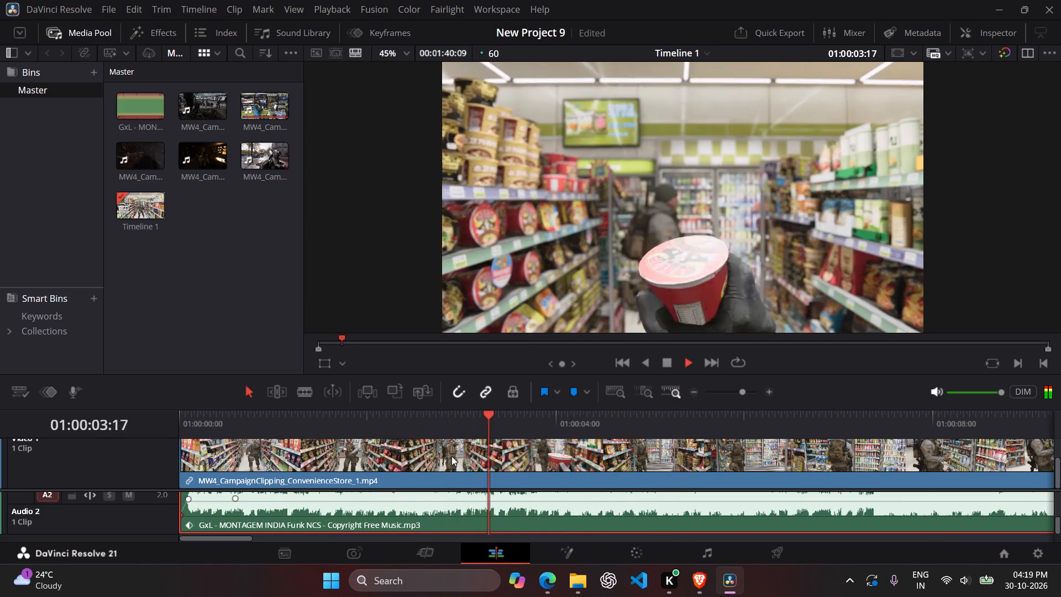
key("space")
key("space")
key("space")
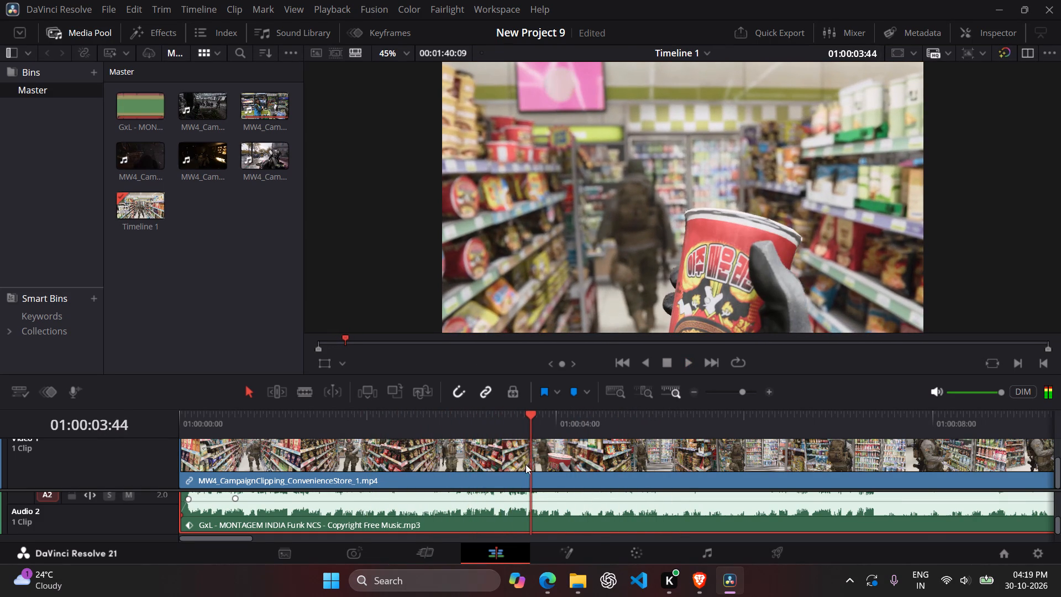
key("space")
key("space")
left_click_drag(586, 427, 251, 436)
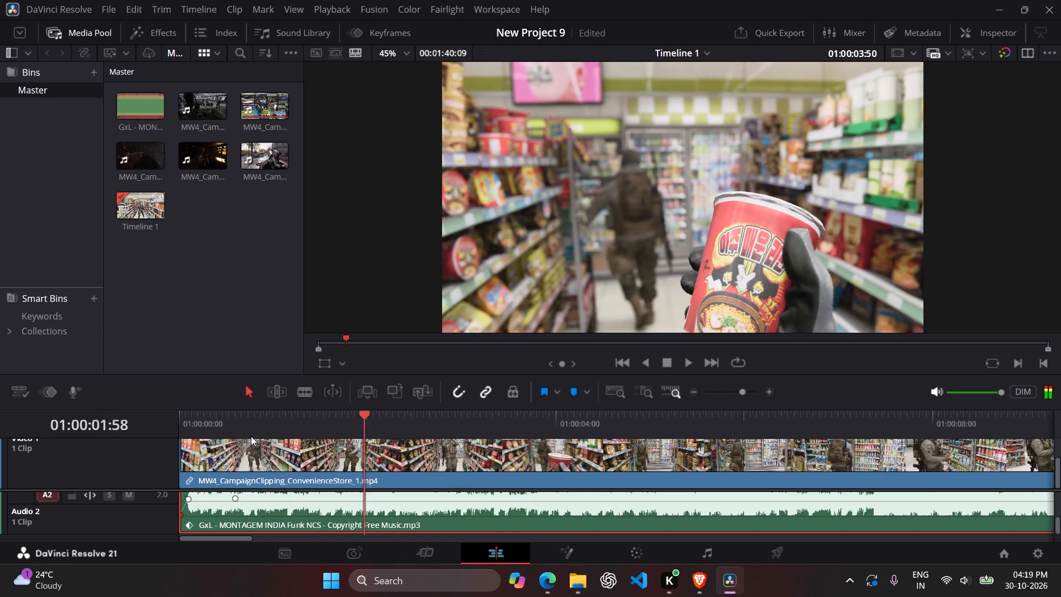
left_click_drag(251, 436, 75, 442)
key("space")
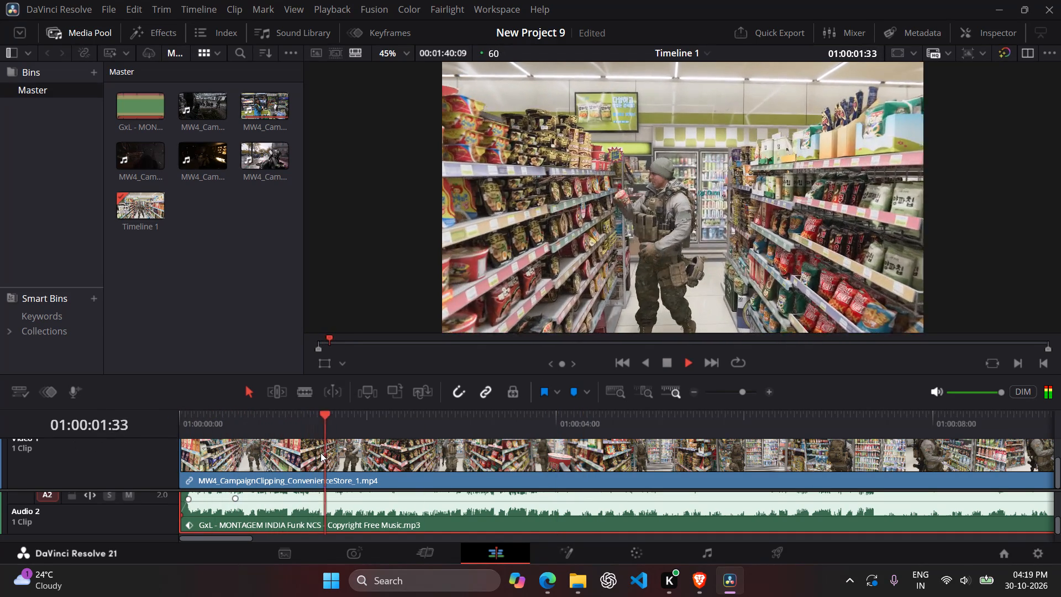
key("space")
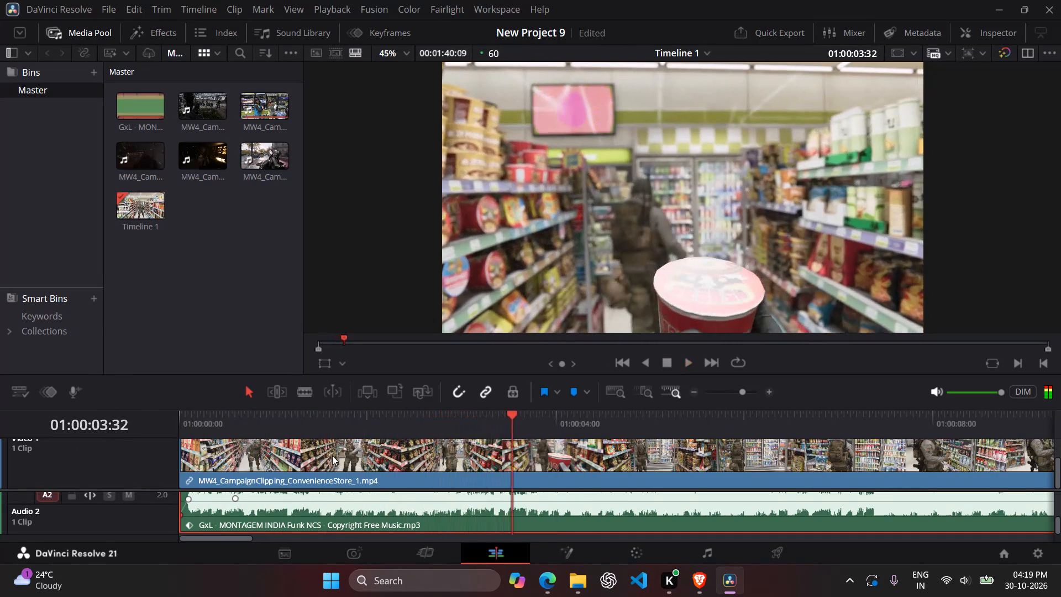
key("space")
key("space")
Replay the beat just before 01:00:04:00 and split the ConvenienceStore_1 clip at 01:00:03:50.
left_click_drag(495, 432, 487, 432)
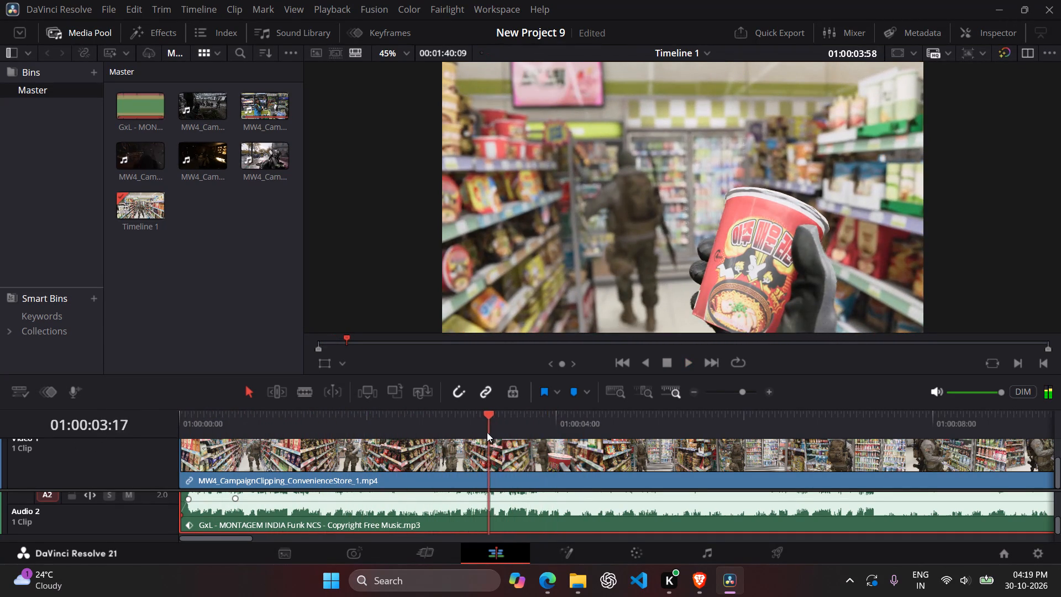
left_click_drag(487, 432, 486, 432)
key("space")
key("space")
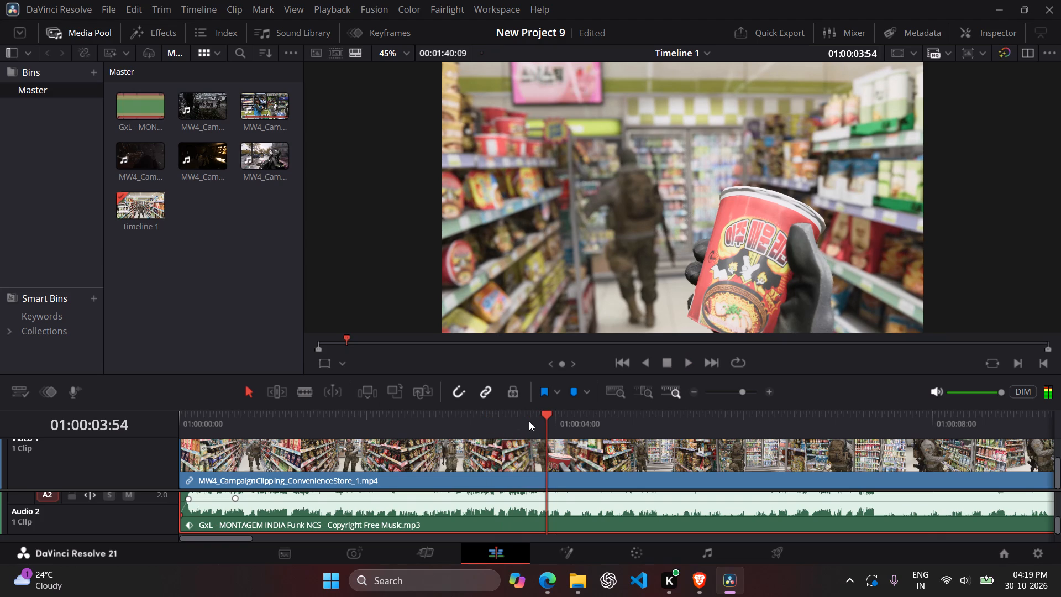
left_click_drag(539, 421, 500, 423)
key("space")
key("space")
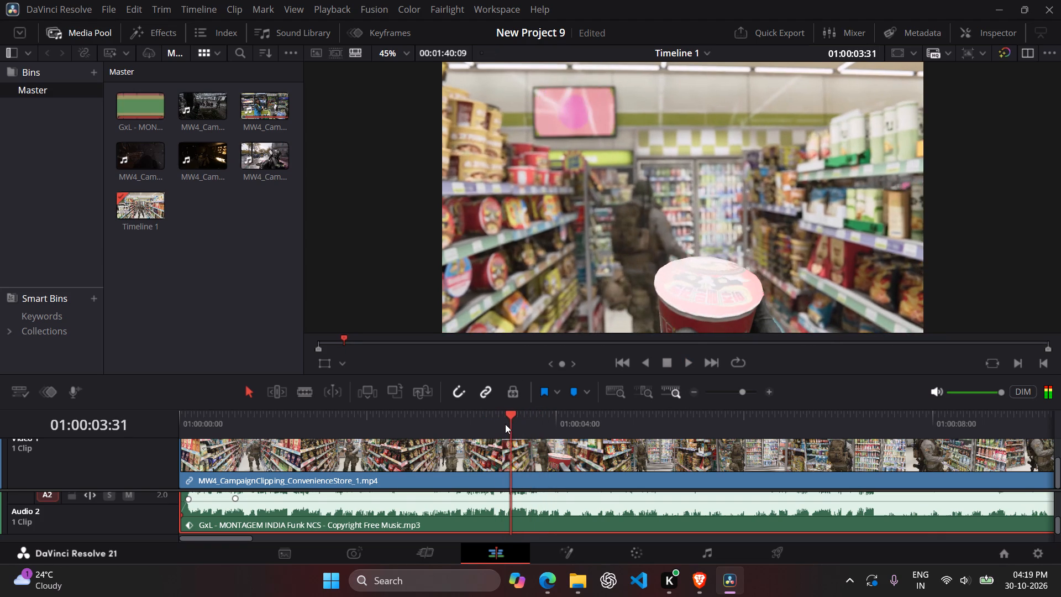
key("space")
key("space")
key("b")
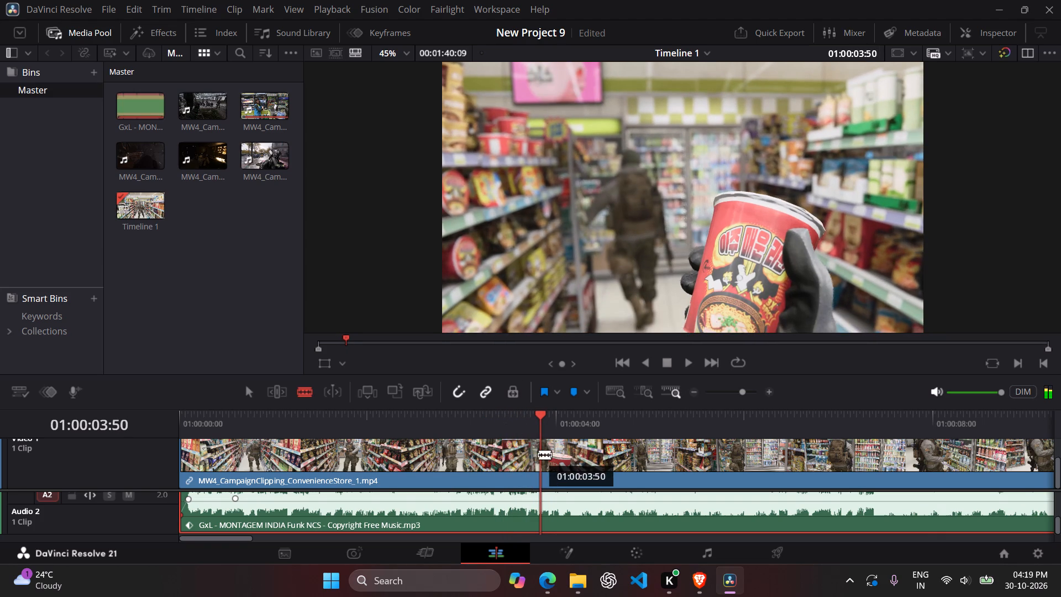
left_click(542, 457)
key("a")
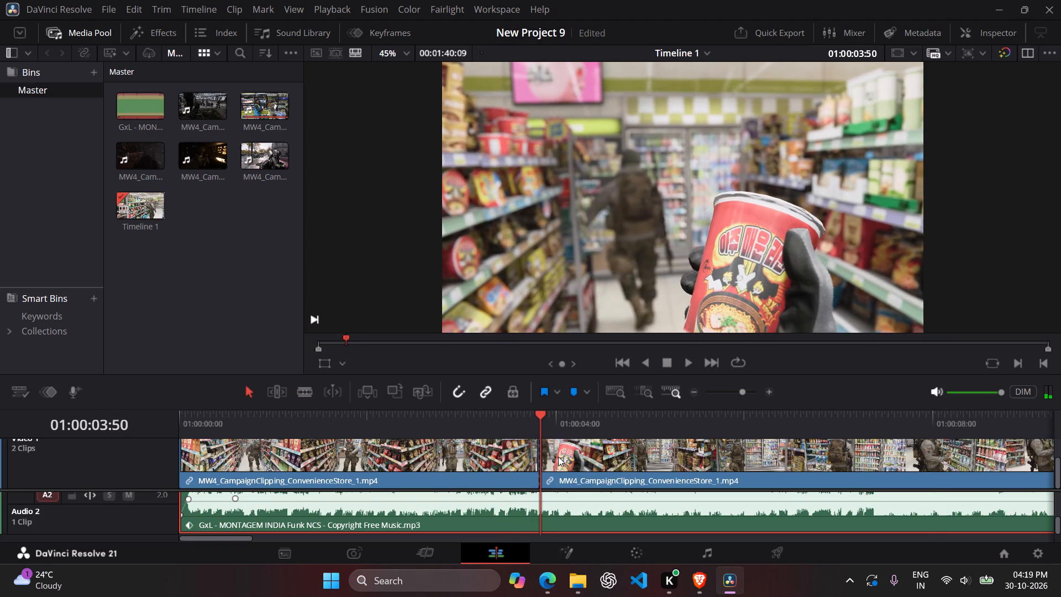
Scrub through the rest of the ConvenienceStore_1 clip, up to about 01:01:13, looking for the next shot to use.
left_click_drag(533, 423, 1020, 422)
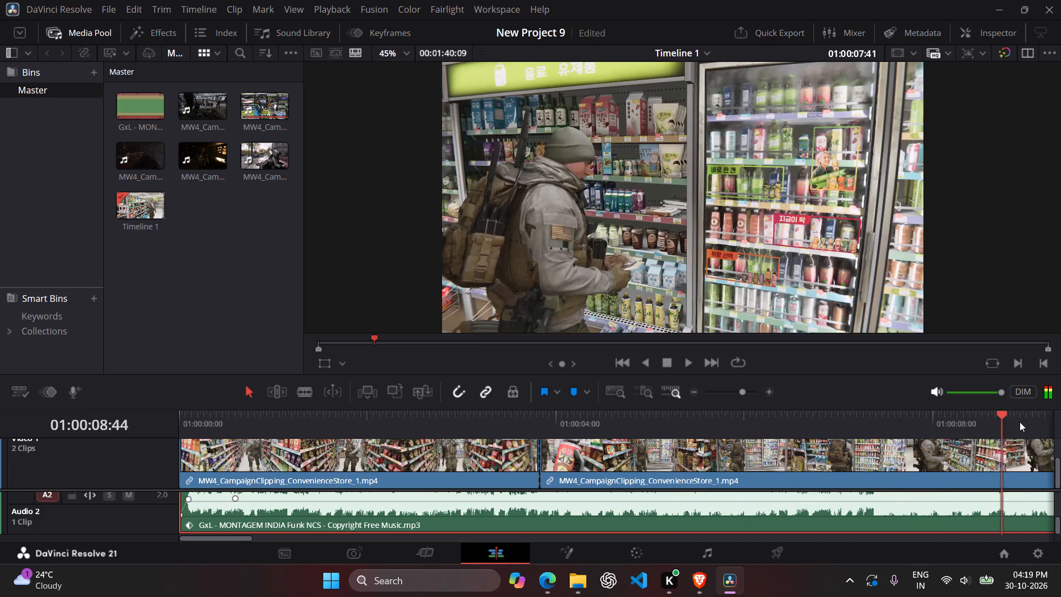
left_click_drag(1020, 422, 891, 436)
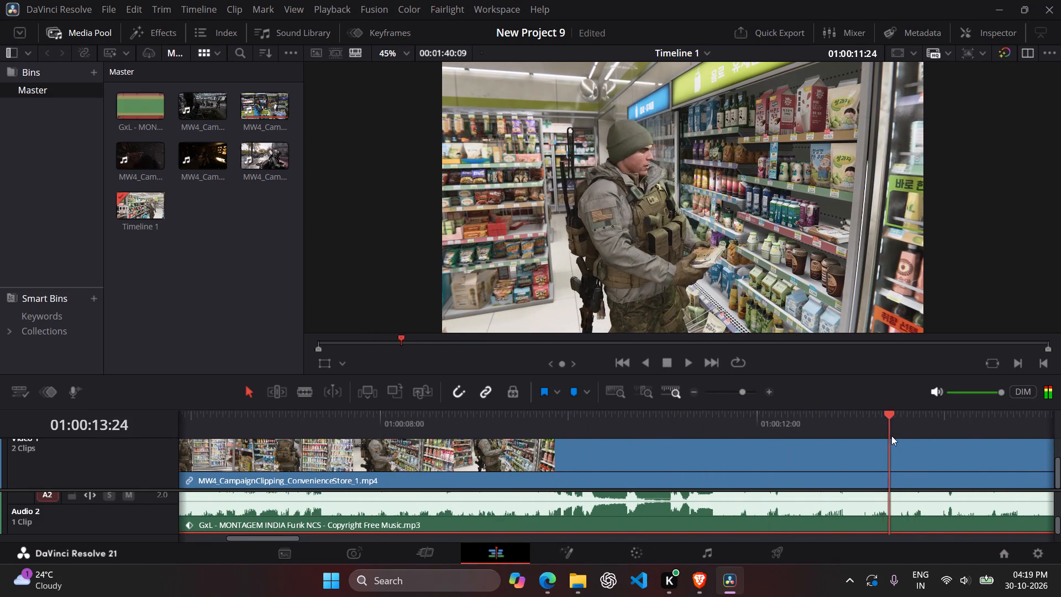
left_click_drag(891, 436, 990, 467)
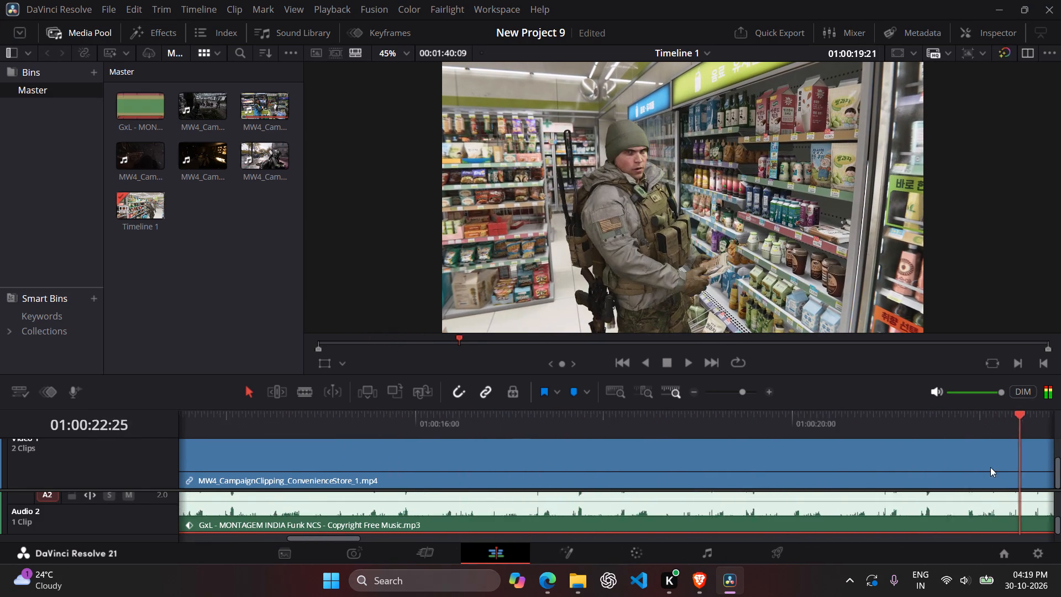
left_click_drag(990, 467, 1060, 461)
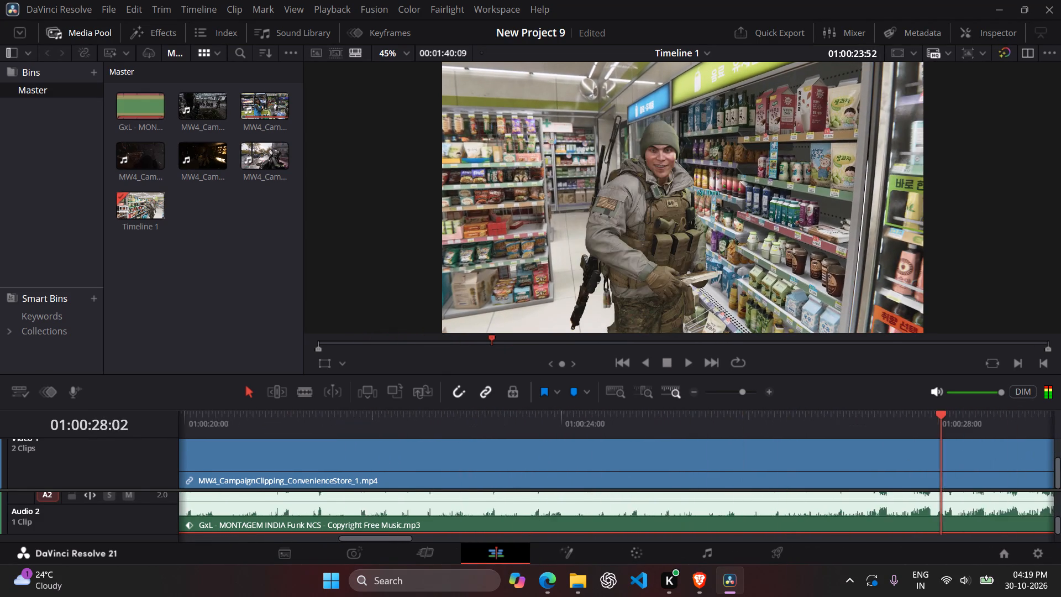
left_click_drag(1060, 461, 986, 439)
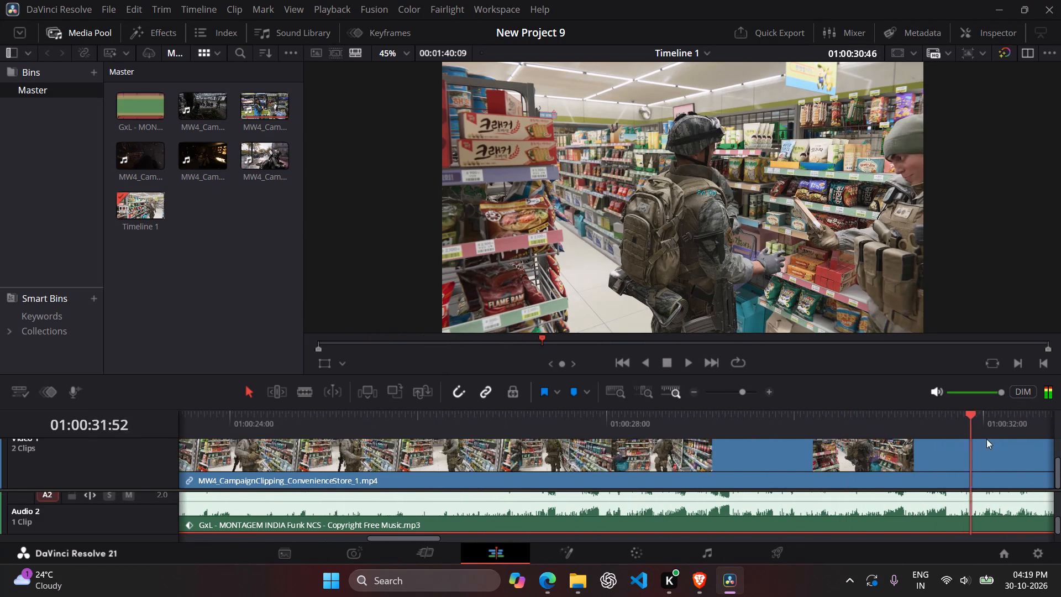
left_click_drag(986, 439, 440, 492)
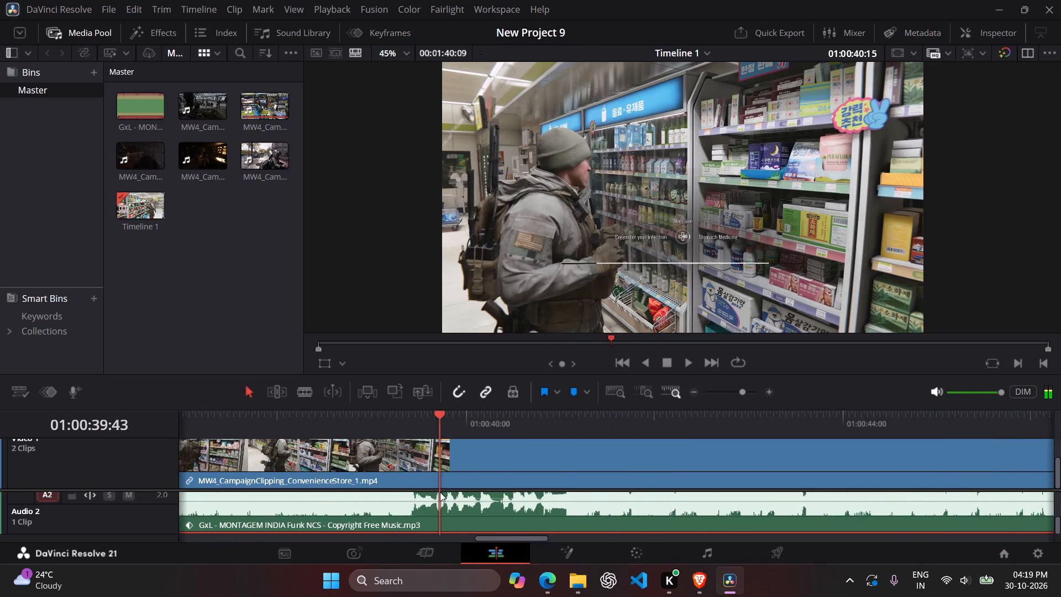
left_click_drag(440, 492, 1060, 491)
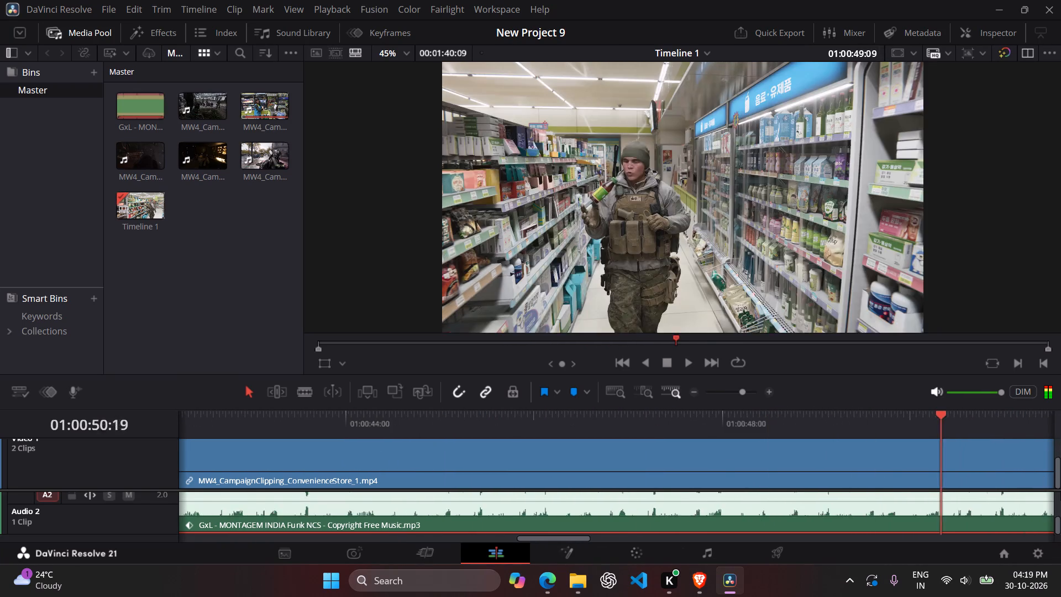
left_click_drag(1060, 491, 939, 489)
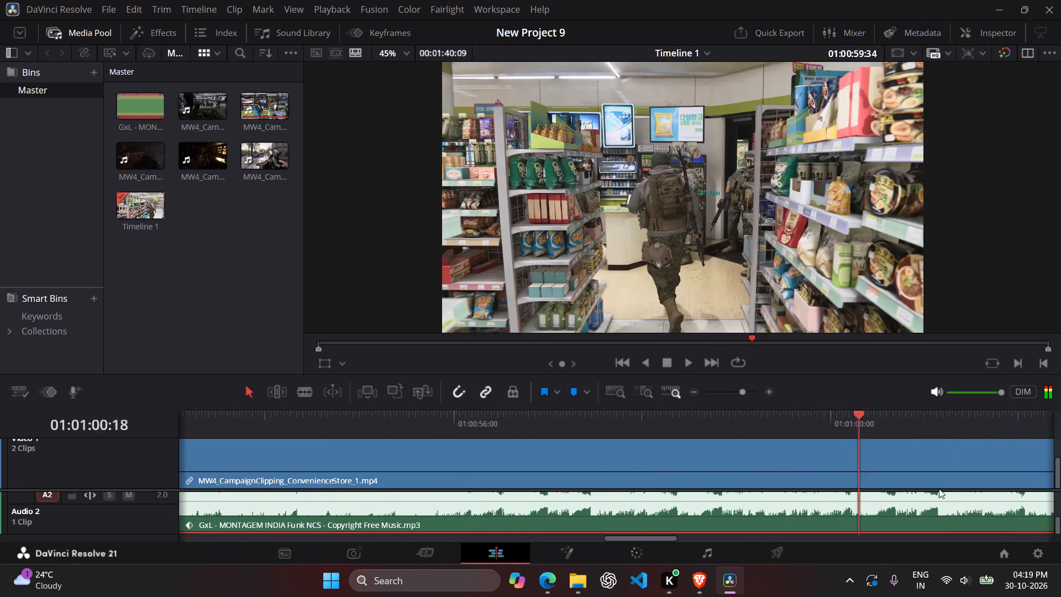
left_click_drag(939, 489, 678, 540)
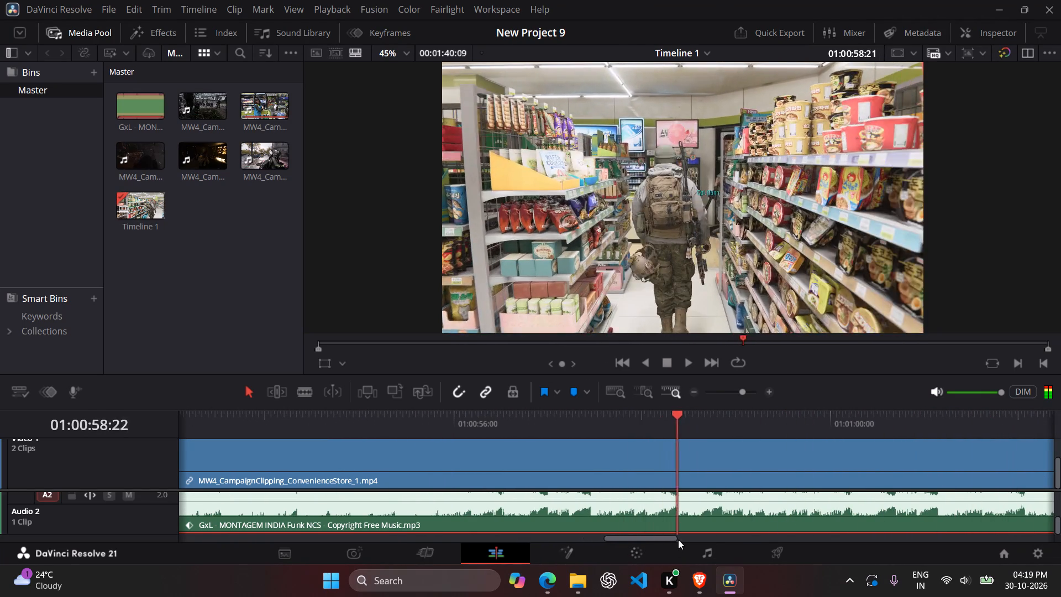
left_click_drag(678, 540, 878, 523)
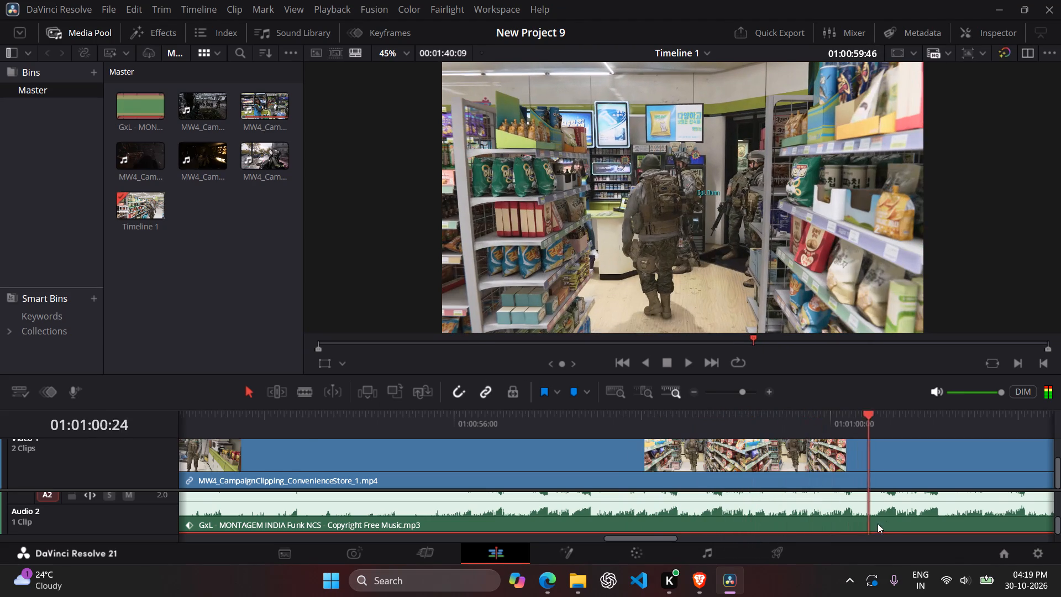
left_click_drag(878, 523, 686, 517)
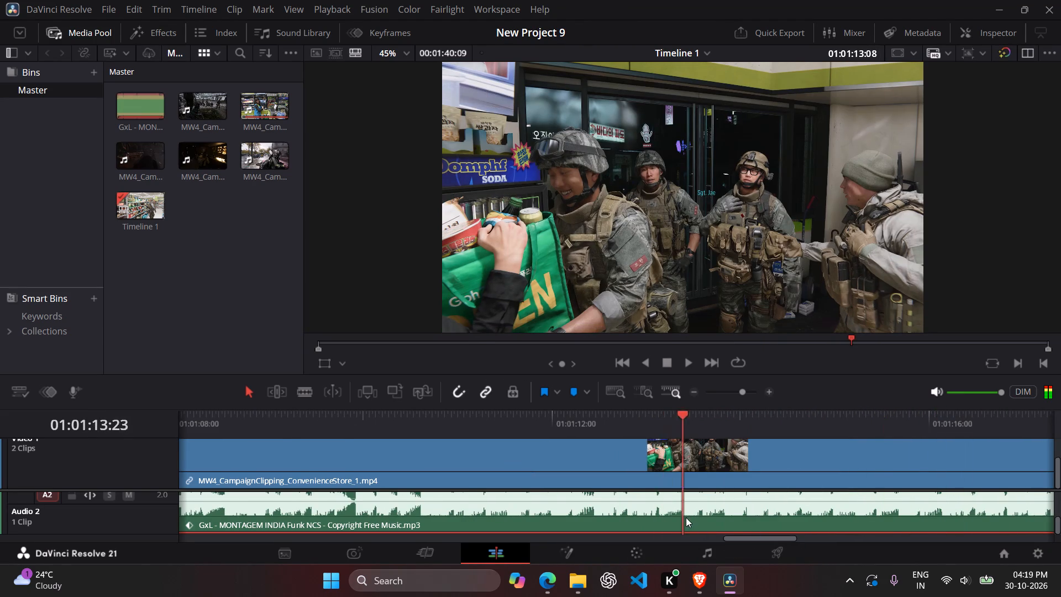
Play and scrub the store-counter scene between about 01:00:59 and 01:01:17 to choose where the second shot should start.
left_click_drag(686, 517, 555, 521)
key("space")
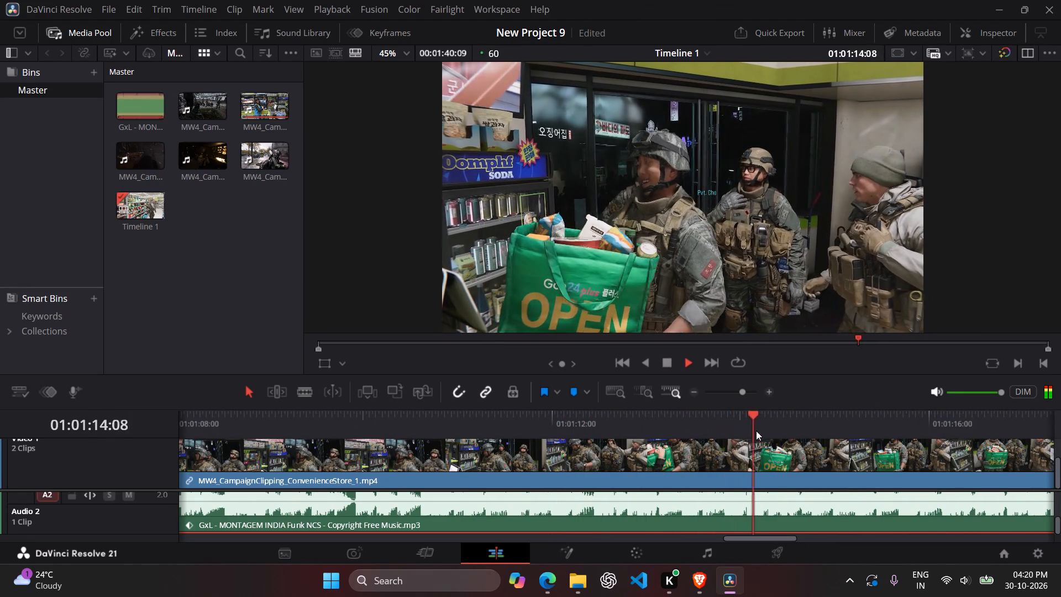
left_click_drag(799, 425, 695, 433)
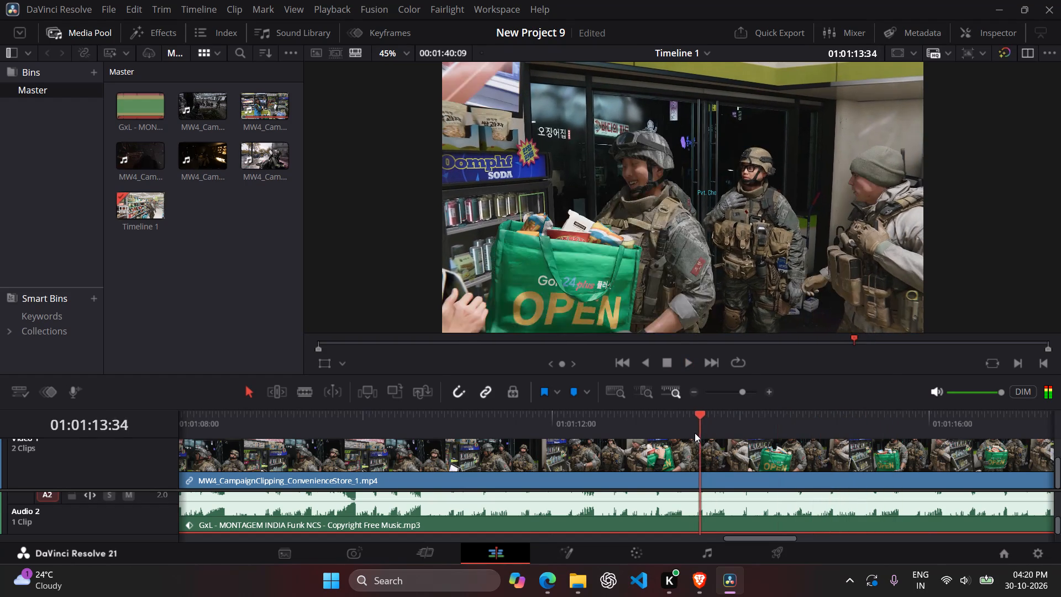
left_click_drag(695, 433, 659, 440)
key("space")
key("space")
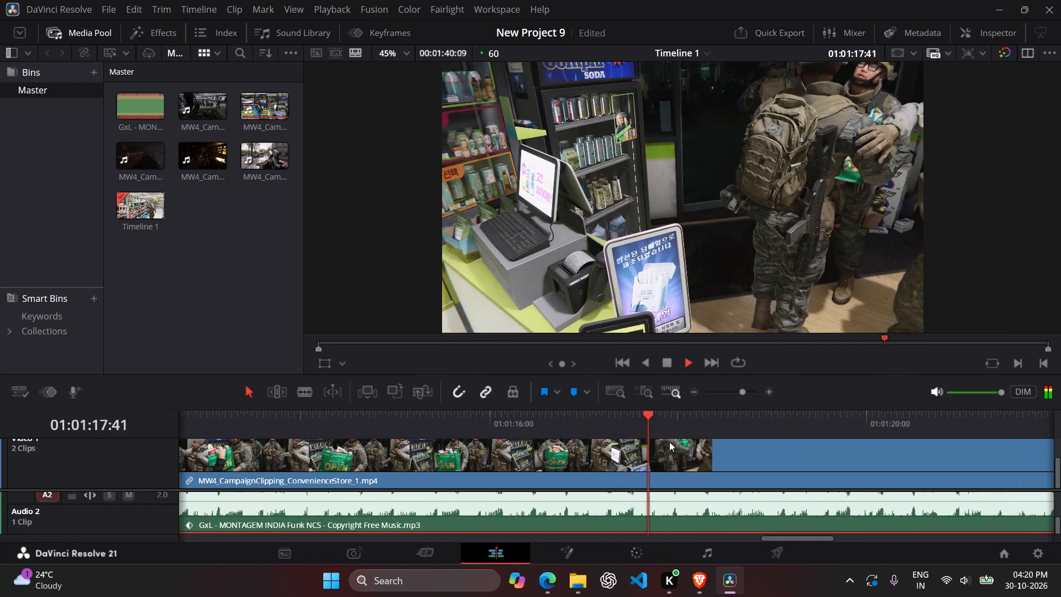
left_click_drag(725, 431, 222, 446)
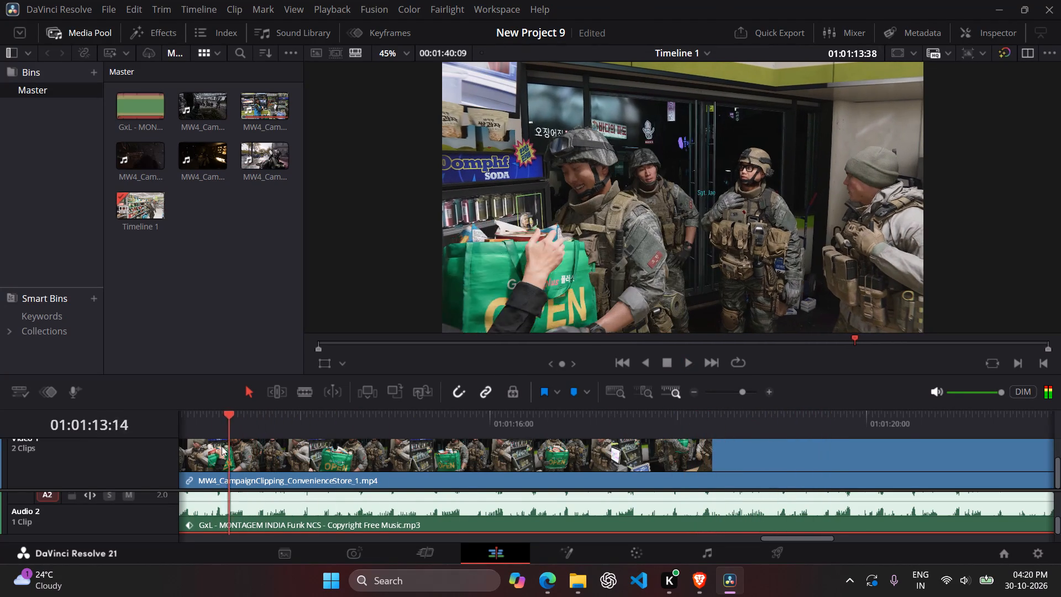
left_click_drag(222, 446, 274, 451)
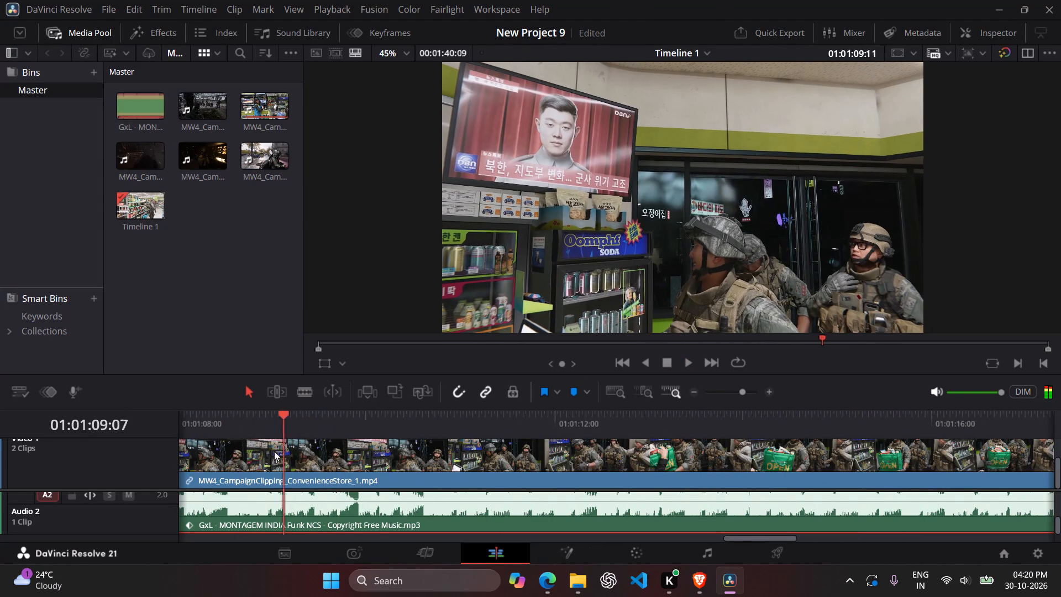
left_click_drag(274, 451, 590, 448)
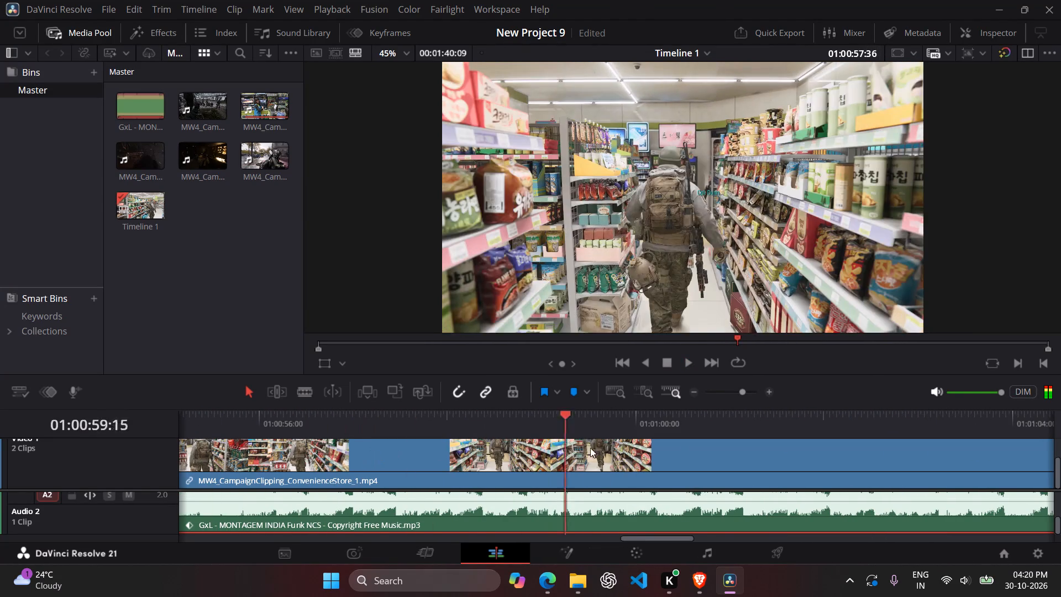
left_click_drag(590, 448, 874, 450)
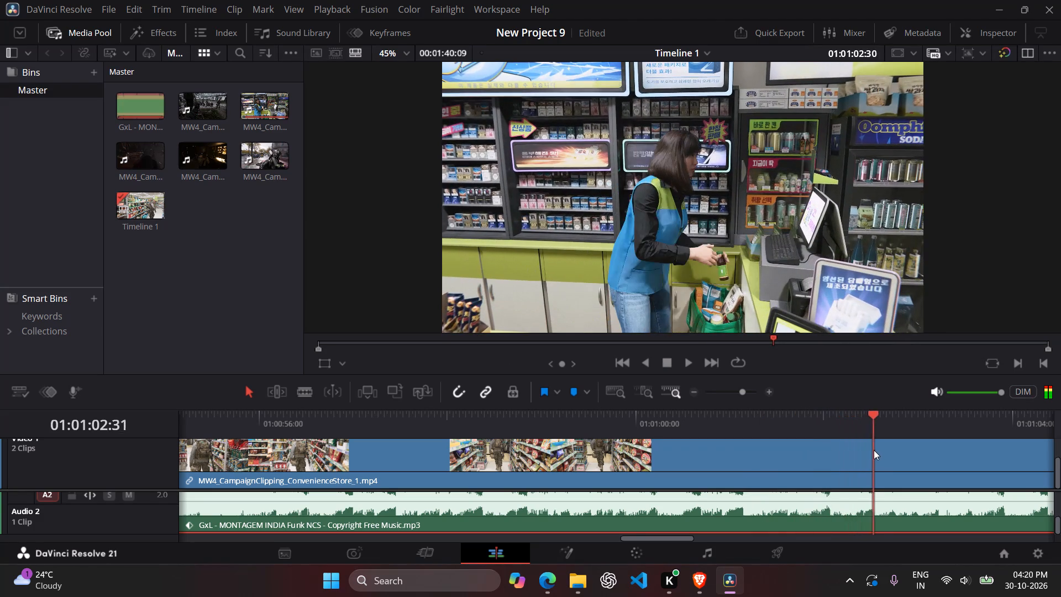
left_click_drag(874, 450, 874, 450)
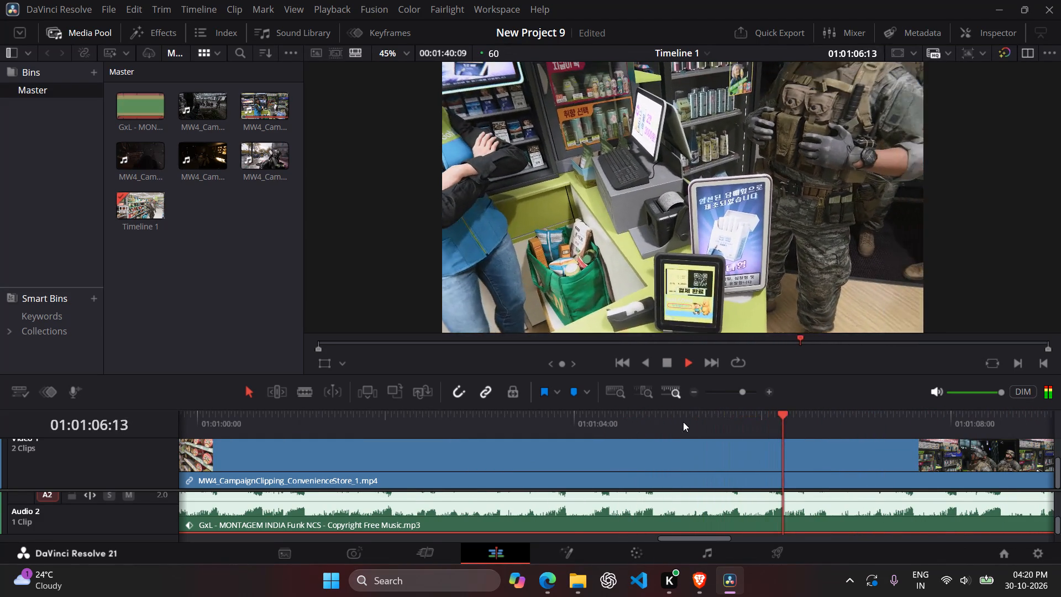
Split the ConvenienceStore_1 clip at 01:01:05:56, on the checkout counter shot with the green shopping bag.
left_click_drag(893, 431, 879, 433)
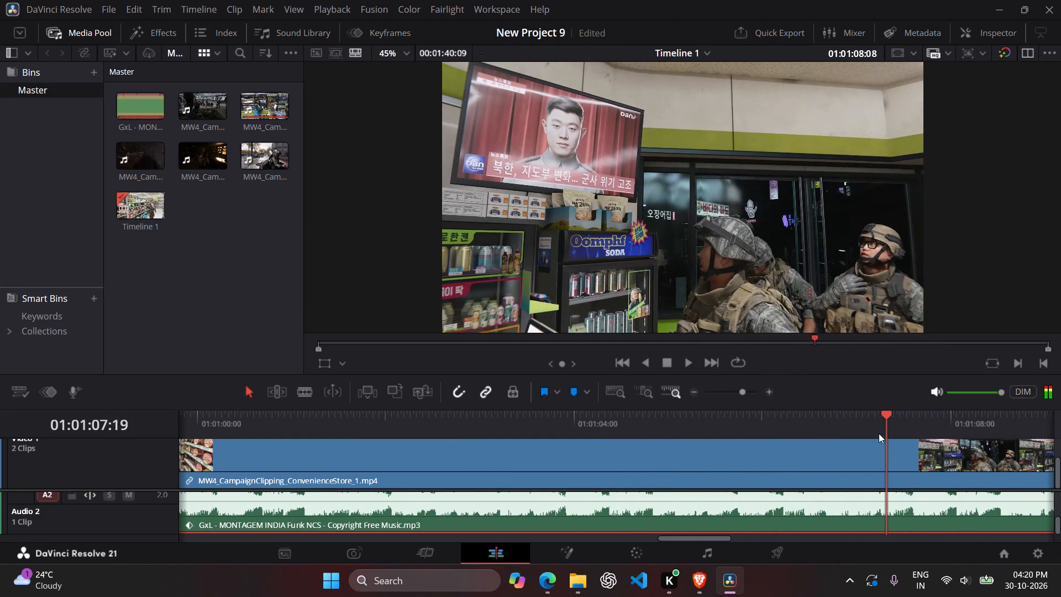
left_click_drag(879, 433, 749, 437)
key("space")
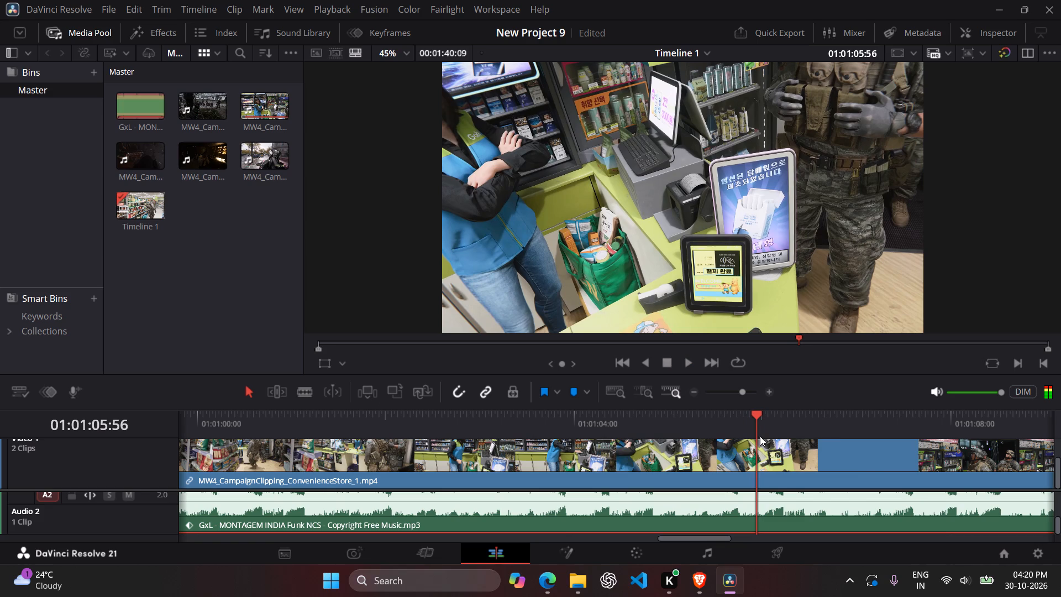
key("b")
left_click(757, 463)
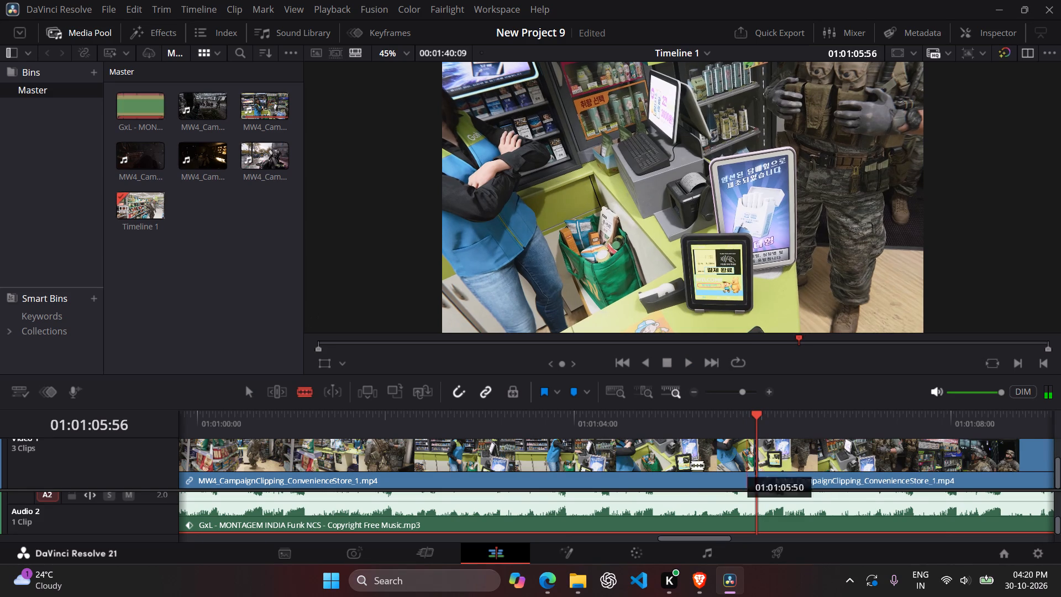
Delete the unwanted ConvenienceStore_1 section between the cuts at 01:00:03:50 and 01:01:05:56.
key("a")
left_click(689, 465)
key("BackSpace")
Move the remaining checkout piece back 01:02:06 so it starts directly after the first piece at 01:00:03:50.
left_click_drag(840, 451, 551, 497)
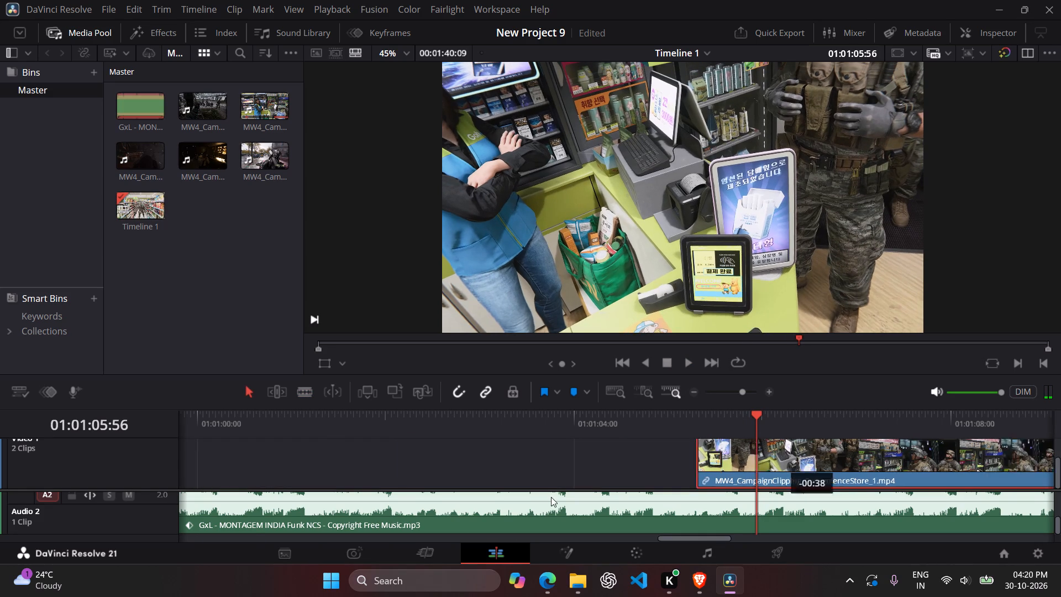
left_click_drag(551, 497, 55, 513)
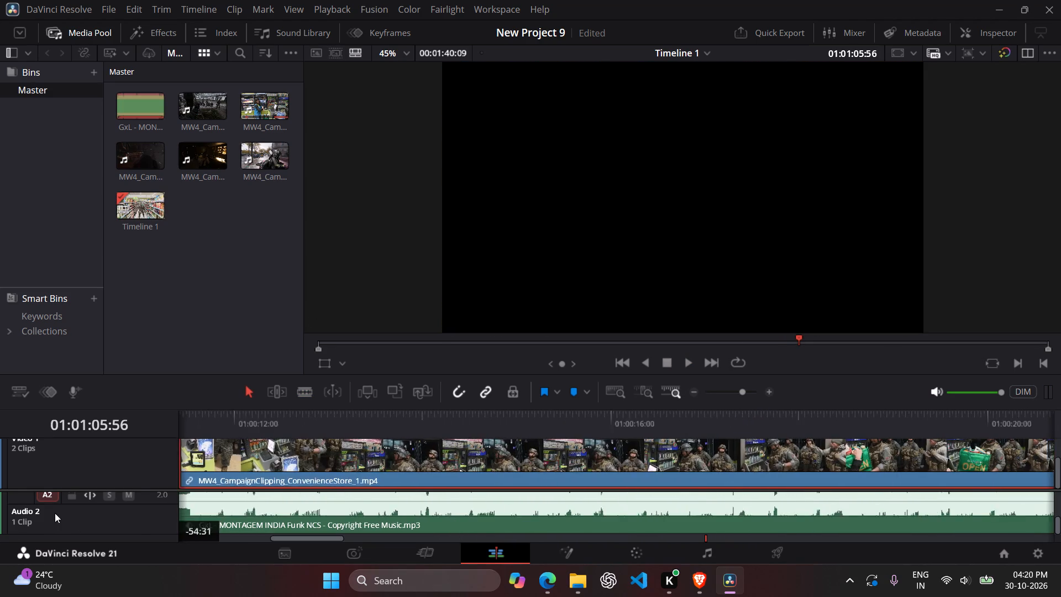
left_click_drag(55, 513, 661, 480)
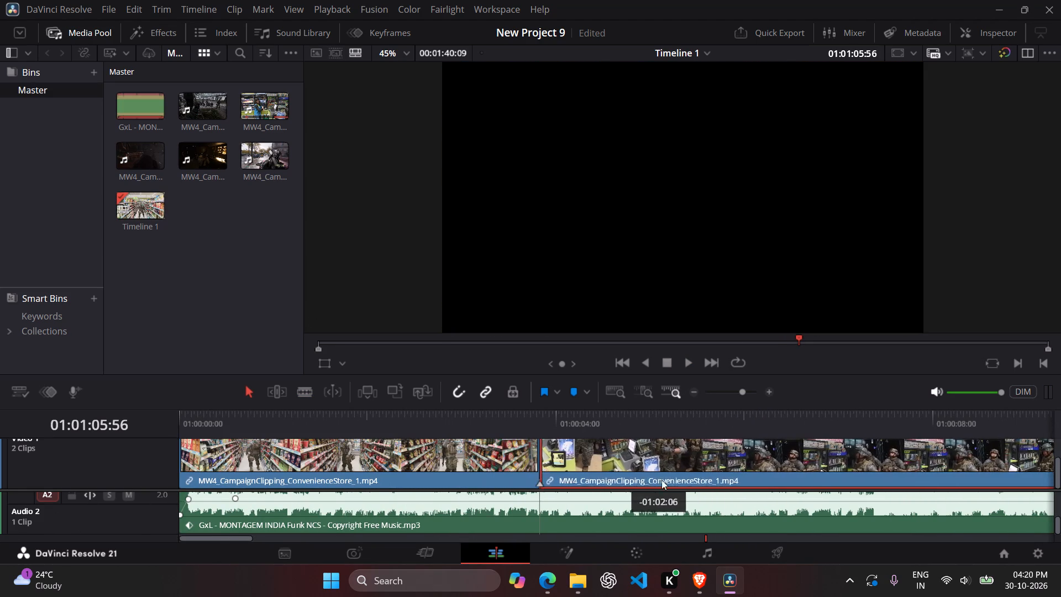
left_click_drag(661, 480, 623, 489)
Play the timeline from the start to check the cut into the checkout shot against the beat, stopping at 01:00:03:51.
left_click_drag(537, 425, 468, 428)
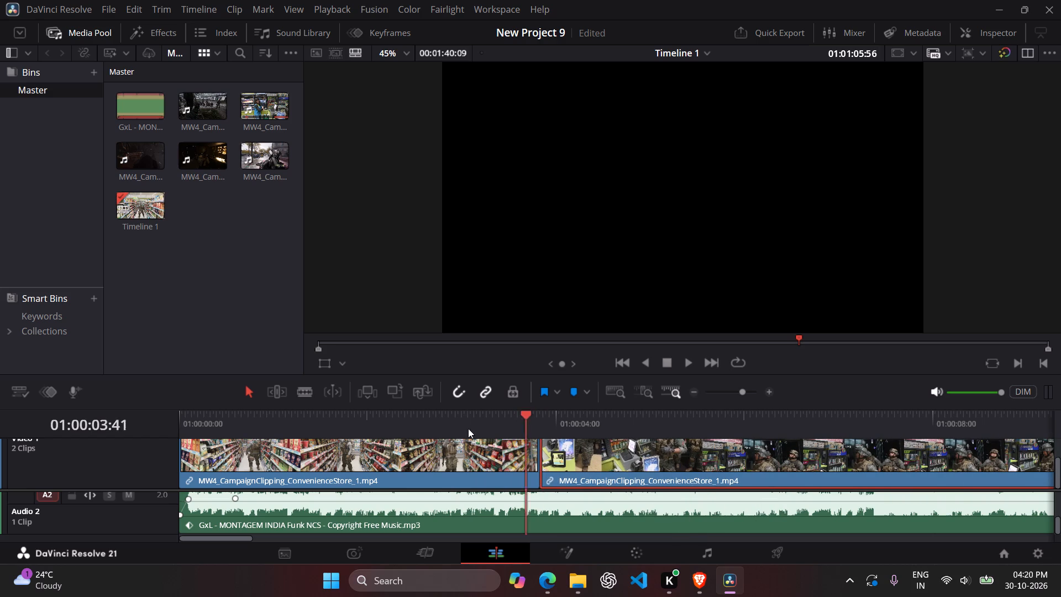
left_click_drag(468, 428, 38, 436)
key("space")
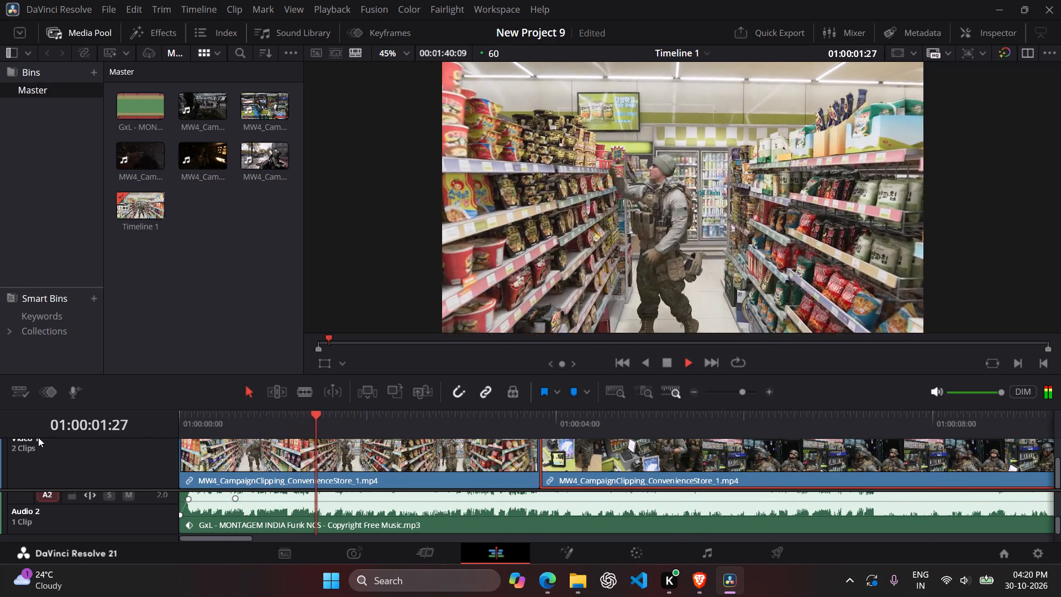
key("space")
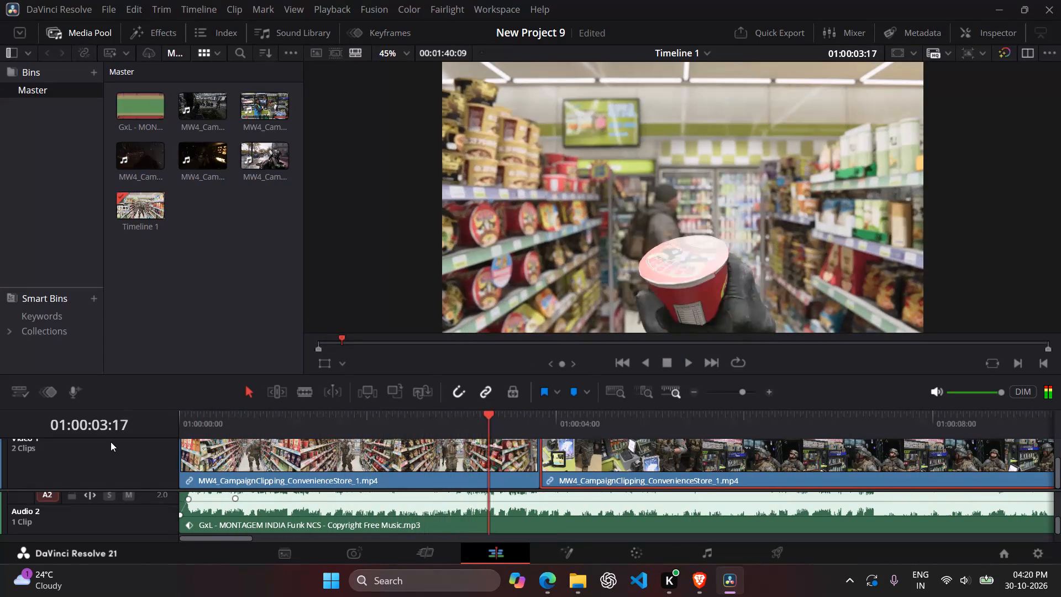
key("space")
key("space")
key("space")
key("space")
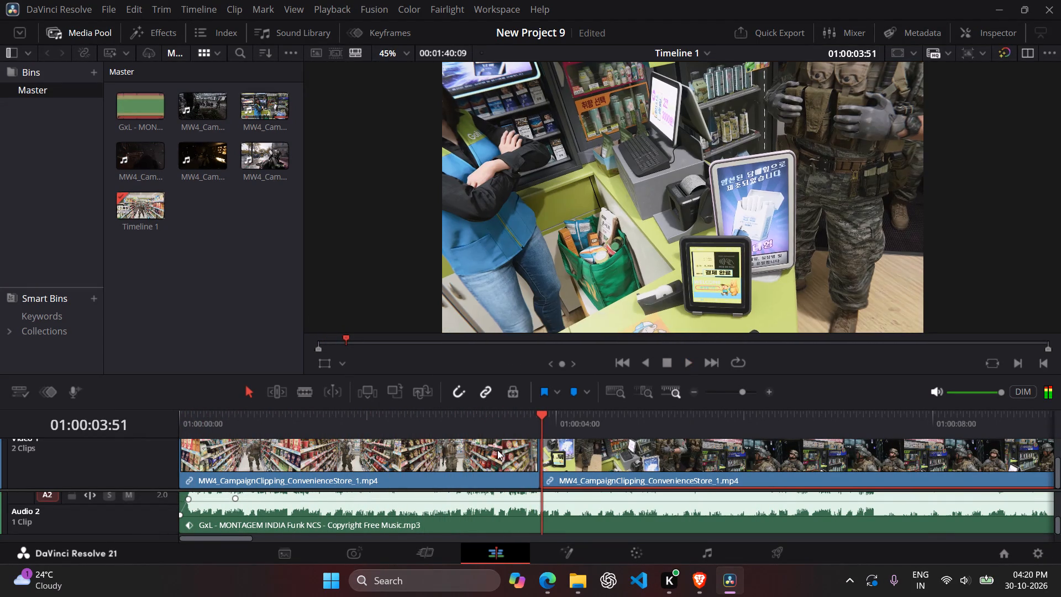
Split the GxL - MONTAGEM INDIA music clip on Audio 2 at 01:00:03:50, in line with the video cut.
key("b")
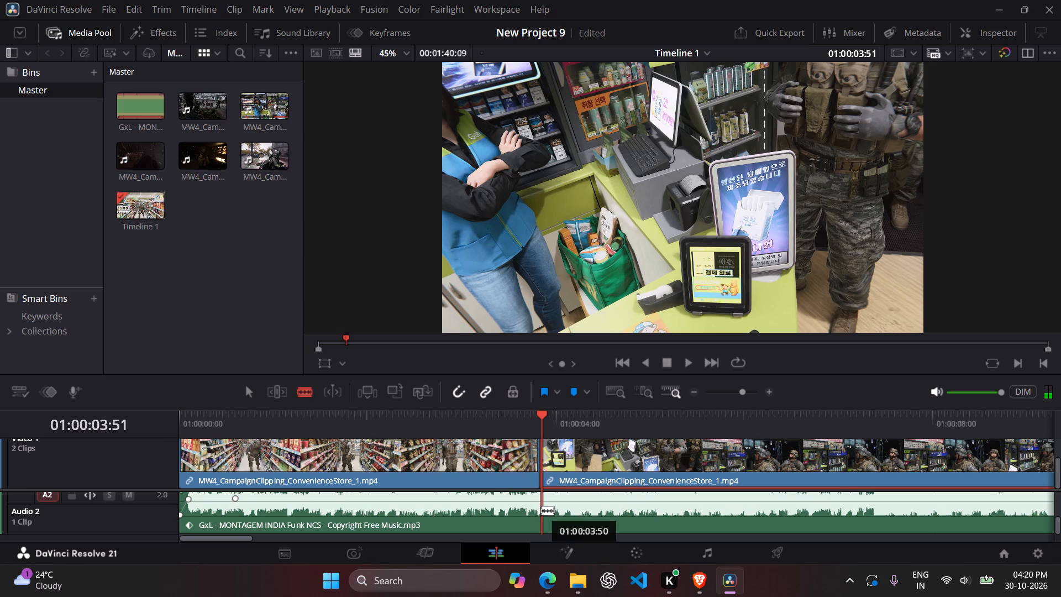
left_click(541, 510)
left_click(250, 398)
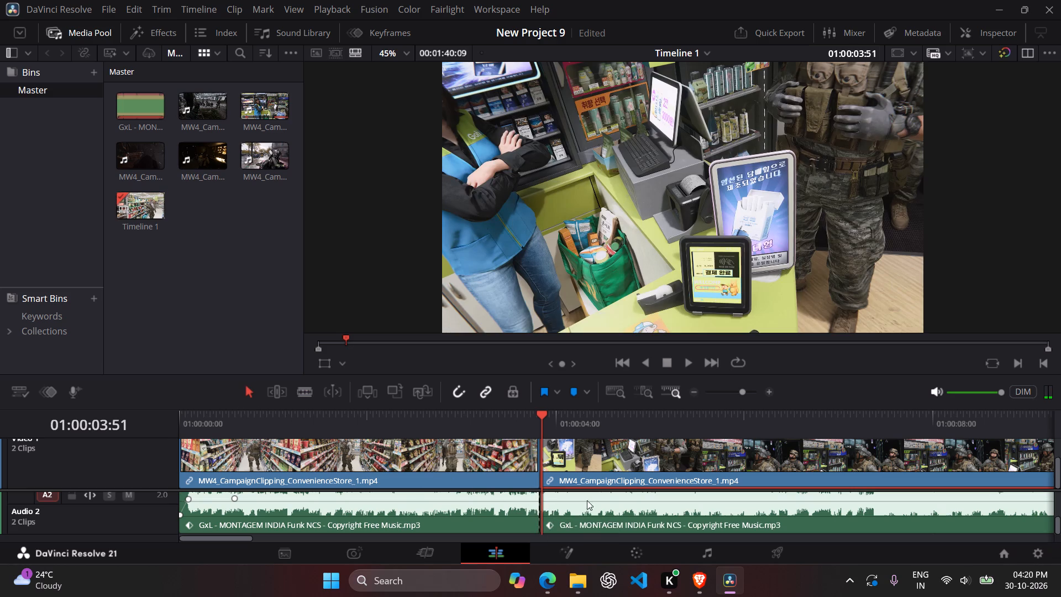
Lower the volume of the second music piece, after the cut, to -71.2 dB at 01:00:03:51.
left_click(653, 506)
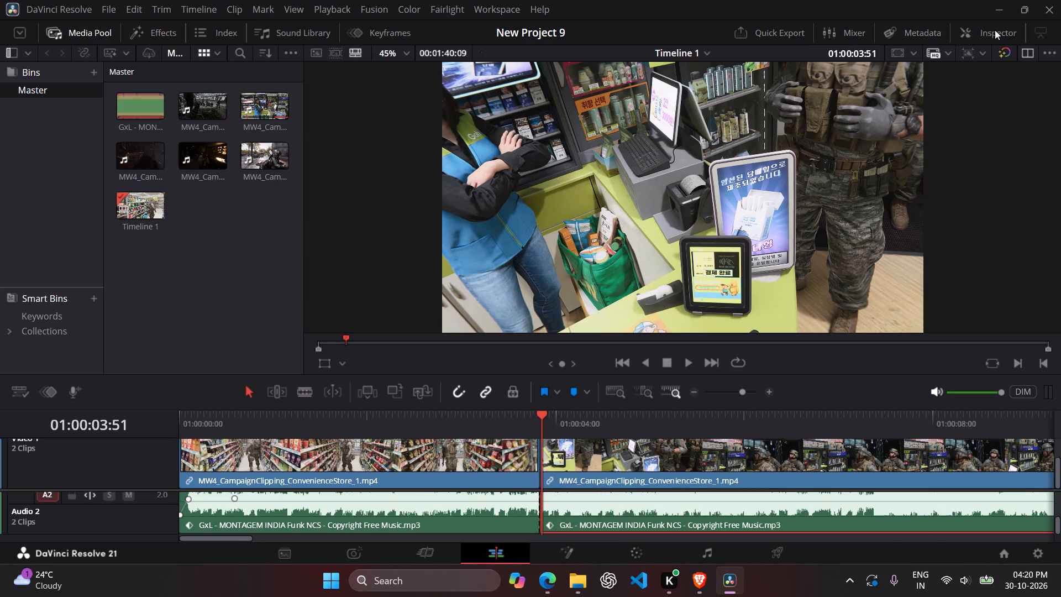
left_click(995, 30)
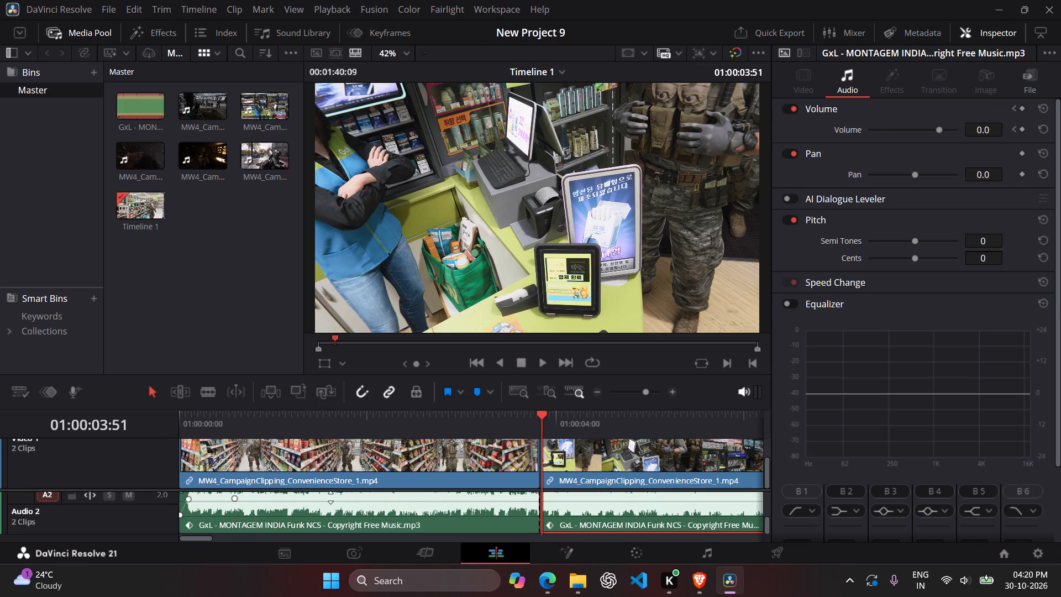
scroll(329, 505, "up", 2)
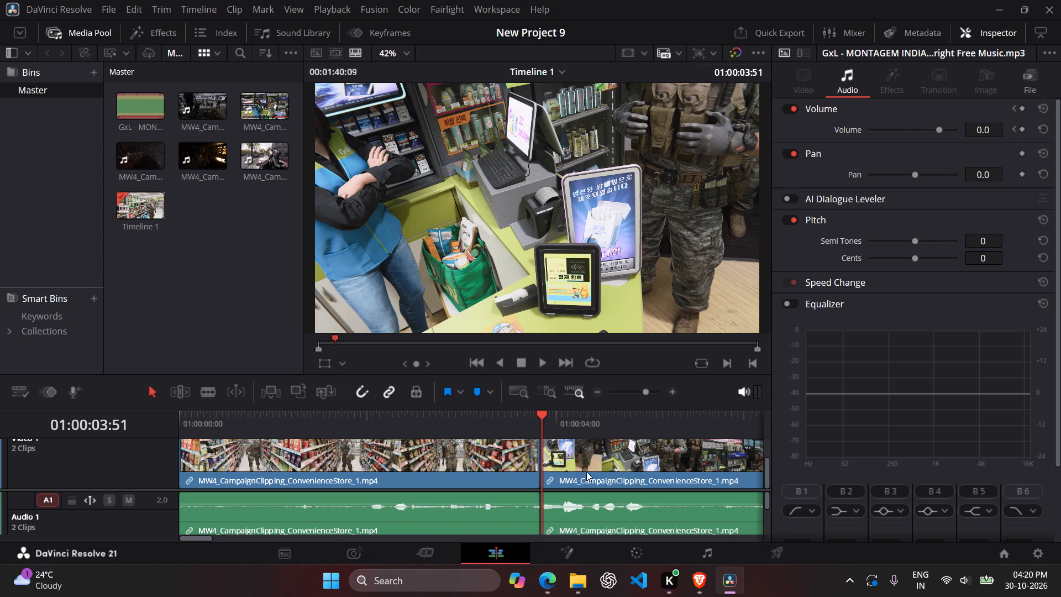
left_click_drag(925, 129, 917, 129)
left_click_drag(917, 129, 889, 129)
Play the timeline repeatedly from the cut at 01:00:03:50 to listen to the music level under the checkout shot.
key("space")
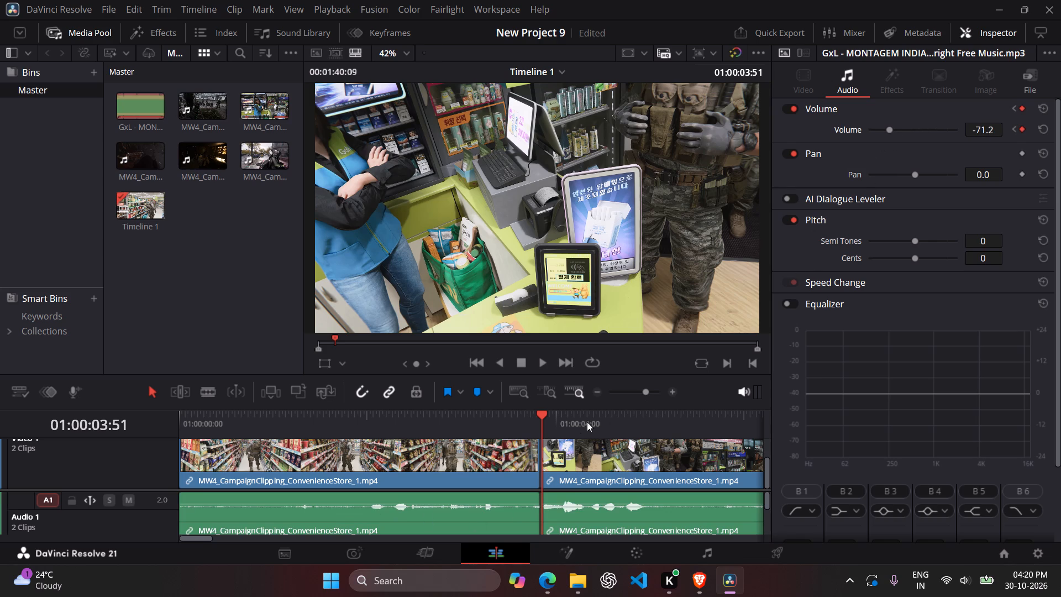
left_click(1020, 40)
left_click_drag(697, 417, 541, 447)
scroll(541, 447, "down", 2)
scroll(549, 518, "down", 2)
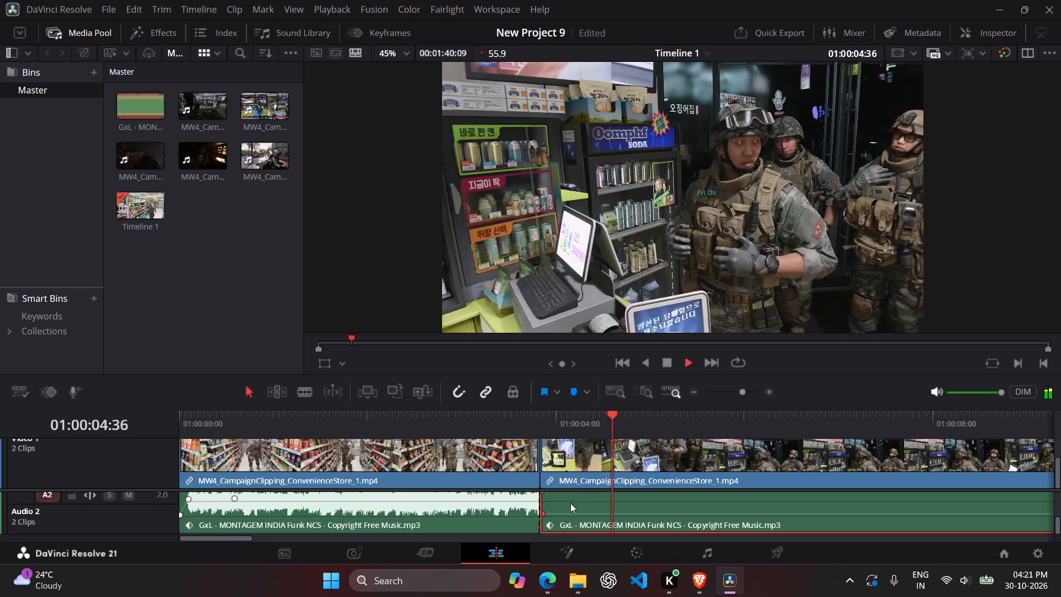
scroll(658, 486, "up", 1)
left_click_drag(685, 412, 540, 444)
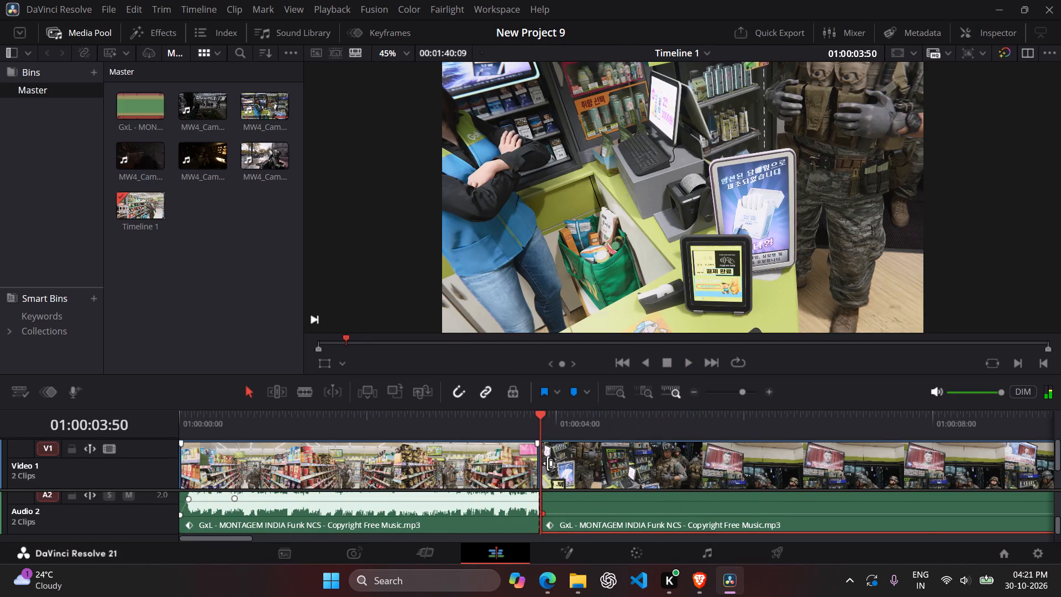
scroll(548, 463, "down", 1)
key("space")
key("space")
key("space")
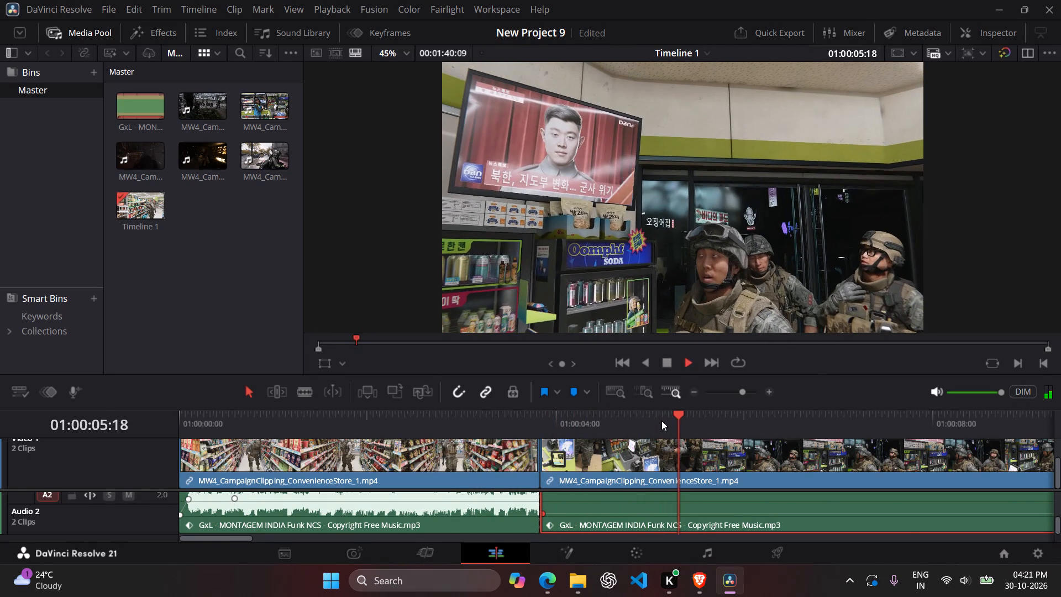
key("space")
key("space")
left_click_drag(702, 411, 589, 426)
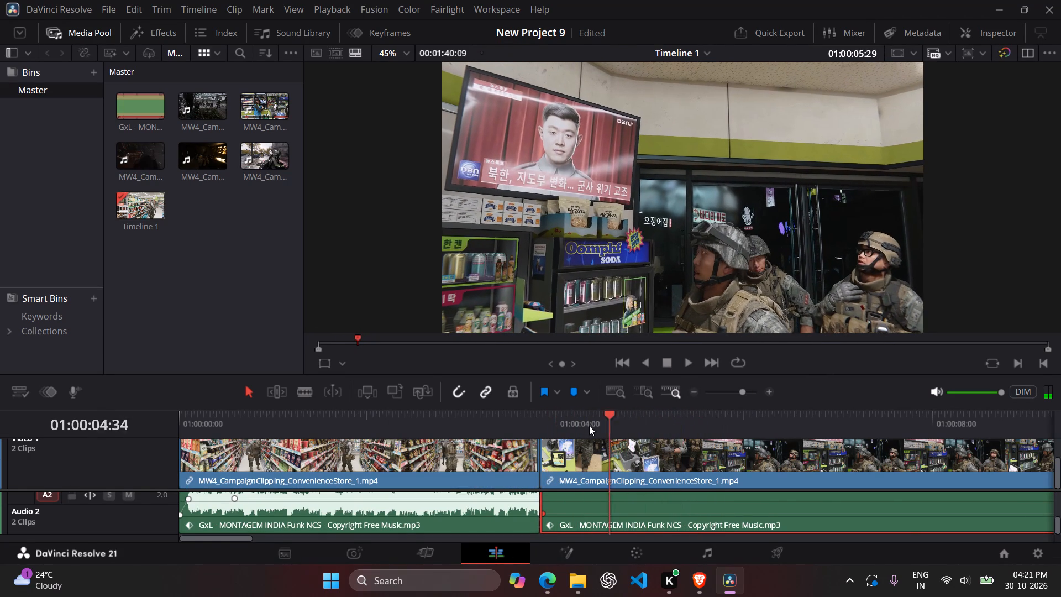
left_click_drag(589, 426, 537, 438)
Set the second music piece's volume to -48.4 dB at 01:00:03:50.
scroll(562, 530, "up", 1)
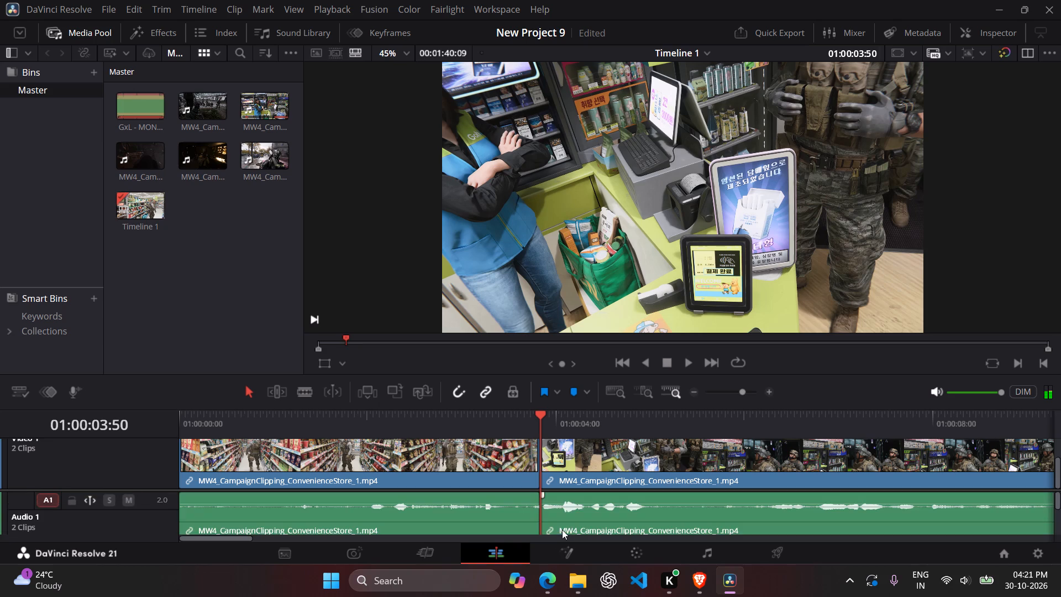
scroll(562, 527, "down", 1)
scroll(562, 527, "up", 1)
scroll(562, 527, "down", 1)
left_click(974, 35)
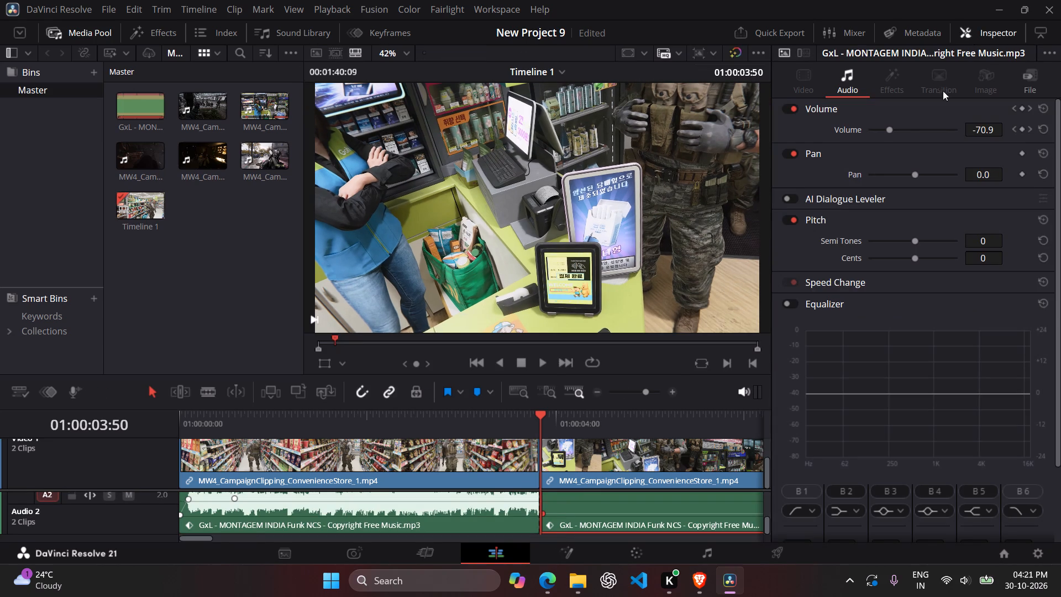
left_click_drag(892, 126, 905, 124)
Play across the cut from about 01:00:03:10 to listen to the music level change, stopping at 01:00:06:25.
key("space")
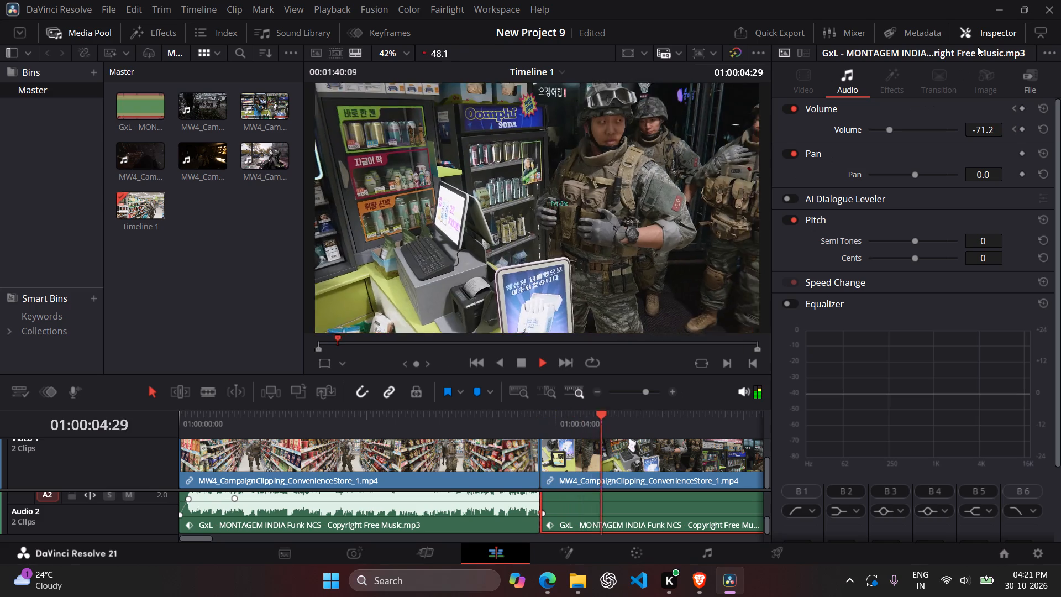
left_click(979, 44)
left_click(979, 41)
left_click_drag(745, 432, 476, 470)
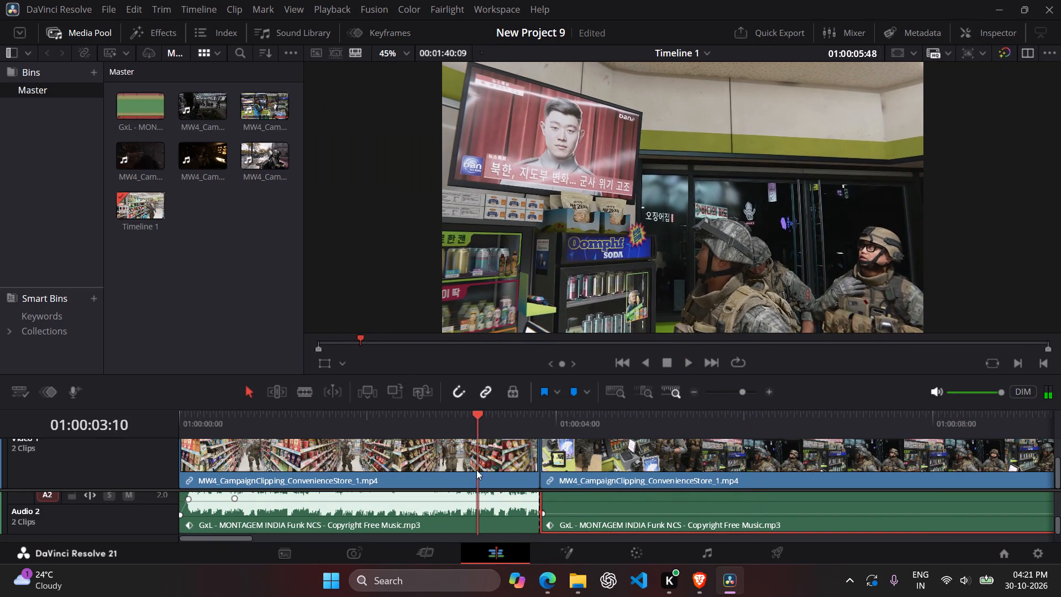
left_click_drag(476, 470, 477, 469)
scroll(558, 519, "up", 2)
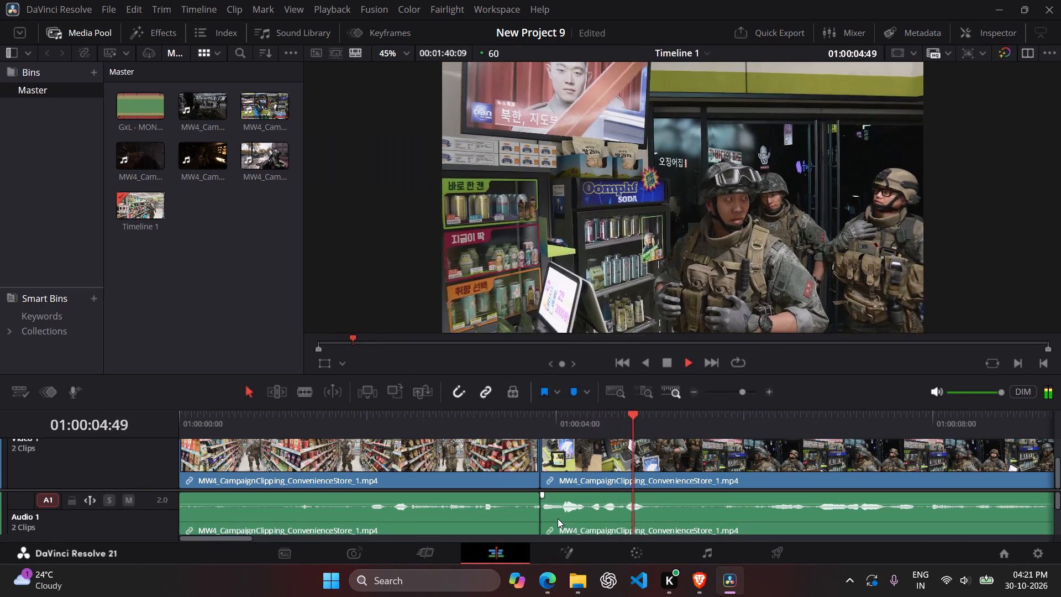
scroll(558, 519, "down", 1)
scroll(558, 519, "up", 1)
scroll(559, 520, "down", 1)
key("space")
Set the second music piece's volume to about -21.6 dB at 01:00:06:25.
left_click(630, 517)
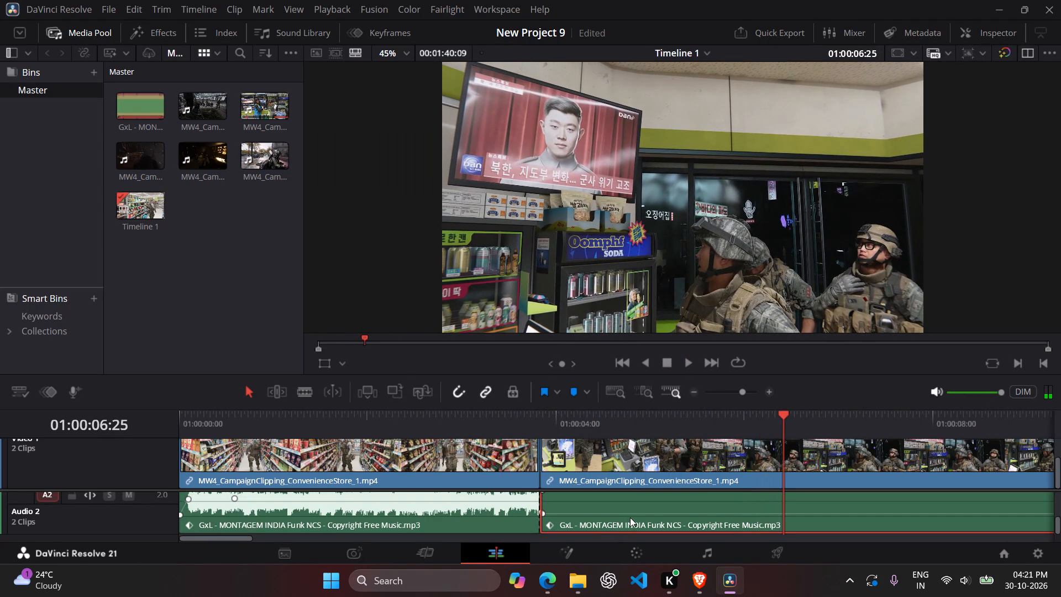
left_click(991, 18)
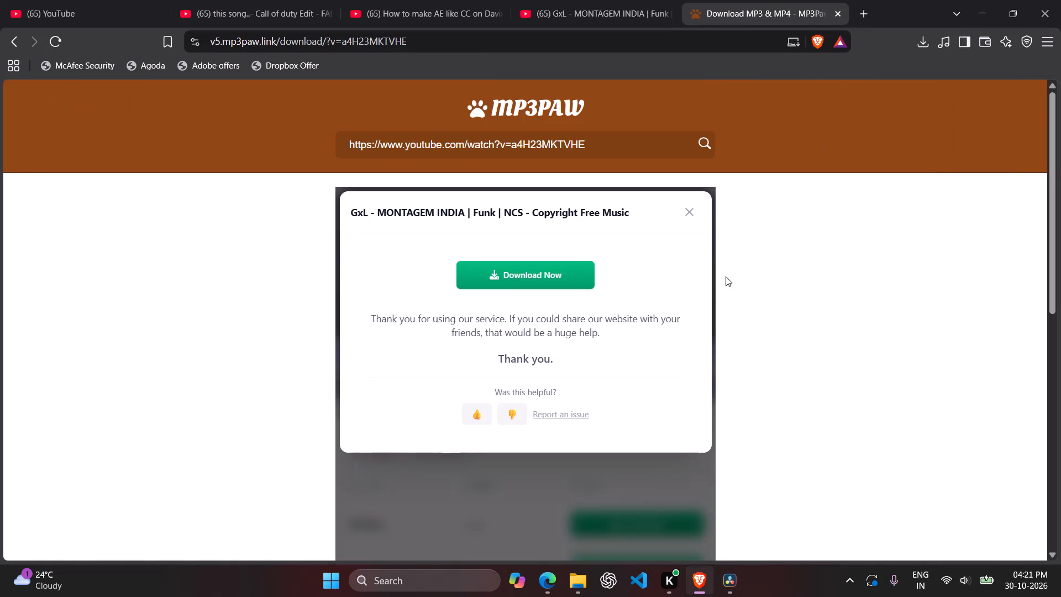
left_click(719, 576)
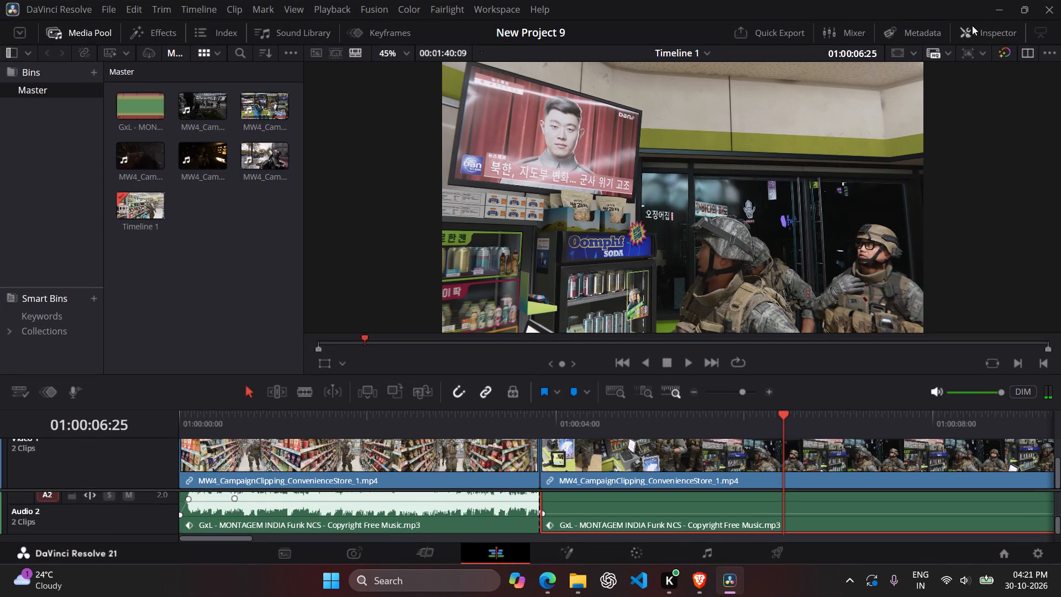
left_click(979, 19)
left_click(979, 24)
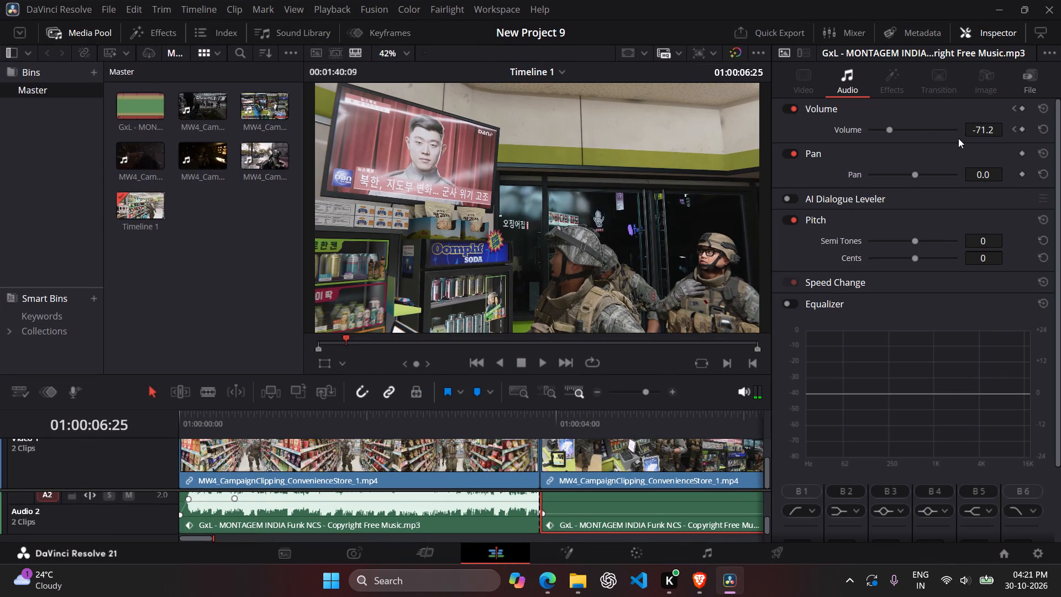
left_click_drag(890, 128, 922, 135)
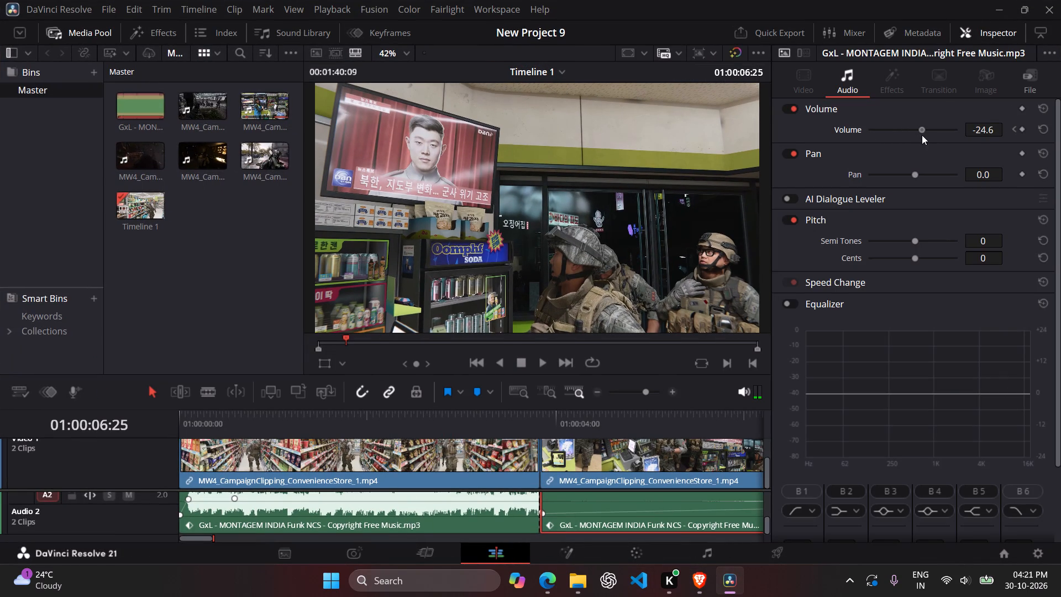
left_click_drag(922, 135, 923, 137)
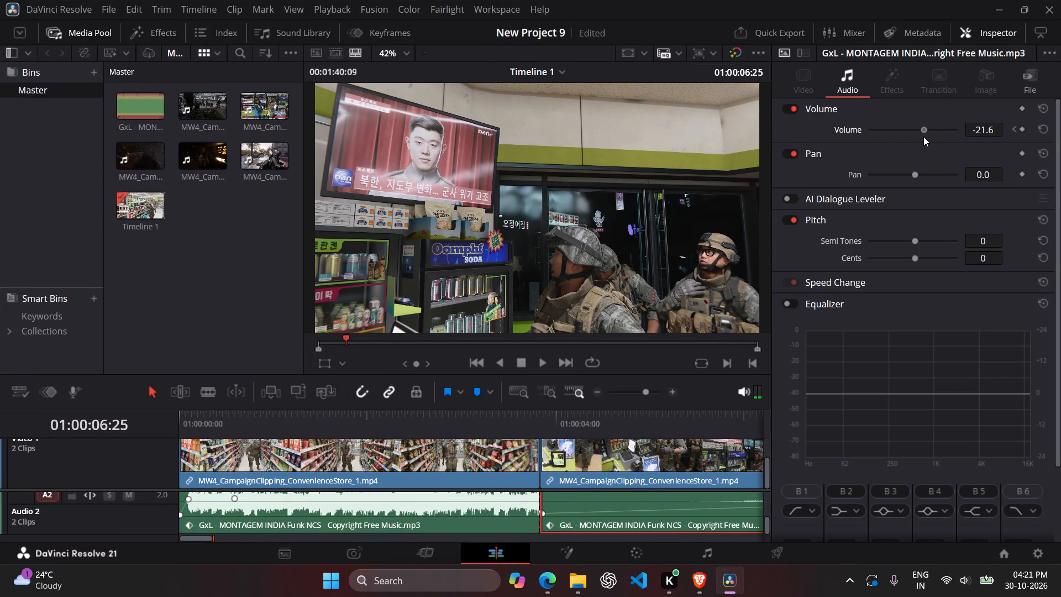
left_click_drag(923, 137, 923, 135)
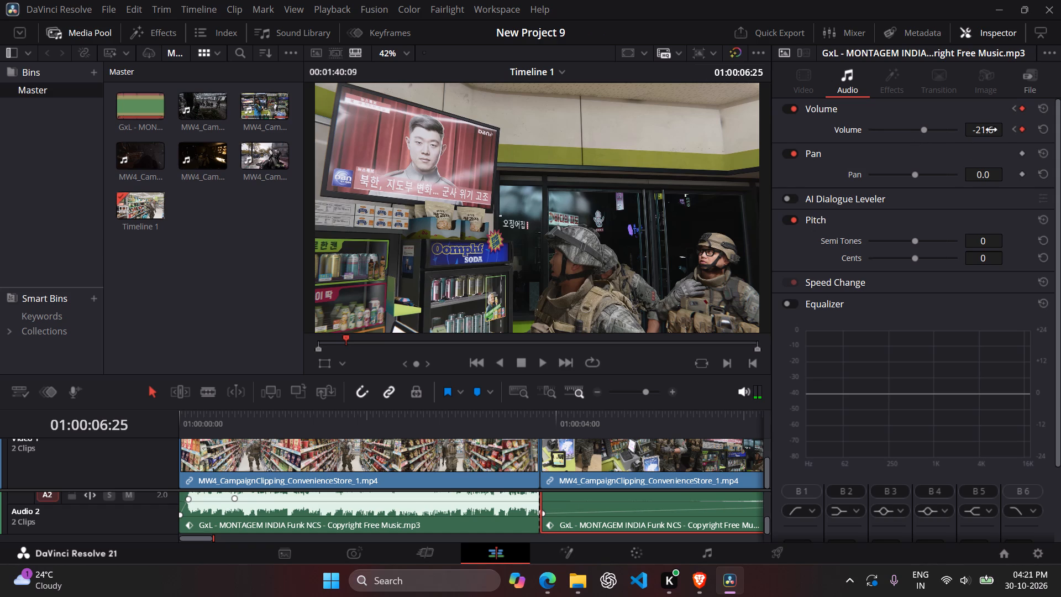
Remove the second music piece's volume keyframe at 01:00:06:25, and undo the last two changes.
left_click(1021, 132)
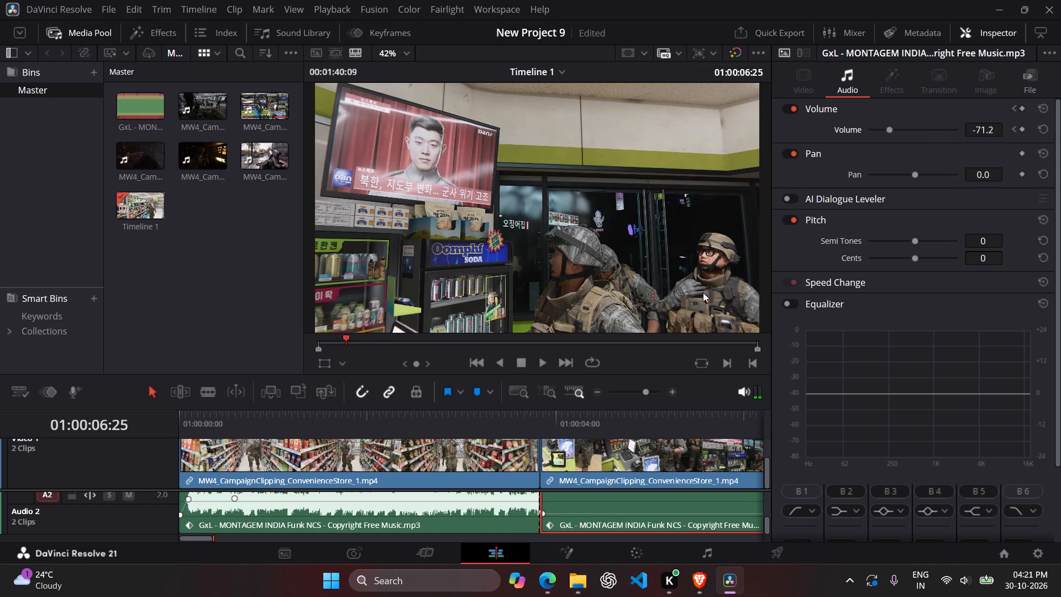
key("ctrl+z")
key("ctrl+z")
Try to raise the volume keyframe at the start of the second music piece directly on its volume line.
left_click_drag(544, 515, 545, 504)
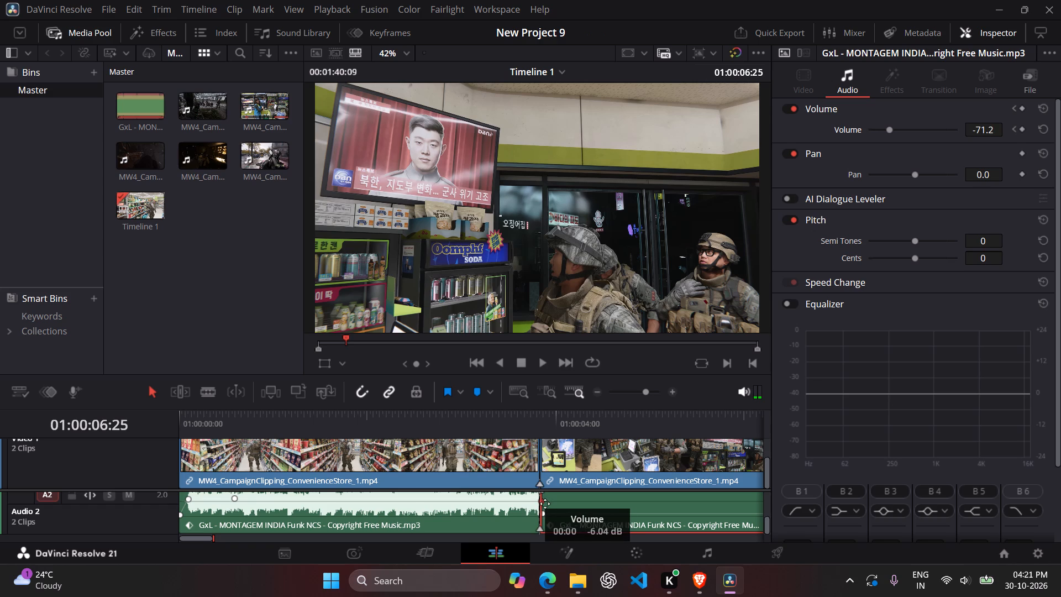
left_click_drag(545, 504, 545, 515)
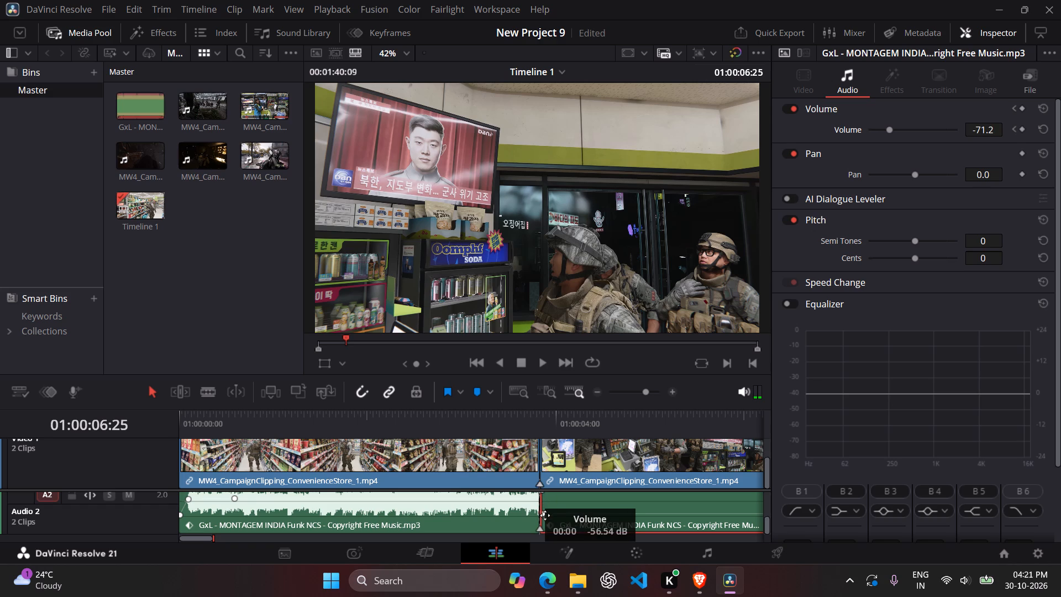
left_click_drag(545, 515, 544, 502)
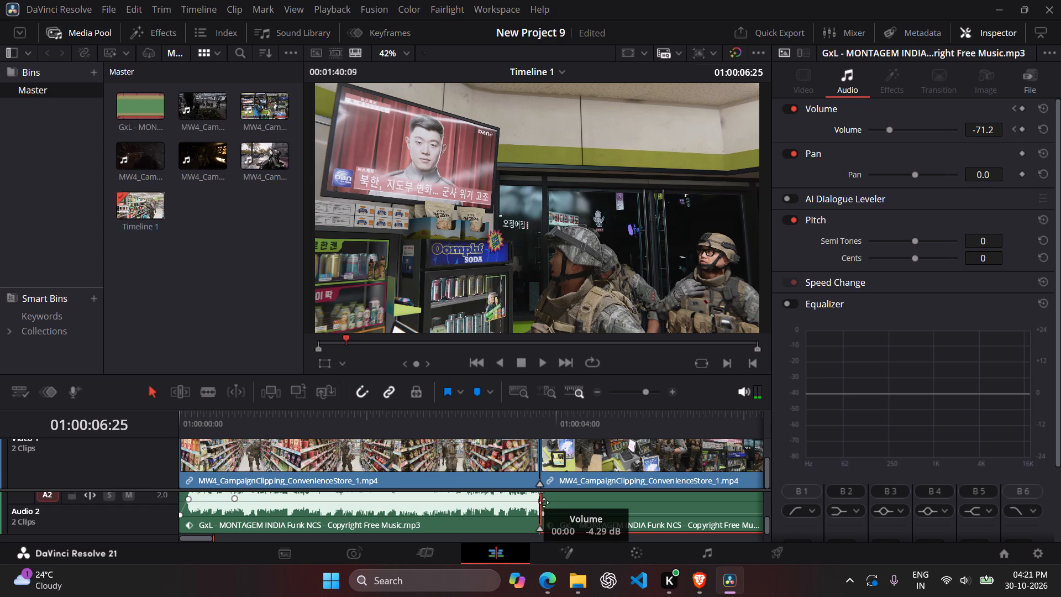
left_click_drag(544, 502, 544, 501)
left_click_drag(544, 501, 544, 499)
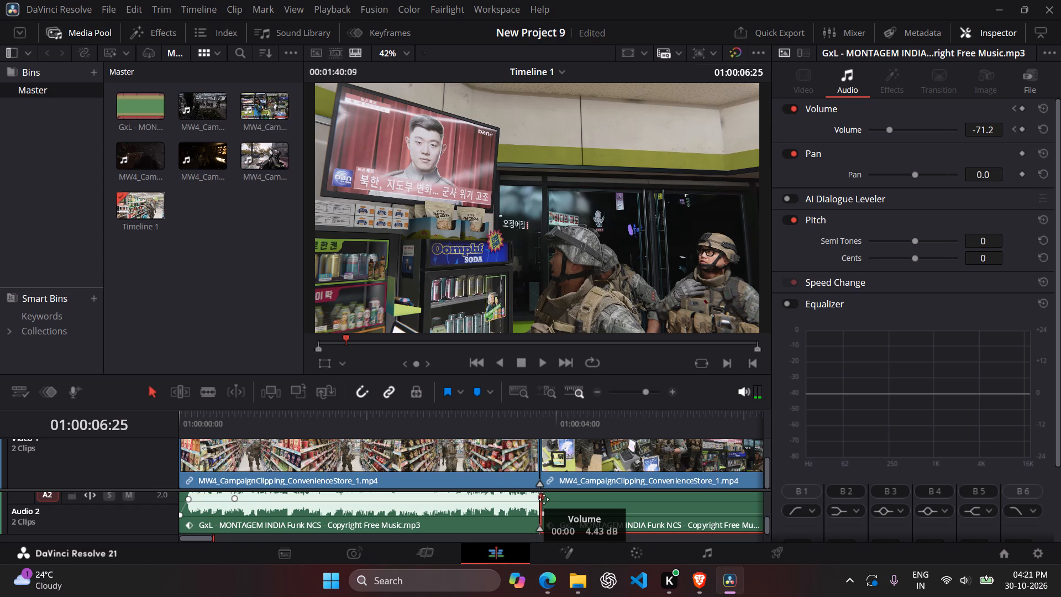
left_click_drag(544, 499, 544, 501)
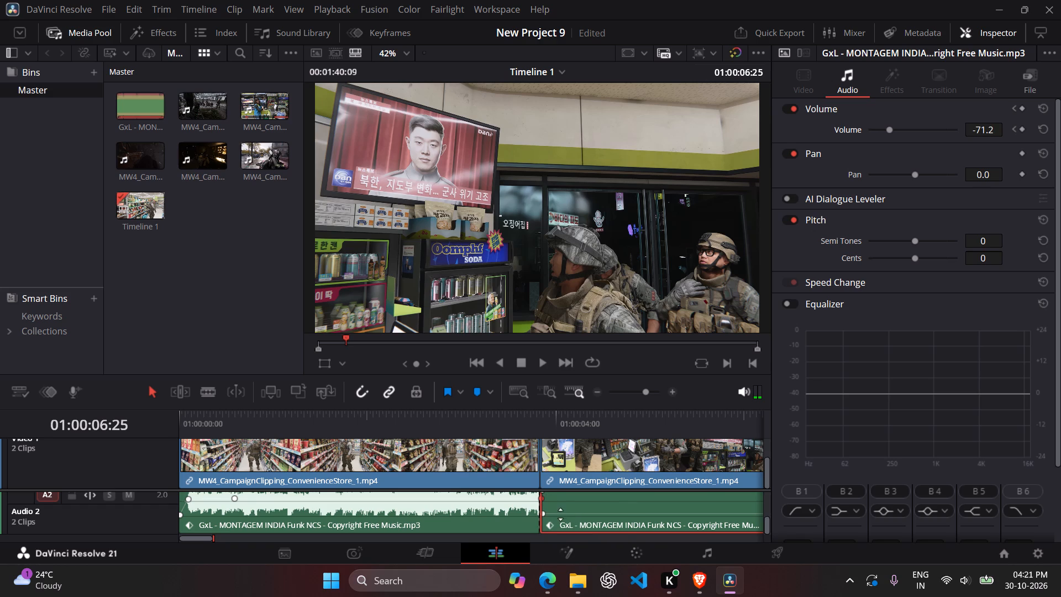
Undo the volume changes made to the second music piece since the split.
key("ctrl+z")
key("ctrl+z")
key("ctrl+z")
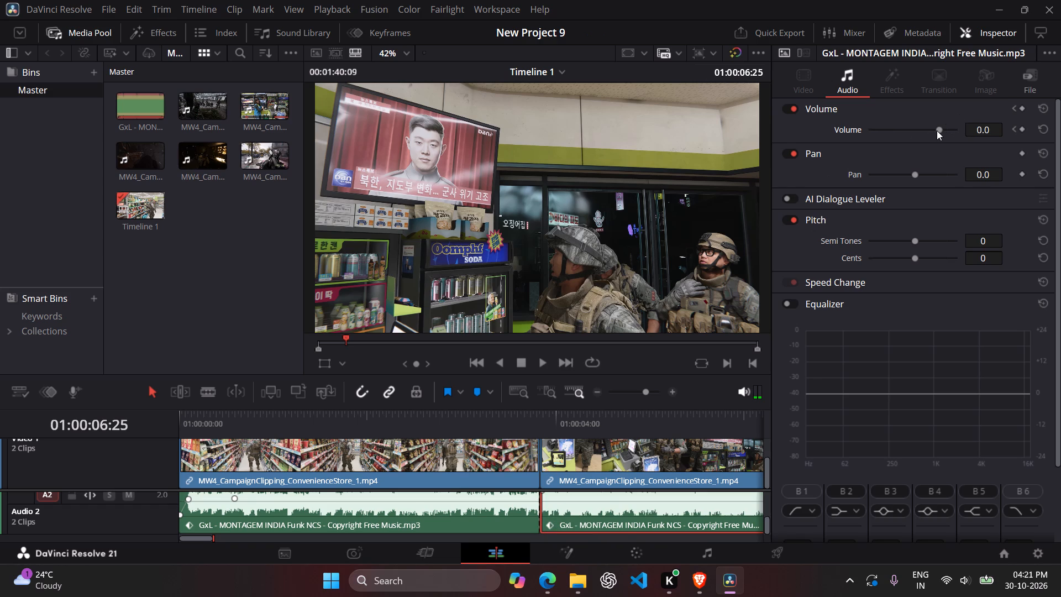
Lower the second music piece's volume to about -29.5 dB at 01:00:06:25.
left_click_drag(937, 130, 926, 133)
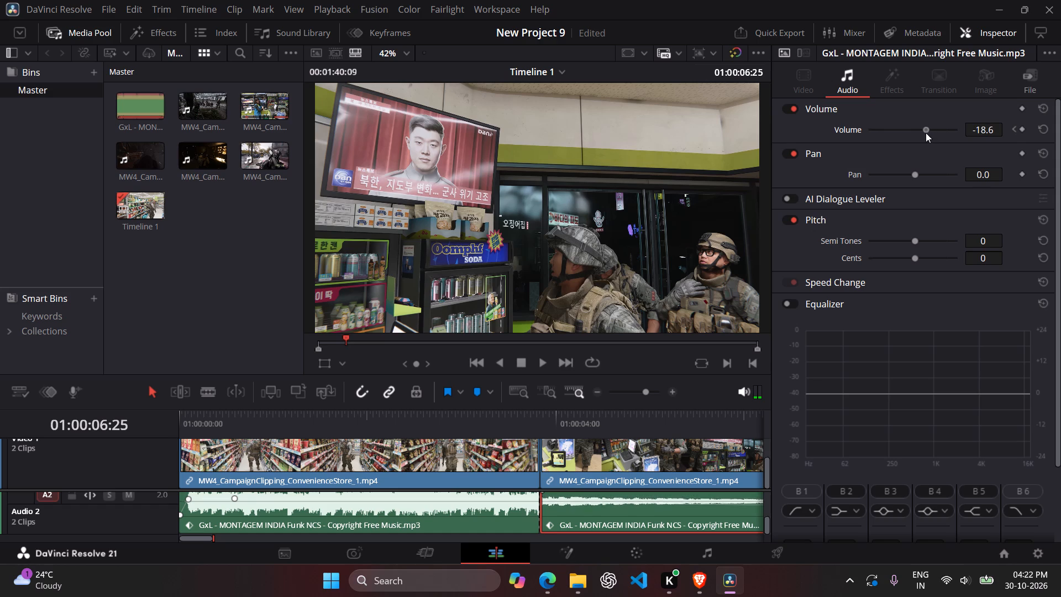
left_click_drag(926, 133, 920, 133)
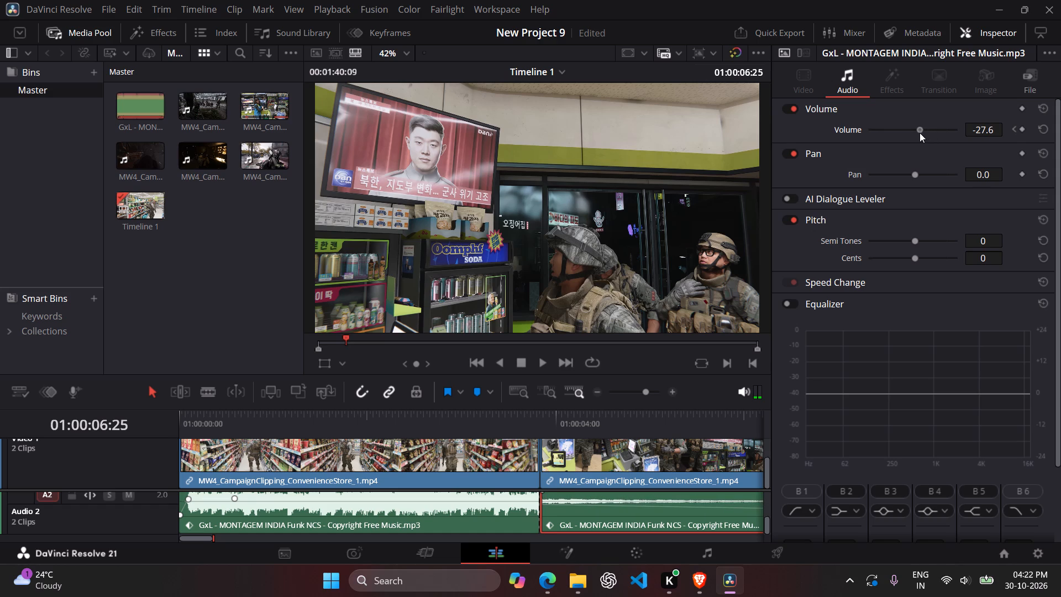
left_click_drag(920, 133, 918, 132)
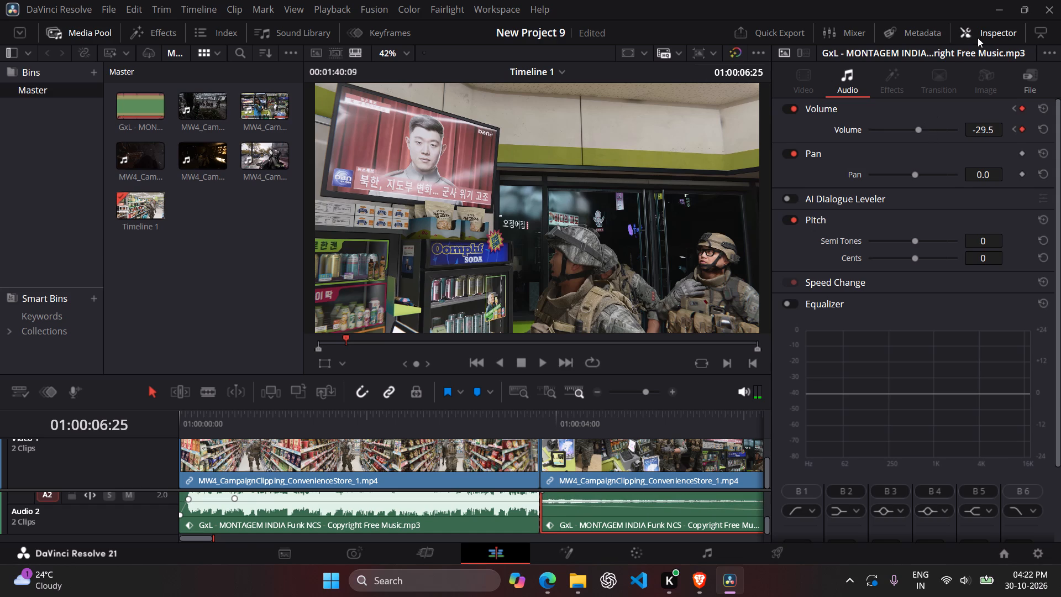
left_click(979, 36)
Play the timeline from the start, and replay the first cut several times to check the music level against the clip audio.
left_click_drag(558, 434, 18, 448)
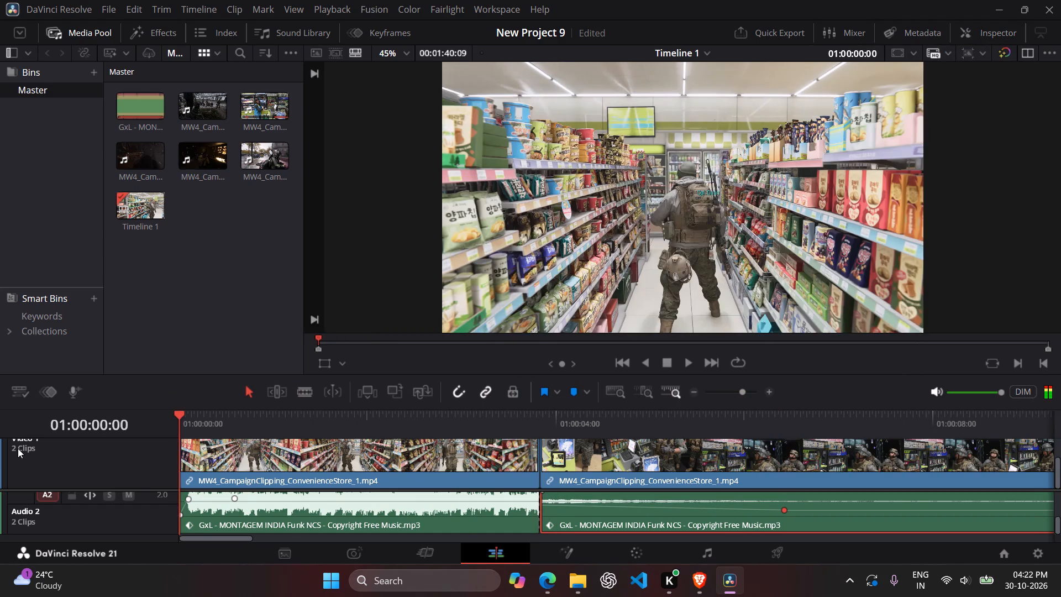
key("space")
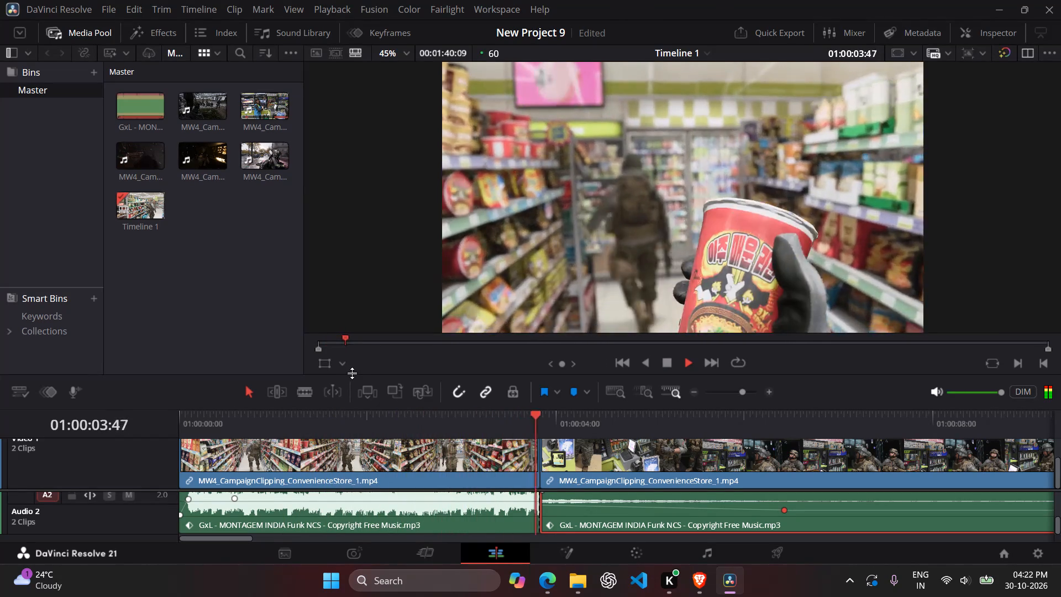
key("space")
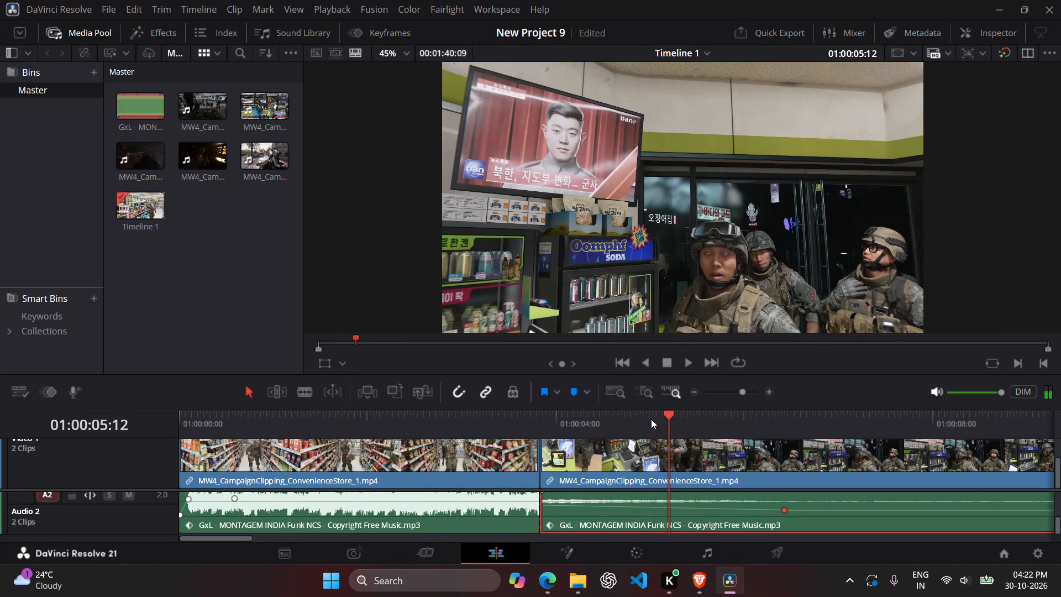
left_click_drag(650, 419, 516, 427)
key("space")
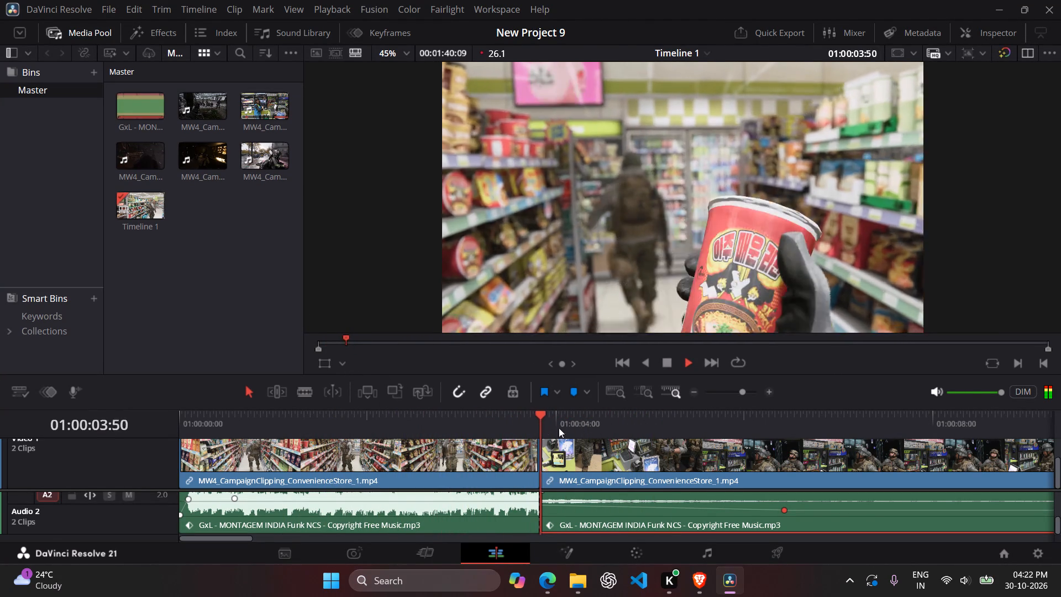
left_click_drag(611, 423, 521, 434)
key("space")
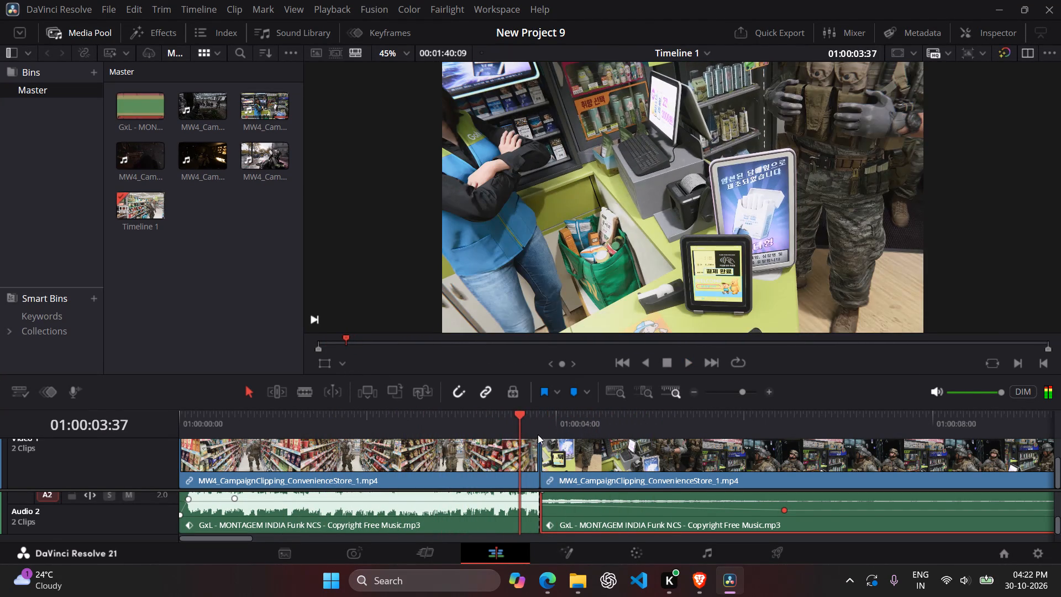
key("space")
key("space")
scroll(601, 493, "up", 1)
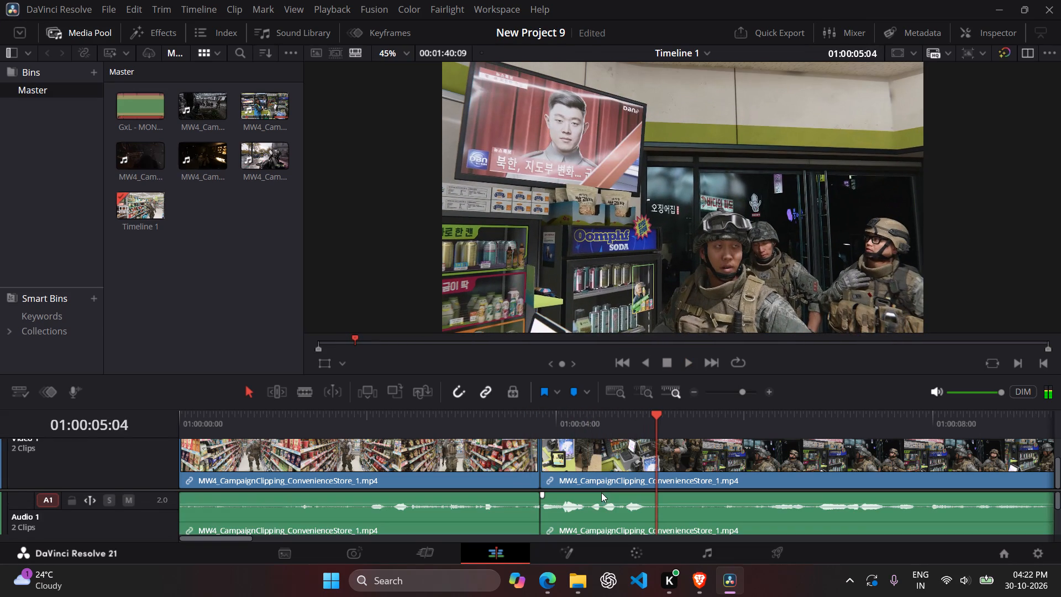
scroll(601, 493, "up", 1)
left_click_drag(648, 422, 520, 438)
key("space")
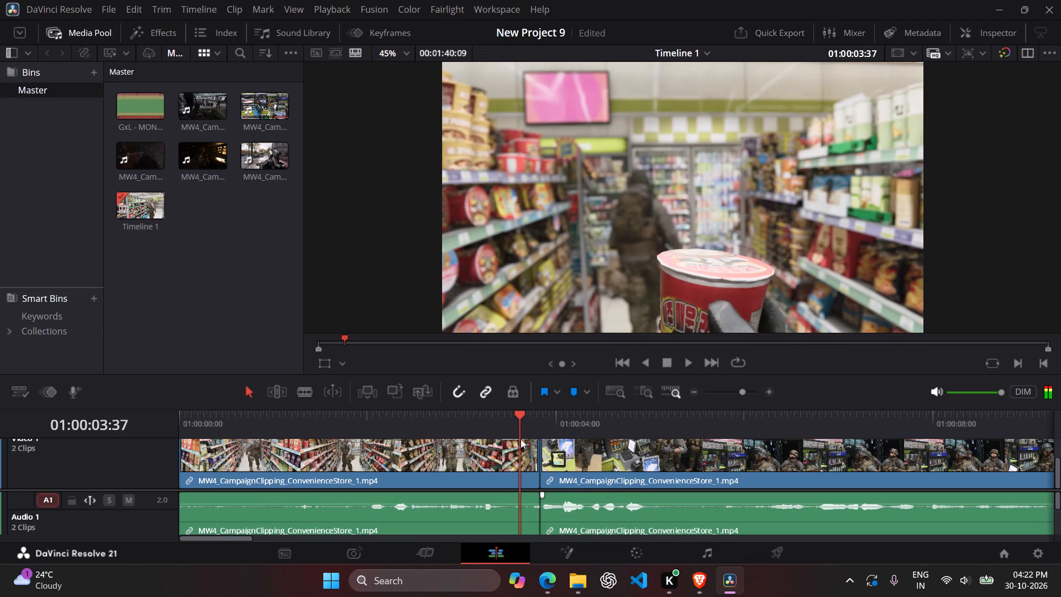
key("space")
key("space")
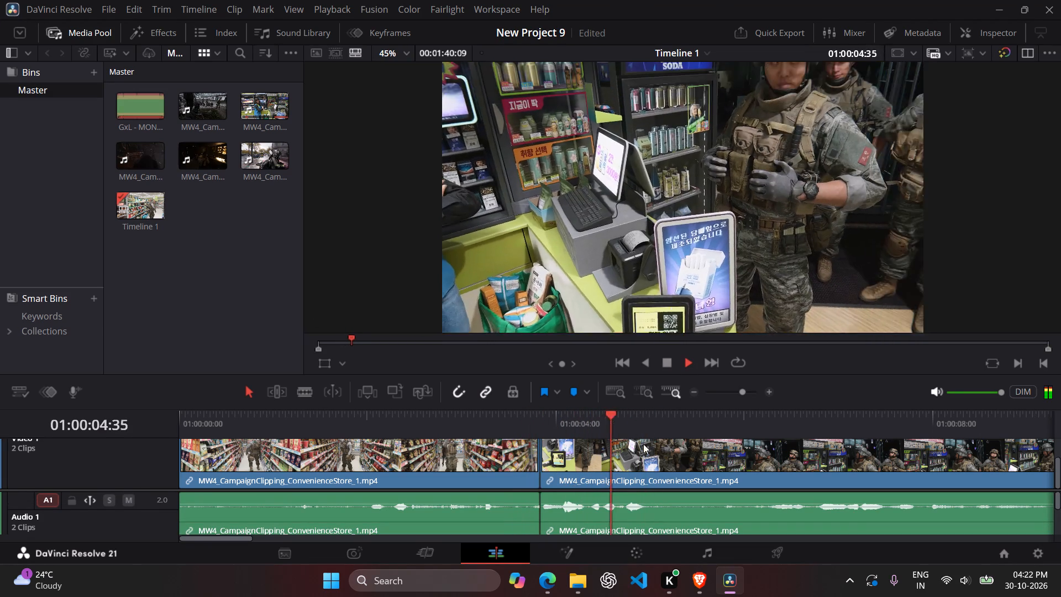
key("space")
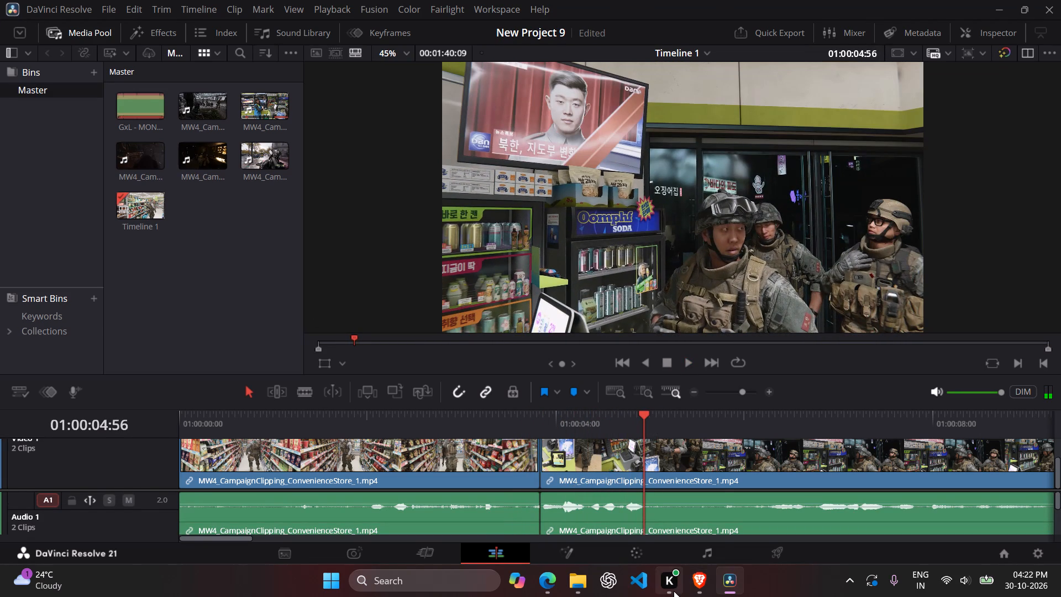
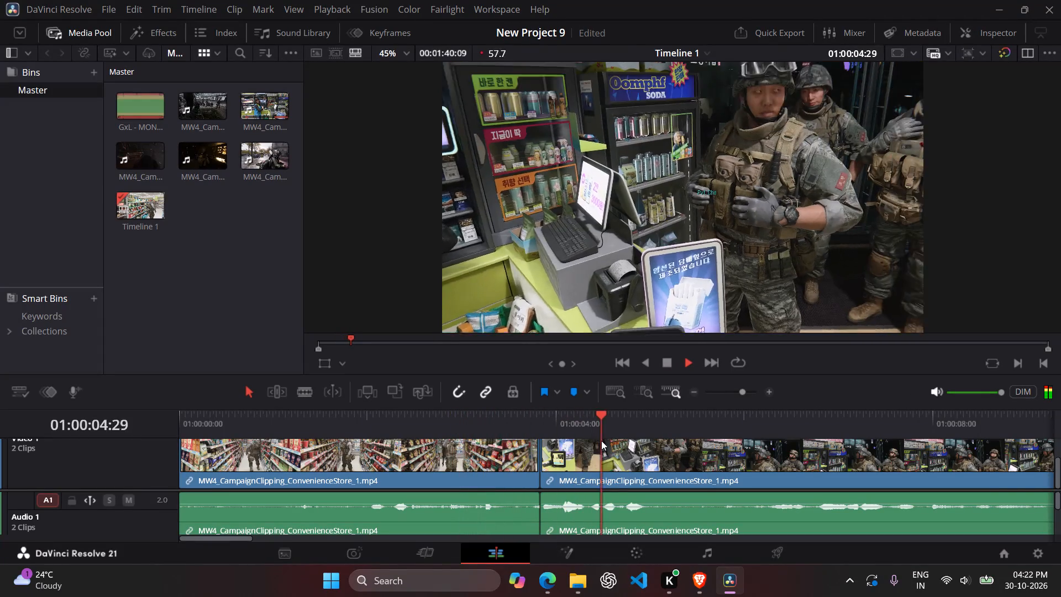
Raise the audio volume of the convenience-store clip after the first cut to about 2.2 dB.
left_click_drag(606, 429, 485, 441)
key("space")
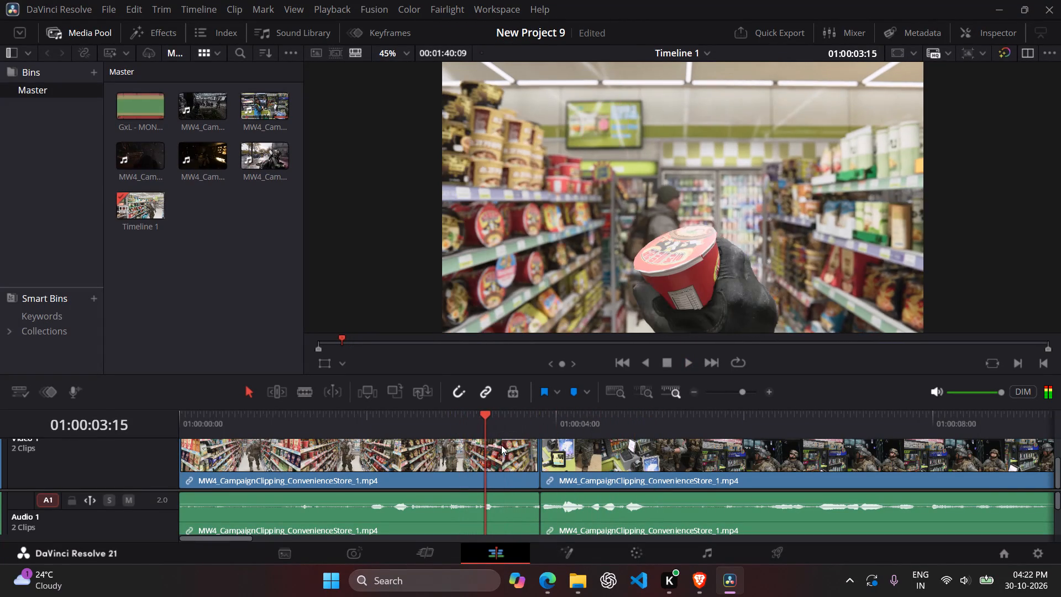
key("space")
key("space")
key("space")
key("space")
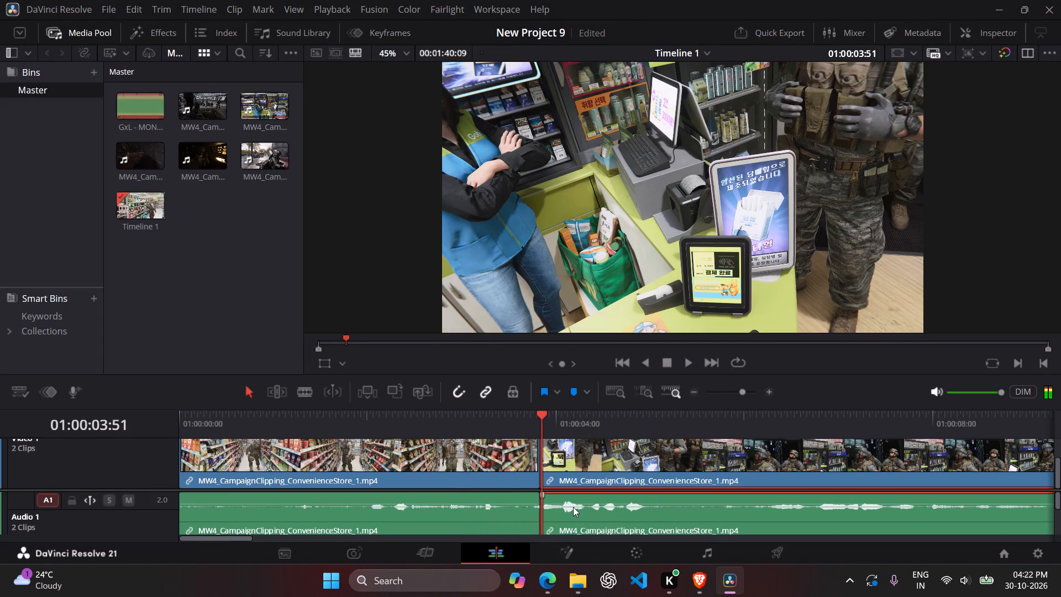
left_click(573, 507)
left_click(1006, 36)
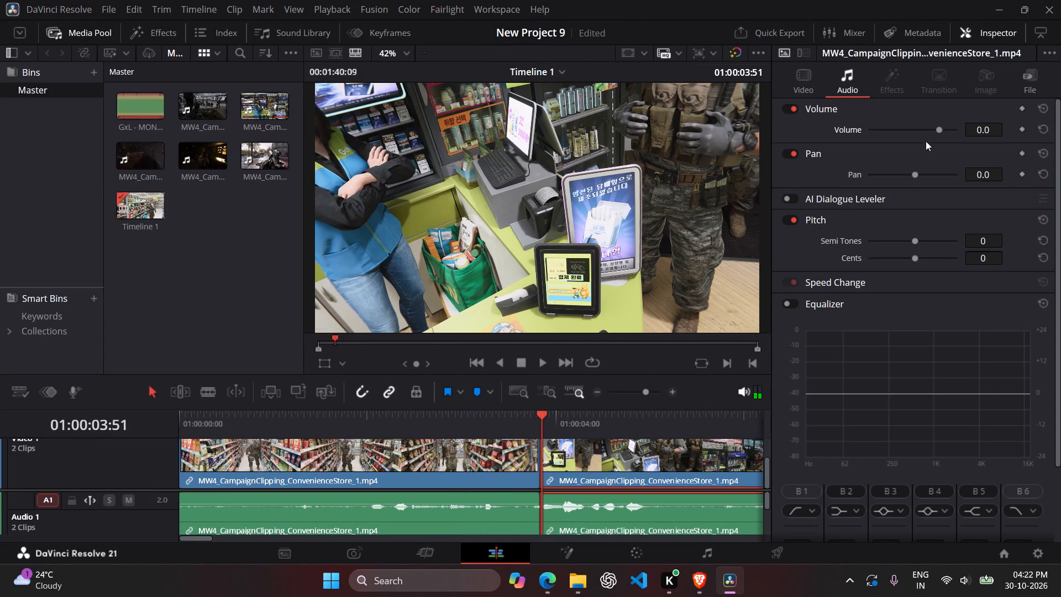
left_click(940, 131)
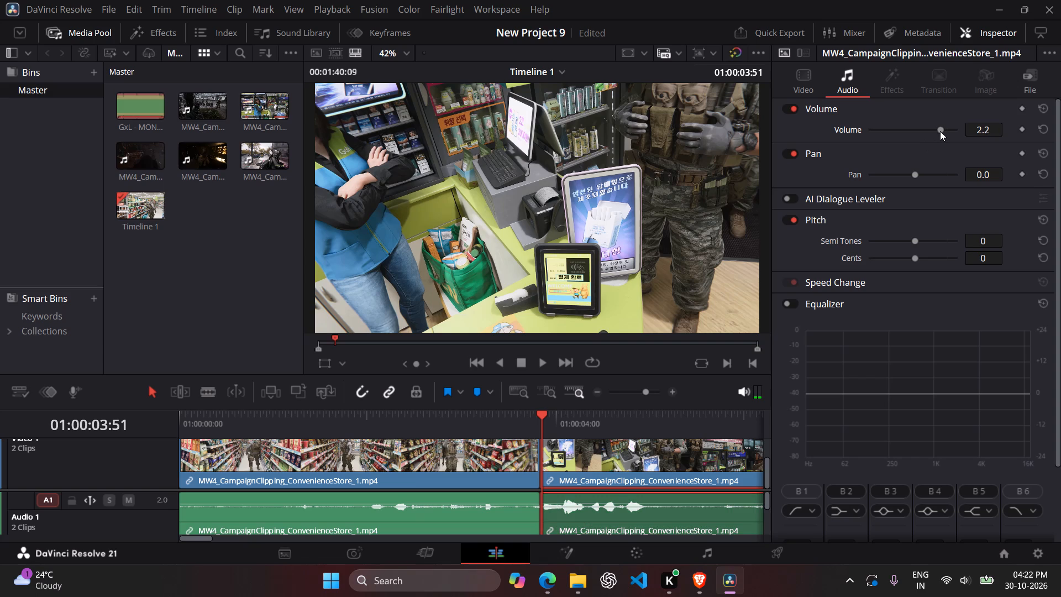
Play from just before the first cut to about 01:00:11, checking the clip dialogue against the lowered music.
left_click_drag(539, 420, 507, 421)
key("space")
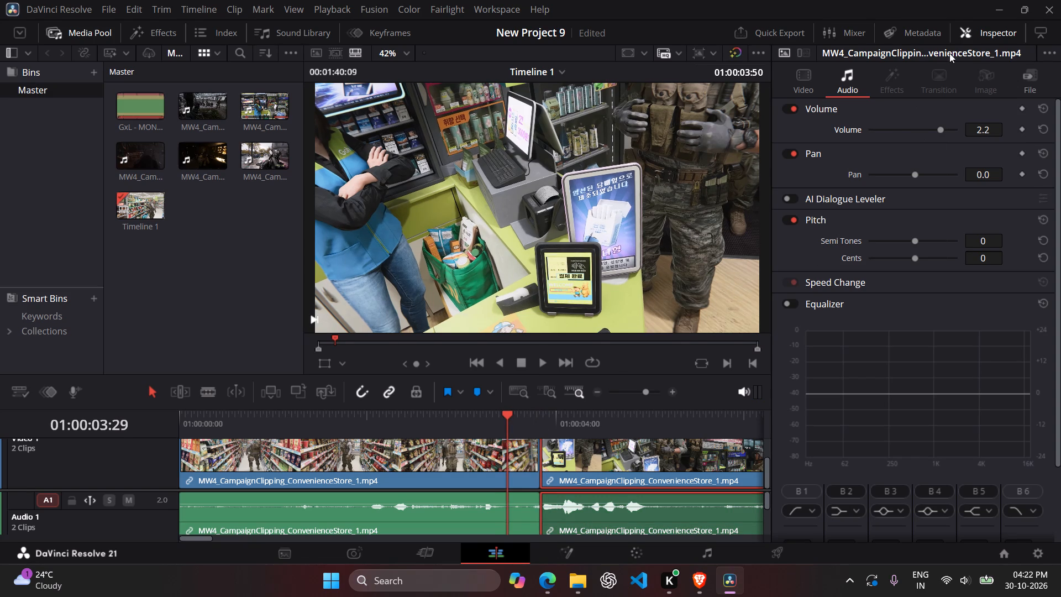
left_click(967, 39)
key("space")
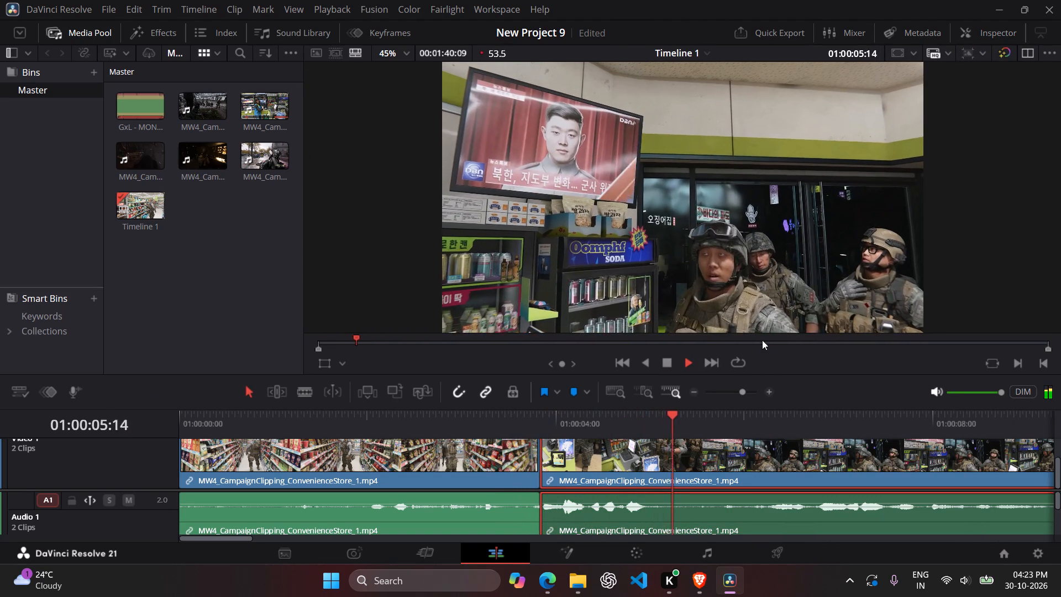
left_click_drag(677, 433, 545, 443)
scroll(544, 441, "down", 1)
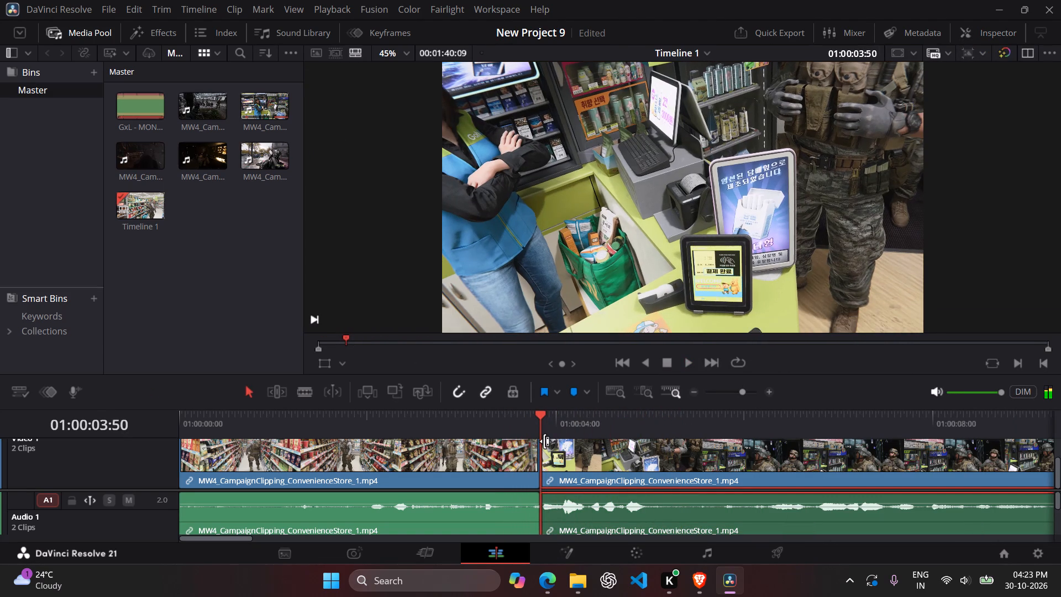
scroll(544, 441, "down", 4)
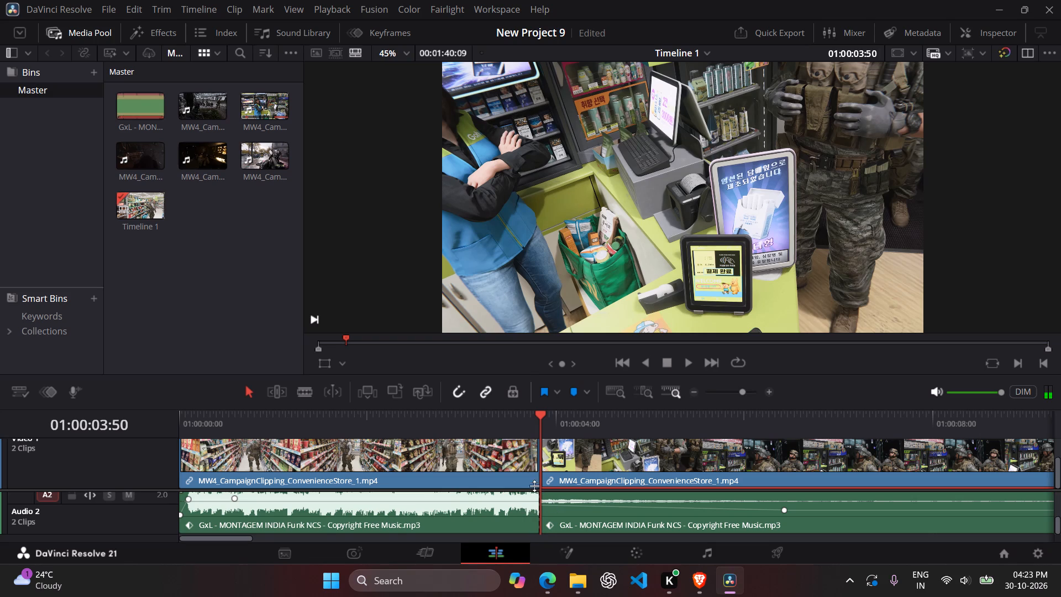
left_click_drag(541, 421, 538, 428)
key("space")
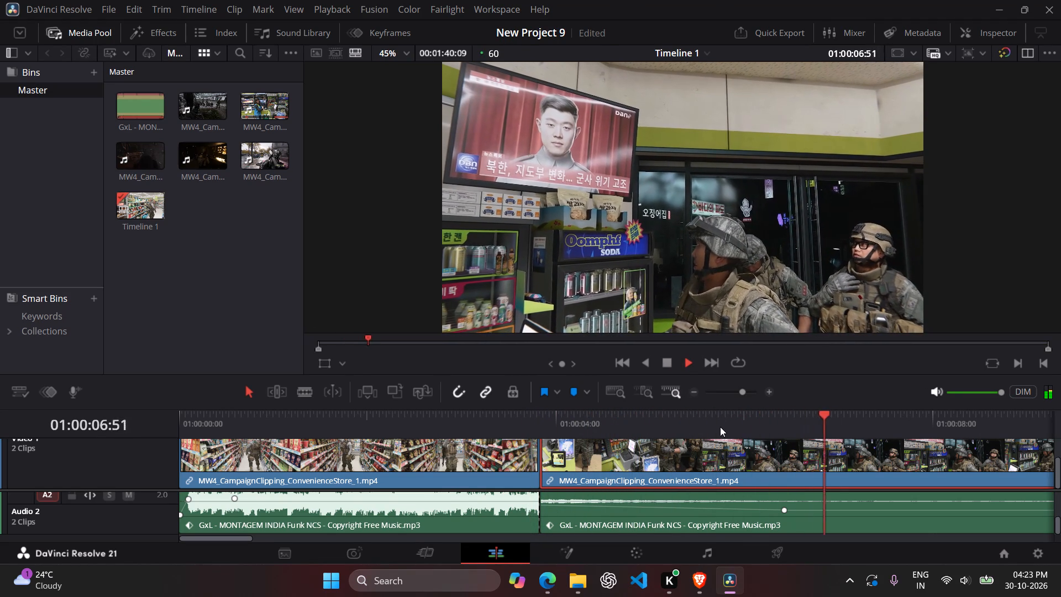
left_click_drag(918, 416, 808, 428)
key("space")
key("space")
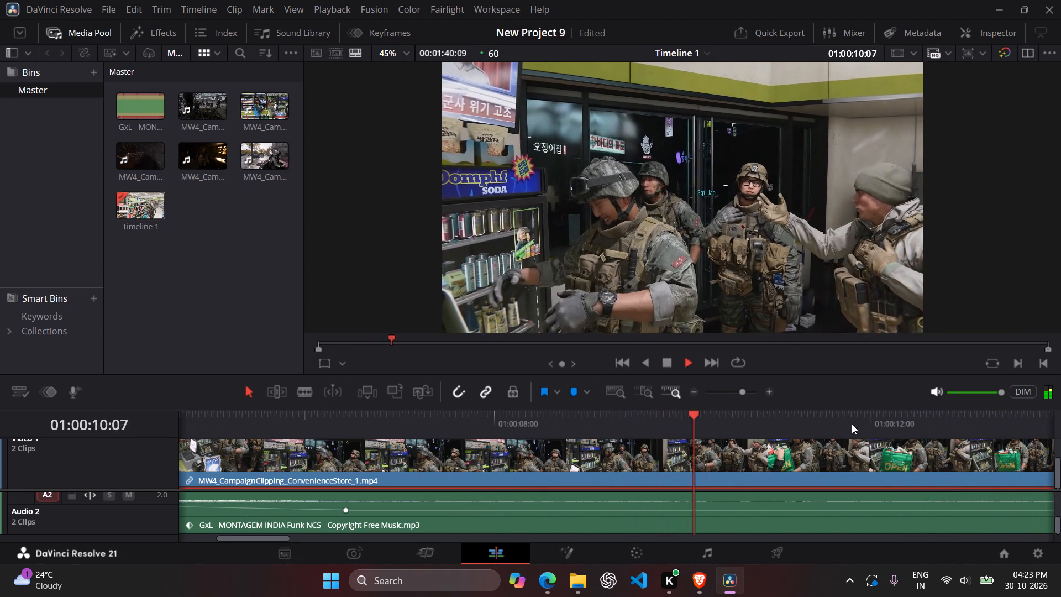
left_click_drag(839, 421, 802, 425)
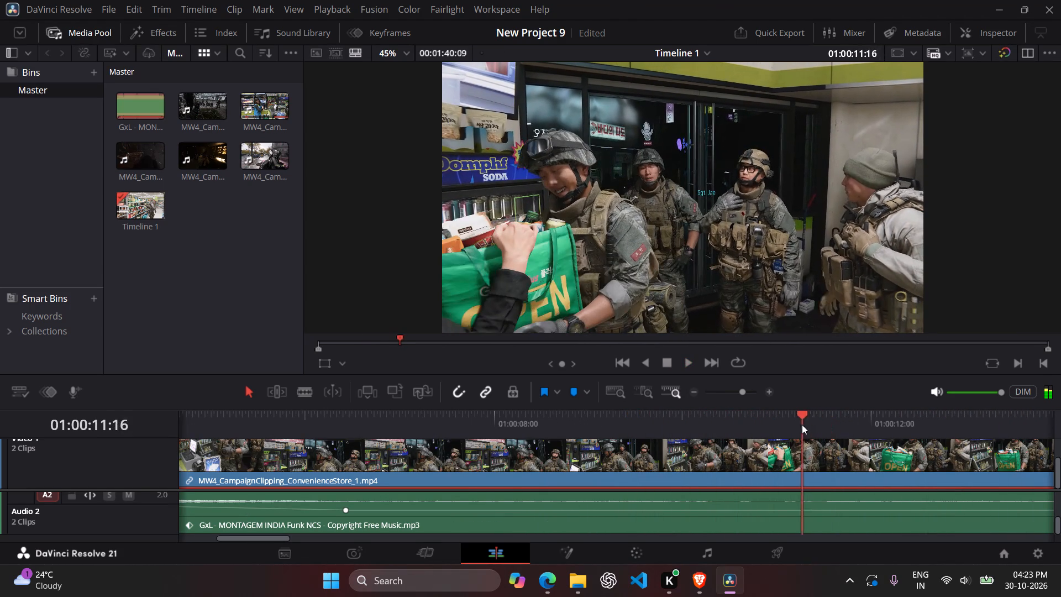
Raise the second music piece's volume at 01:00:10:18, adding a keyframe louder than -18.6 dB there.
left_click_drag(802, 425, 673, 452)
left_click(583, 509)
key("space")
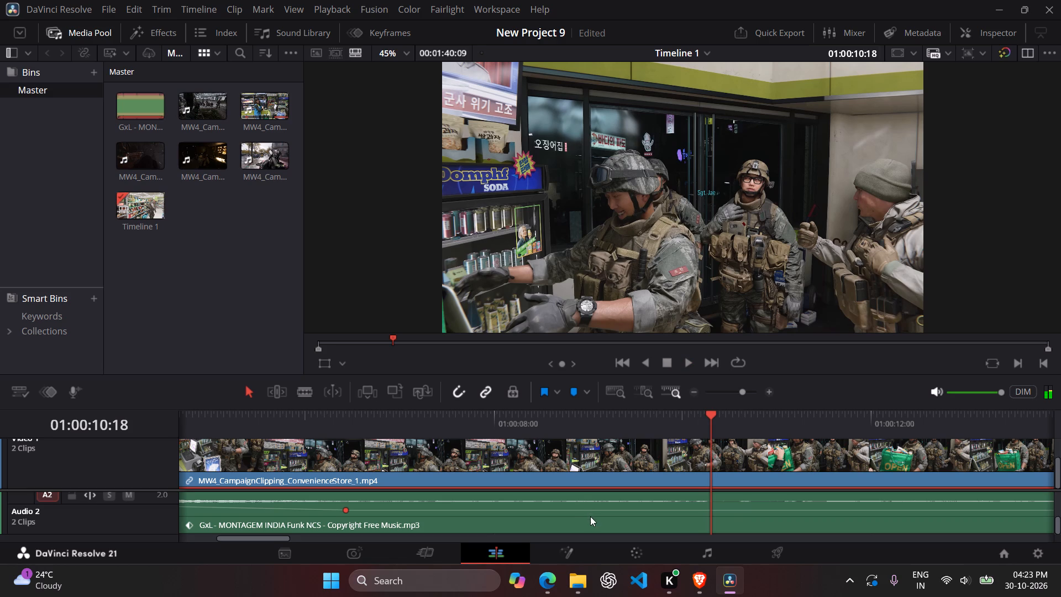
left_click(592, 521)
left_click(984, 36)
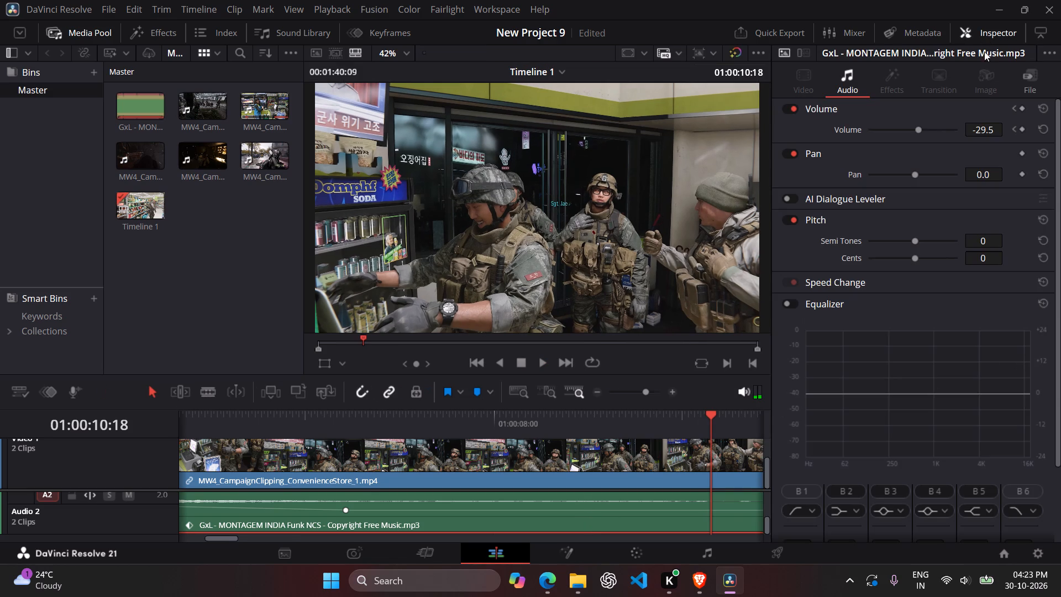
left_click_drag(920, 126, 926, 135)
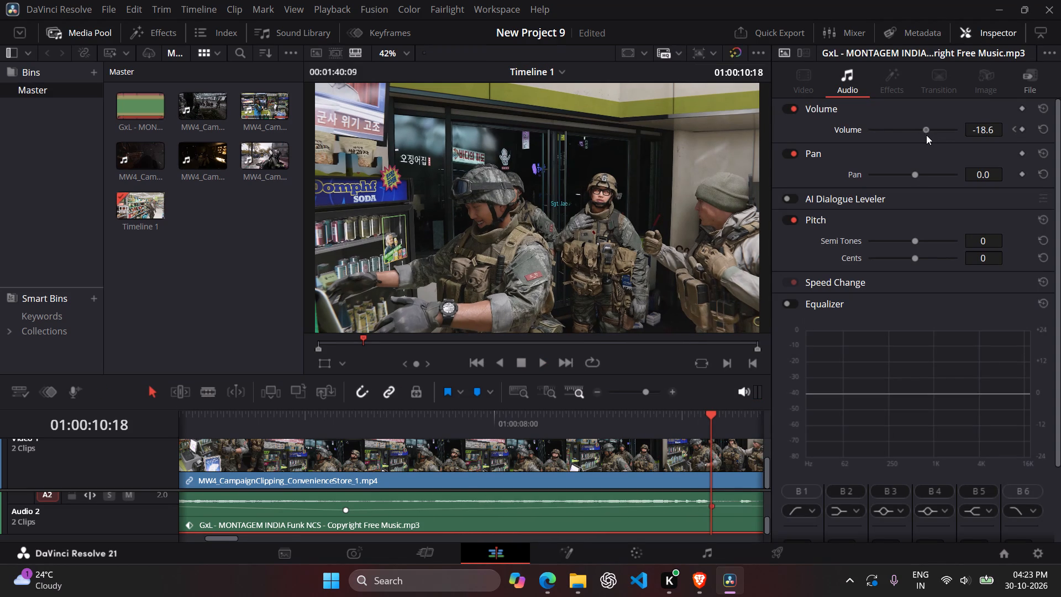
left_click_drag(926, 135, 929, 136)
Play the timeline from near its start past the first cut, and recheck the music level around 01:00:06.
left_click_drag(689, 428, 306, 458)
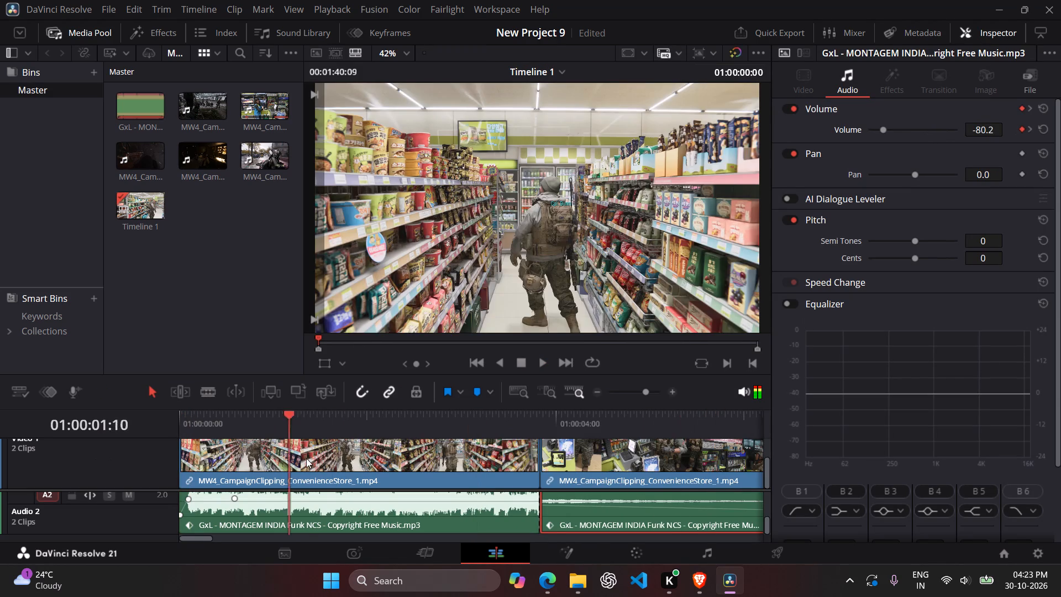
left_click_drag(306, 458, 313, 458)
left_click(986, 36)
key("space")
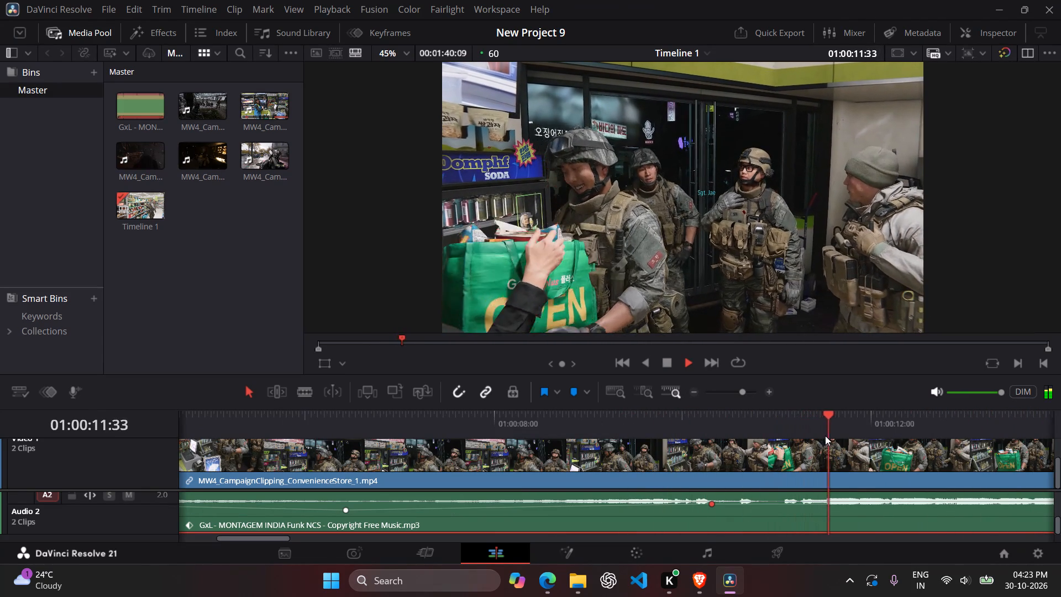
left_click_drag(849, 423, 448, 458)
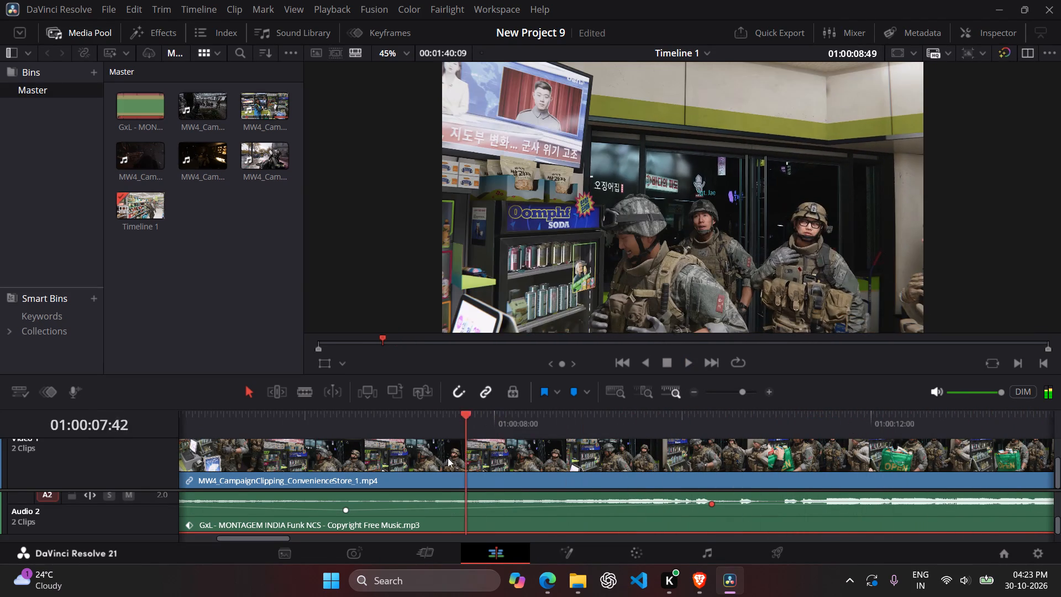
left_click_drag(448, 458, 369, 465)
key("space")
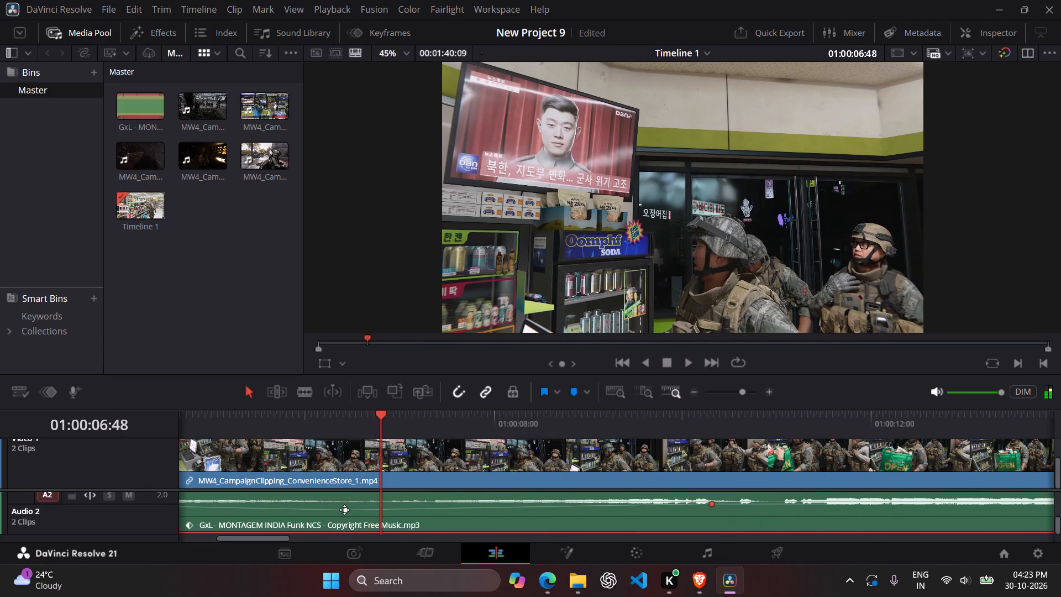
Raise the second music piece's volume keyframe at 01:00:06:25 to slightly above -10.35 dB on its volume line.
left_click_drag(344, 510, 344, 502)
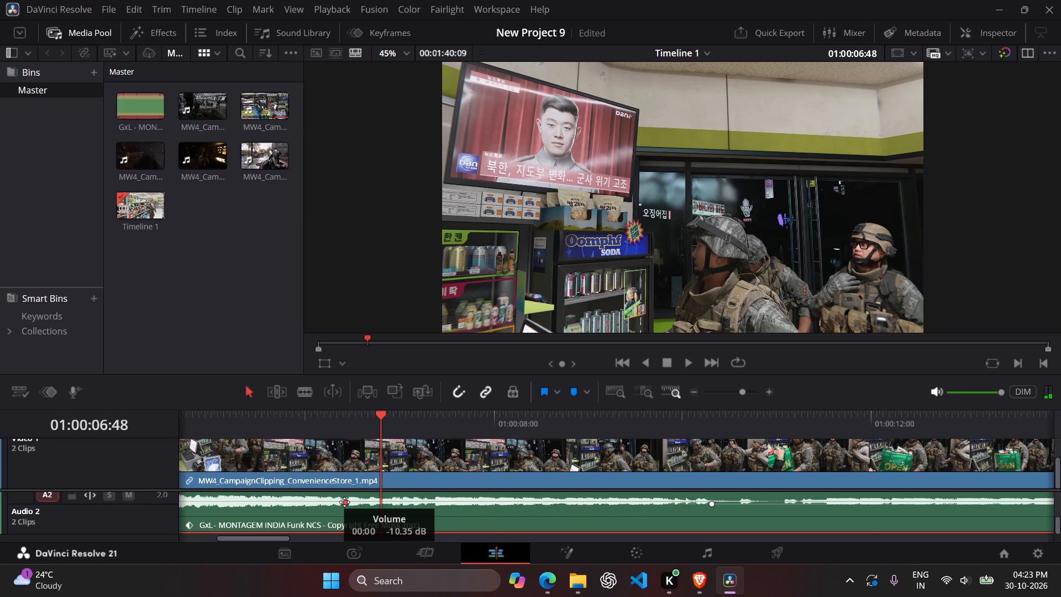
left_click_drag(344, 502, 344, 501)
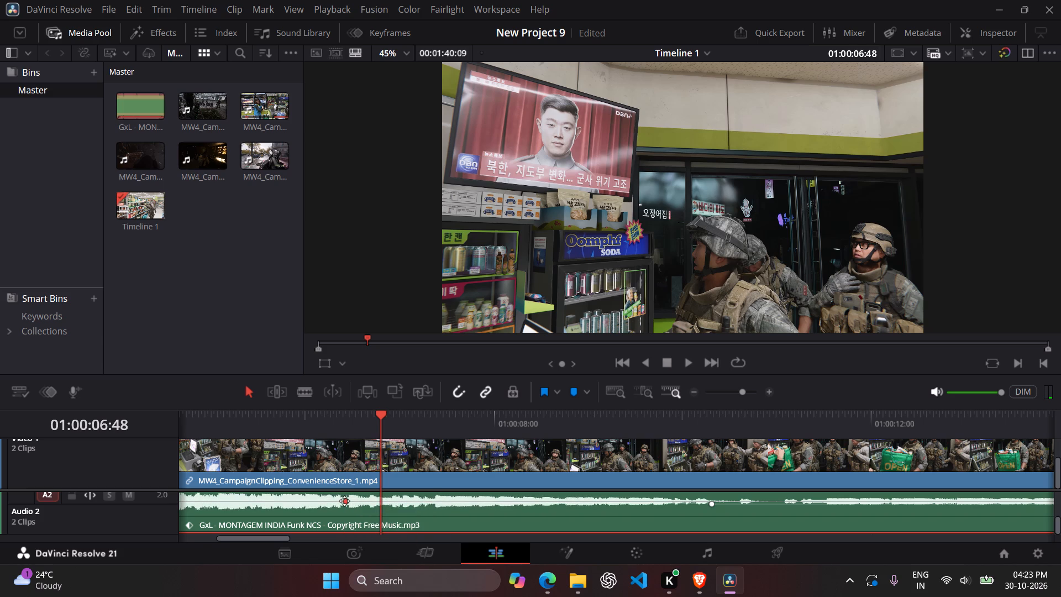
Undo the recent volume changes, including the second music piece's keyframes and the louder audio of the clip after the cut.
key("ctrl+z")
key("ctrl+z")
key("ctrl+z")
key("ctrl+z")
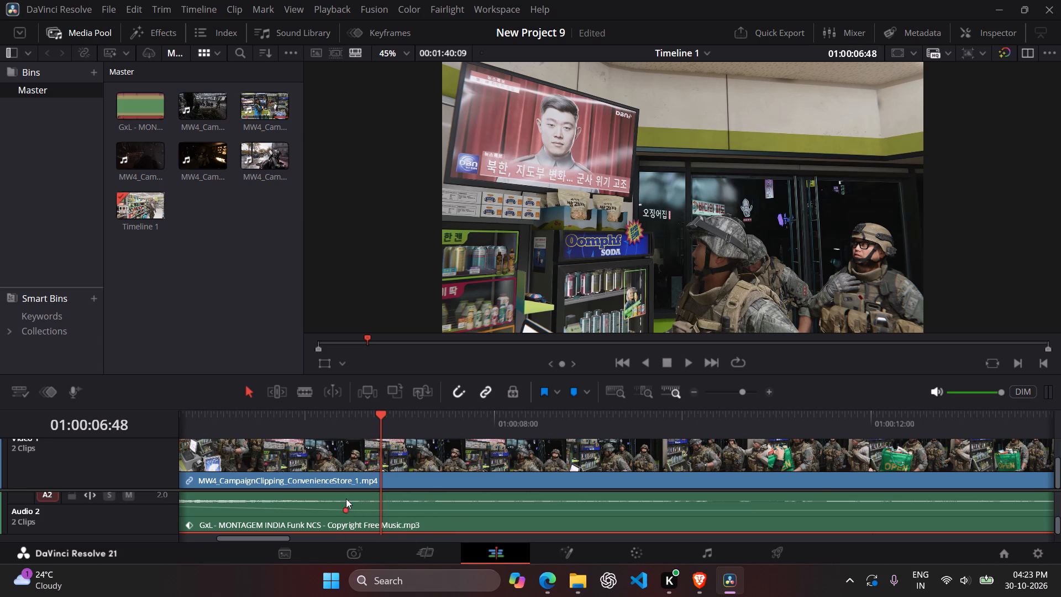
key("ctrl+z")
Lower the second music piece's volume to about -7.7 dB at 01:00:04:18, shortly after the first cut.
left_click_drag(382, 418, 250, 423)
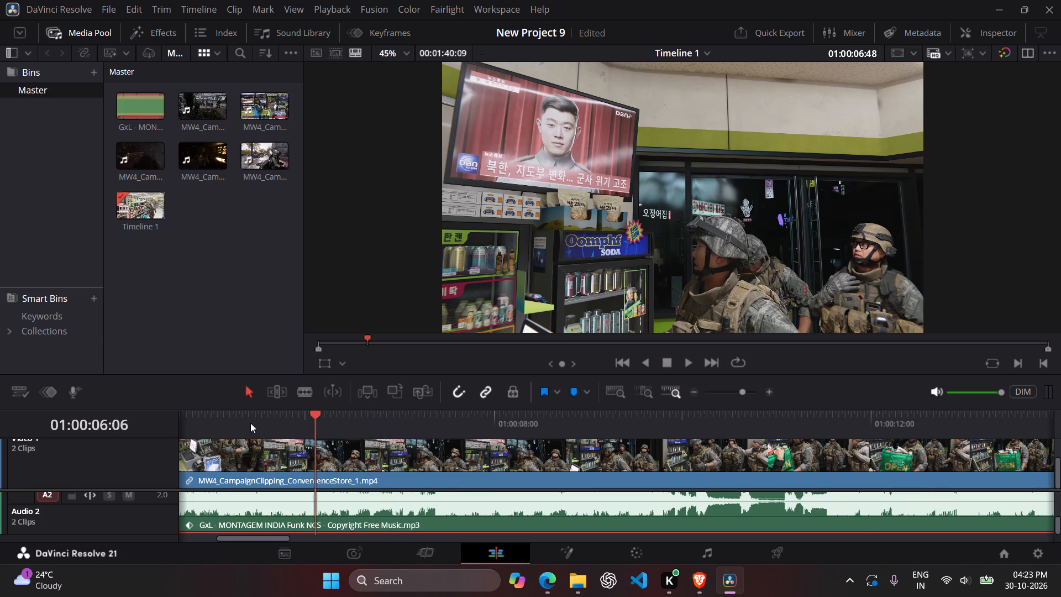
left_click_drag(250, 423, 600, 444)
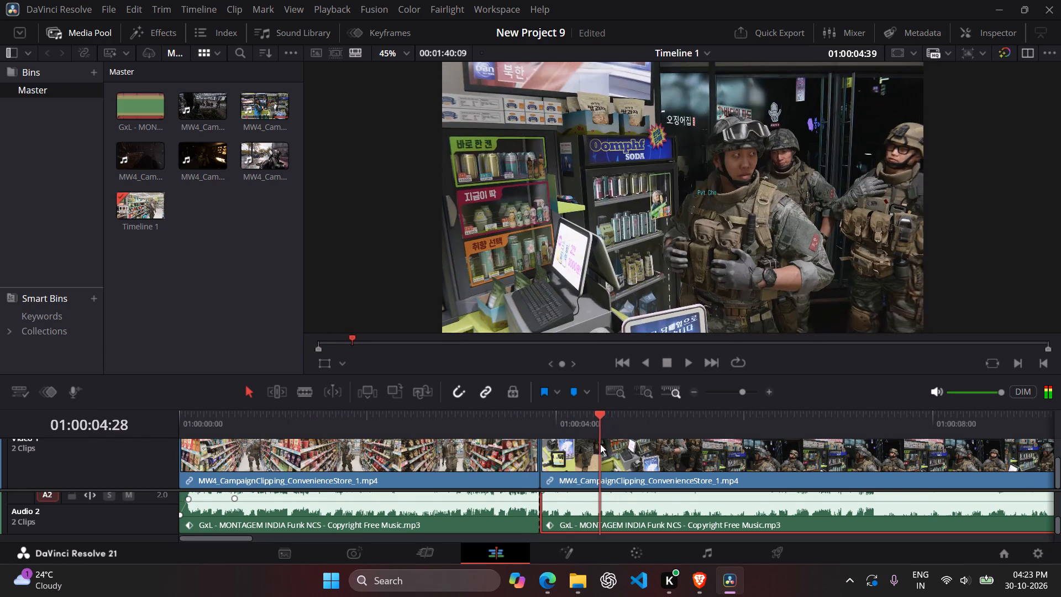
left_click_drag(600, 444, 497, 447)
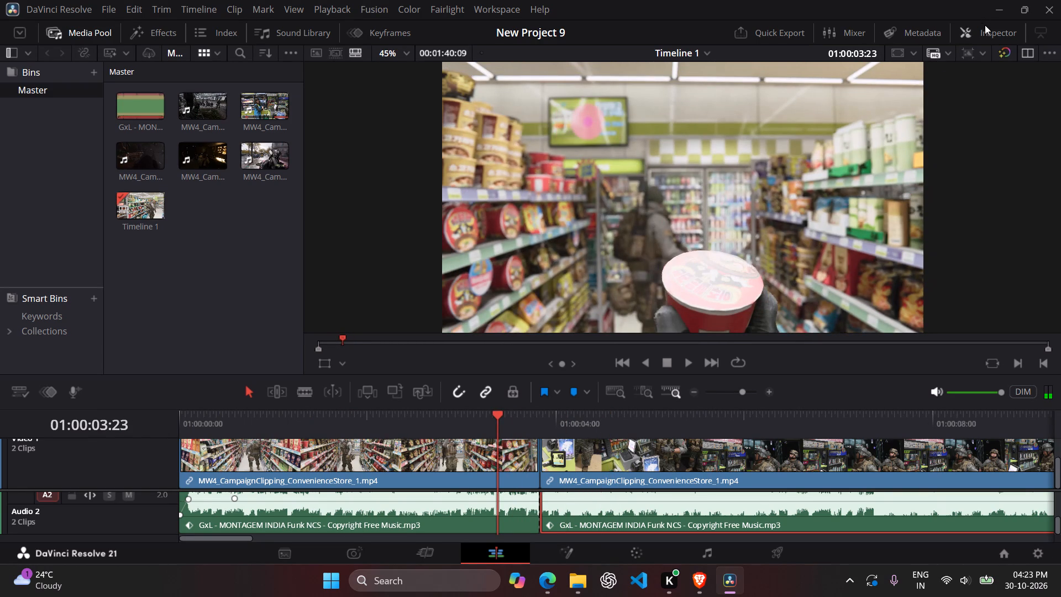
key("space")
key("space")
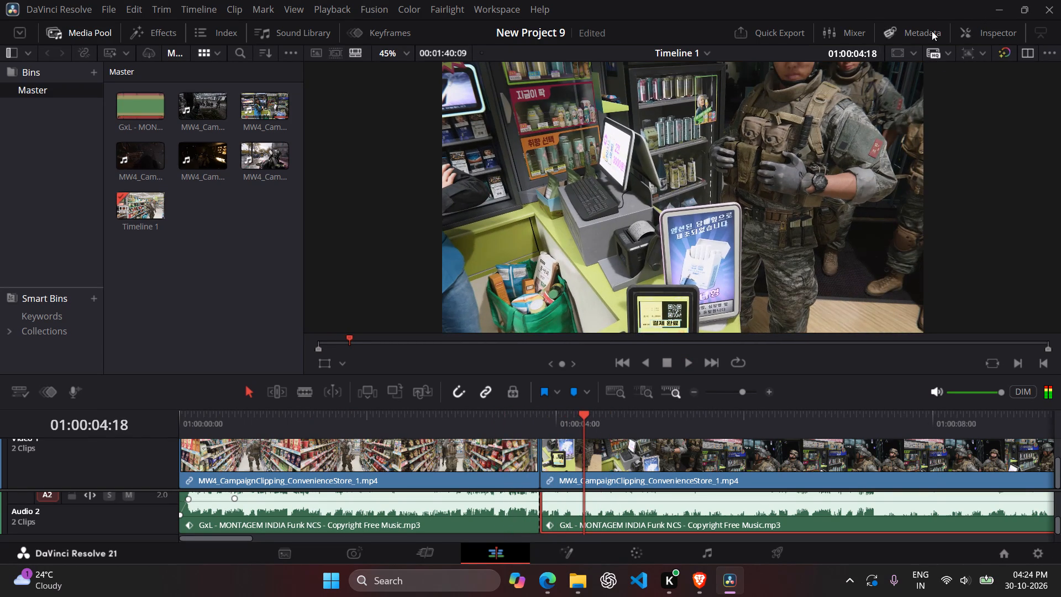
left_click(978, 34)
left_click(936, 133)
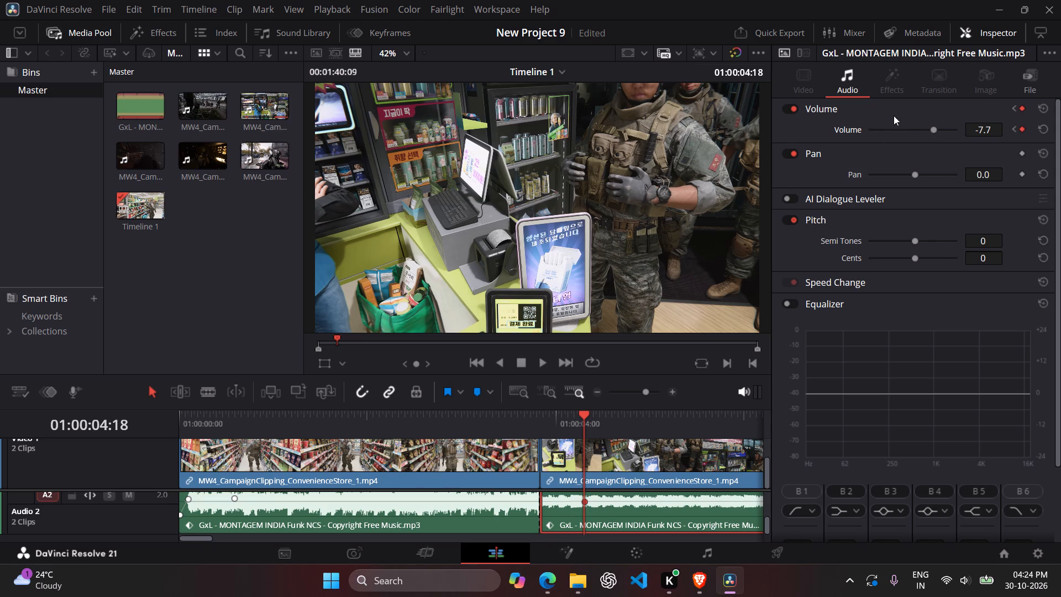
left_click(969, 34)
Replay the passage across the first cut to check the music level against the clip audio.
left_click_drag(576, 424, 514, 436)
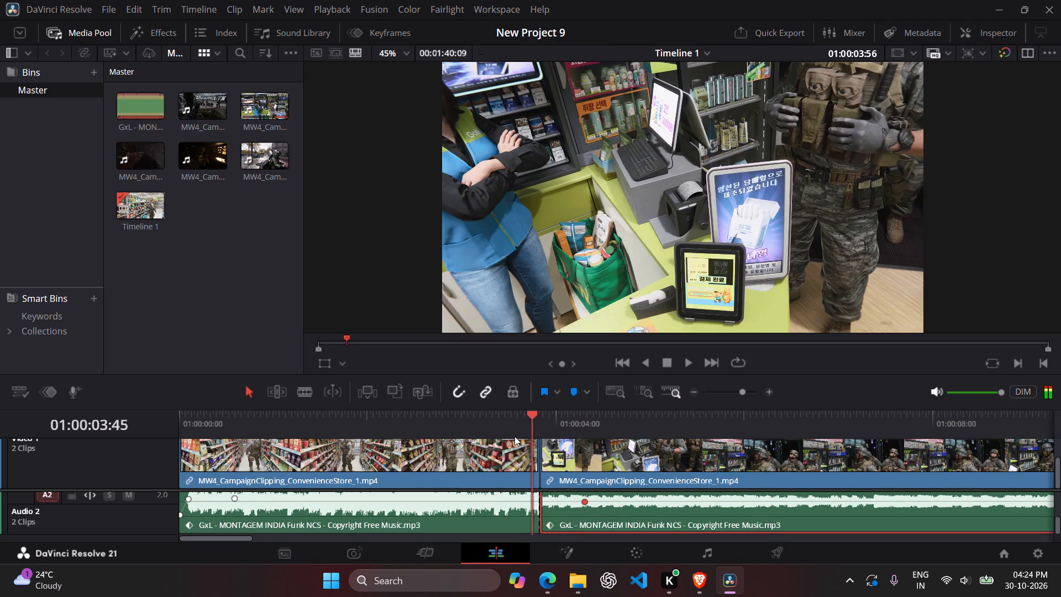
left_click_drag(514, 436, 506, 436)
key("space")
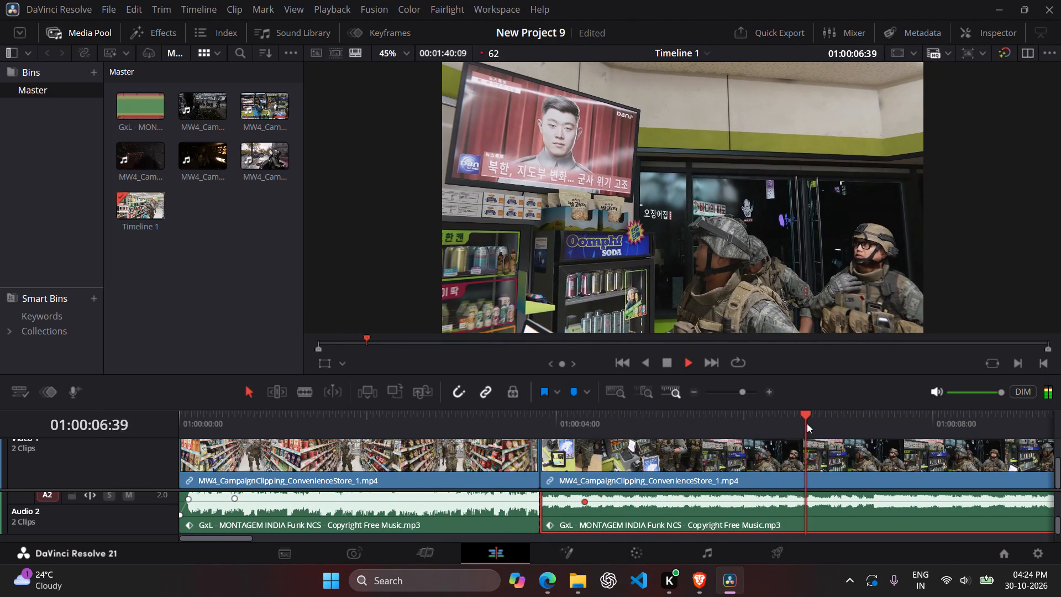
key("space")
left_click_drag(714, 436, 664, 436)
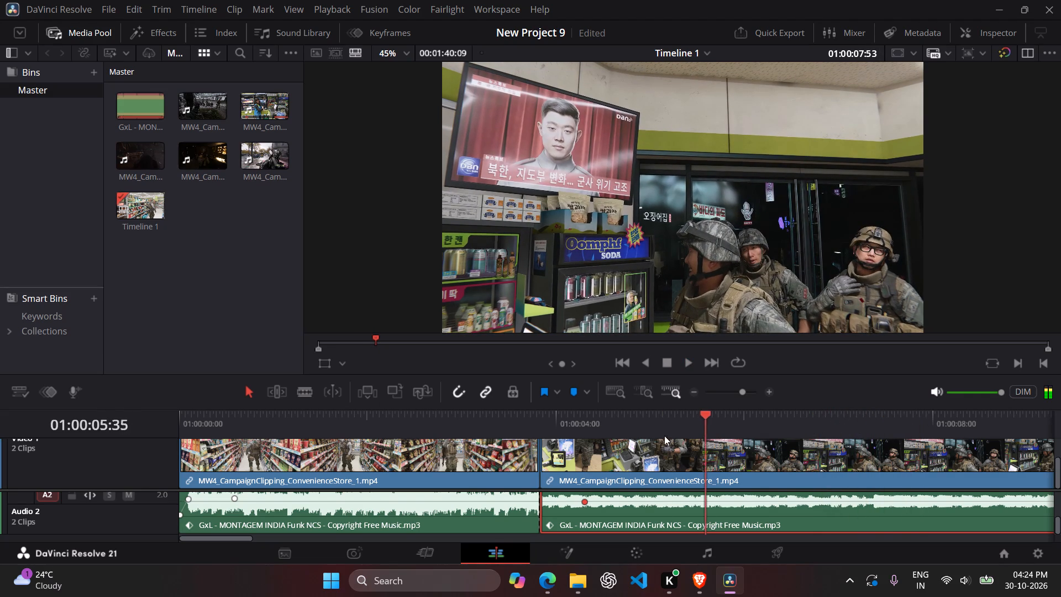
left_click_drag(664, 436, 530, 436)
Raise the audio volume of the convenience-store clip after the first cut to about 8.2 dB.
scroll(574, 510, "up", 1)
left_click(586, 512)
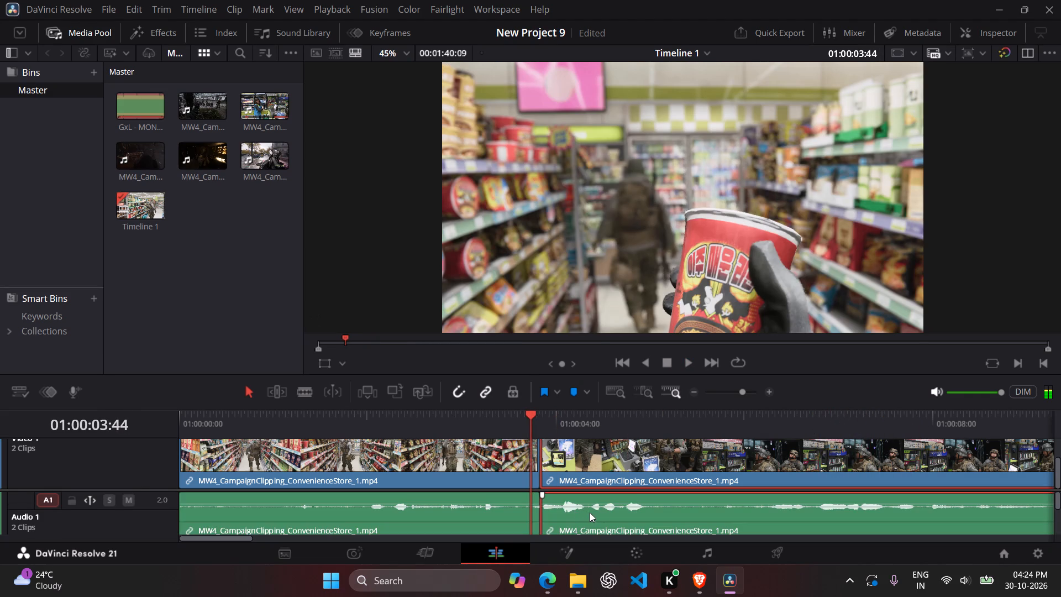
left_click_drag(523, 415, 546, 424)
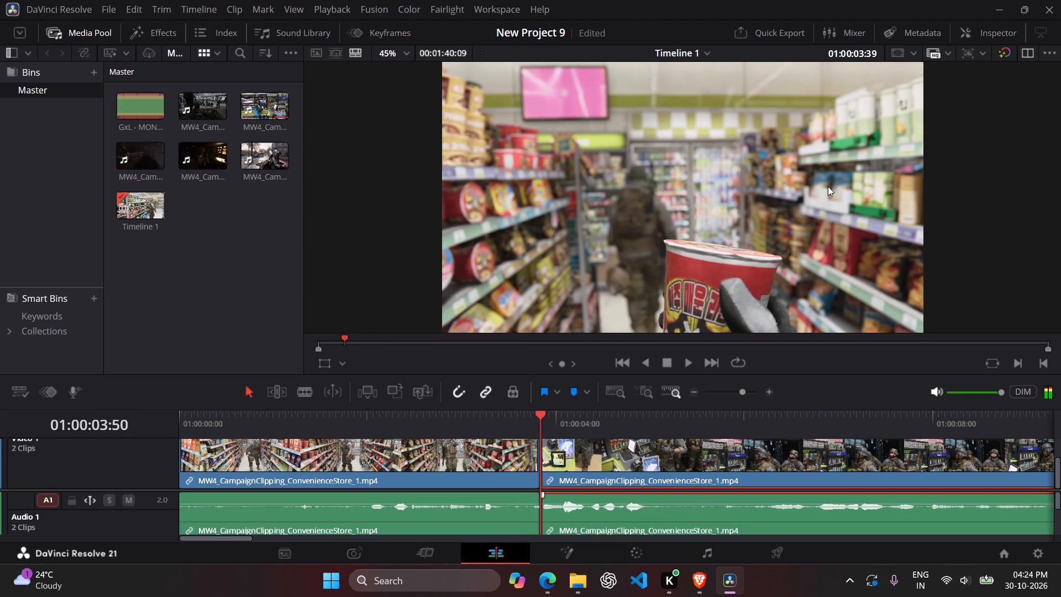
left_click(1014, 25)
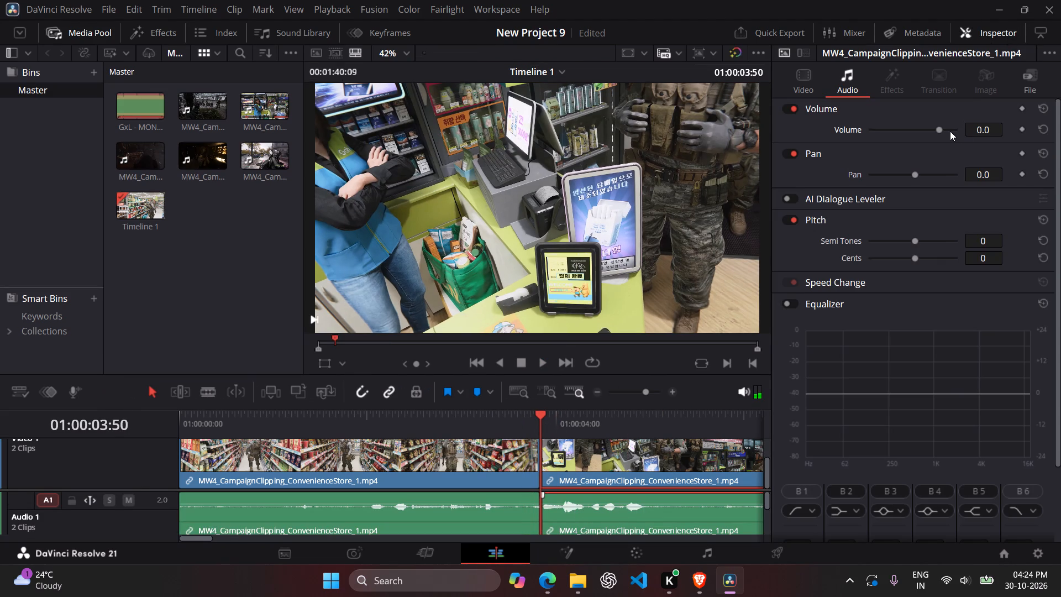
left_click(941, 130)
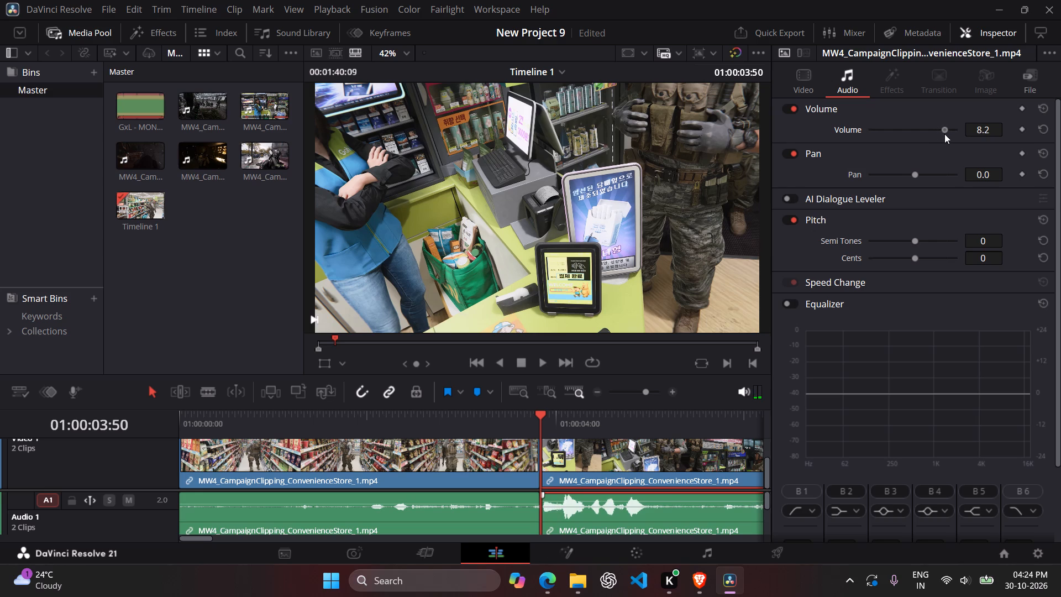
left_click(992, 43)
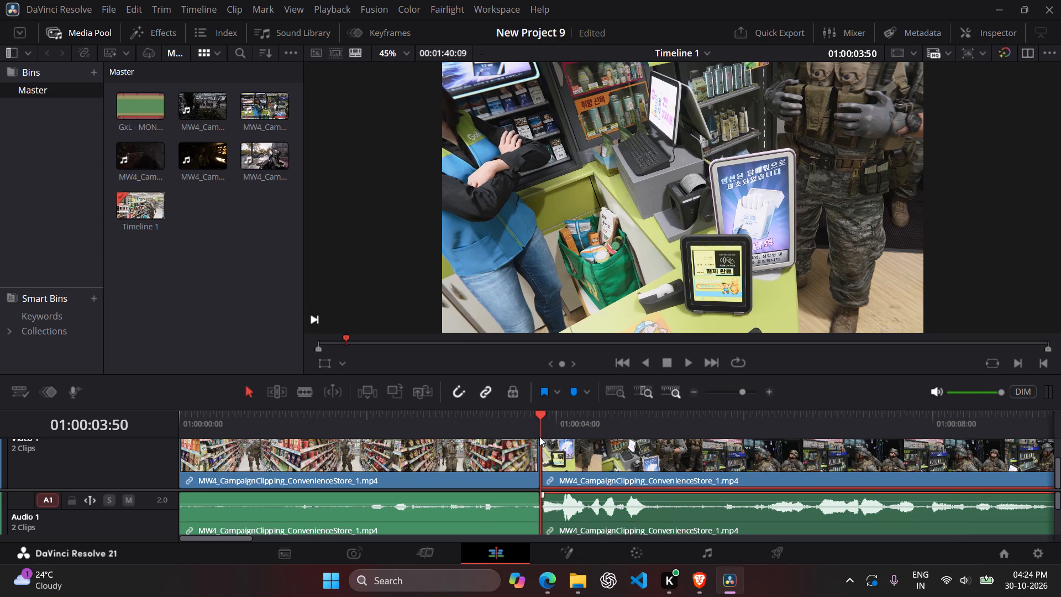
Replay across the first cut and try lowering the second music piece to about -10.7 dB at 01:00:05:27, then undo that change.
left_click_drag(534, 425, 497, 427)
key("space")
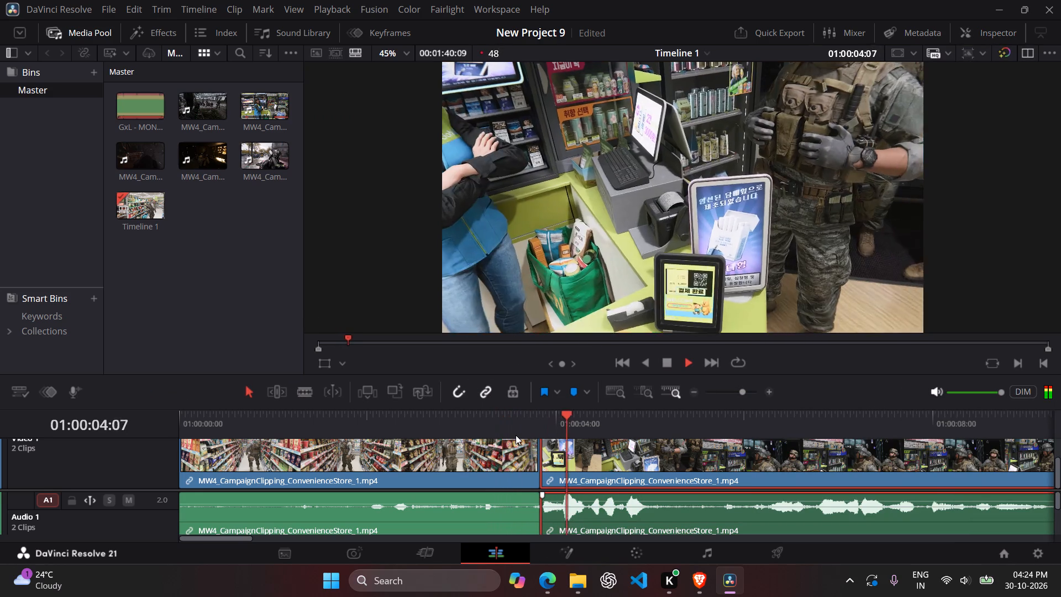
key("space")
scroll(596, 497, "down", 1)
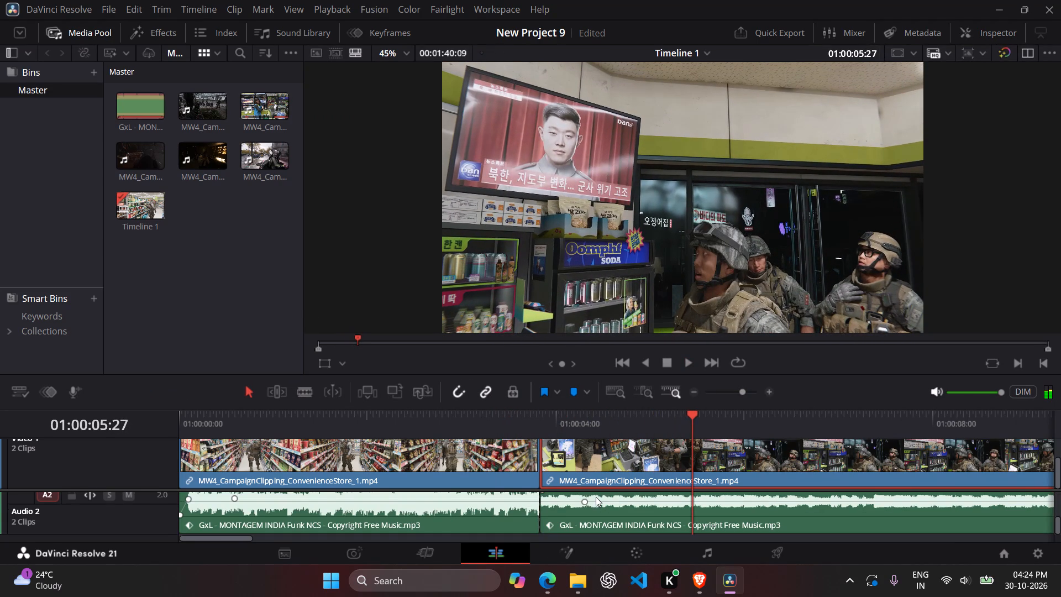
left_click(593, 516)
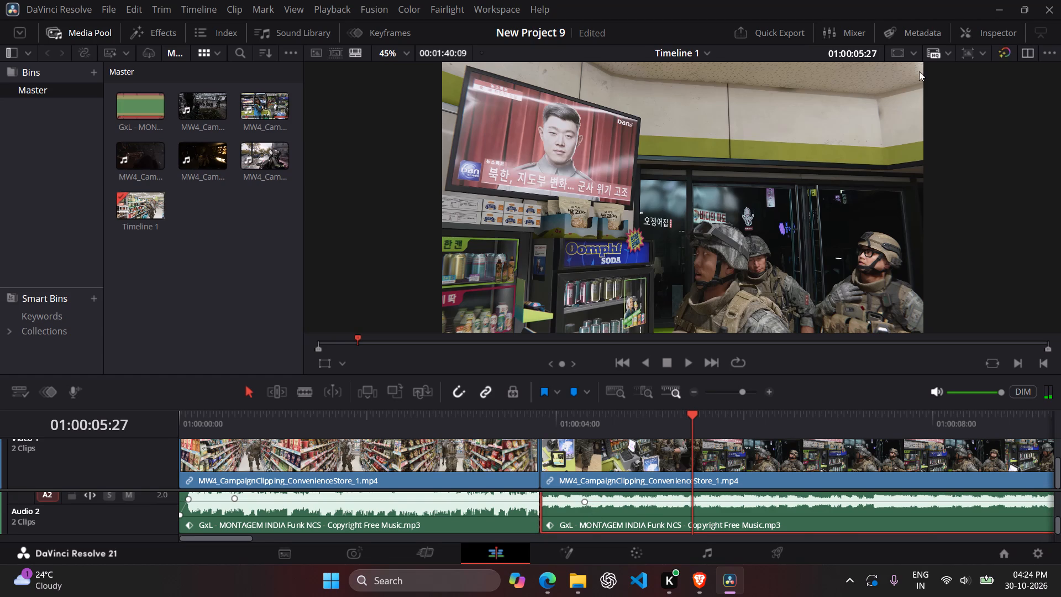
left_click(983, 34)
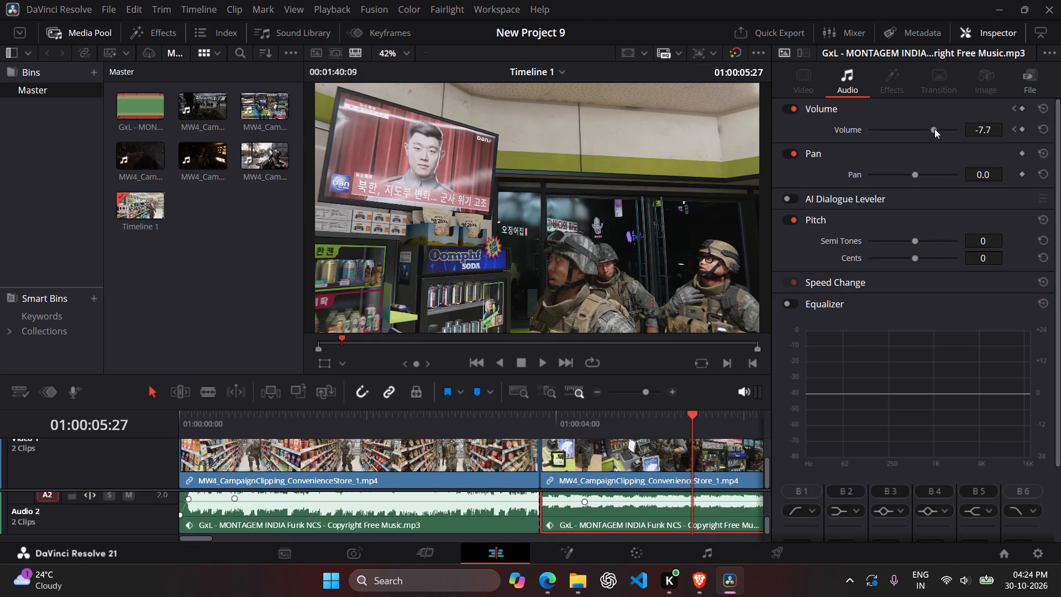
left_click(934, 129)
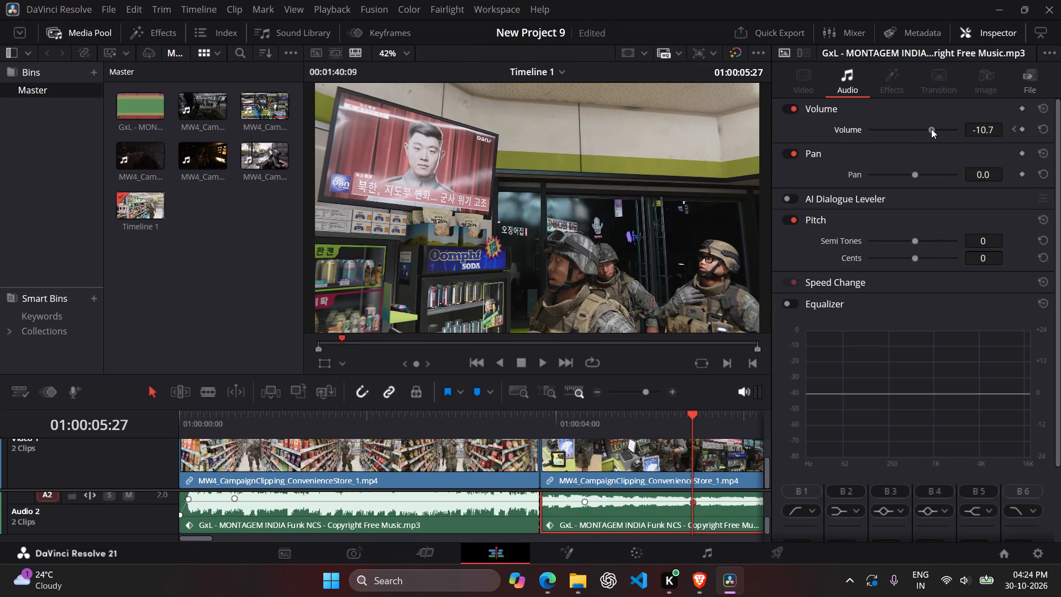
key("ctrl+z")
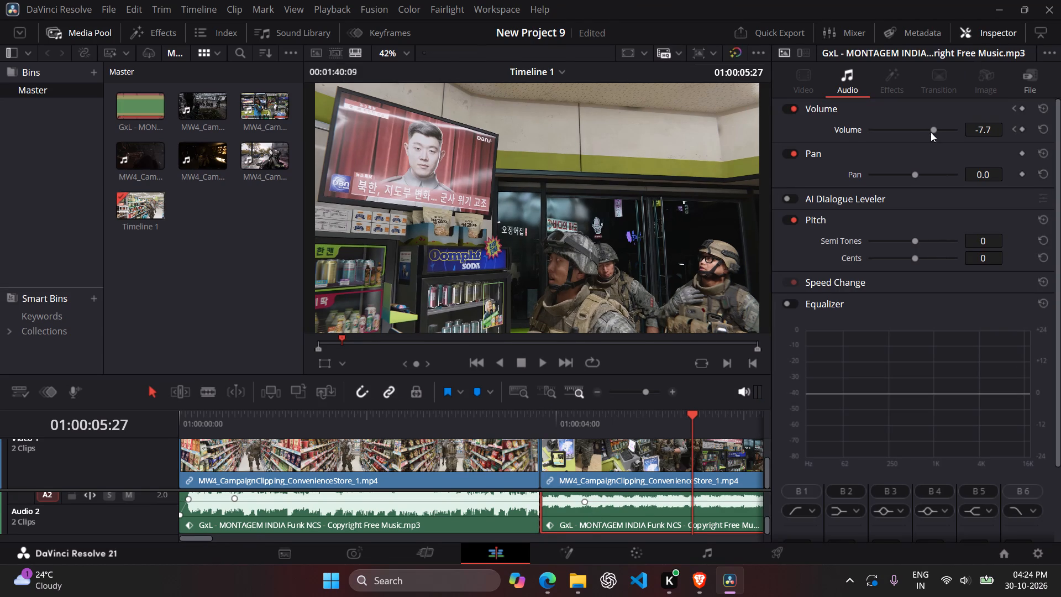
Lower the second music piece's volume keyframe at 01:00:04:18 to about -12.7 dB.
left_click_drag(684, 419, 581, 443)
left_click(585, 500)
left_click_drag(579, 417, 584, 425)
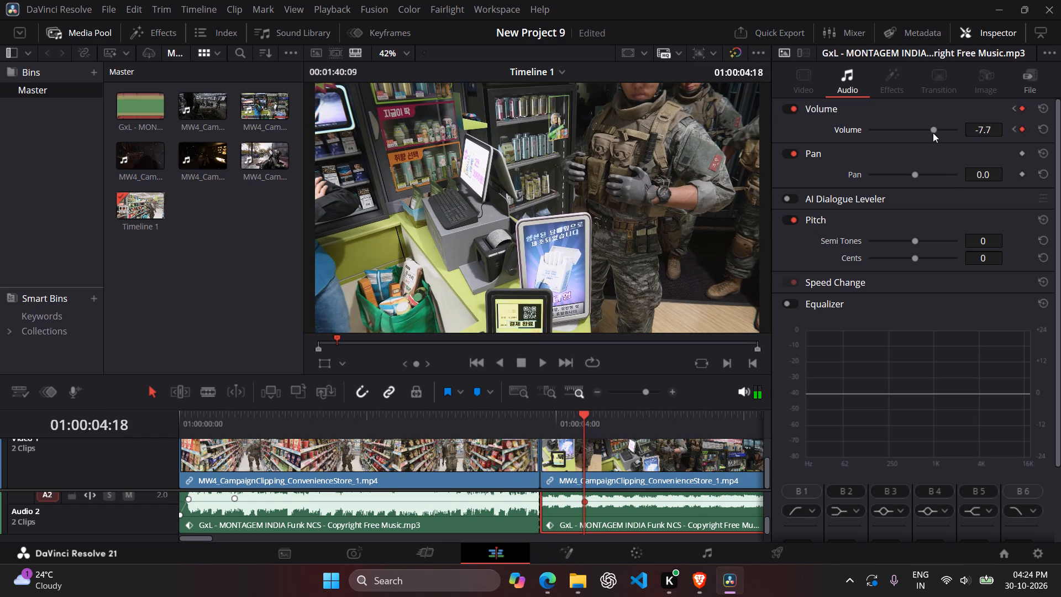
left_click(933, 133)
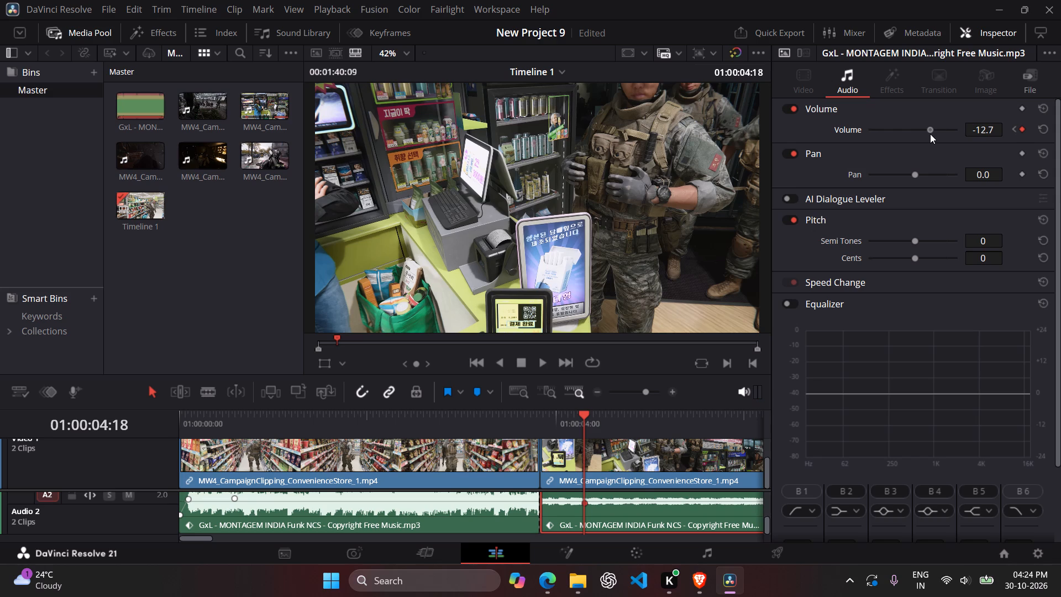
left_click(984, 33)
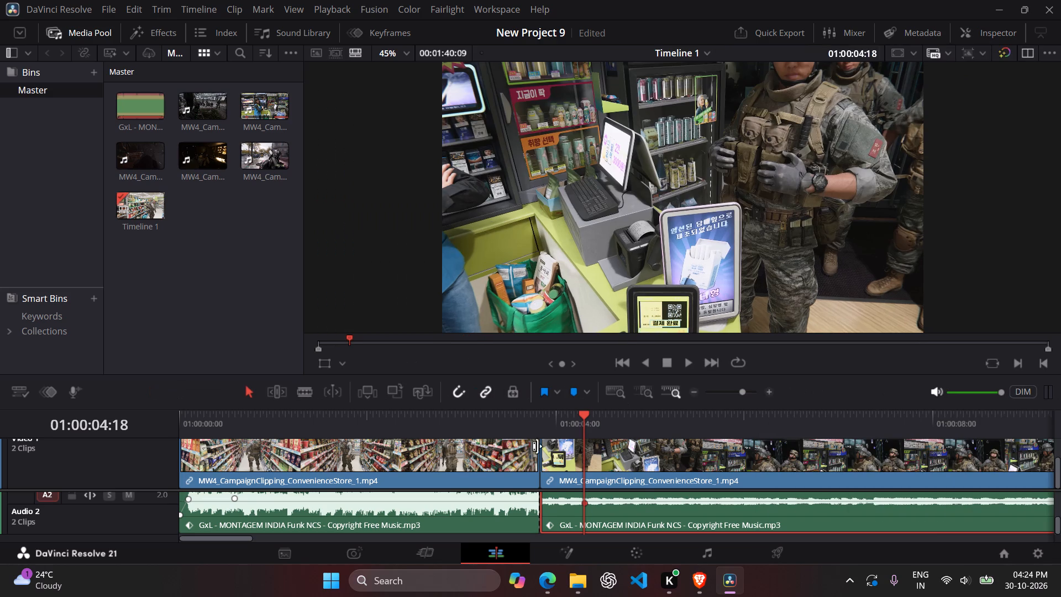
Replay from just before the first cut to check the lowered music against the clip dialogue.
left_click_drag(579, 425, 505, 436)
key("space")
key("space")
key("space")
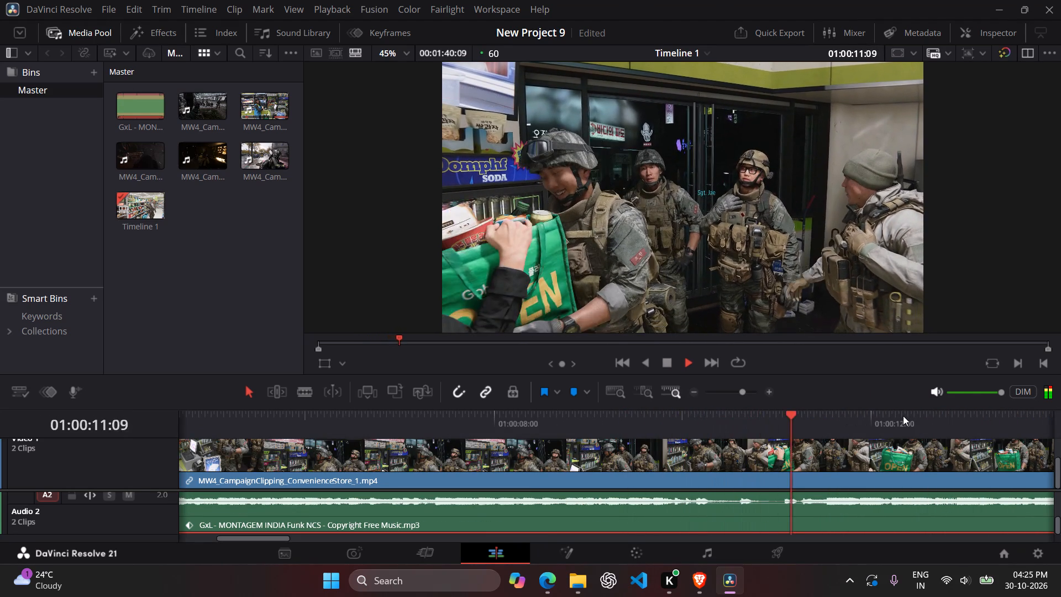
key("space")
key("space")
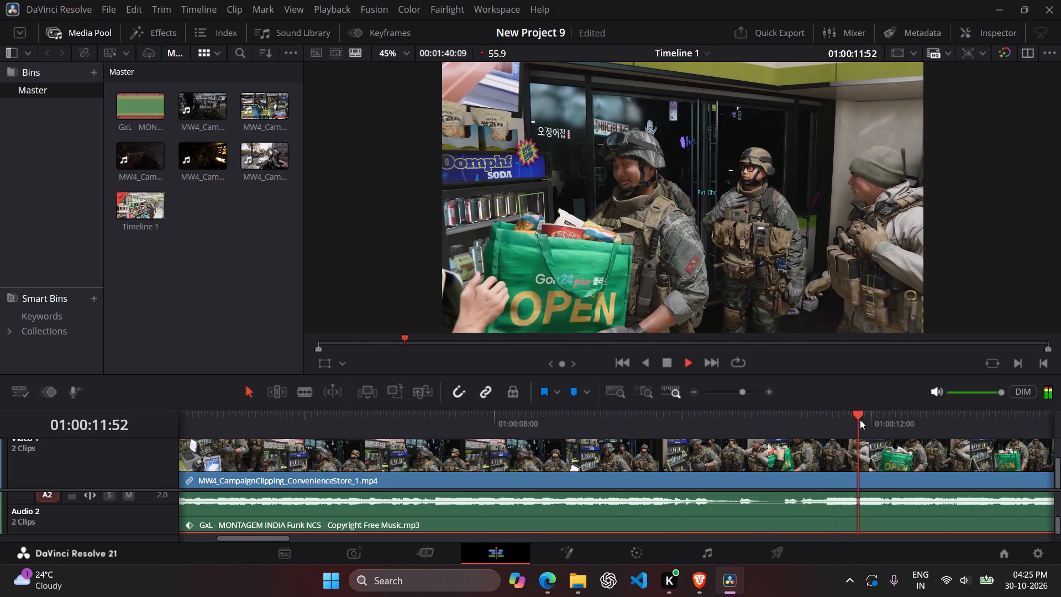
Replay the passage from about 01:00:08:30 to 01:00:12:18 repeatedly to find the next cut point in the convenience-store clip.
left_click_drag(902, 418, 542, 452)
key("space")
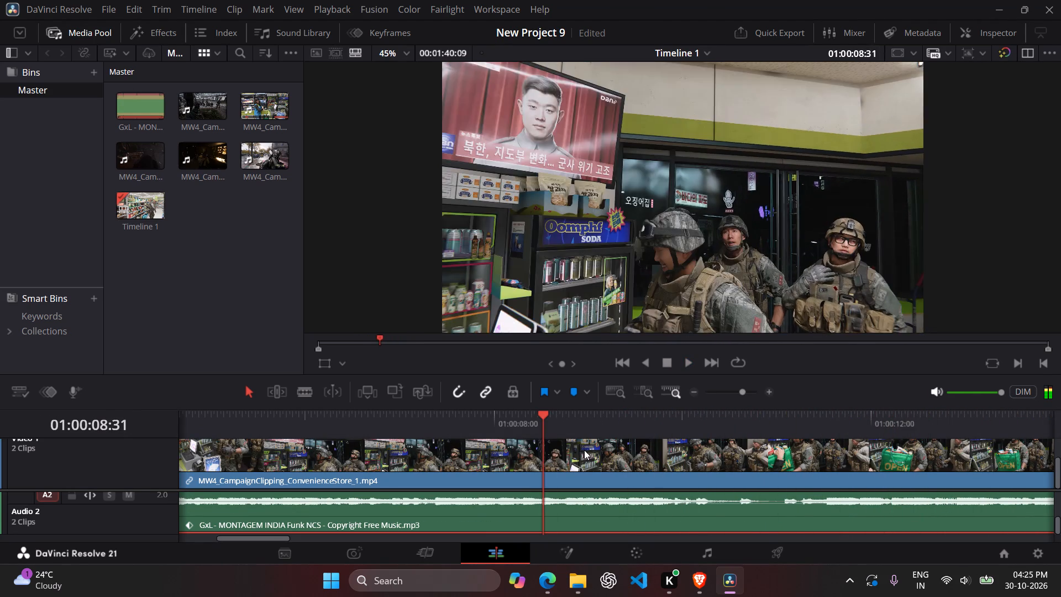
key("space")
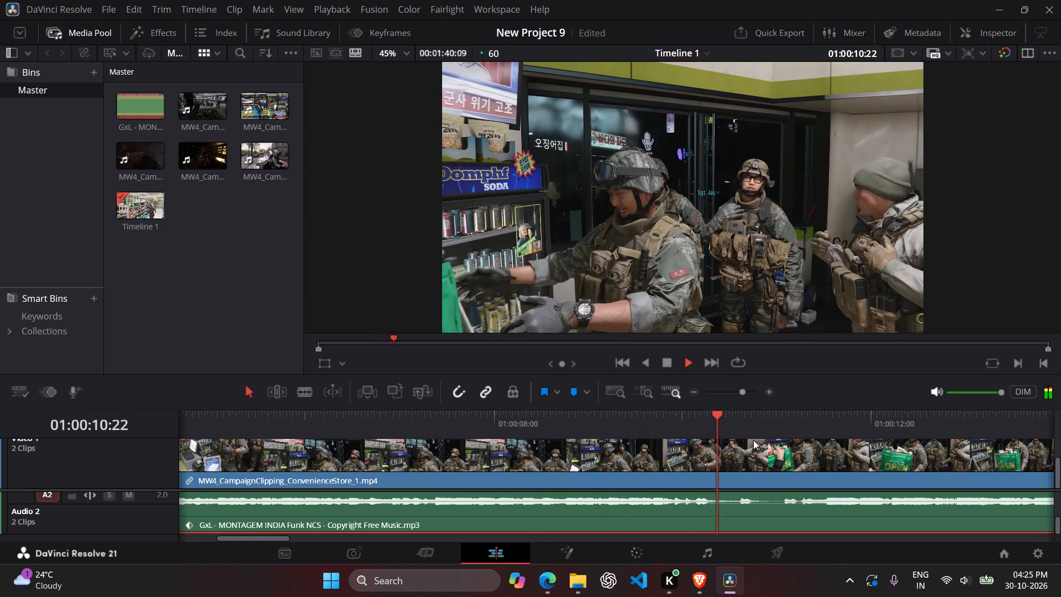
key("space")
left_click_drag(816, 430, 769, 436)
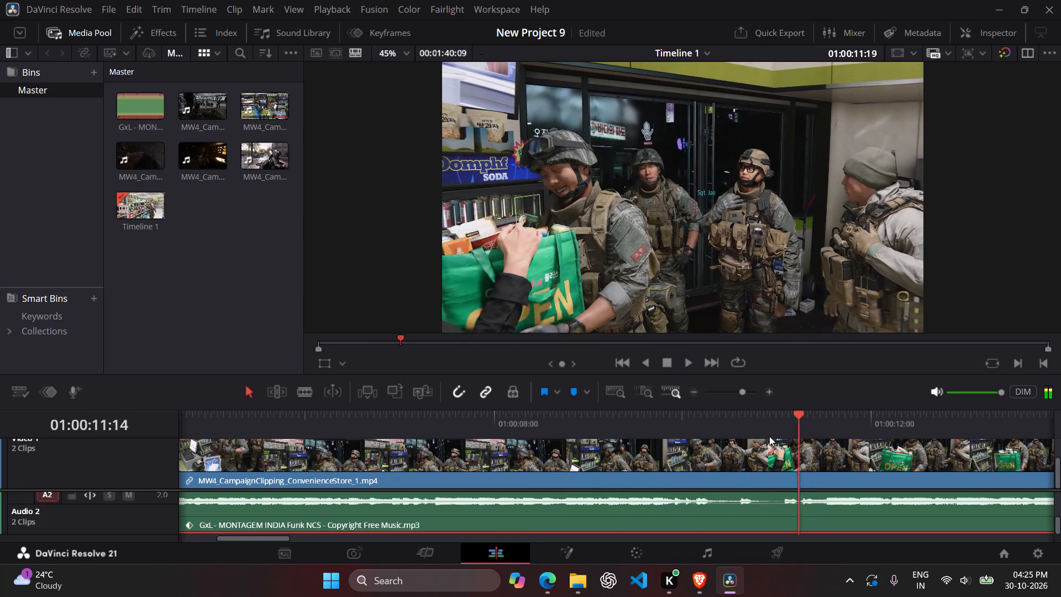
left_click_drag(769, 436, 616, 451)
key("space")
key("space")
key("space")
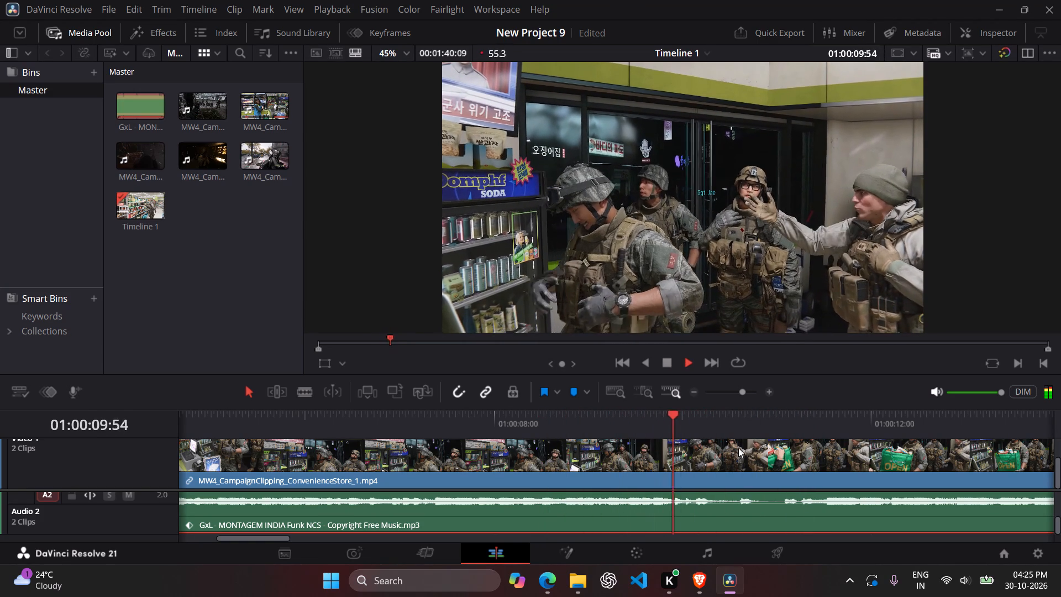
key("space")
key("space")
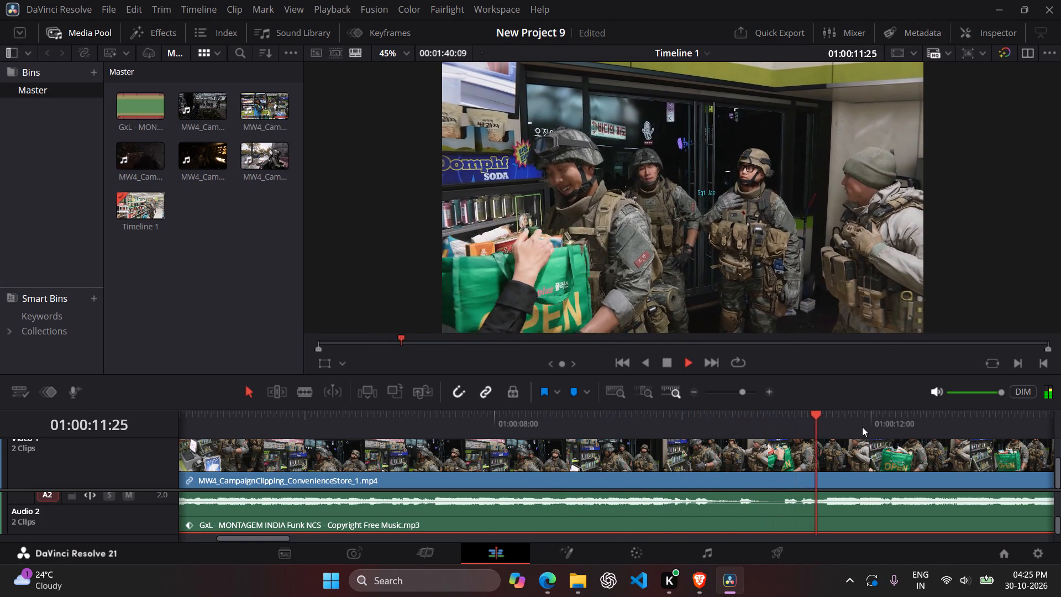
key("space")
left_click_drag(861, 429, 721, 444)
key("space")
key("space")
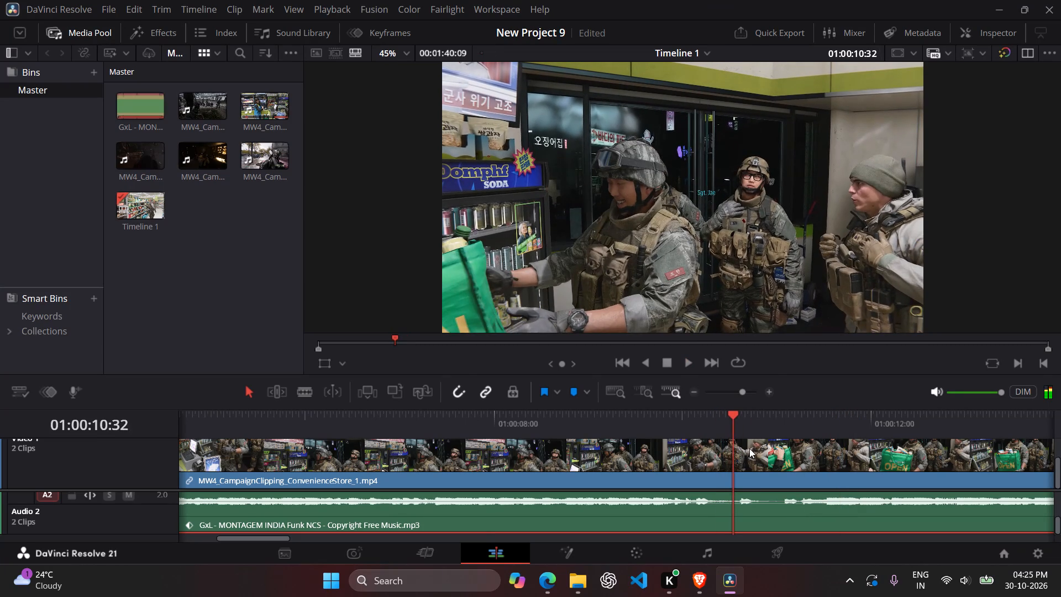
key("space")
key("space")
left_click_drag(857, 424, 706, 448)
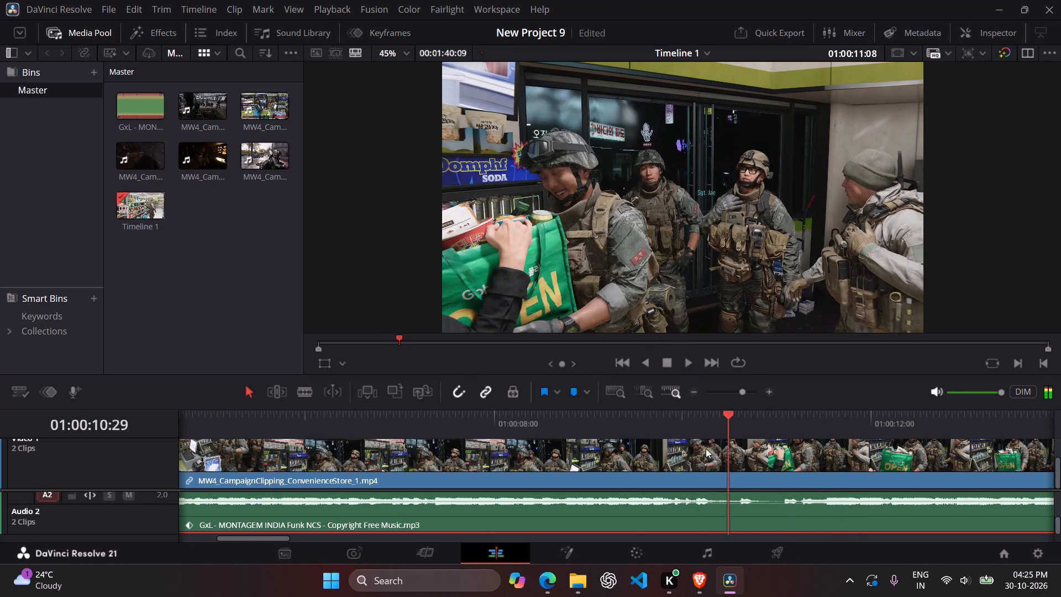
left_click_drag(706, 448, 635, 462)
key("space")
key("space")
key("space")
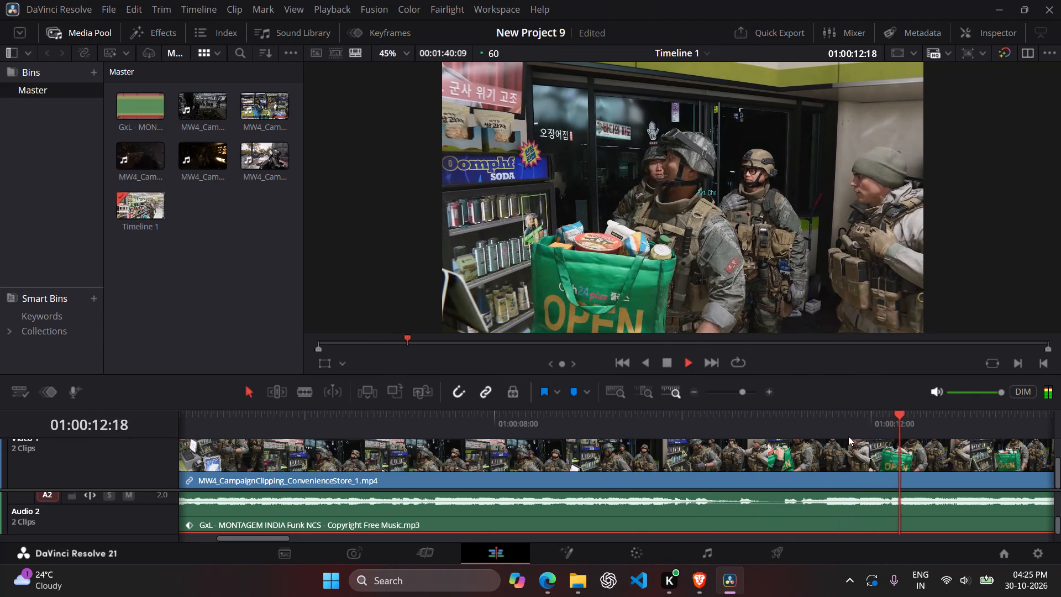
Split the convenience-store clip at 01:00:11:16, where the soldier takes the green shopping bag.
left_click_drag(817, 429, 669, 458)
key("space")
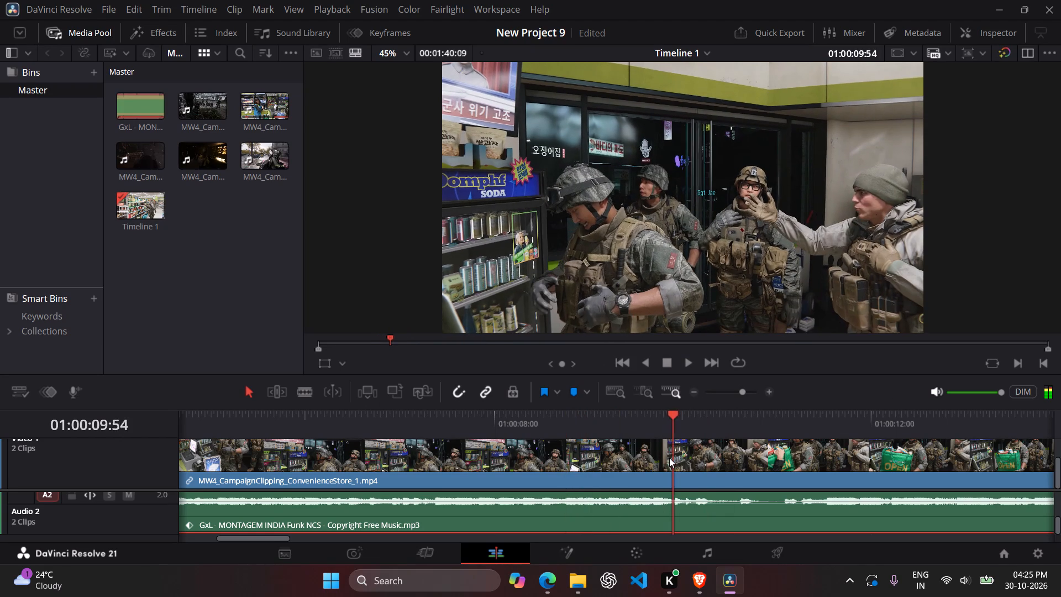
key("space")
key("space")
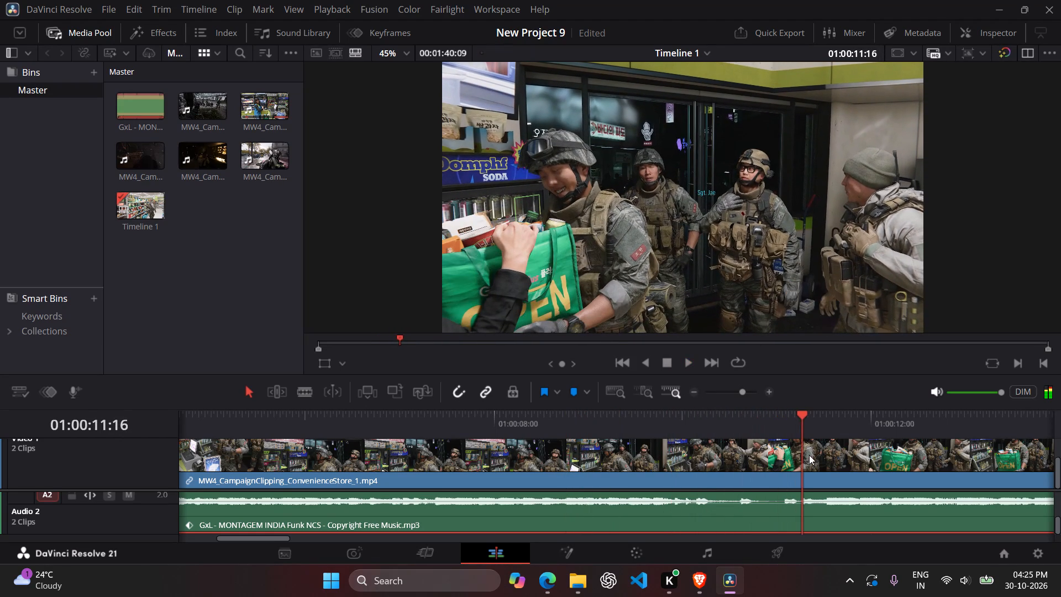
key("b")
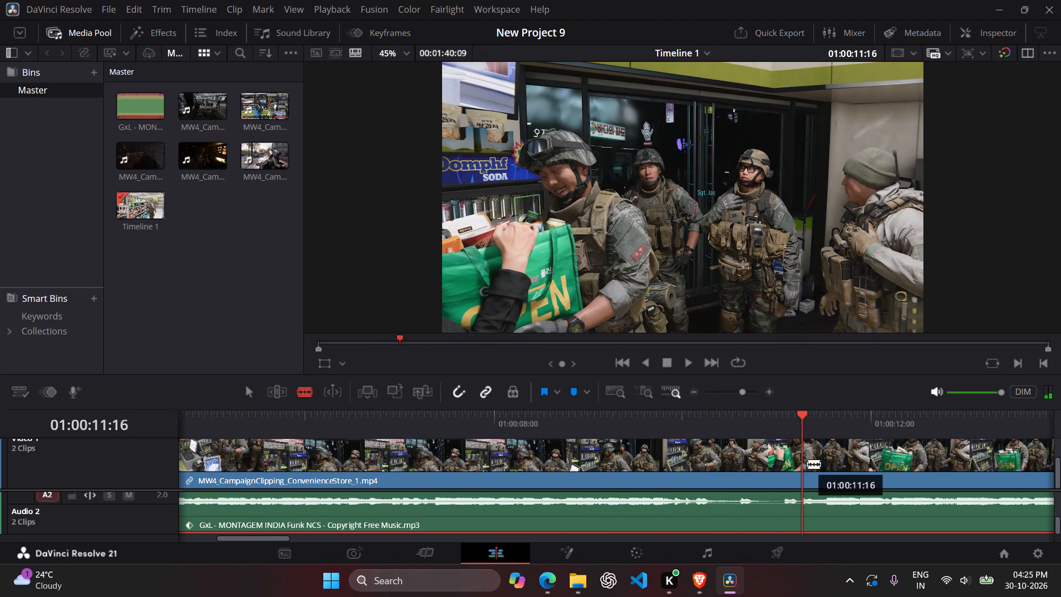
left_click(803, 471)
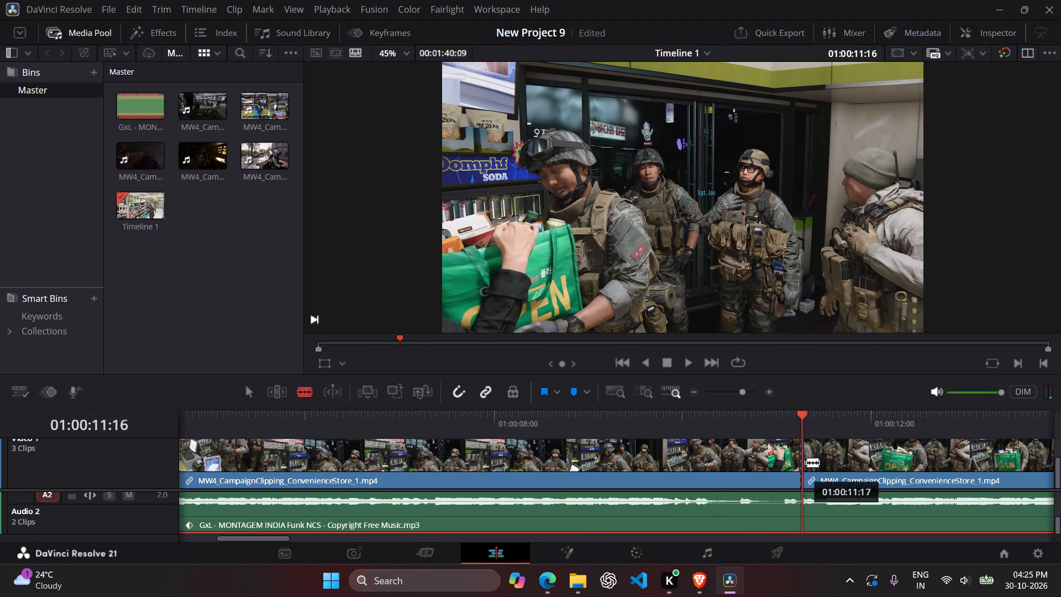
Replay the edit from the start of the timeline to review the opening clips and the new cut.
left_click_drag(794, 430, 0, 466)
key("space")
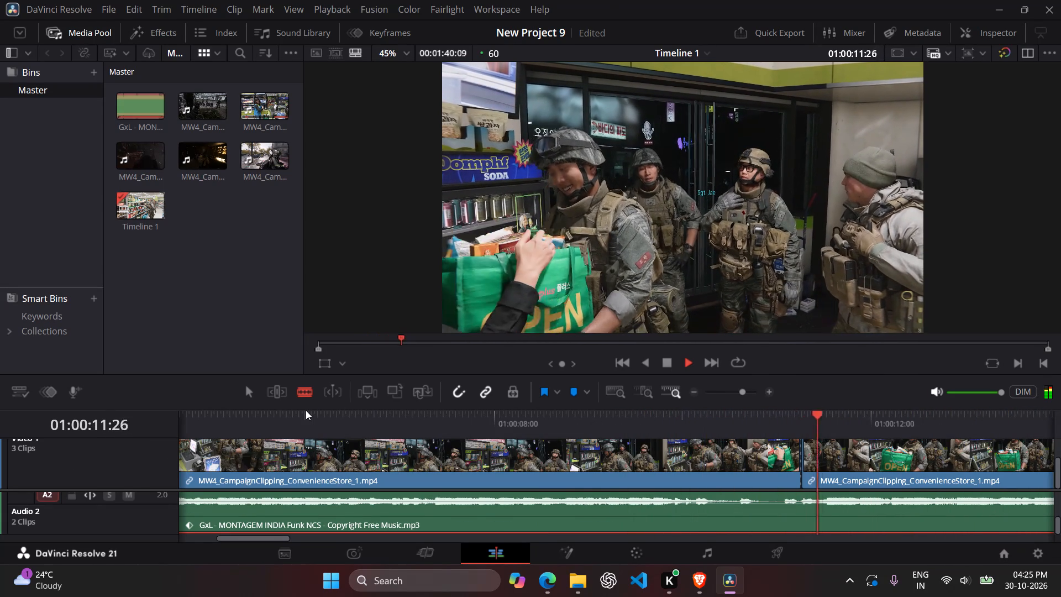
key("space")
left_click_drag(813, 413, 713, 417)
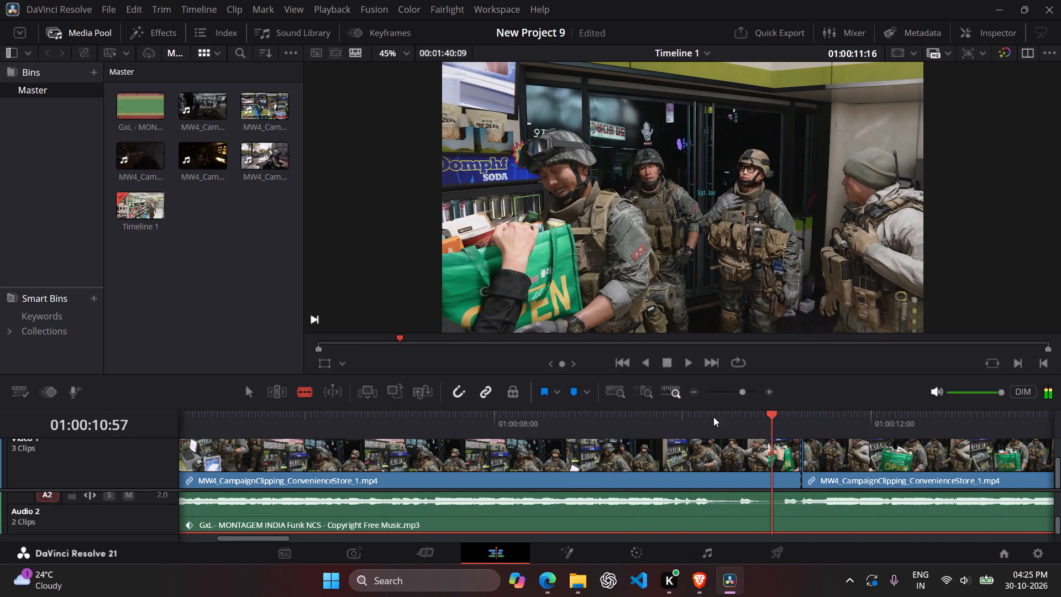
left_click_drag(713, 417, 0, 439)
key("space")
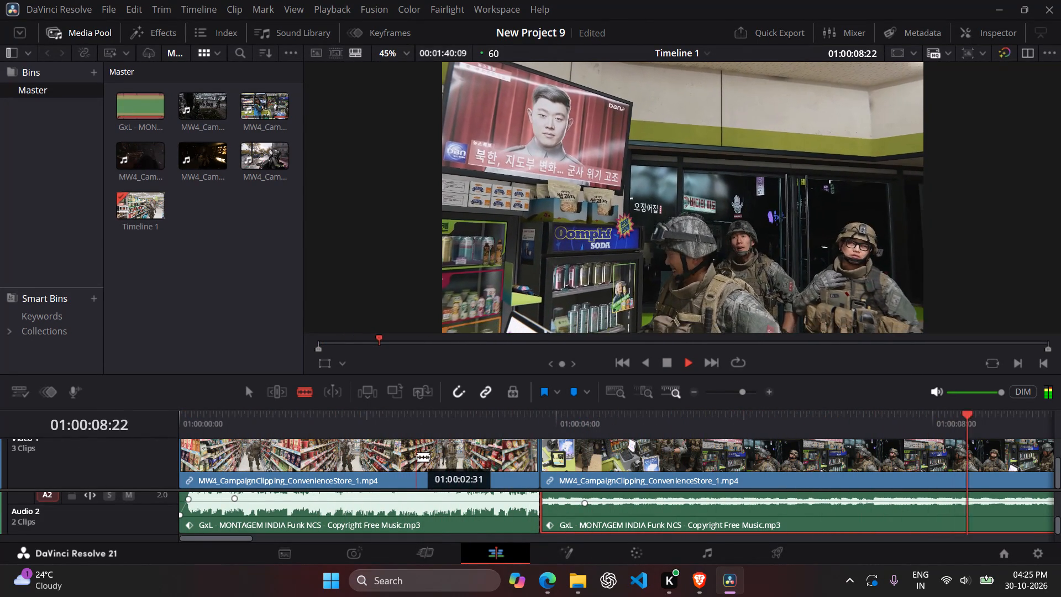
key("space")
Delete the opening supermarket-aisle clip and extend the start of the following convenience-store clip back to 01:00:00:00.
key("a")
left_click(329, 459)
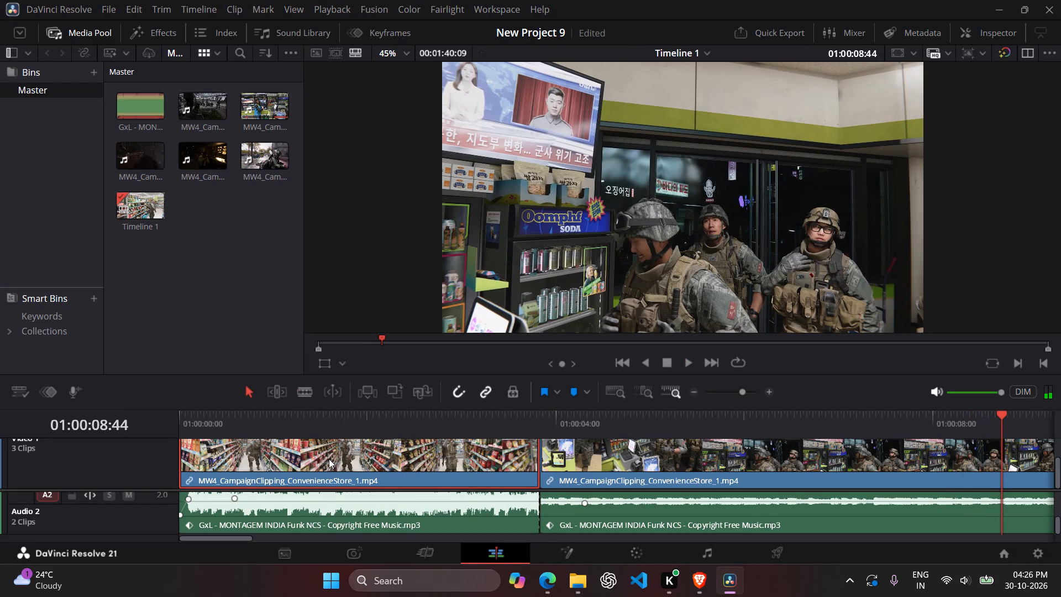
key("BackSpace")
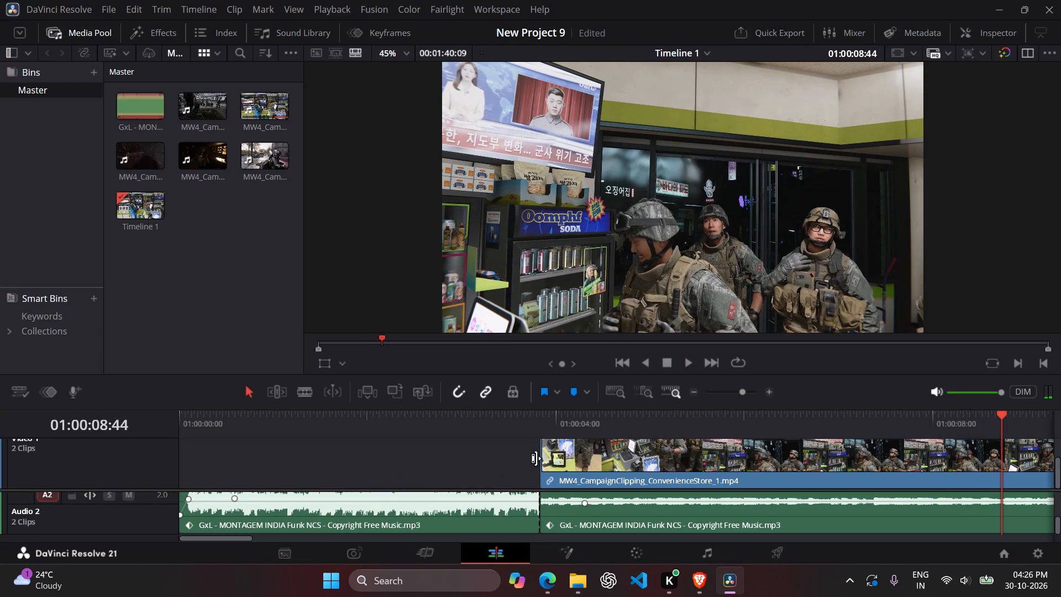
left_click_drag(539, 458, 159, 465)
Review the extended opening and split the second music piece at 01:00:11:16, in line with the video cut.
left_click_drag(358, 425, 104, 425)
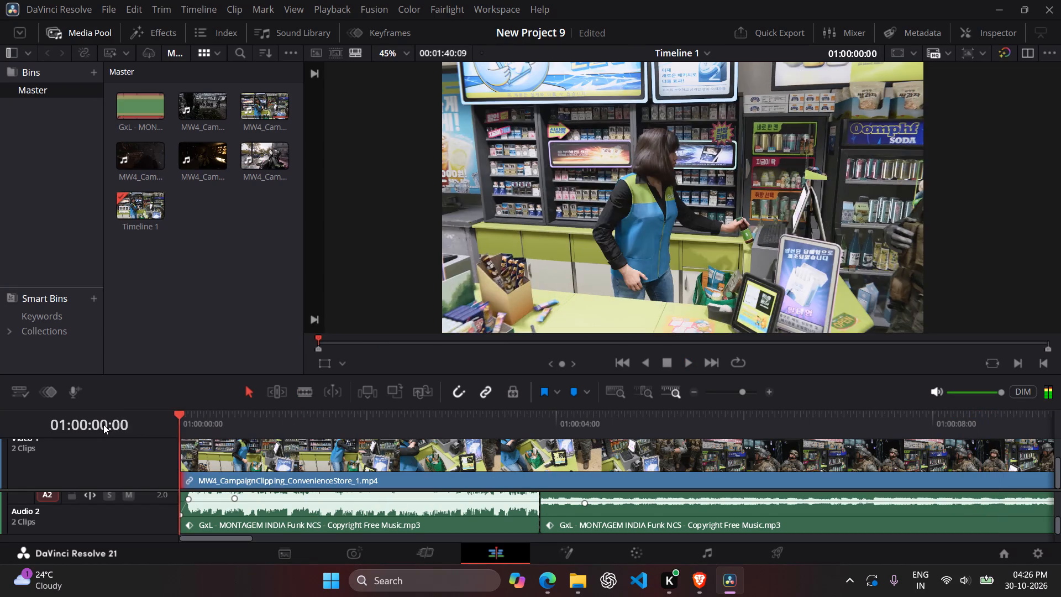
key("space")
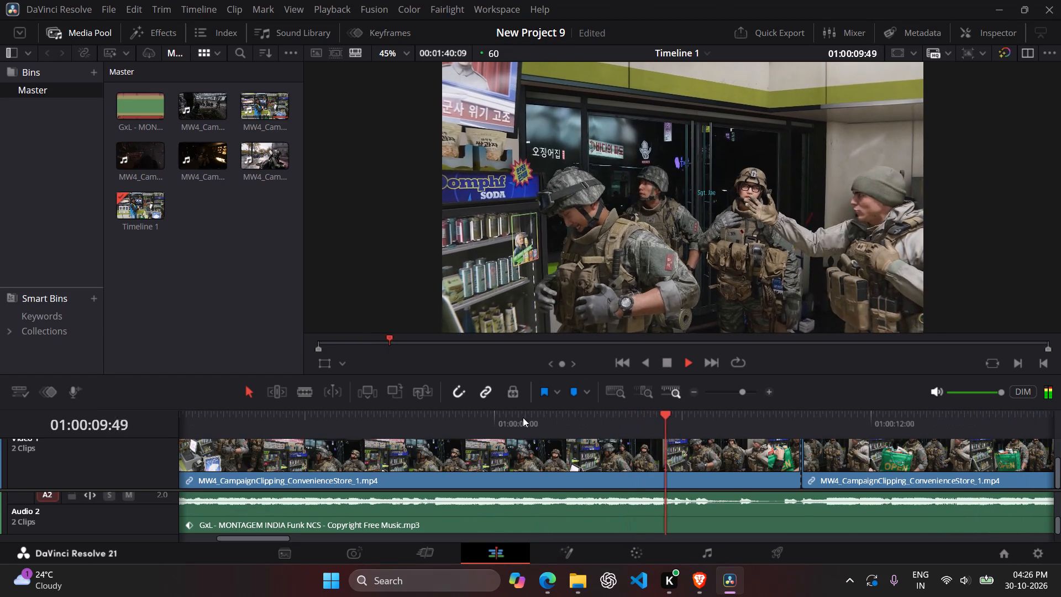
key("space")
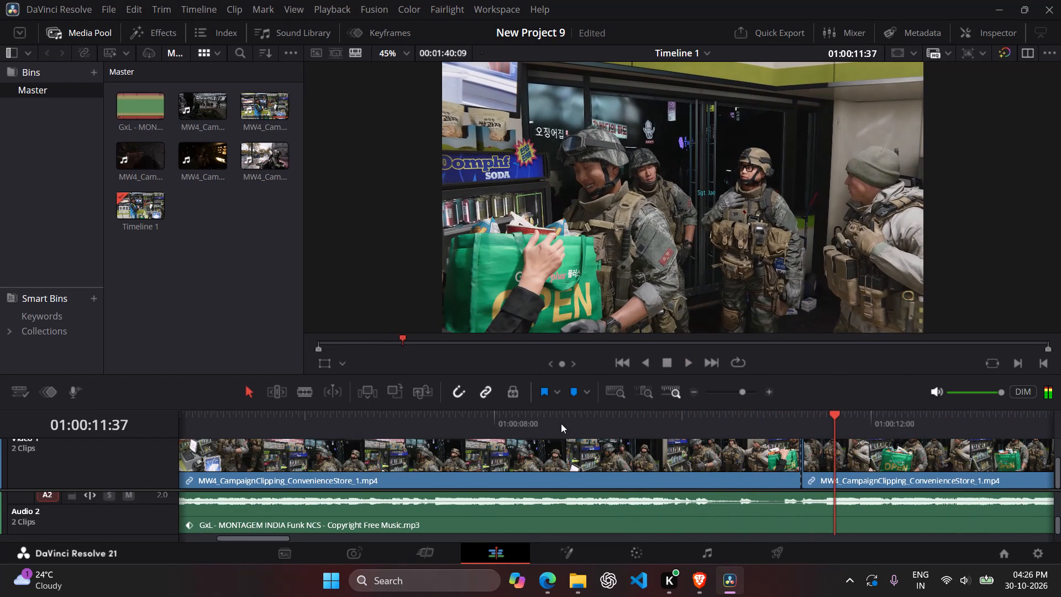
left_click_drag(846, 418, 808, 422)
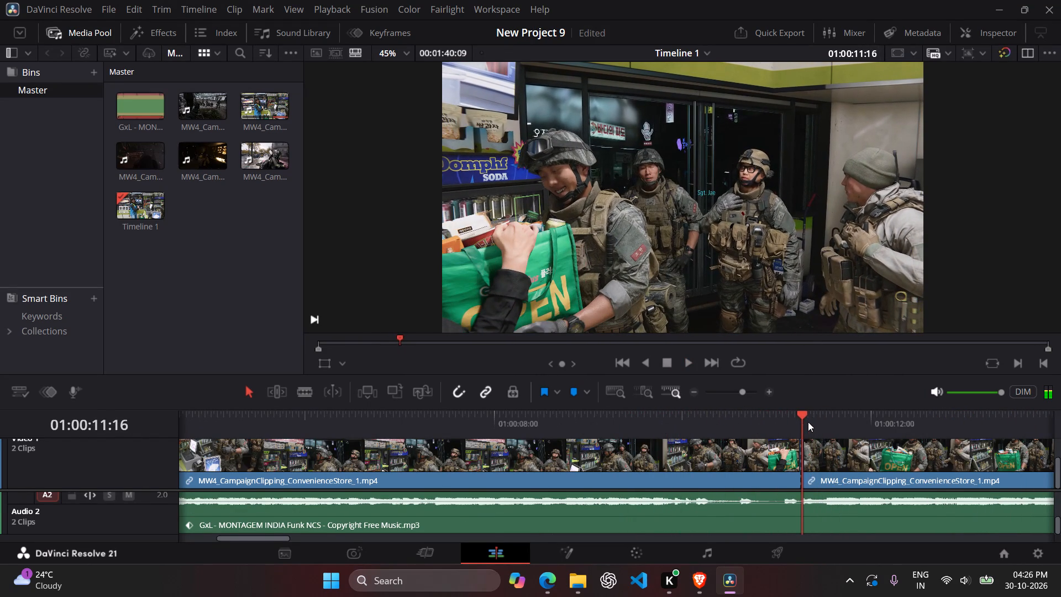
key("b")
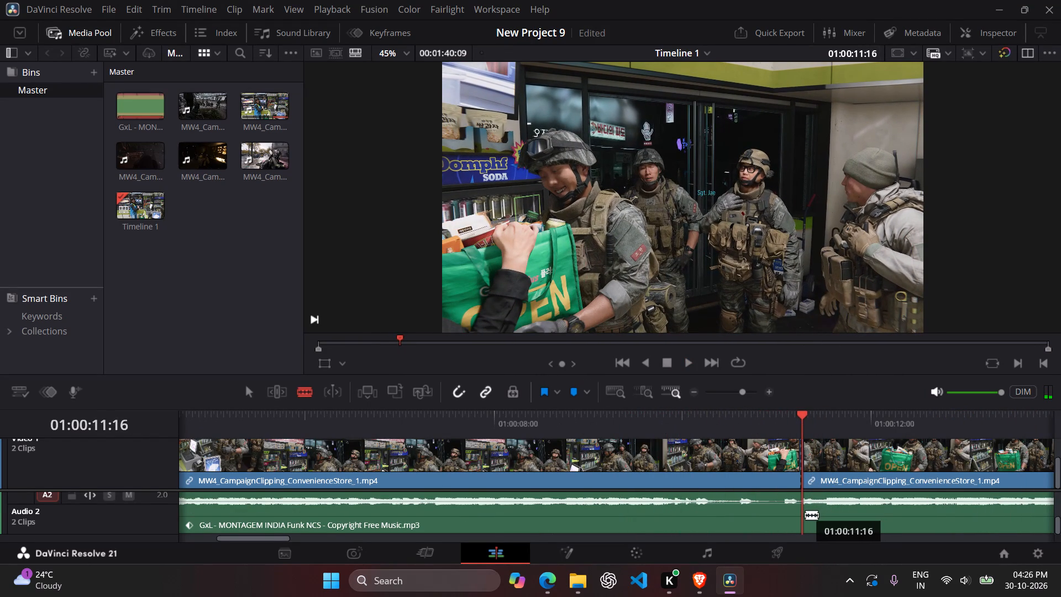
left_click(805, 515)
Examine the volume keyframe near the start of the quieter second music piece and its interpolation options.
left_click_drag(799, 421, 293, 452)
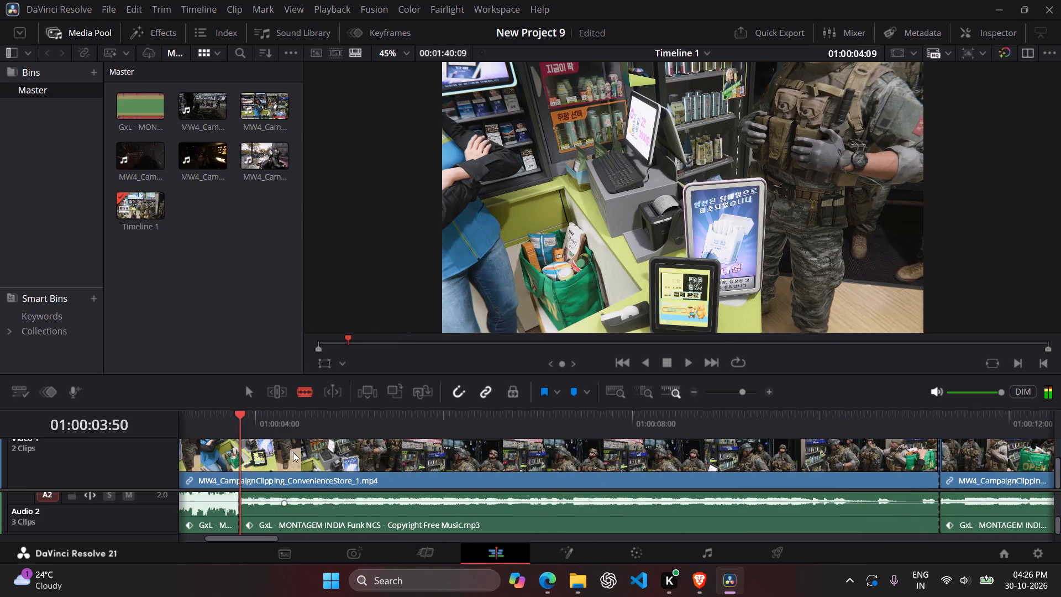
left_click_drag(293, 452, 282, 461)
key("a")
left_click(323, 510)
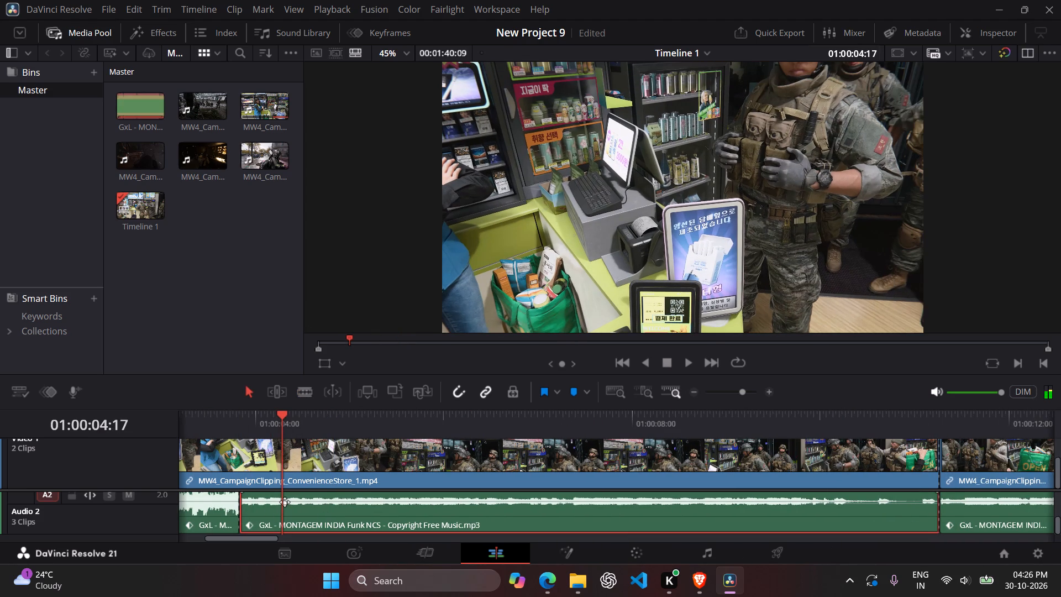
left_click(285, 501)
right_click(285, 501)
left_click(300, 521)
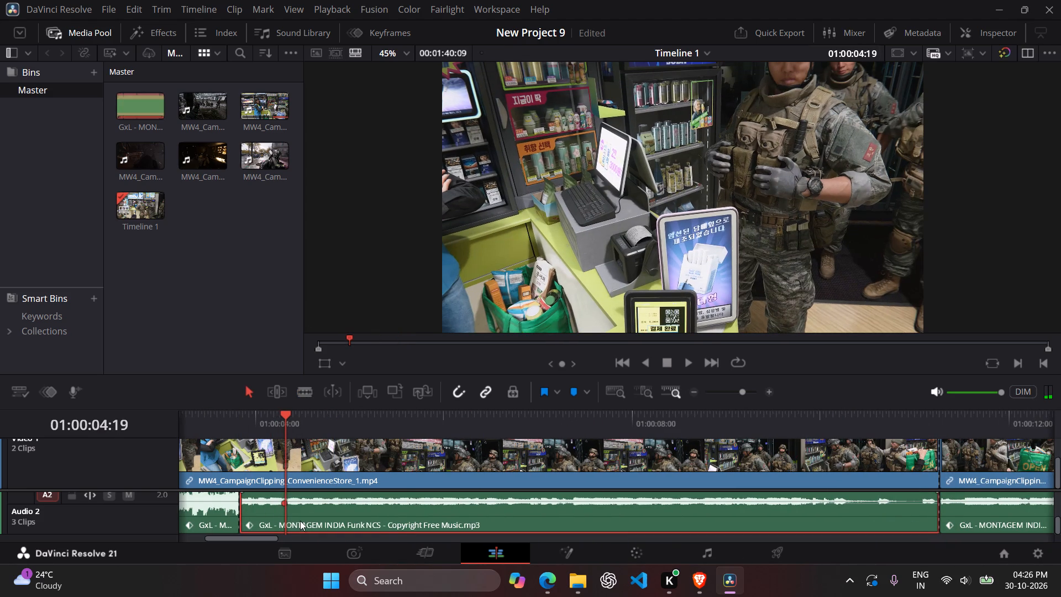
right_click(285, 505)
left_click(290, 513)
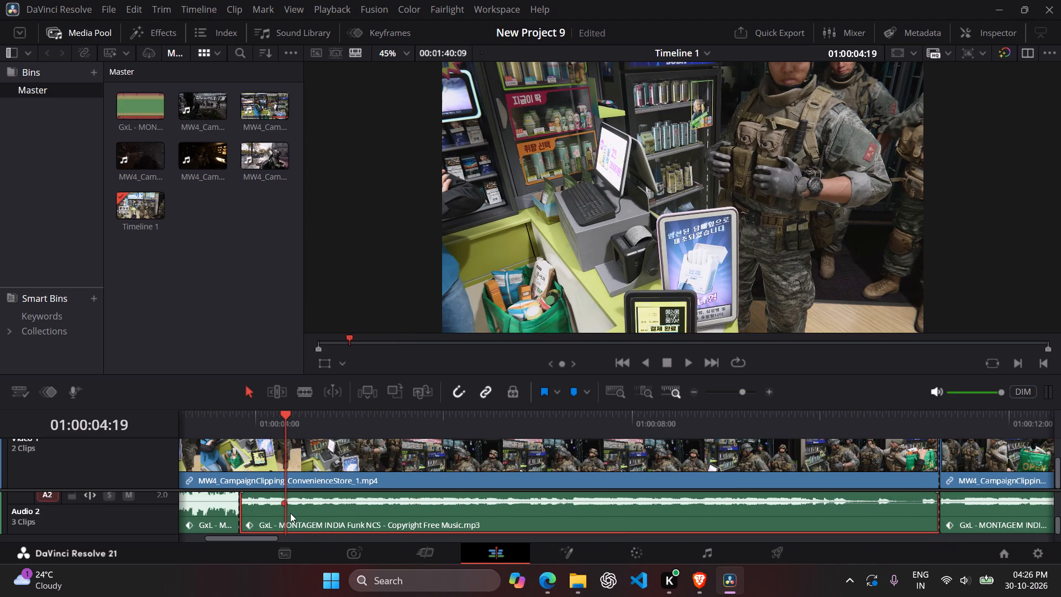
right_click(284, 505)
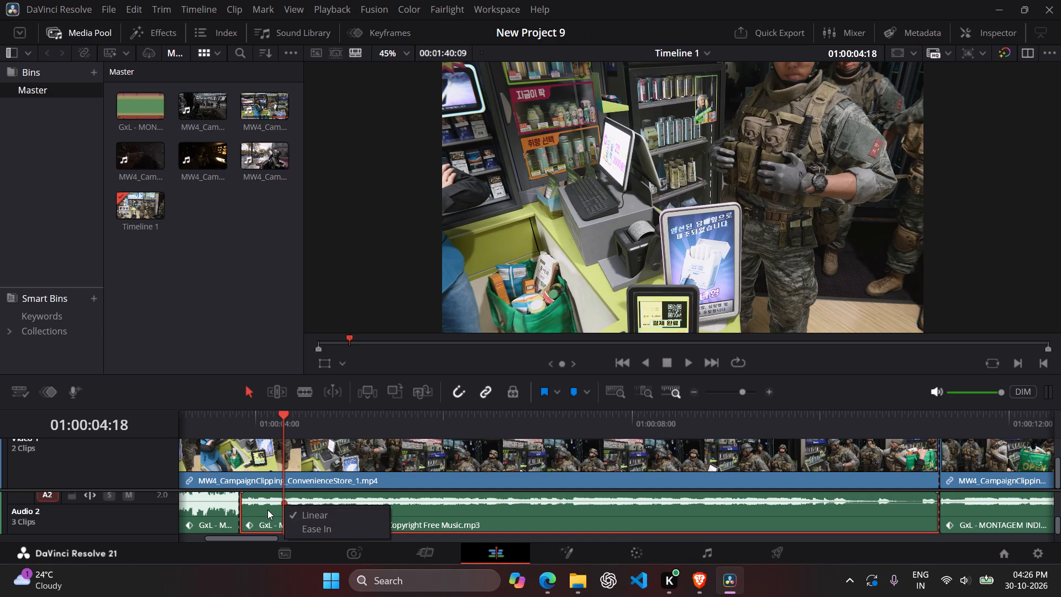
left_click(267, 510)
left_click(282, 504)
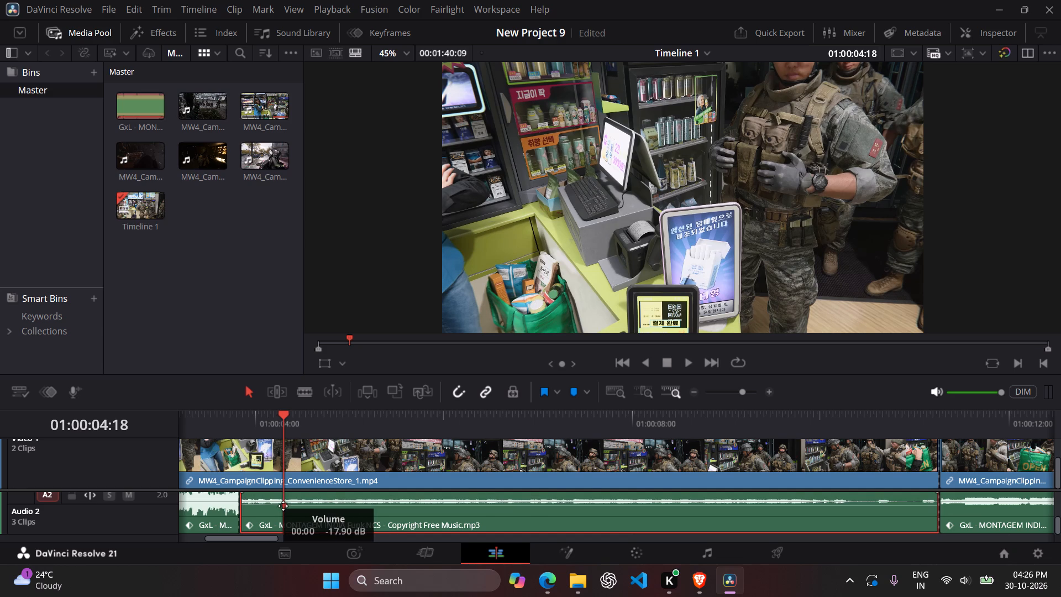
Play from just before the second music piece to the cut to check its level against the dialogue.
left_click_drag(282, 421, 226, 430)
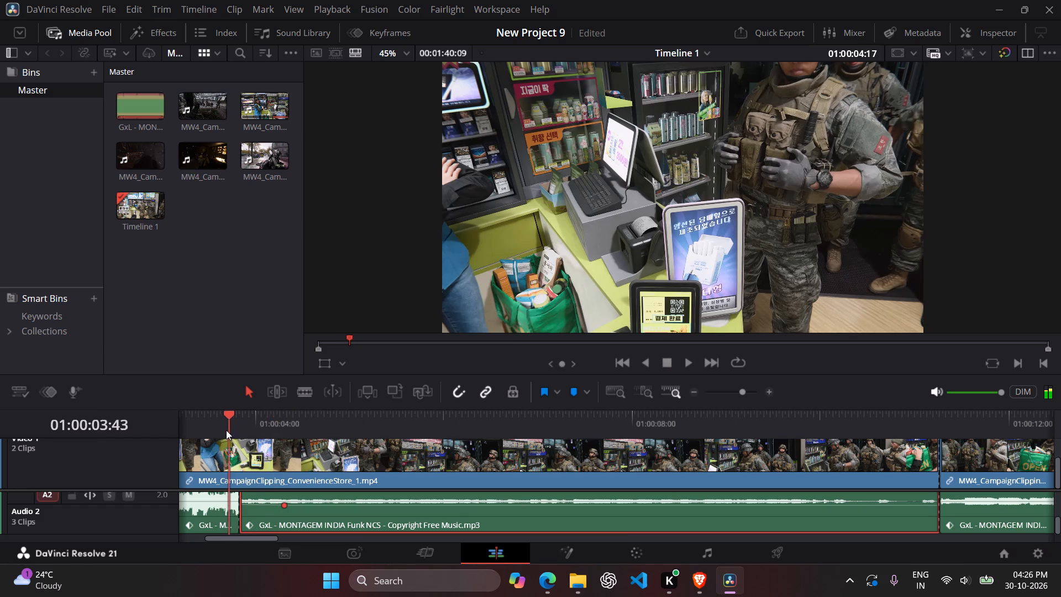
left_click_drag(226, 430, 222, 431)
key("space")
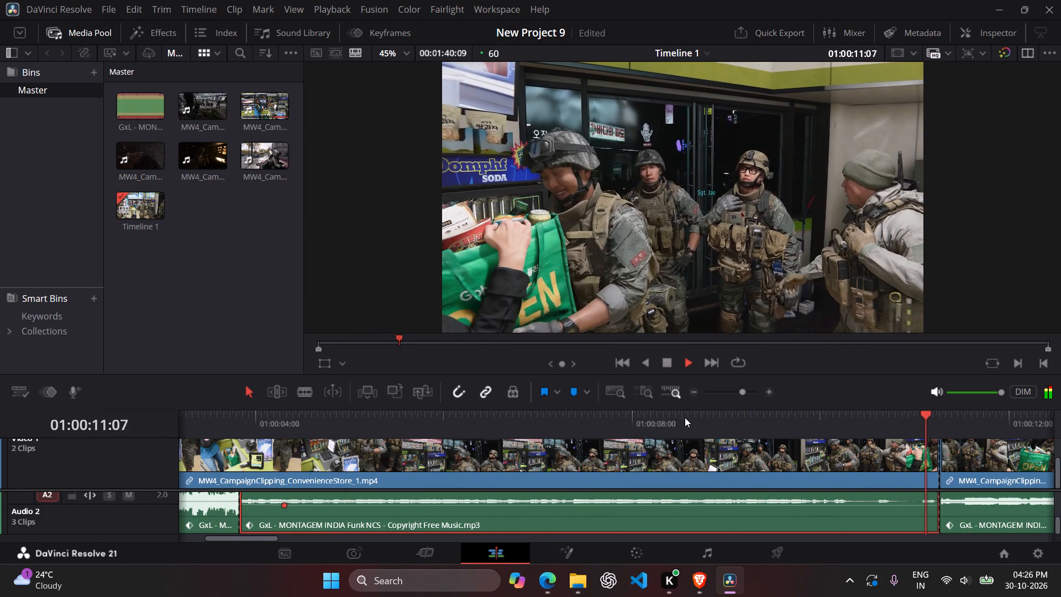
key("space")
Set the volume of the third music piece, starting at the 01:00:11:16 cut, to 0 dB.
left_click(1021, 521)
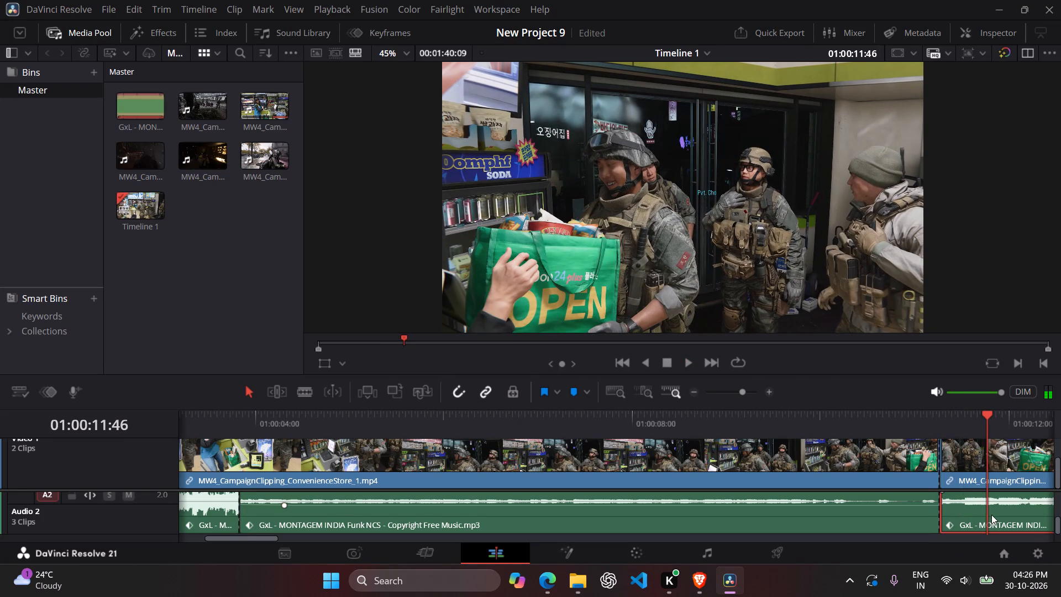
left_click(991, 22)
left_click(991, 25)
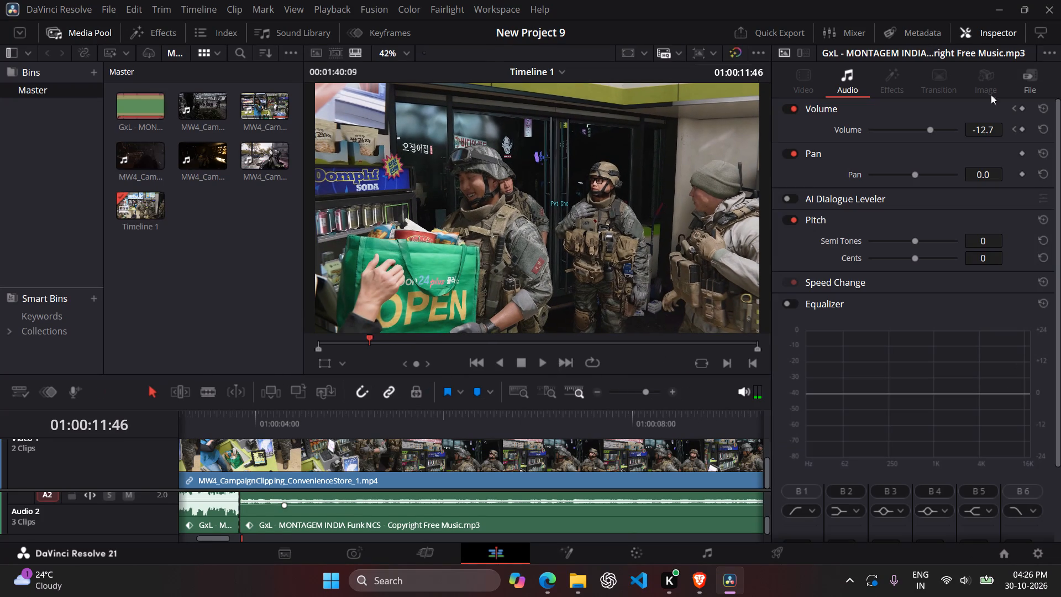
double_click(984, 127)
key("0")
left_click(989, 28)
Replay the edit from the start through the third music piece to check the volume change at the cut.
left_click_drag(878, 421, 0, 487)
key("space")
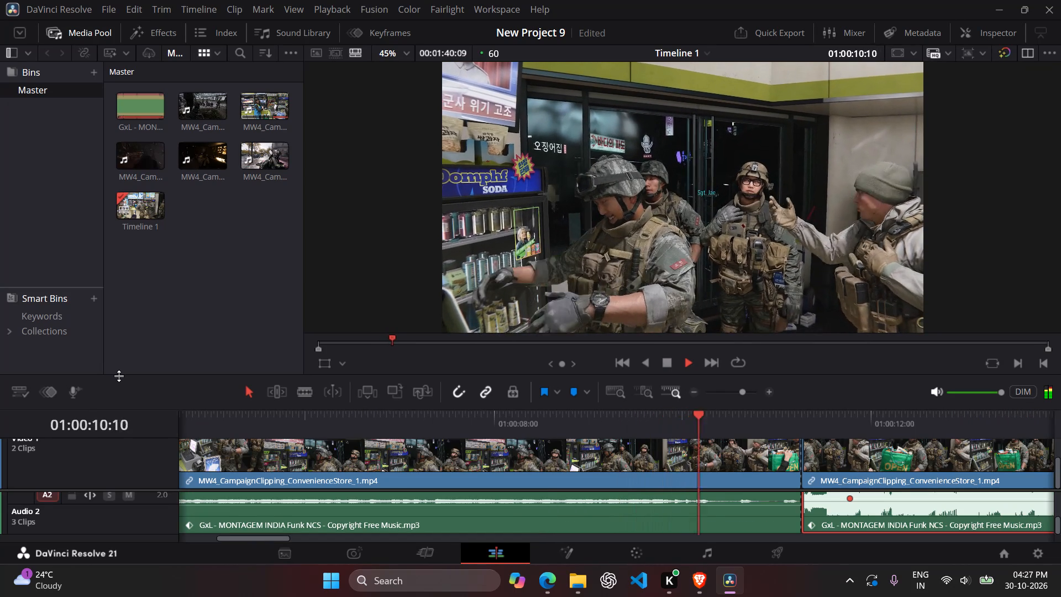
key("space")
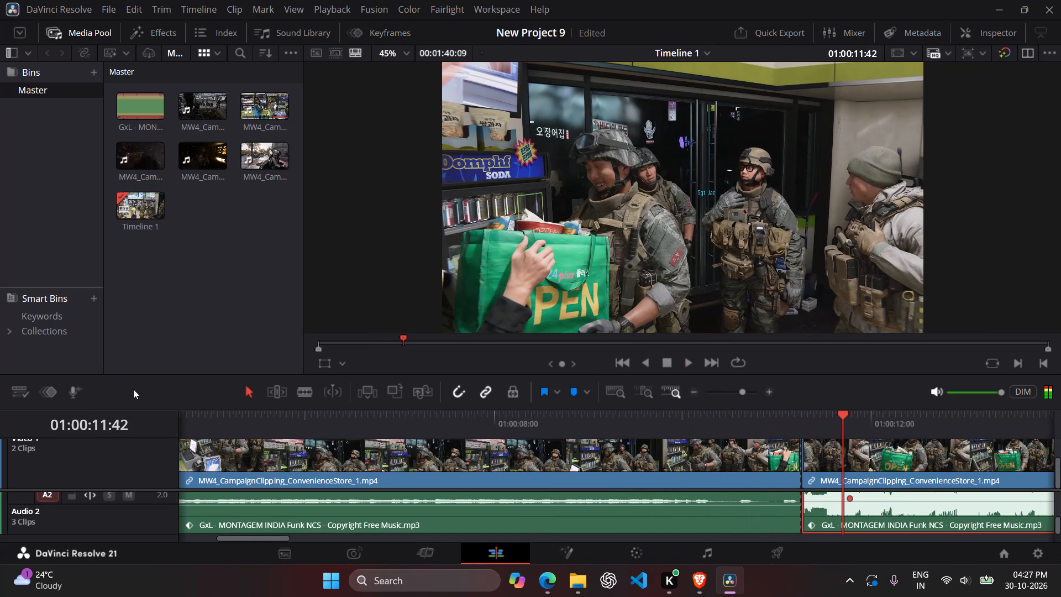
key("space")
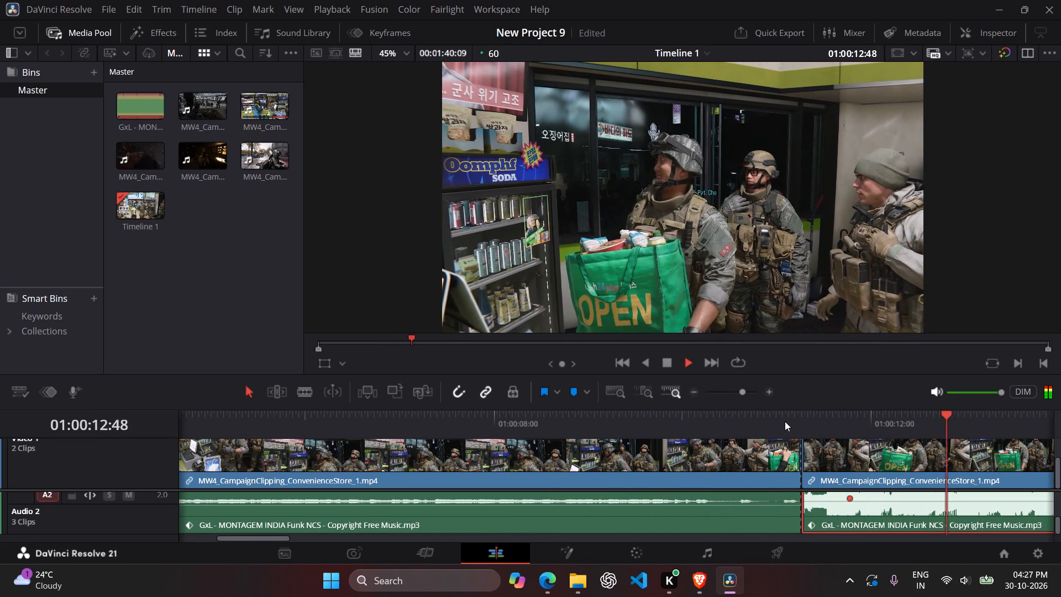
key("space")
left_click_drag(806, 426, 0, 467)
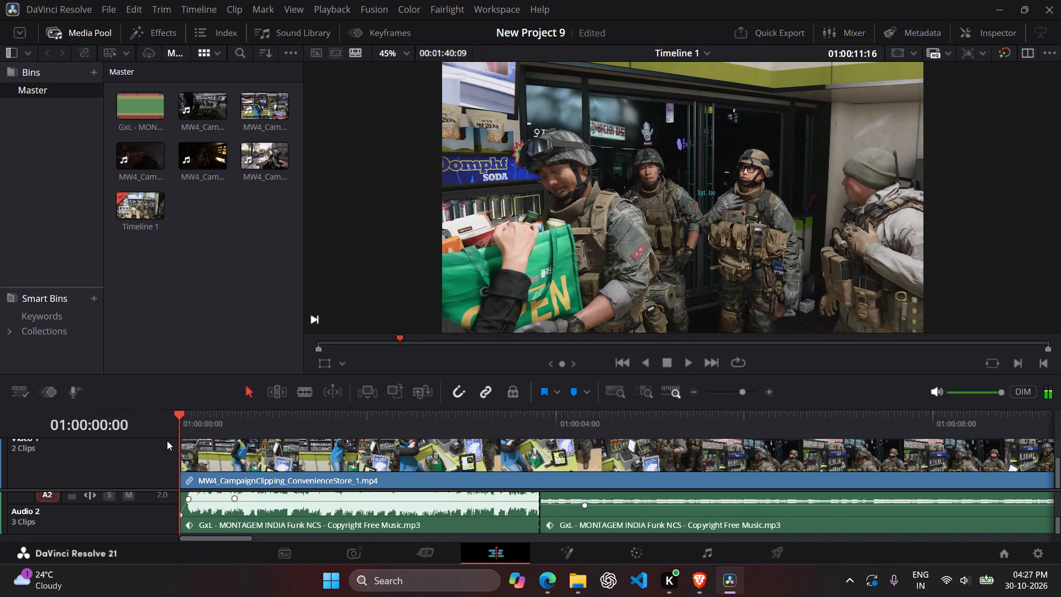
Switch the project to vertical timeline resolution, 1080 x 1920 HD, and save the project settings.
left_click(1032, 556)
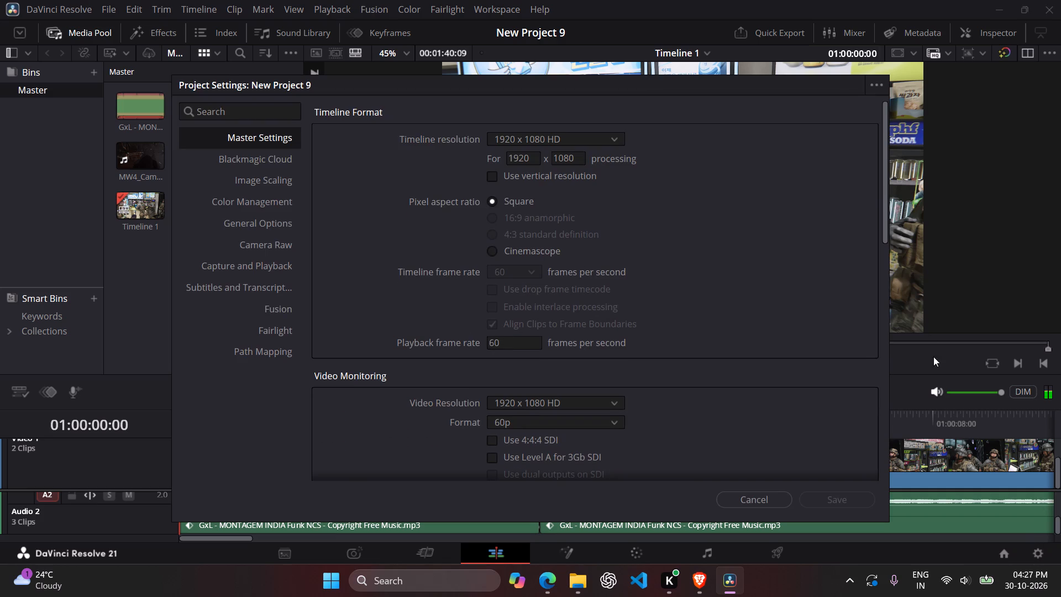
left_click(493, 180)
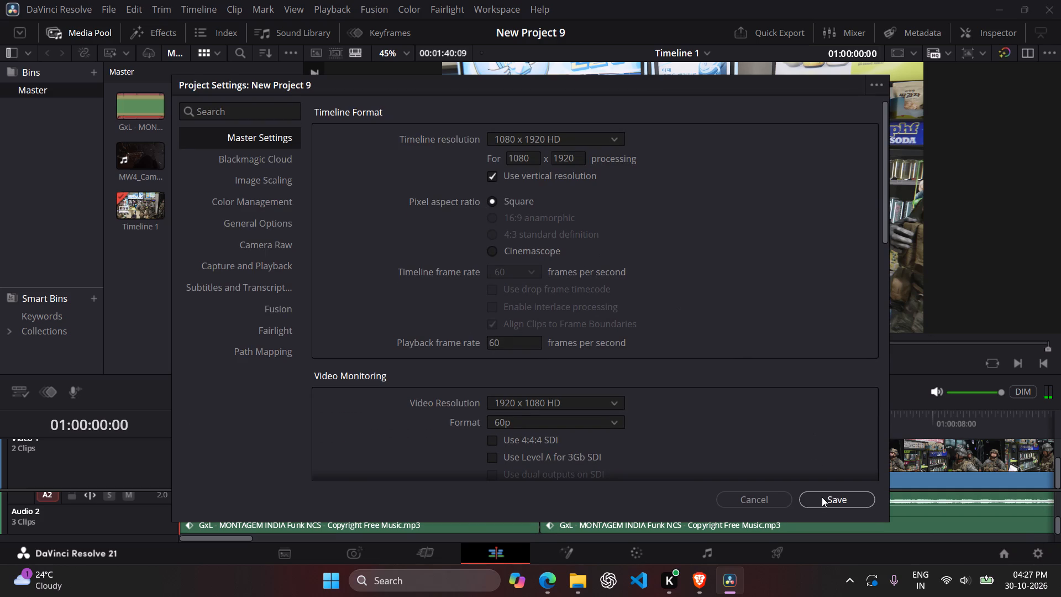
left_click(822, 497)
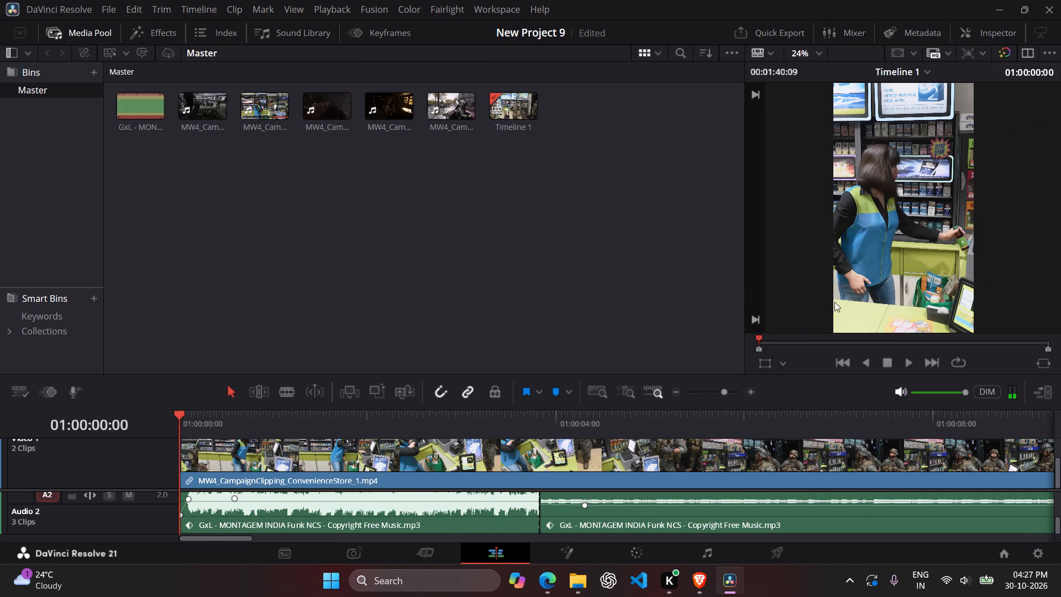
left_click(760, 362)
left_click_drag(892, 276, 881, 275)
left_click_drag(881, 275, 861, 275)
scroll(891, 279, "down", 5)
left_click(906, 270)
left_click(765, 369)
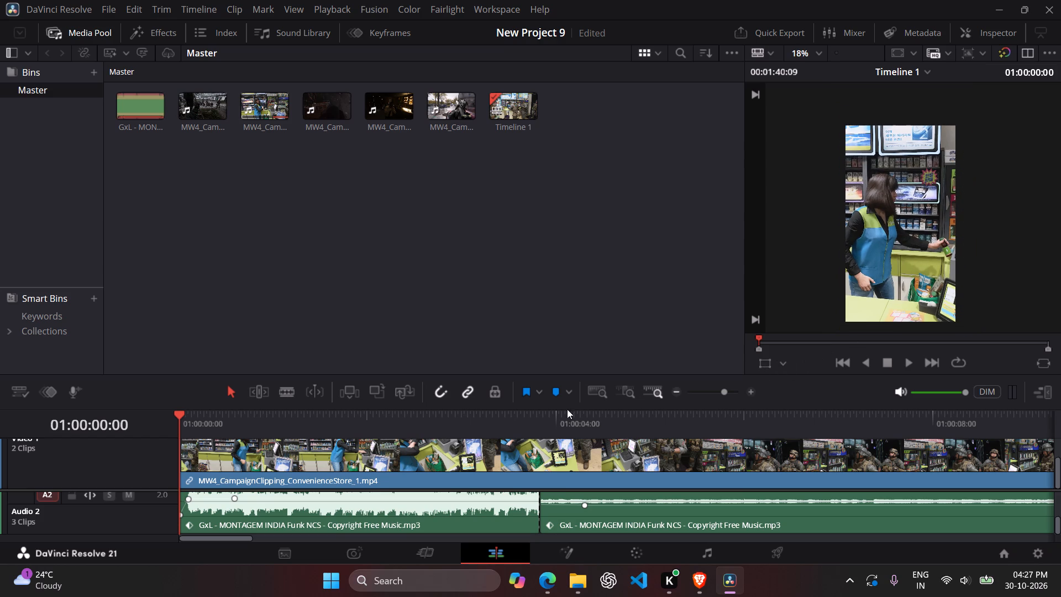
Shift the first convenience-store clip leftward within the vertical frame to bring more of the checkout counter into view.
left_click(447, 458)
left_click(766, 362)
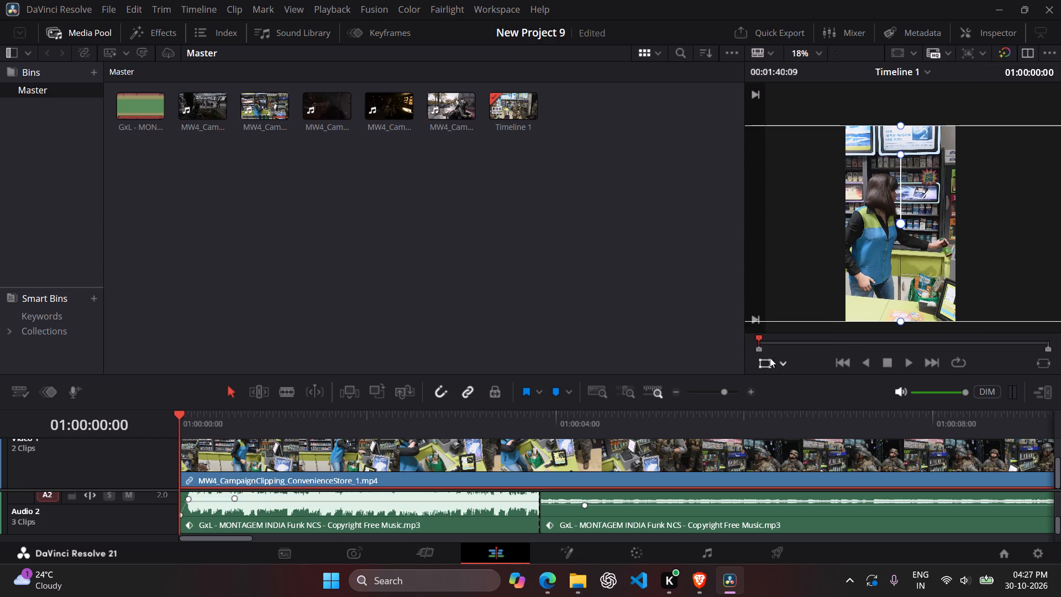
left_click_drag(880, 276, 857, 276)
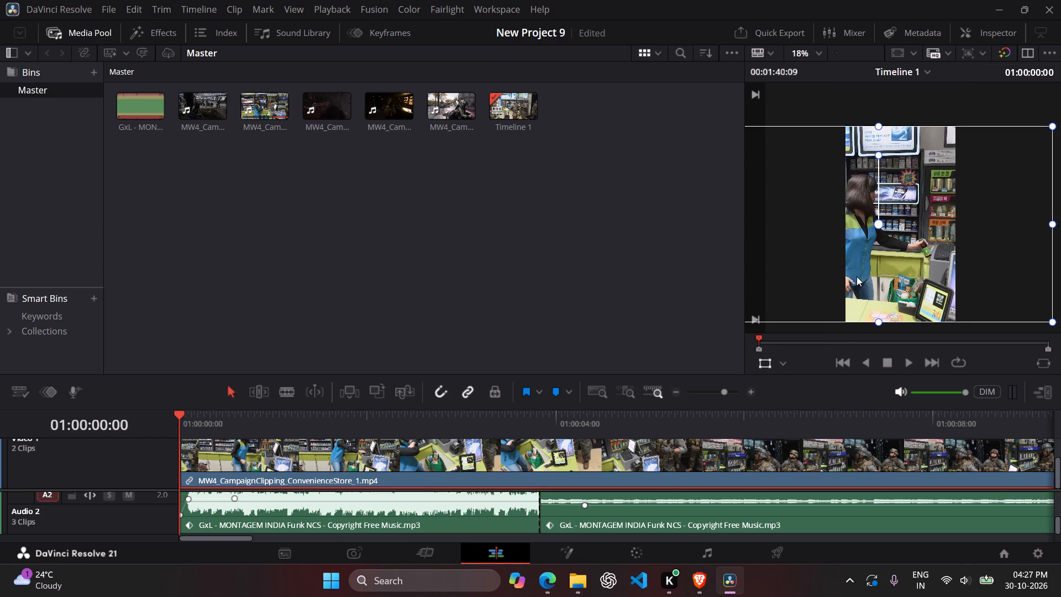
left_click_drag(857, 276, 858, 277)
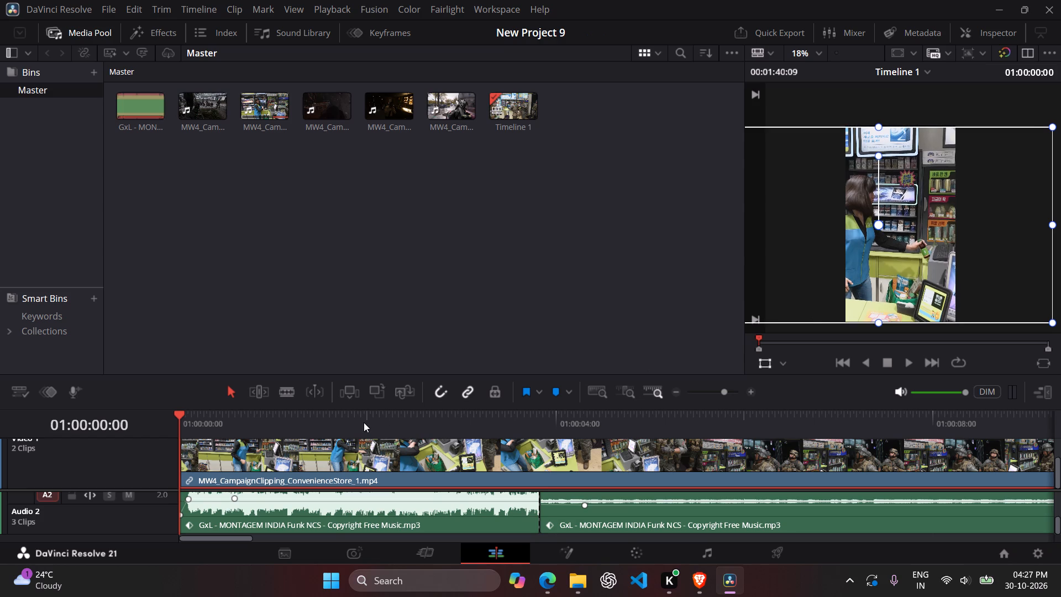
Play the reframed convenience-store clip from the start and recheck the soldiers' framing between about 01:00:06:00 and 01:00:09:52.
key("space")
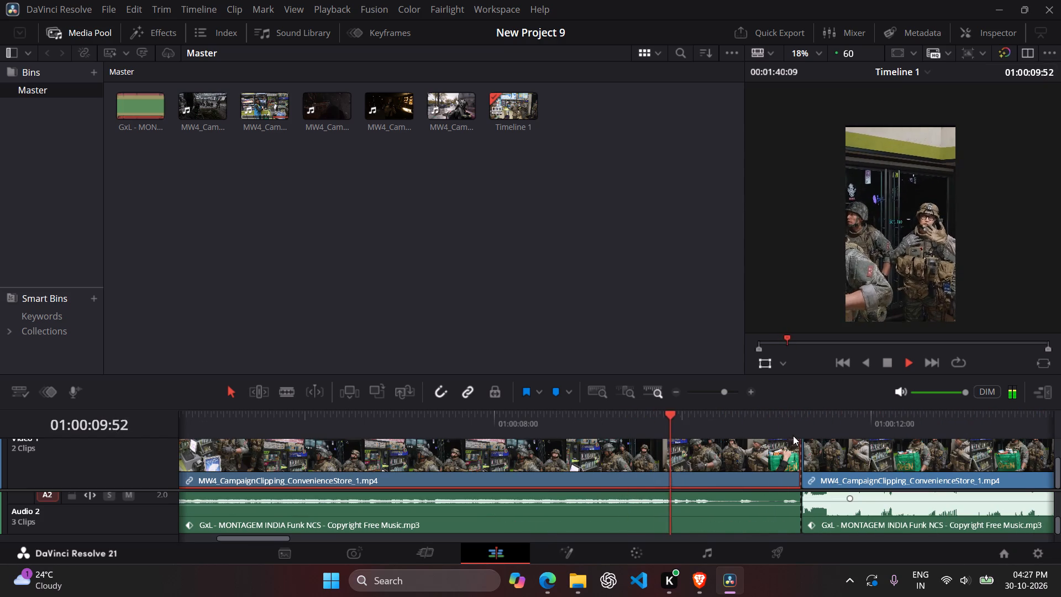
left_click_drag(784, 427, 600, 439)
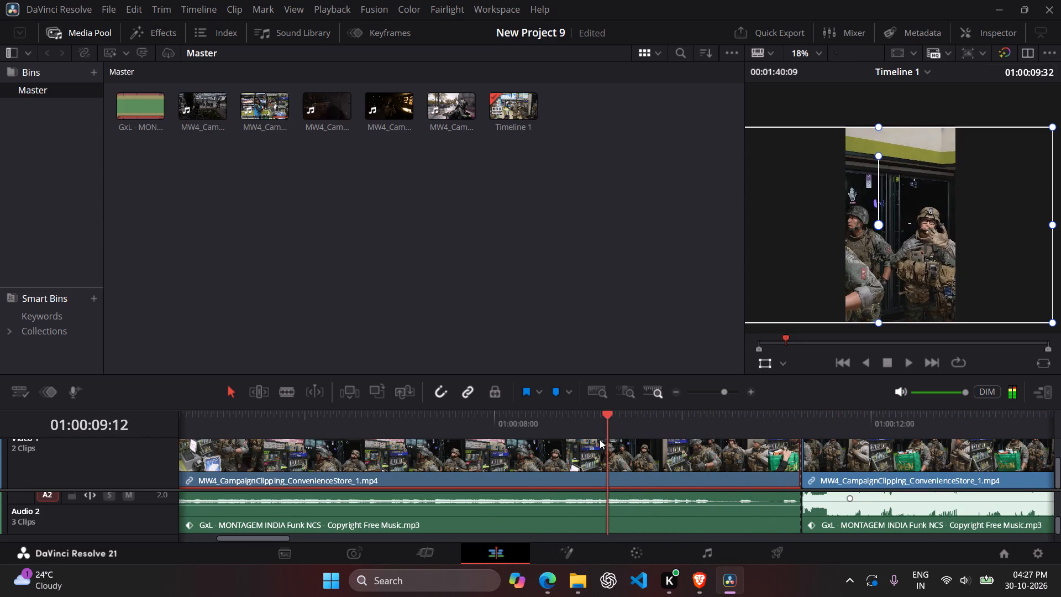
left_click_drag(600, 439, 500, 451)
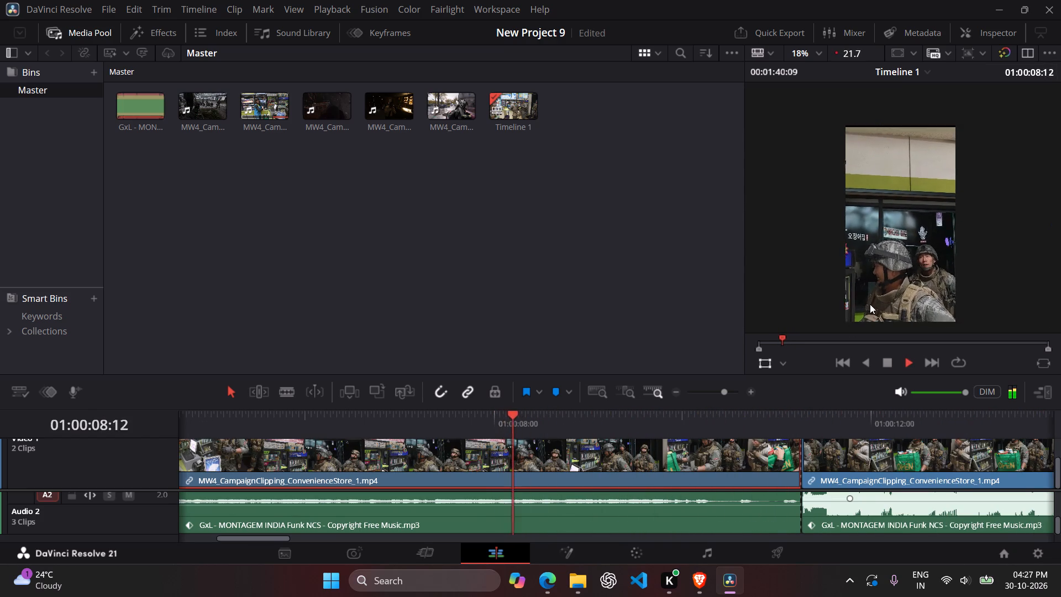
left_click_drag(873, 286, 910, 292)
key("space")
left_click_drag(638, 426, 303, 450)
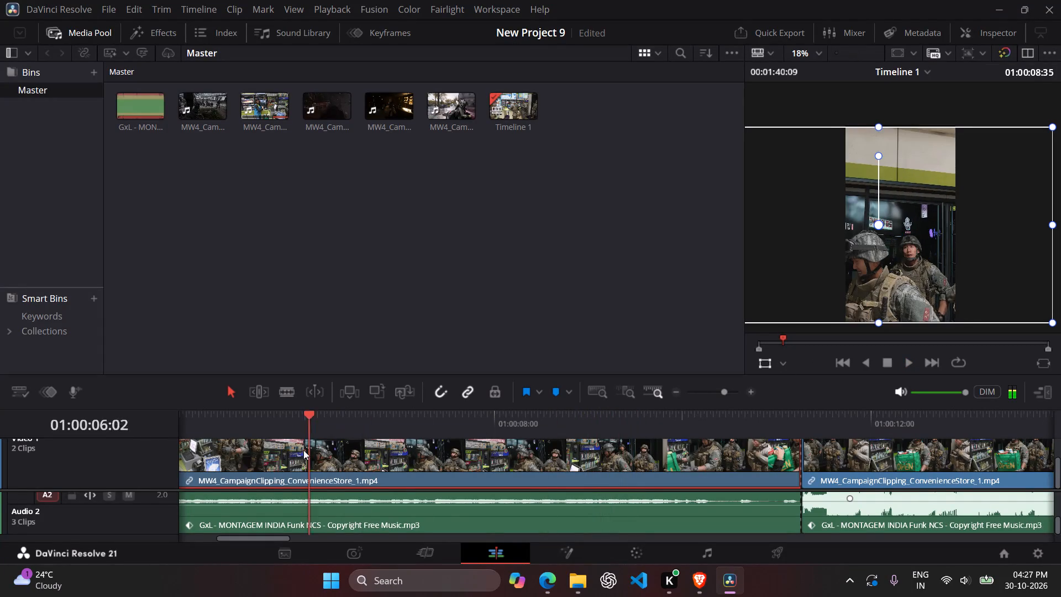
Examine the vertical framing between about 01:00:03:33 and 01:00:04:53, where the shot moves from the counter to the soldiers.
left_click_drag(303, 450, 512, 462)
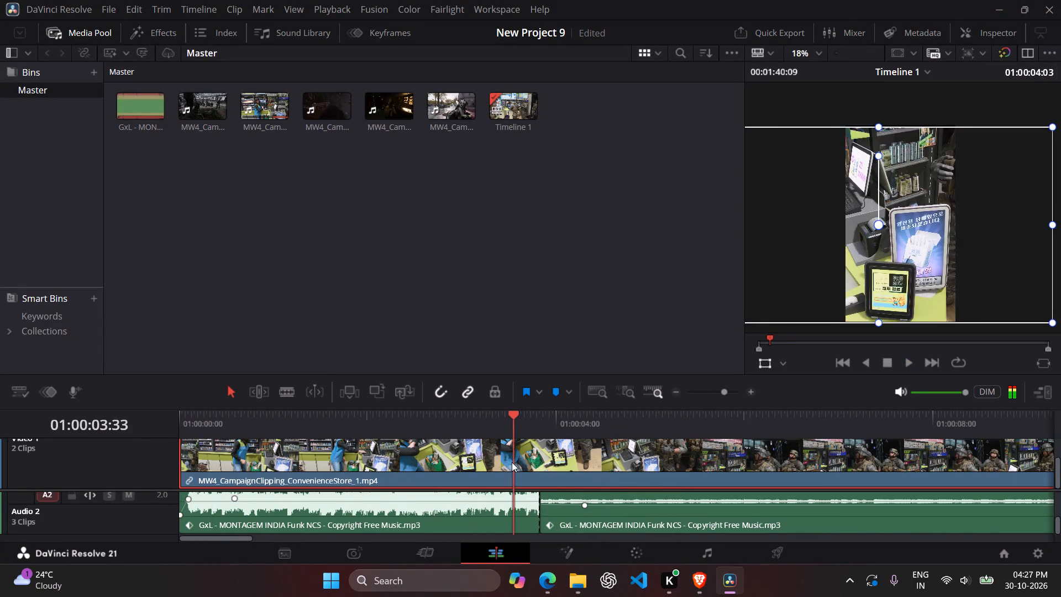
left_click_drag(512, 462, 530, 465)
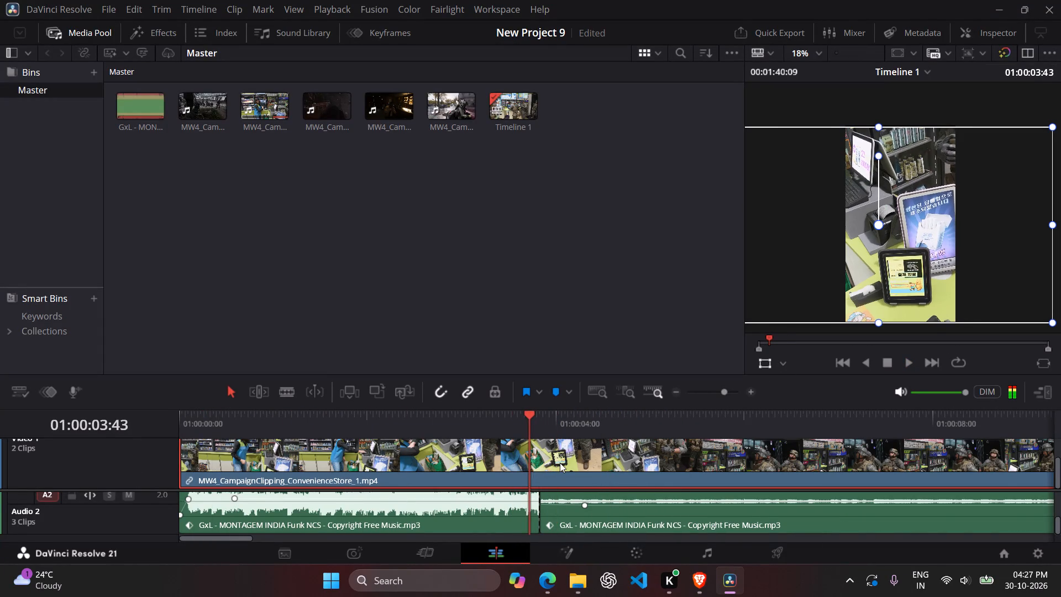
key("space")
key("space")
key("space")
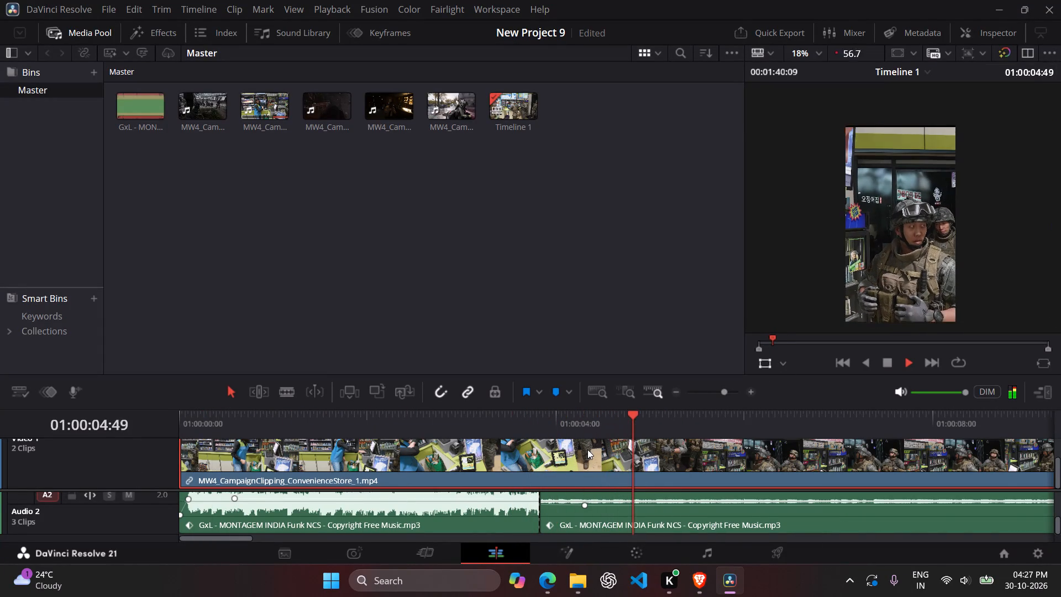
key("space")
left_click_drag(601, 426, 505, 429)
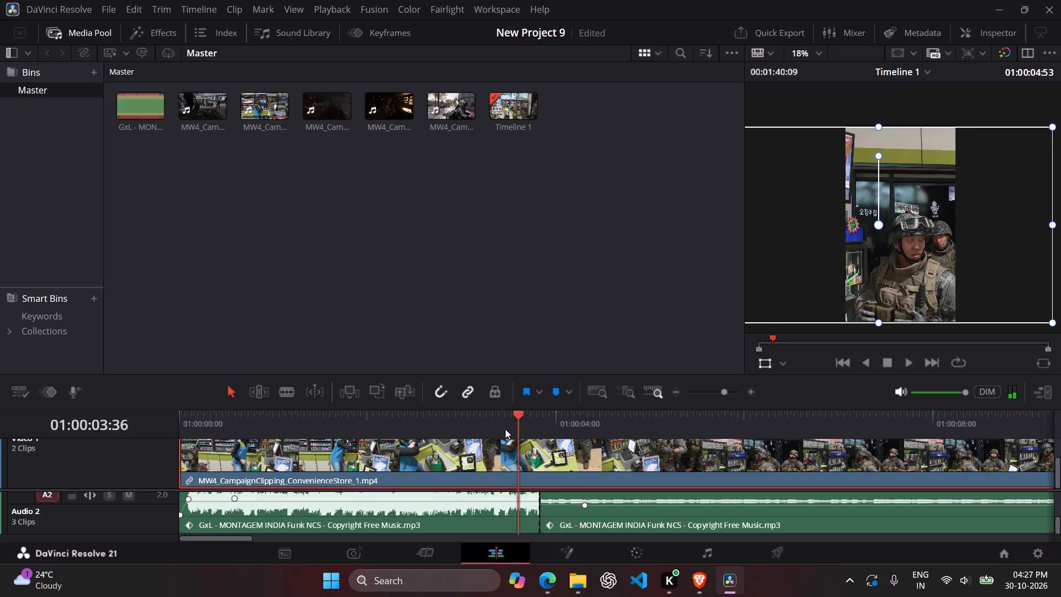
left_click_drag(505, 429, 503, 429)
key("space")
key("space")
key("space")
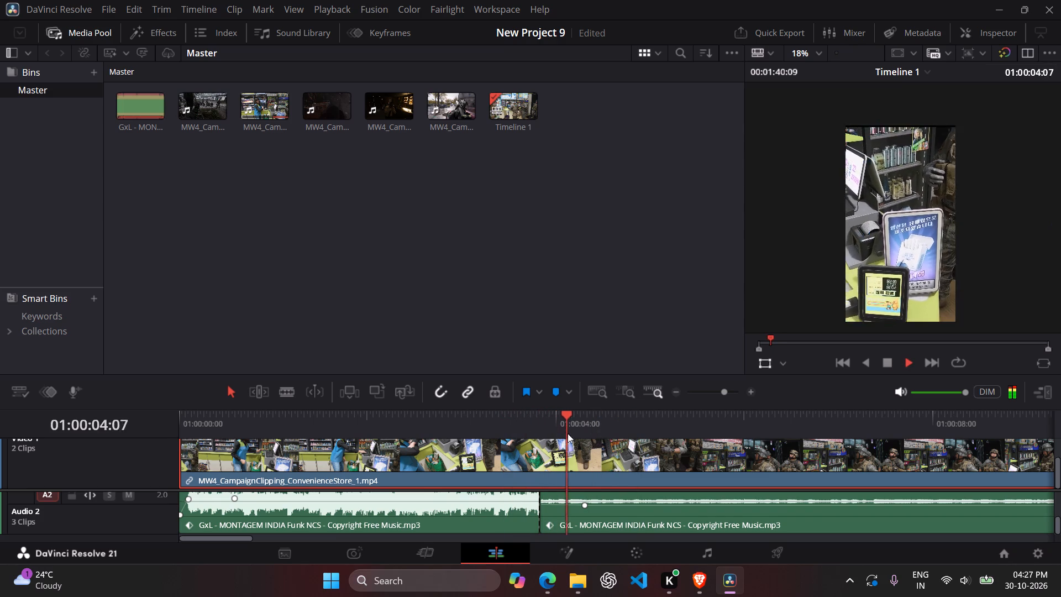
key("space")
Replay the opening of the first convenience-store clip to 01:00:02:16 and undo the last vertical shift of its framing.
left_click_drag(574, 436, 179, 448)
key("space")
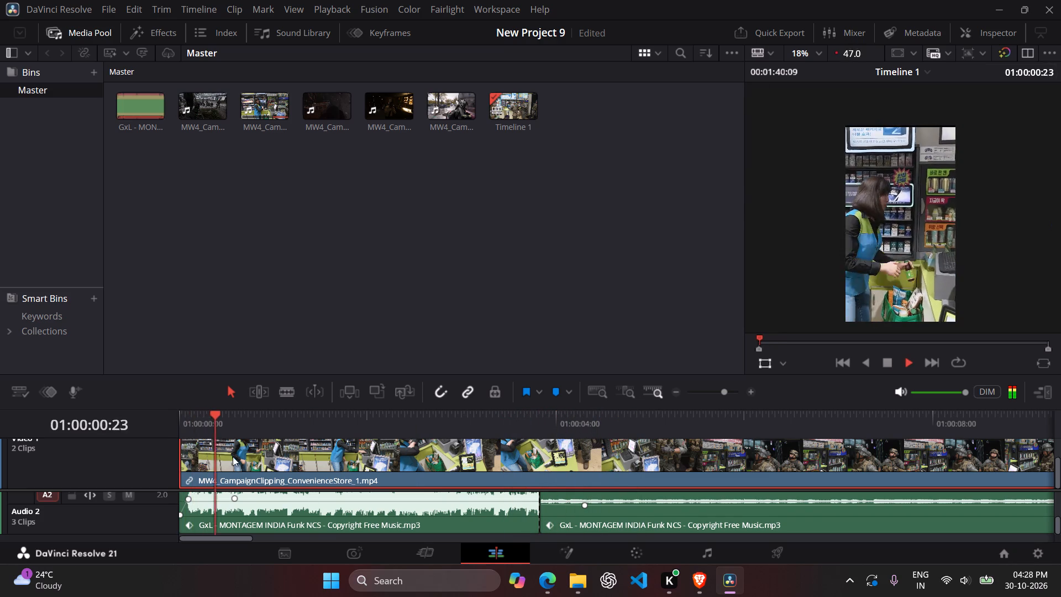
key("space")
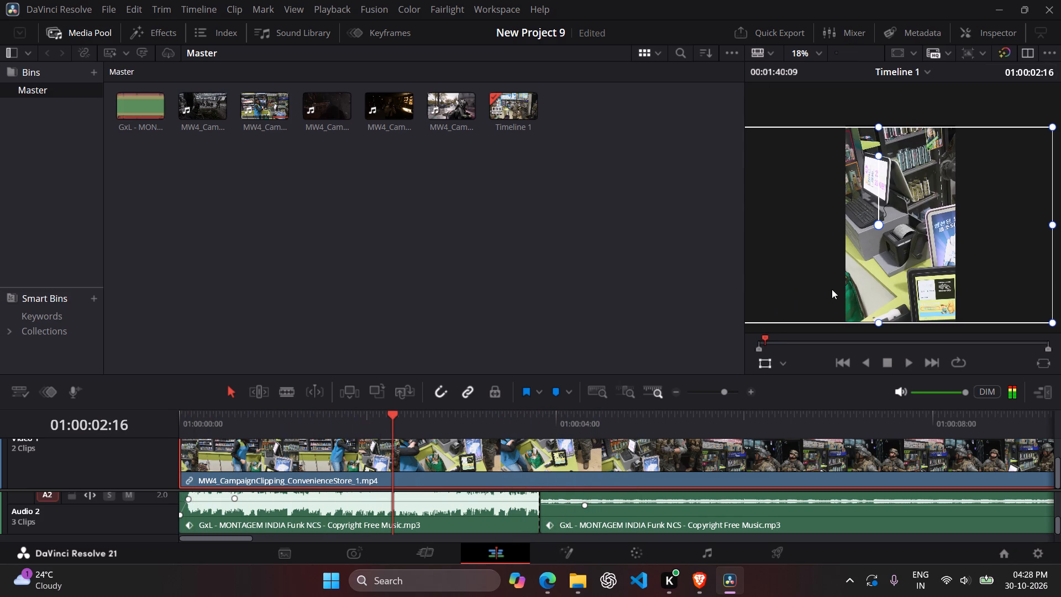
left_click(871, 281)
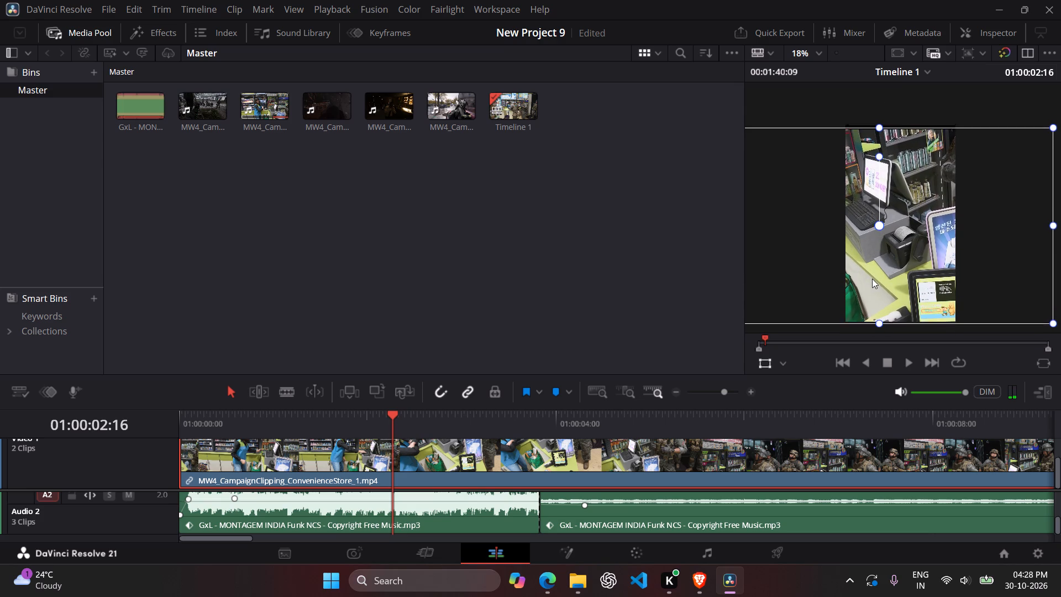
key("ctrl+z")
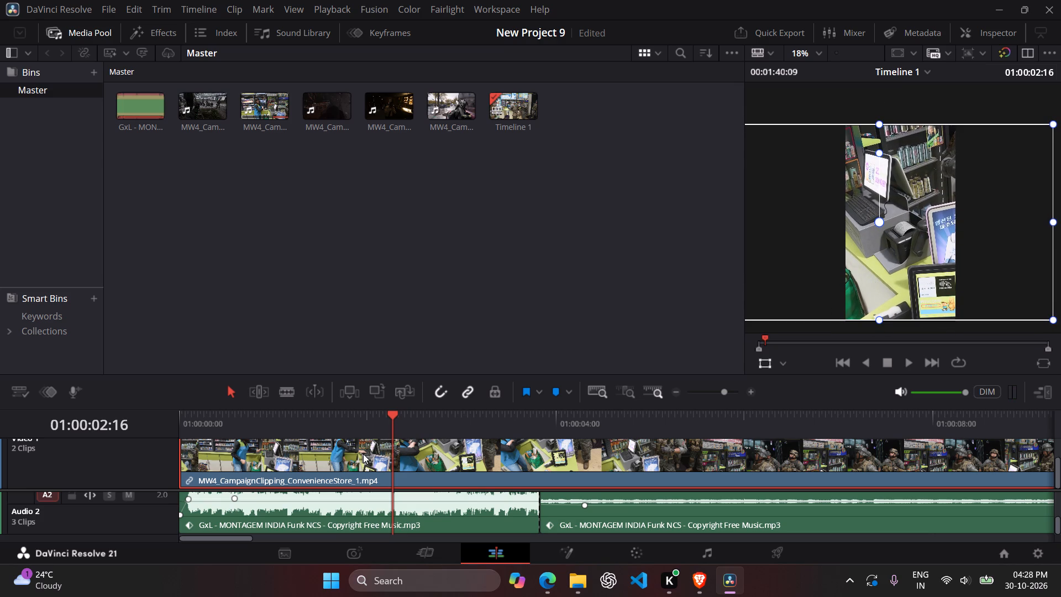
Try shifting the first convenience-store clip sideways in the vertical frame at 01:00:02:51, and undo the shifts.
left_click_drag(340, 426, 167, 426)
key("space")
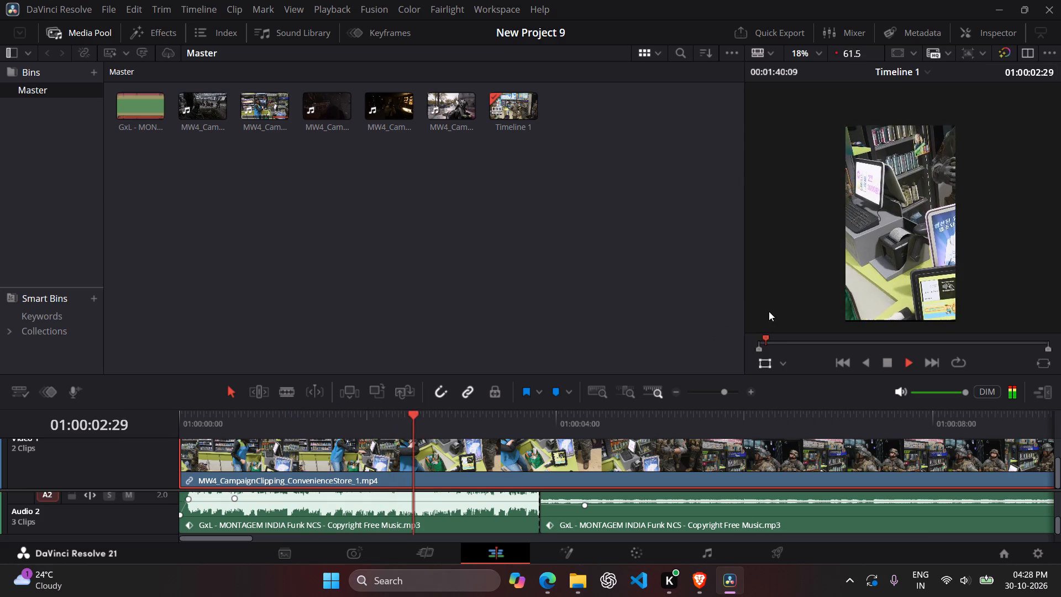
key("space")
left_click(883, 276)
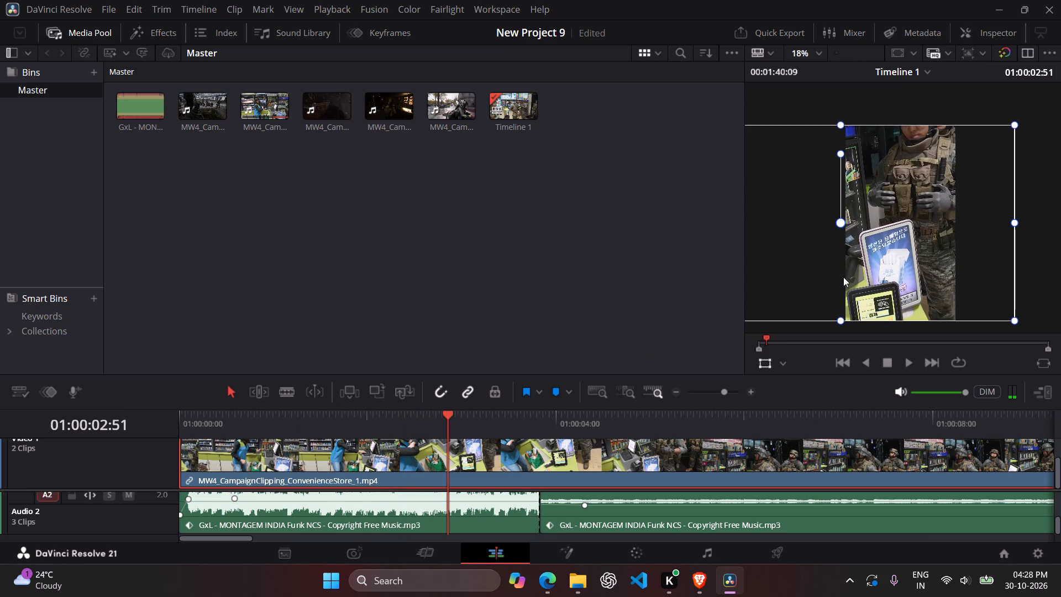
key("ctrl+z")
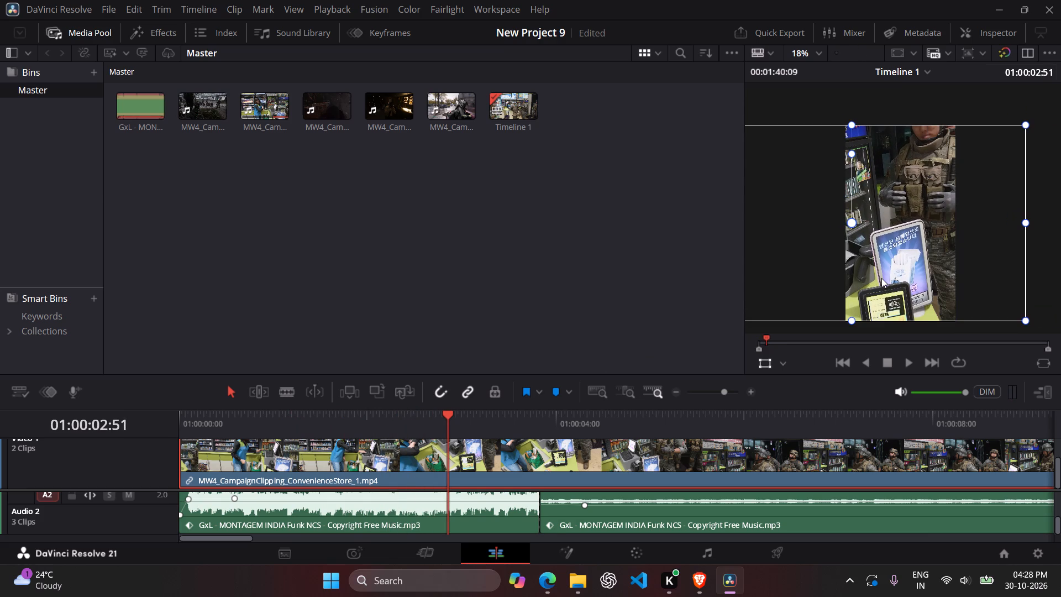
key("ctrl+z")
Split the first convenience-store video clip at 01:00:03:50, in line with the cut in the music track.
left_click_drag(474, 426, 153, 430)
key("space")
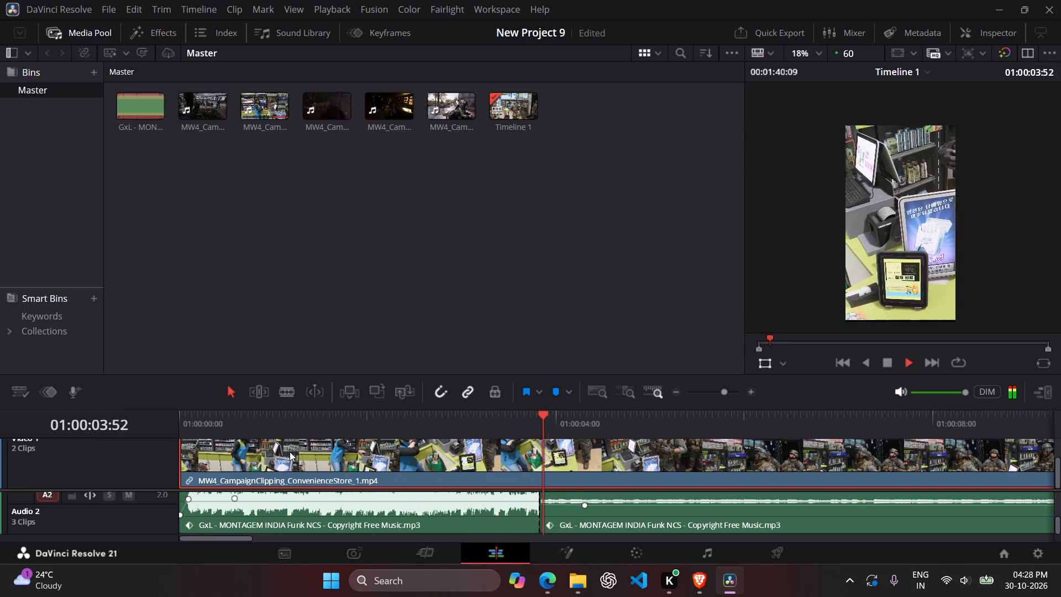
key("space")
left_click_drag(579, 418, 547, 427)
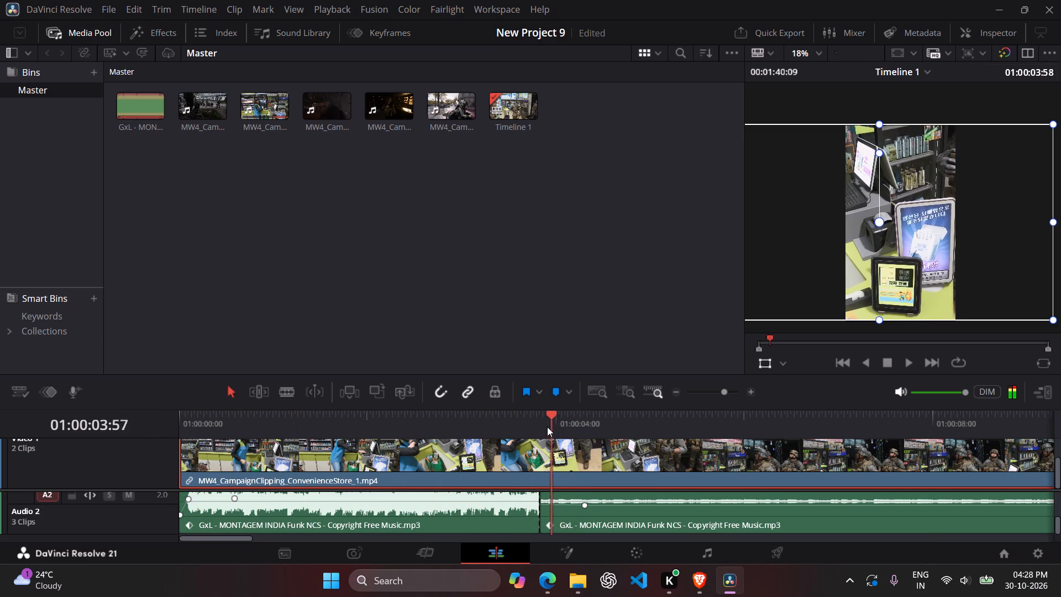
left_click_drag(547, 427, 545, 428)
key("b")
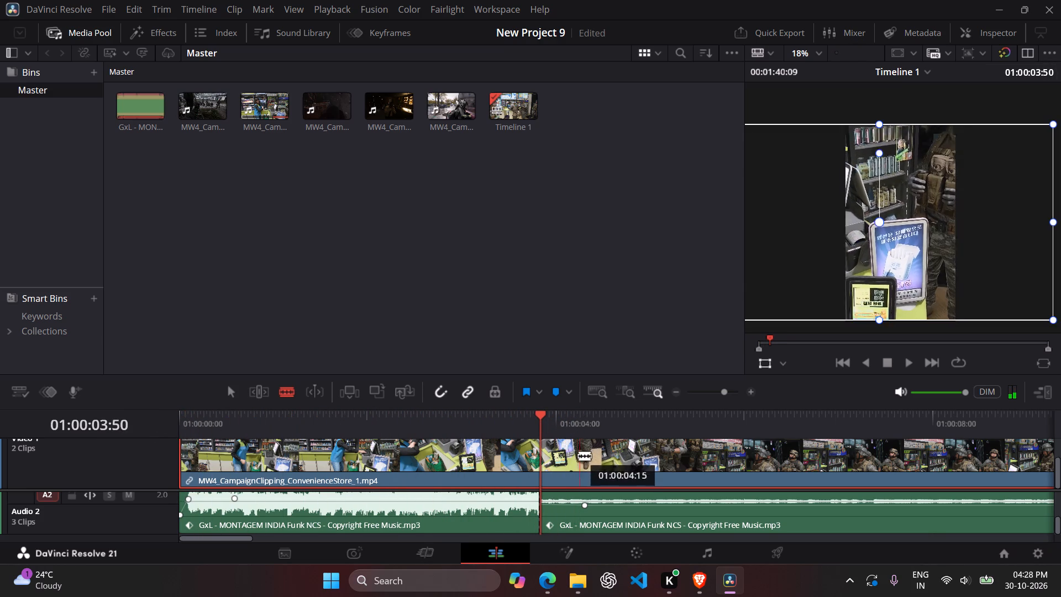
left_click(540, 468)
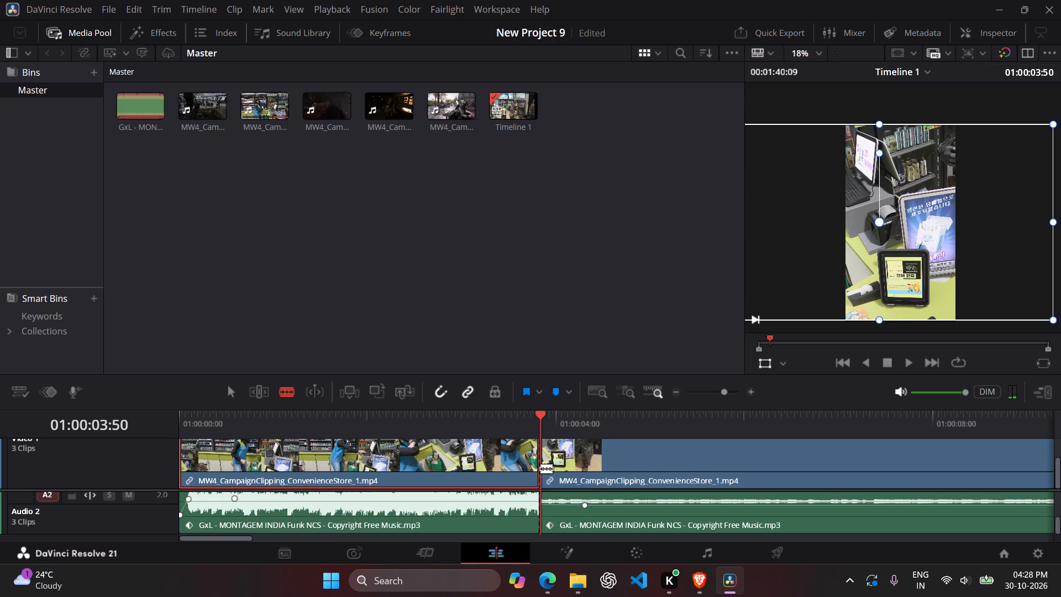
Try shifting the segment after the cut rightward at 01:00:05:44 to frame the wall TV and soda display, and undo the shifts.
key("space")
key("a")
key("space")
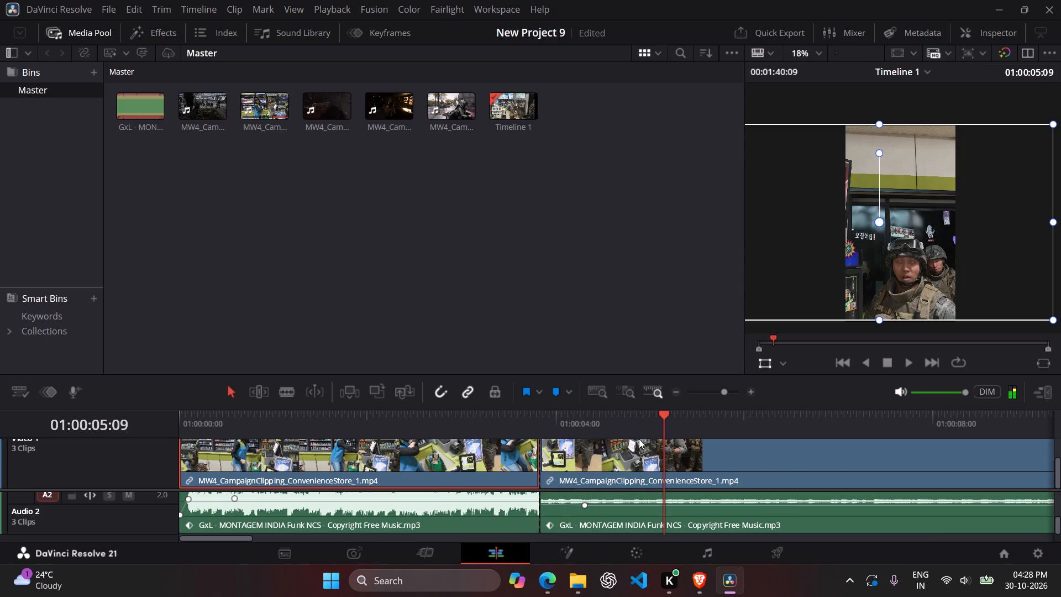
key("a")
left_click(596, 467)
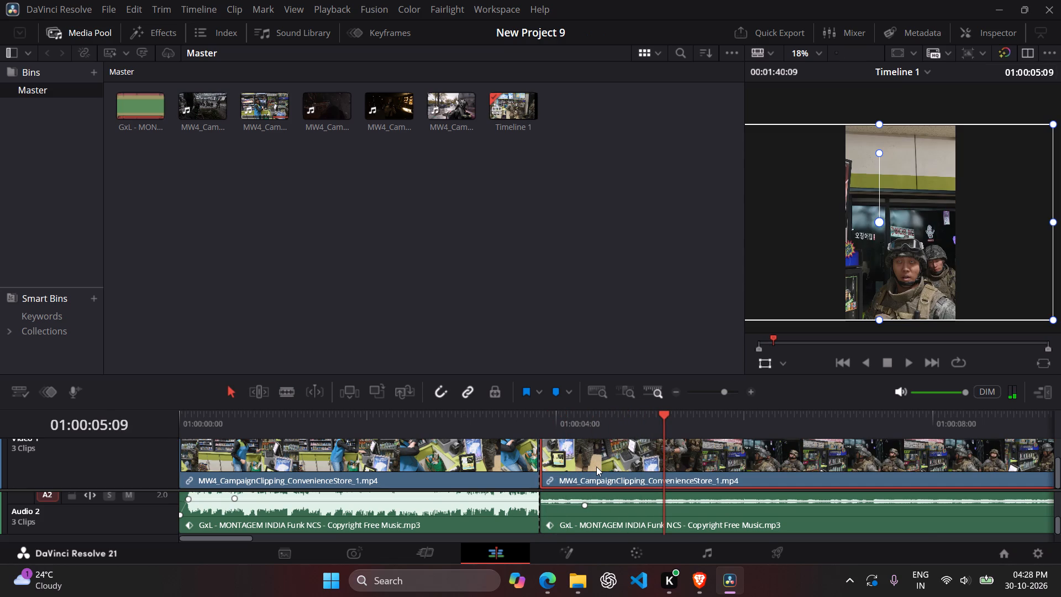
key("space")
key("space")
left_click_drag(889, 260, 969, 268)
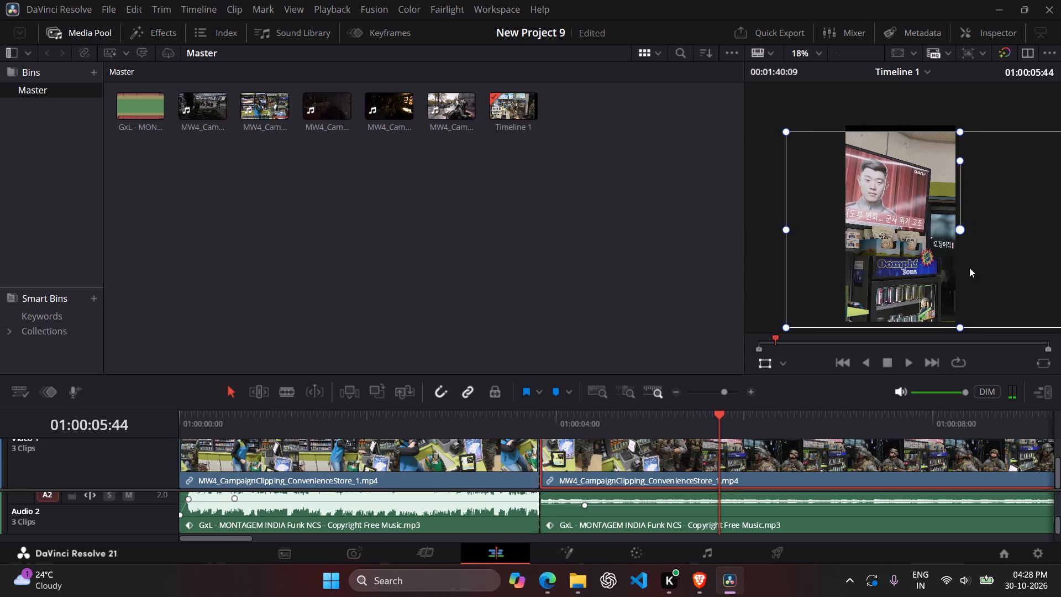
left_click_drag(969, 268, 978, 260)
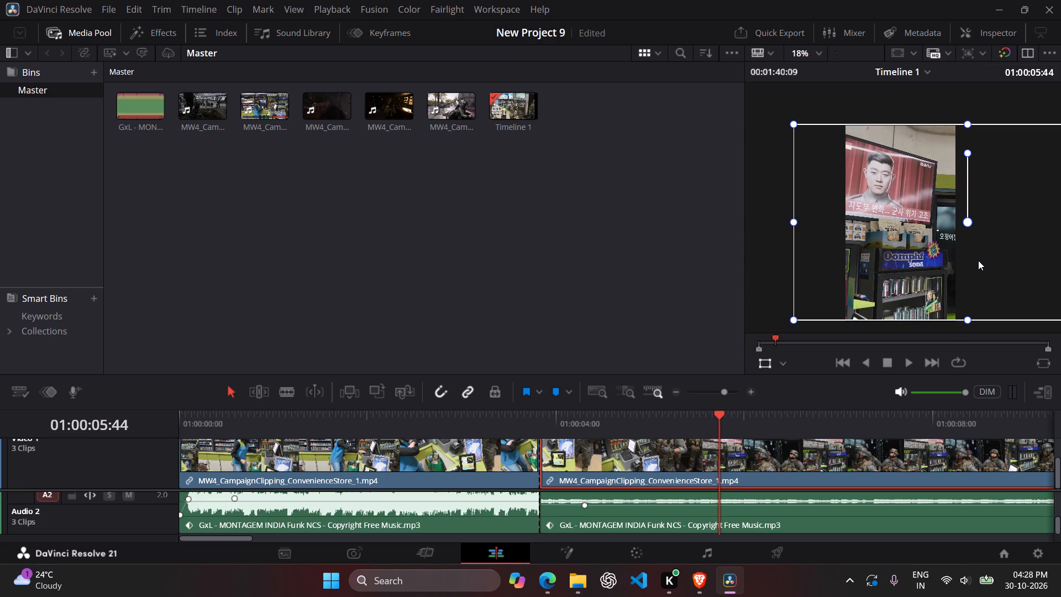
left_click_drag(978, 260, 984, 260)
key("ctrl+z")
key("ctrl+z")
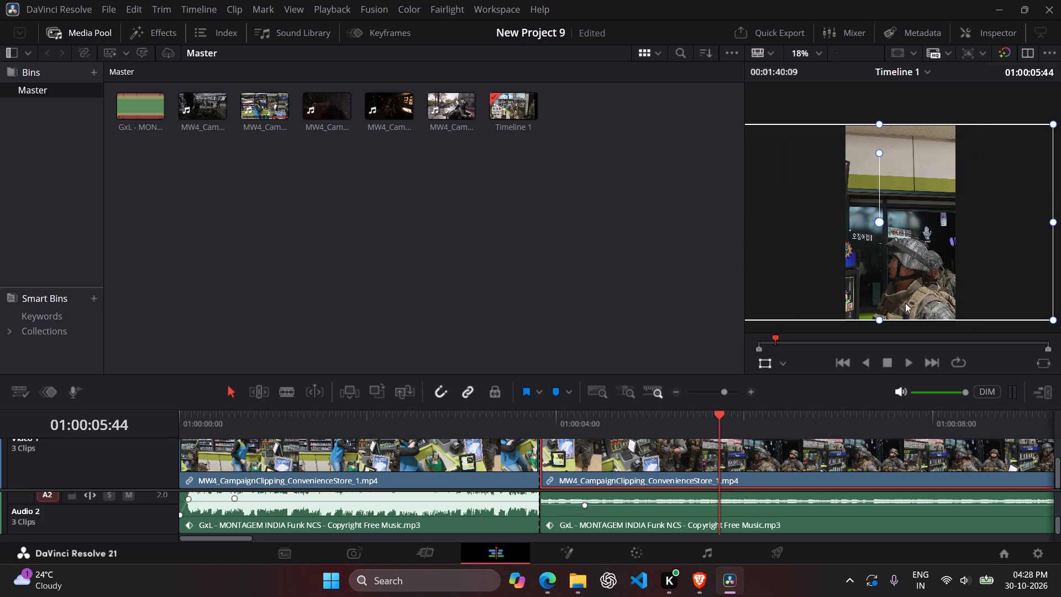
Examine the framing across the 01:00:03:50 cut and on to 01:00:06:23, as the shot moves from the counter to the soldiers.
left_click_drag(713, 425, 497, 438)
key("space")
key("space")
left_click_drag(565, 421, 519, 426)
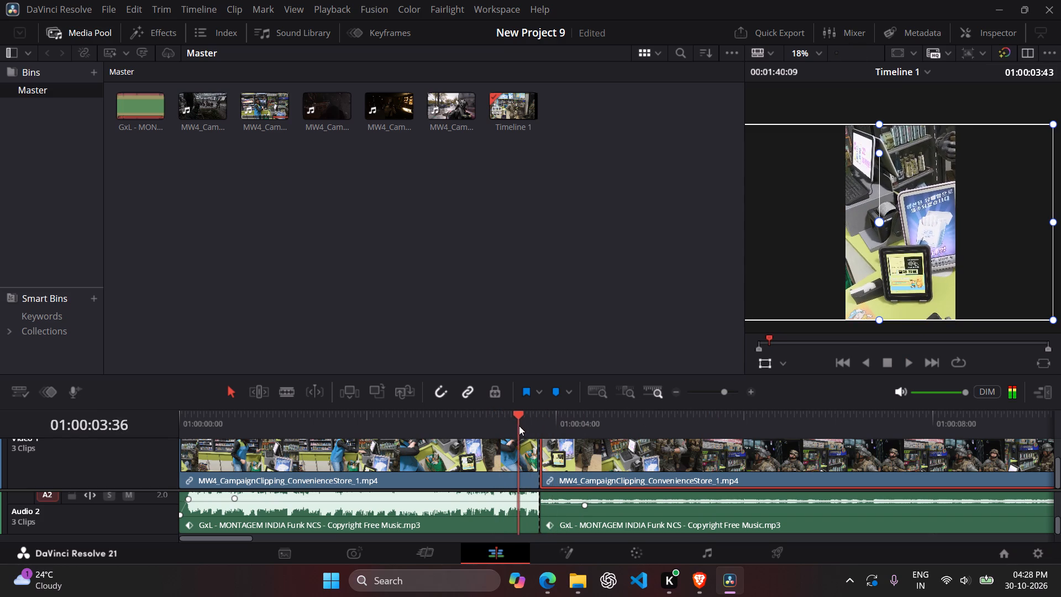
left_click_drag(519, 426, 537, 428)
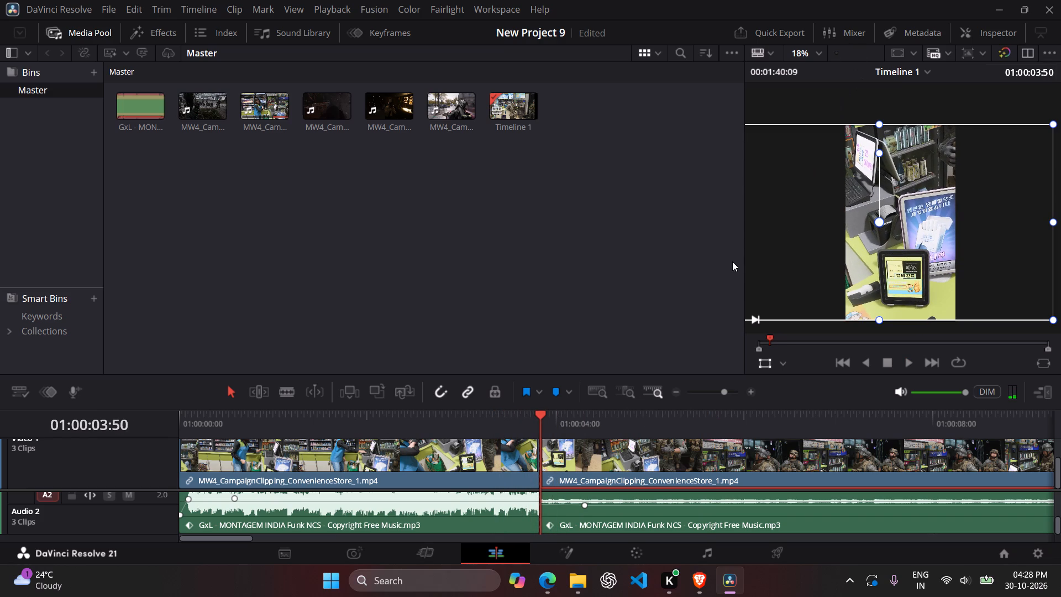
left_click_drag(538, 416, 472, 421)
key("space")
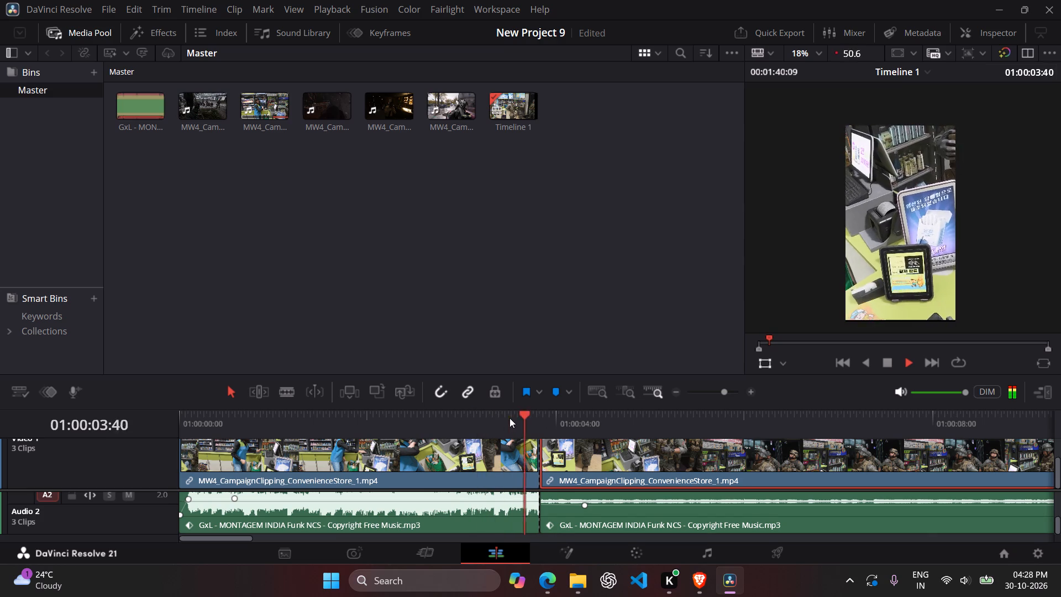
key("space")
left_click_drag(598, 423, 526, 433)
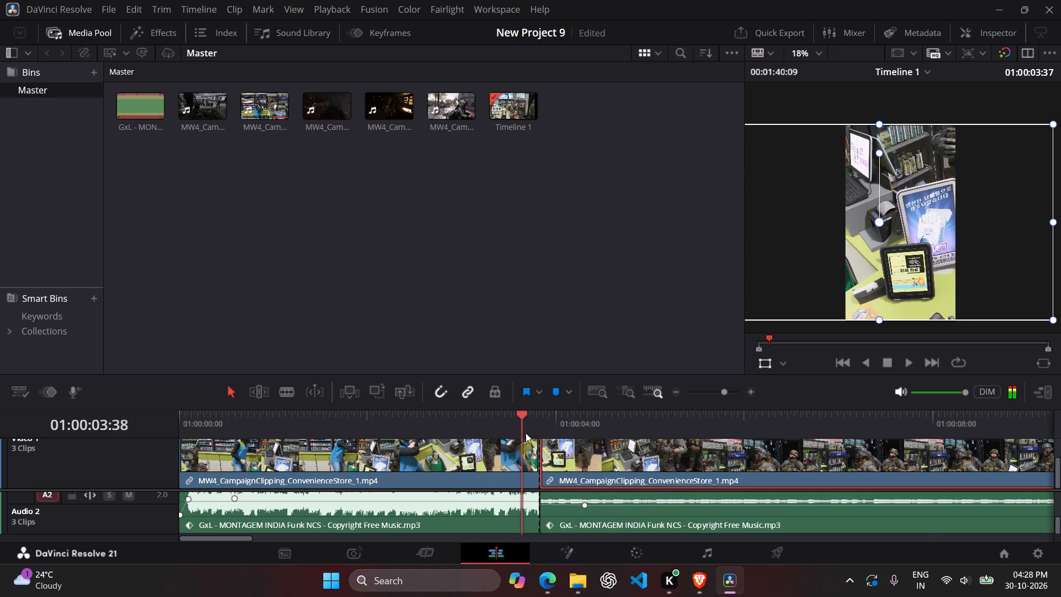
left_click_drag(526, 433, 539, 437)
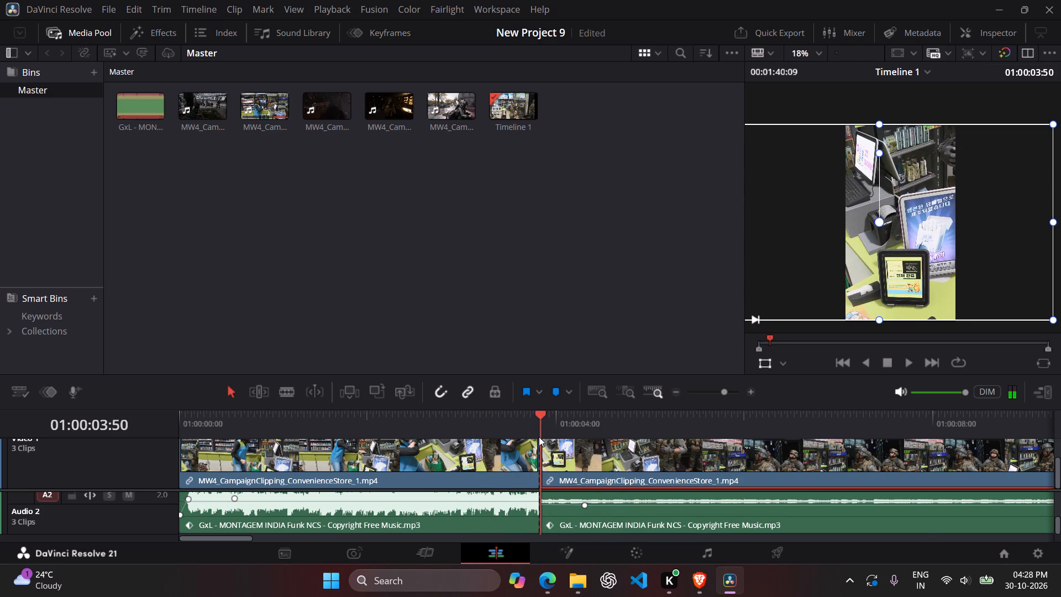
left_click_drag(539, 437, 523, 441)
key("space")
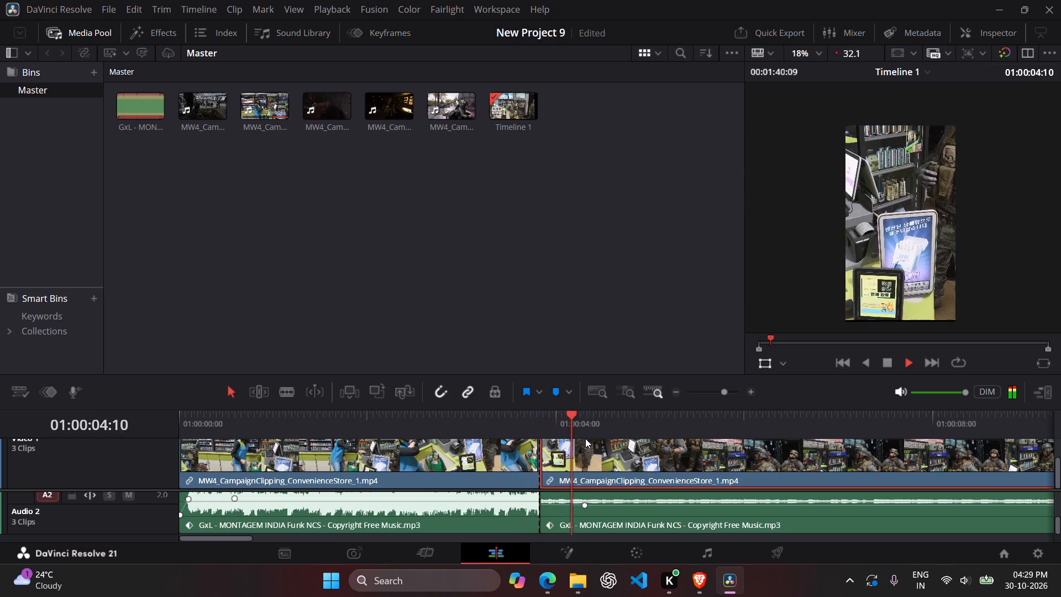
key("space")
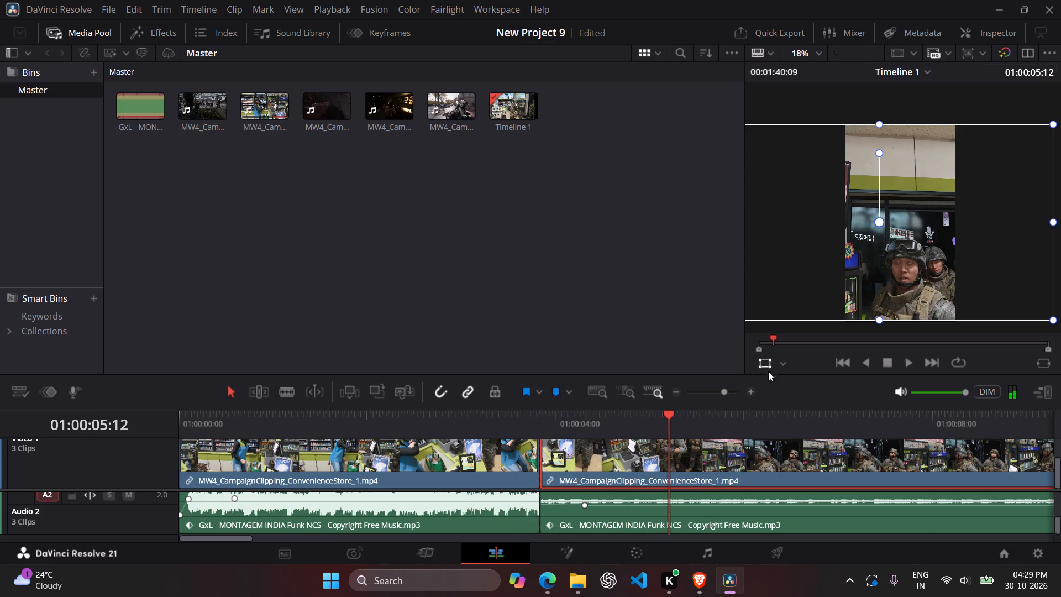
key("space")
key("space")
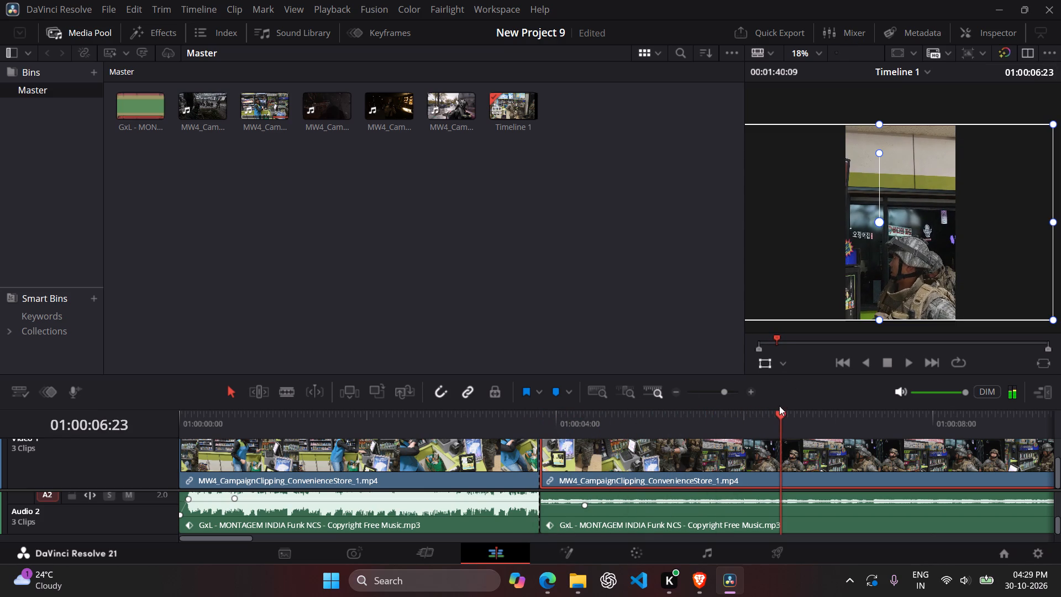
Add a Position keyframe to the second convenience-store segment at its start, 01:00:03:50.
left_click_drag(745, 421, 541, 431)
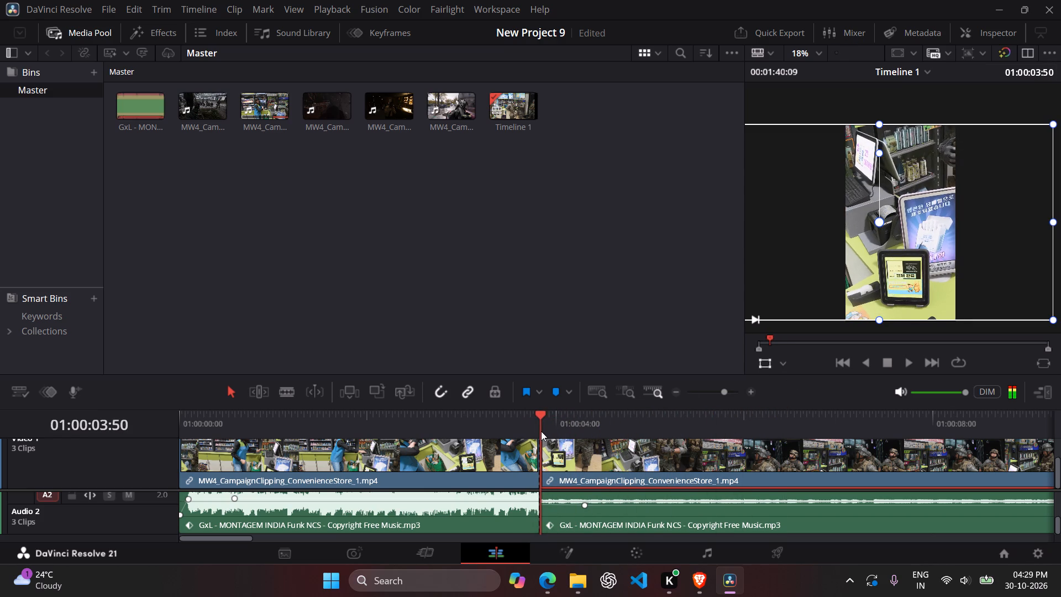
key("space")
key("space")
left_click_drag(563, 430, 540, 434)
left_click(964, 33)
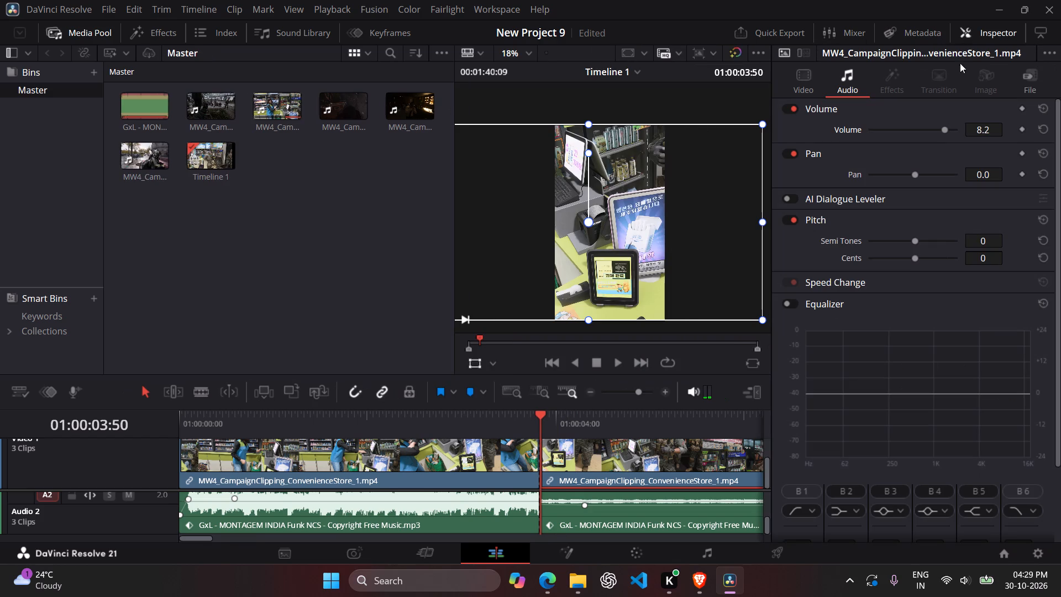
left_click(599, 452)
left_click(799, 82)
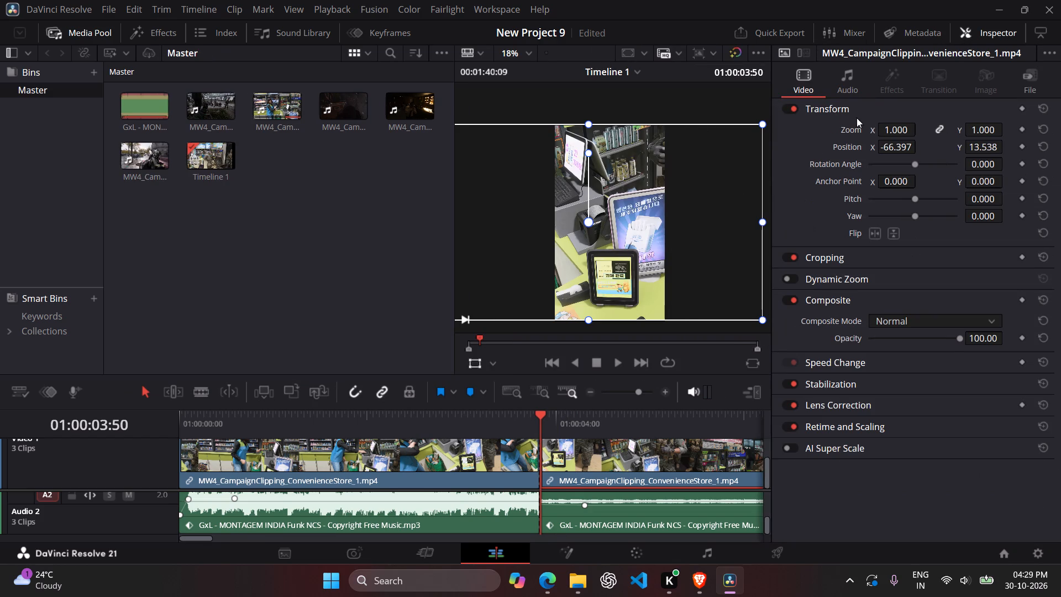
left_click(1022, 150)
Keyframe the segment's Position X at about 167 at 01:00:05:30, bringing the wall TV and soda display into the vertical frame.
key("space")
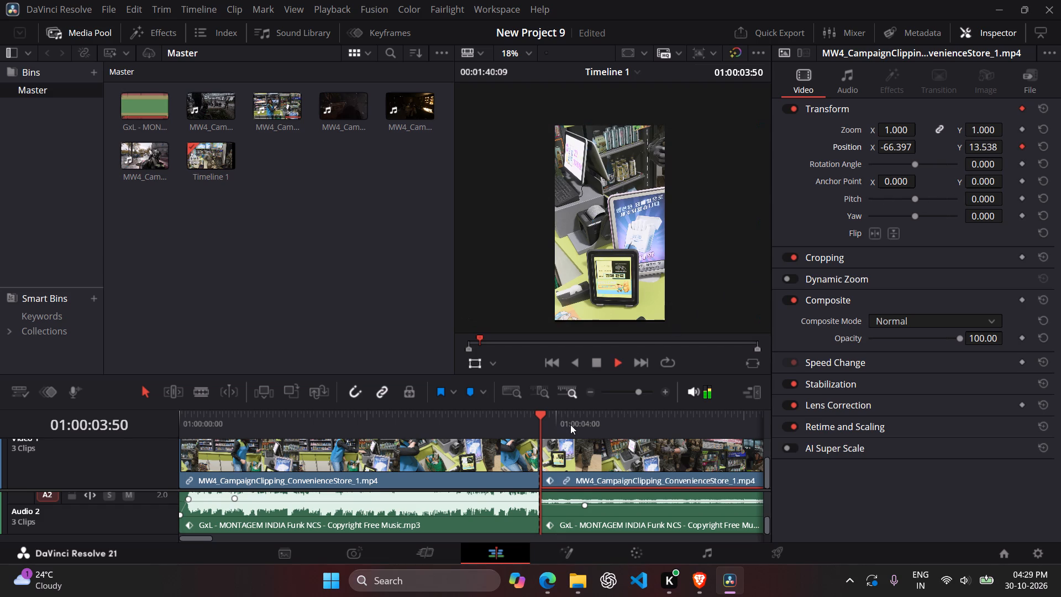
key("space")
key("space")
key("space")
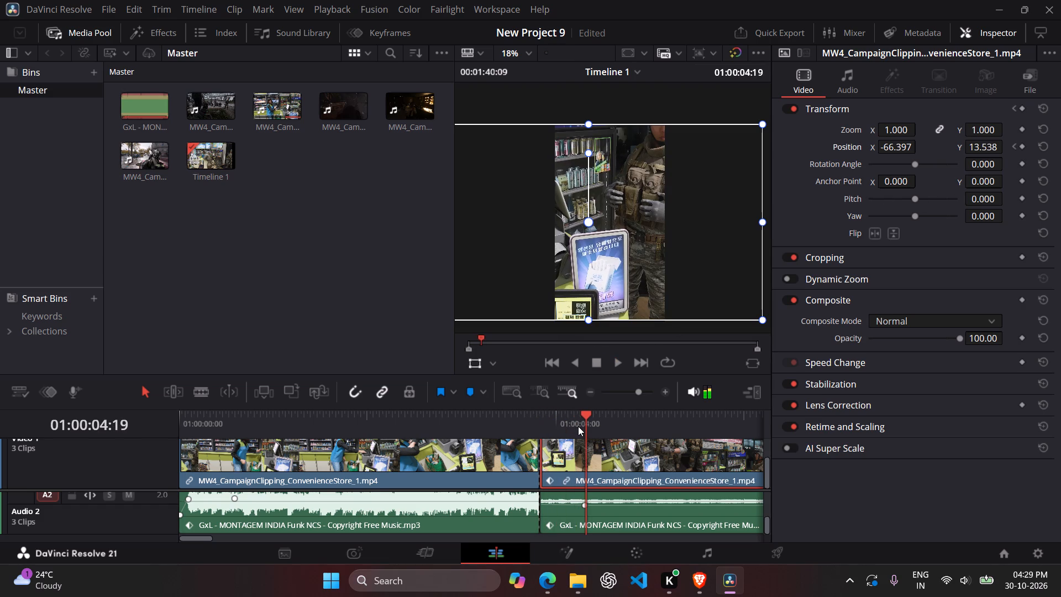
key("space")
key("space")
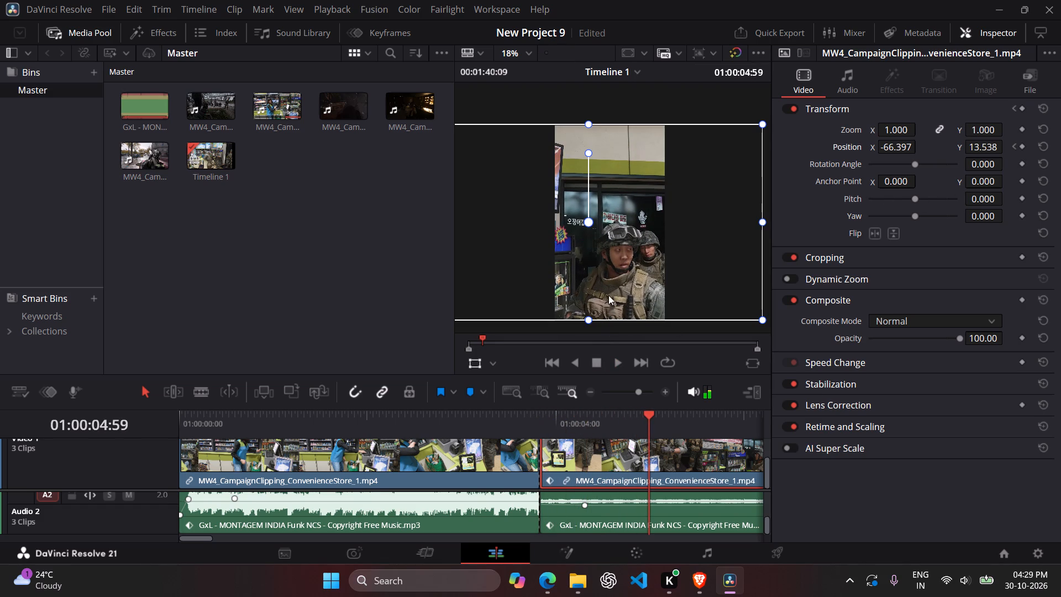
key("space")
key("space")
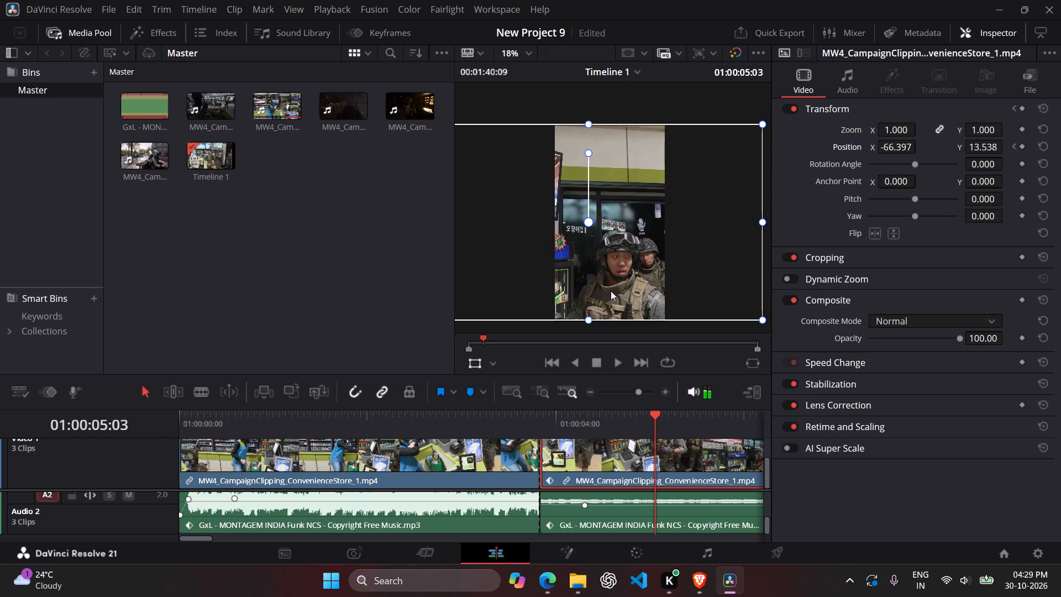
key("space")
key("space")
key("space")
key("space")
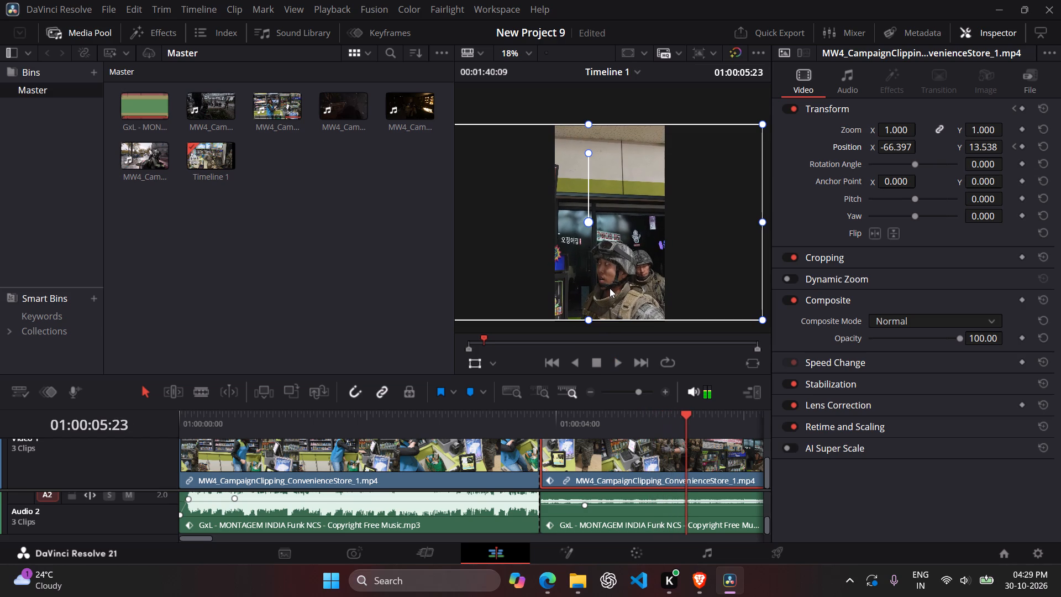
key("space")
key("space")
left_click_drag(610, 288, 650, 287)
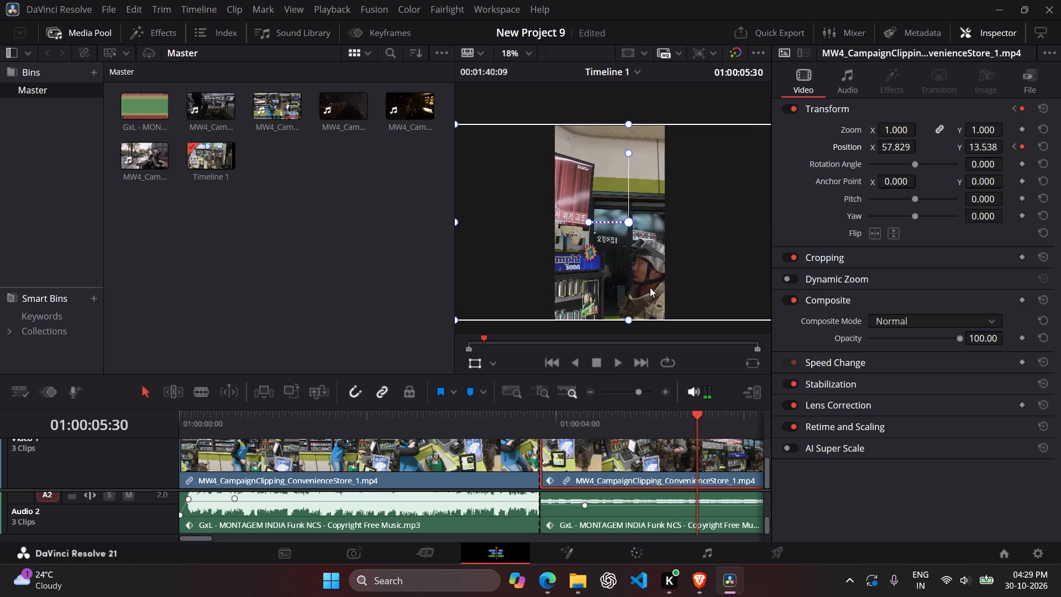
left_click_drag(650, 287, 685, 287)
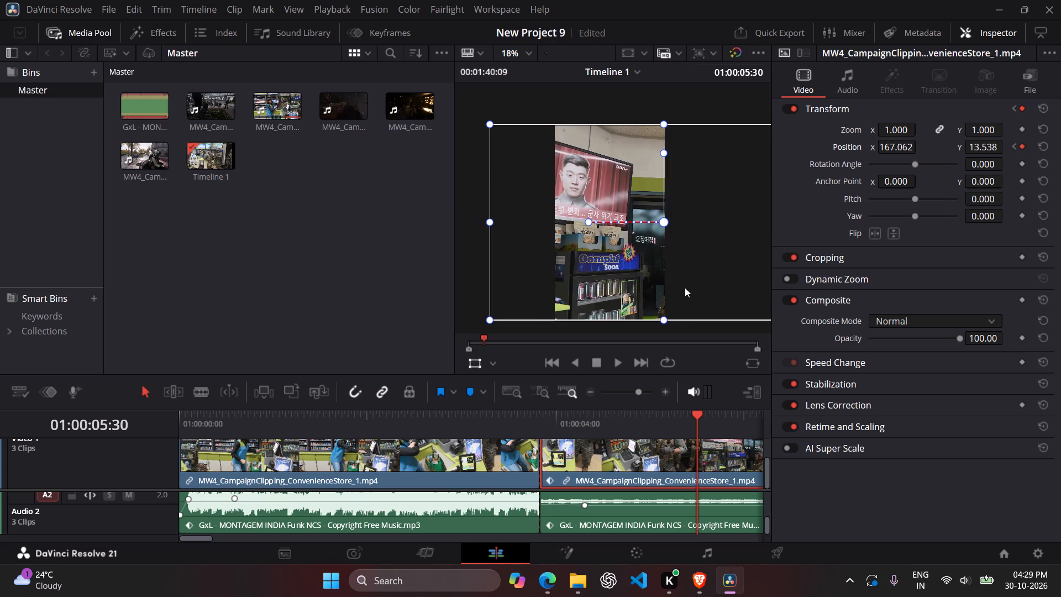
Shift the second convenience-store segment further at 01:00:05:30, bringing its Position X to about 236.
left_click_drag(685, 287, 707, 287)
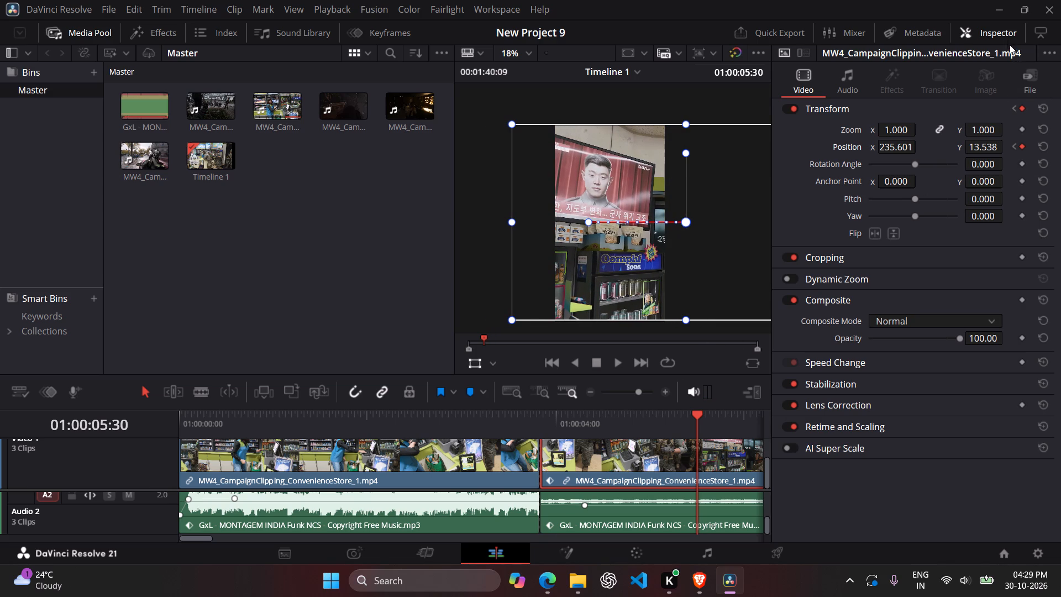
Review the keyframed reframing from the timeline start and again from the 01:00:03:50 cut, watching the move to the wall TV.
left_click_drag(701, 417, 668, 419)
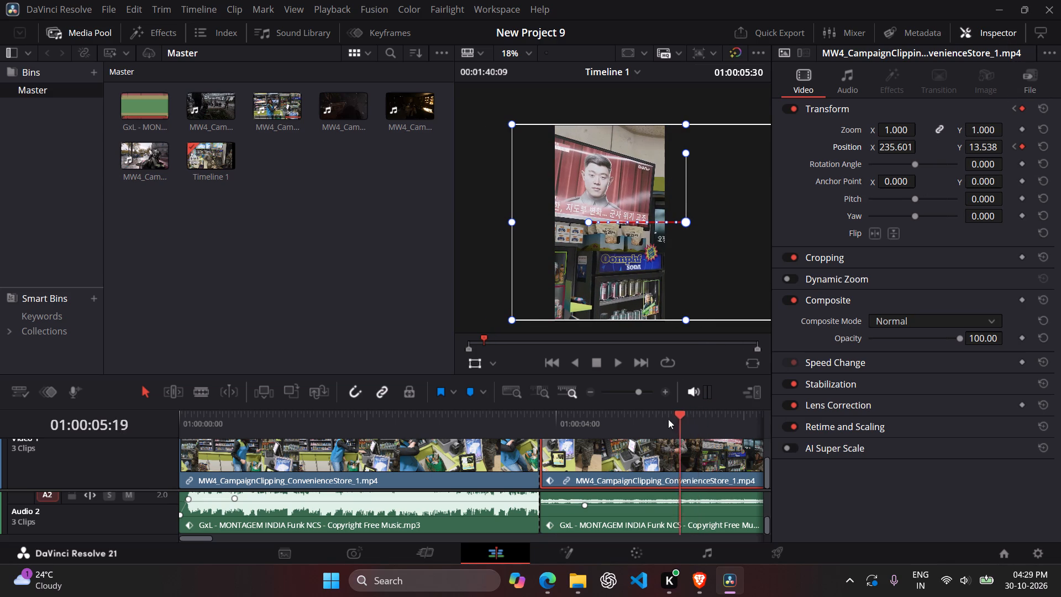
left_click_drag(668, 419, 536, 441)
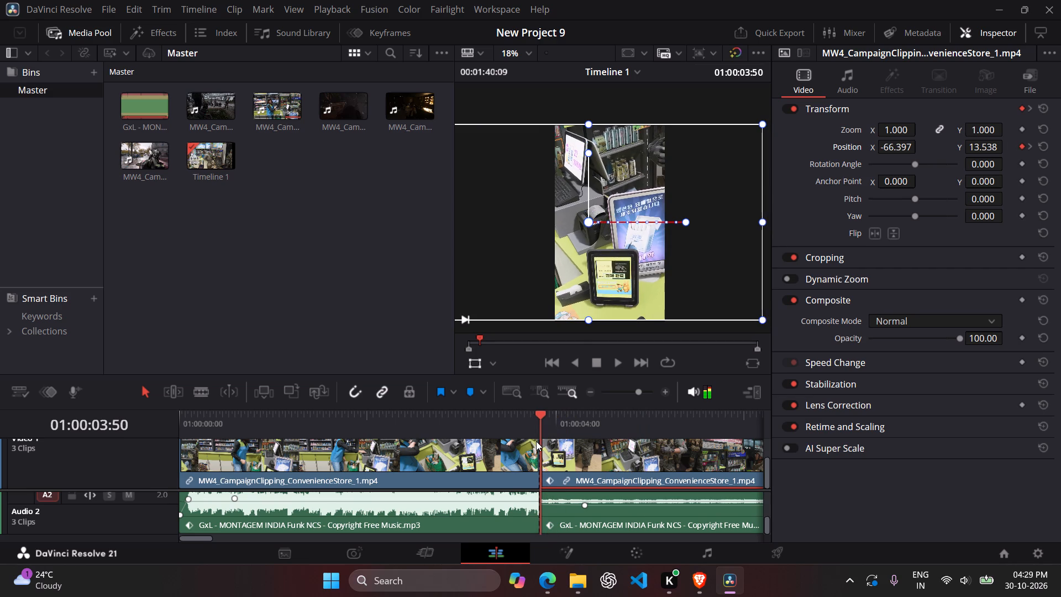
left_click_drag(536, 441, 675, 434)
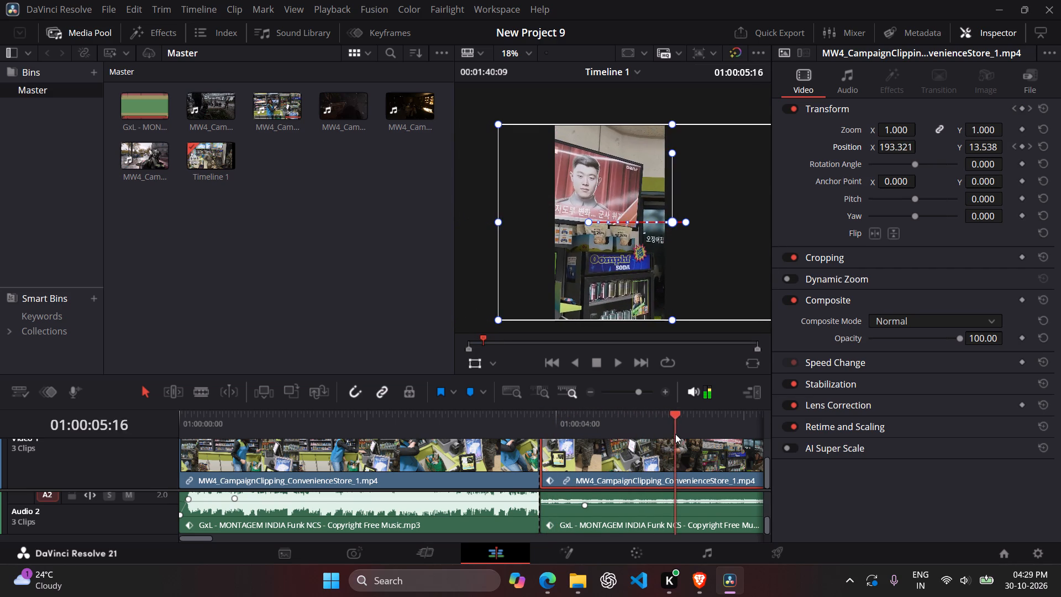
left_click_drag(675, 434, 247, 449)
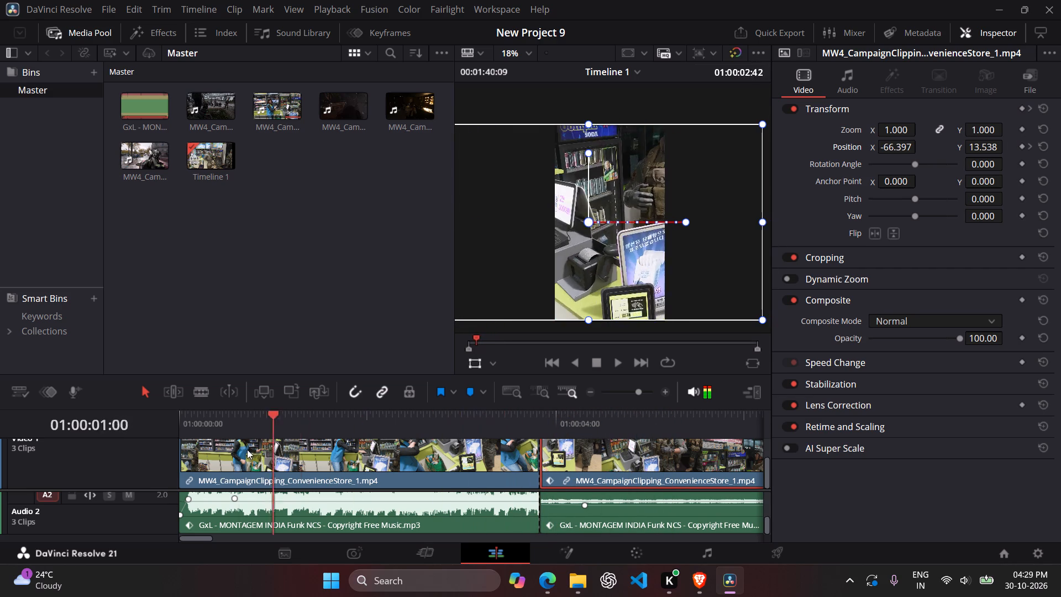
left_click_drag(247, 449, 64, 450)
left_click(993, 36)
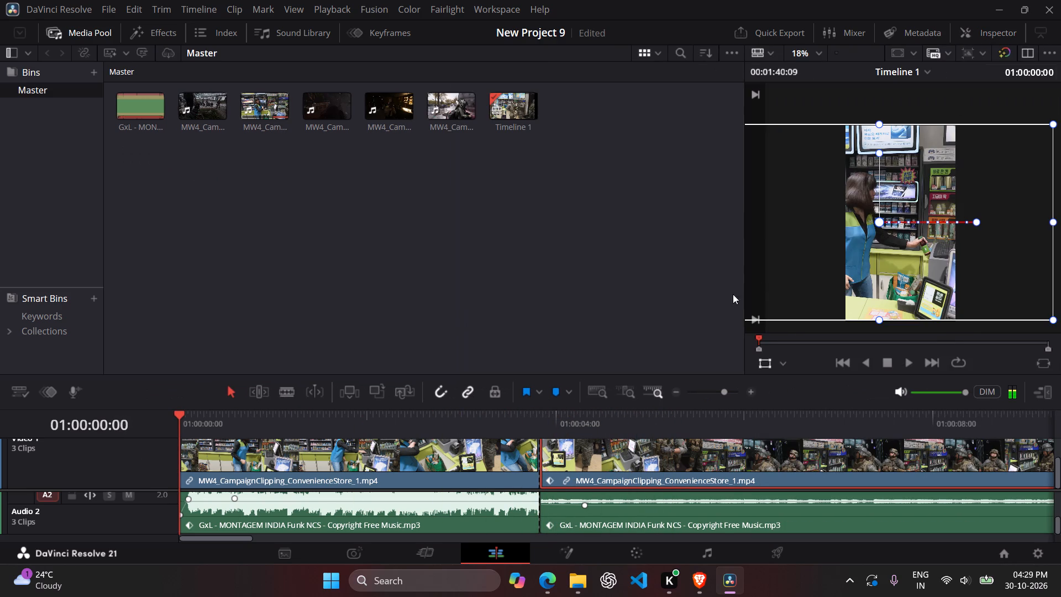
key("space")
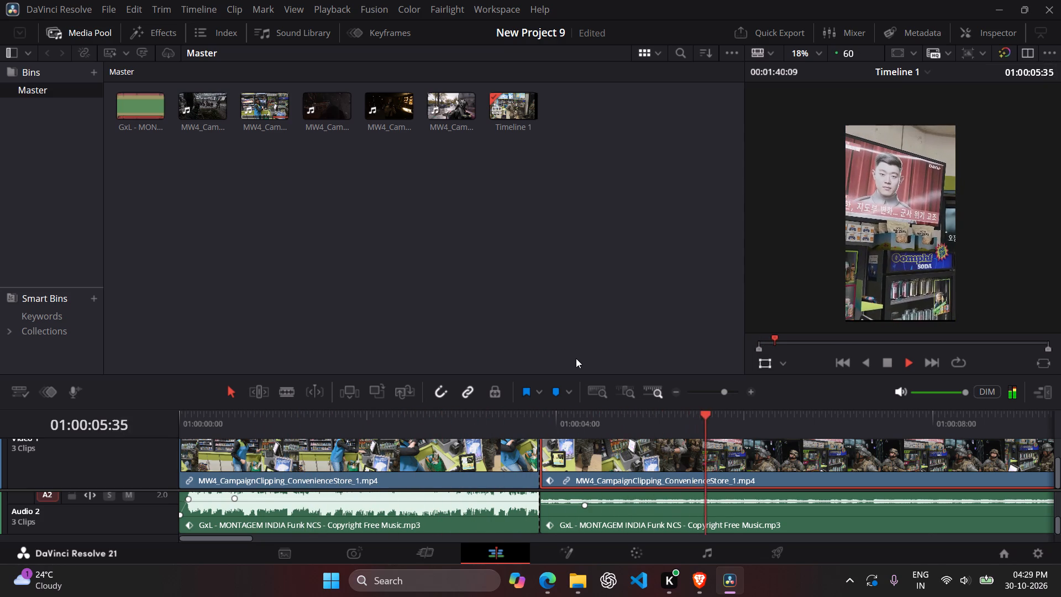
key("space")
key("space")
key("space")
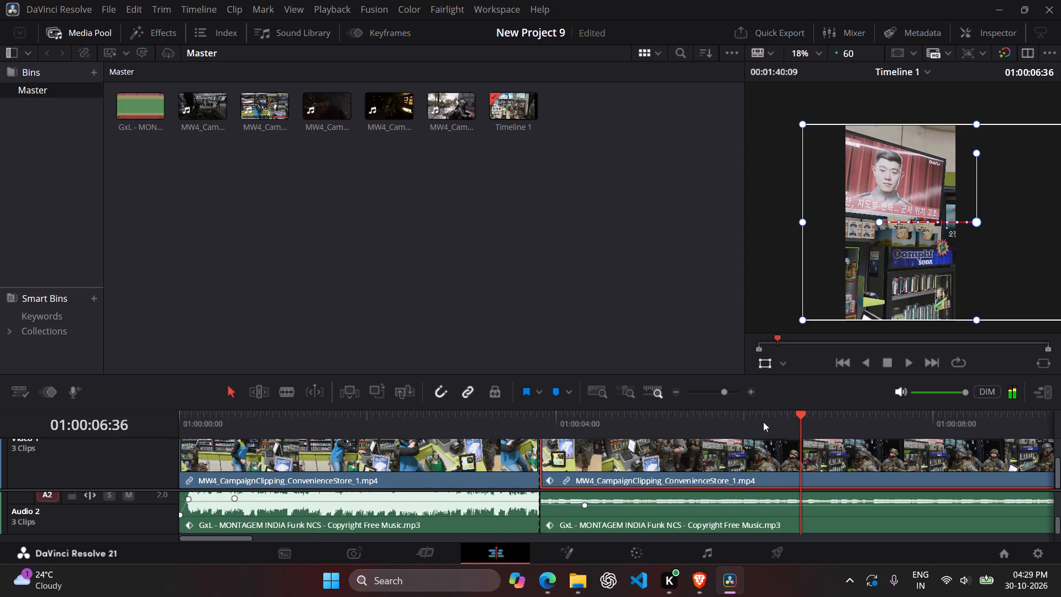
left_click_drag(803, 418, 543, 433)
key("space")
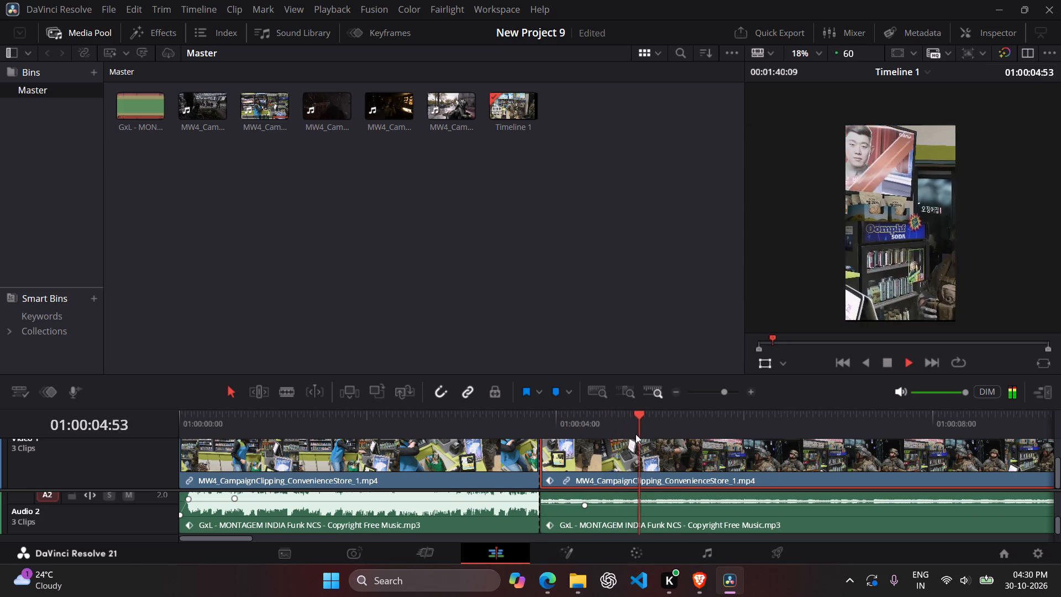
key("space")
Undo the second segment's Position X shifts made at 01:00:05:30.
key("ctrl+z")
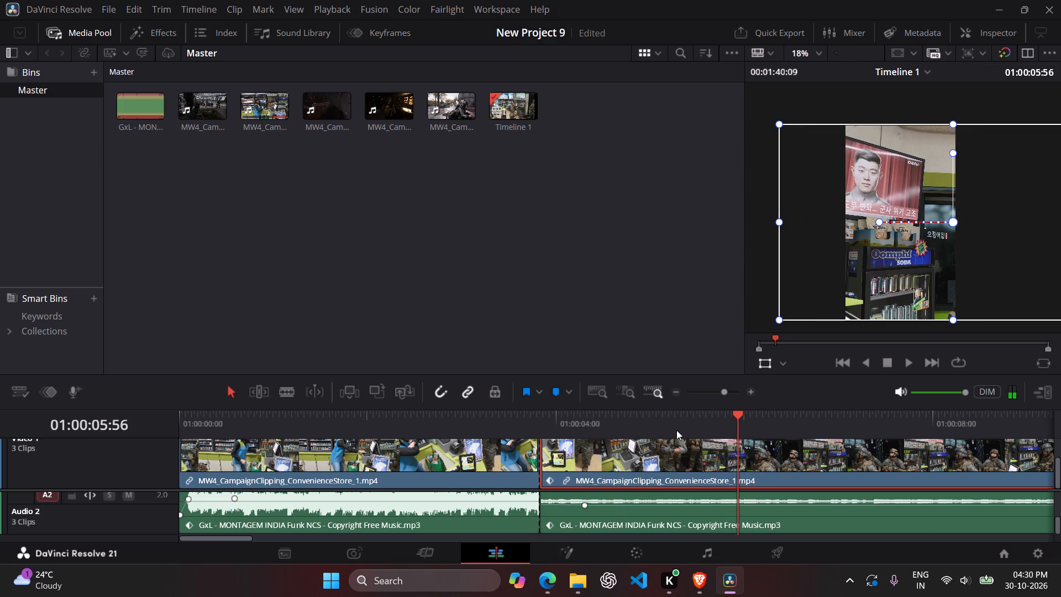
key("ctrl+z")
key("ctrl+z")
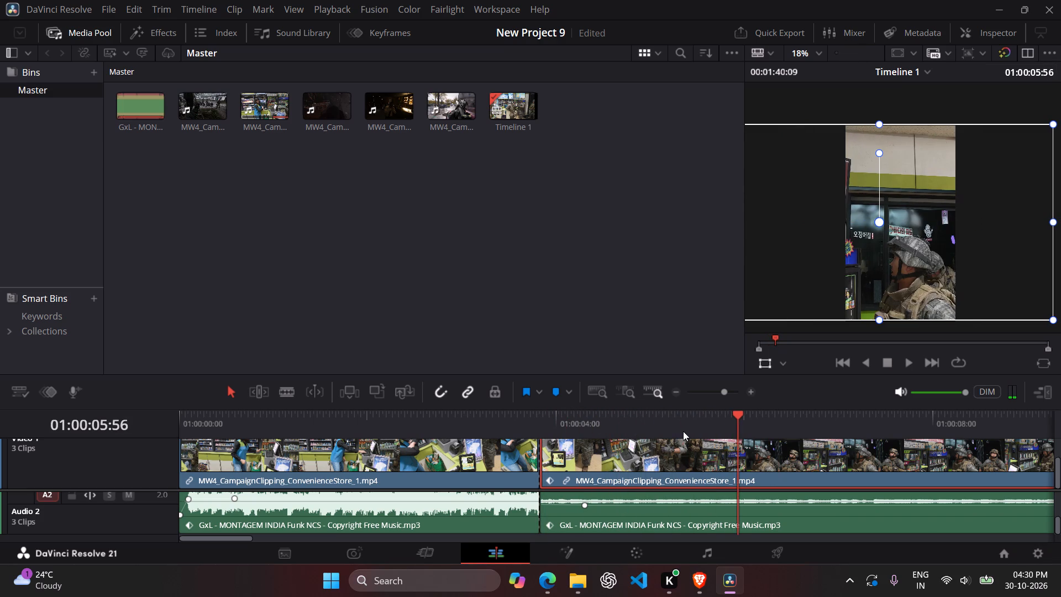
Play the edit from the start to examine where the soldiers' shot should begin moving toward the wall TV, around 01:00:05:33.
left_click_drag(733, 420, 149, 439)
key("space")
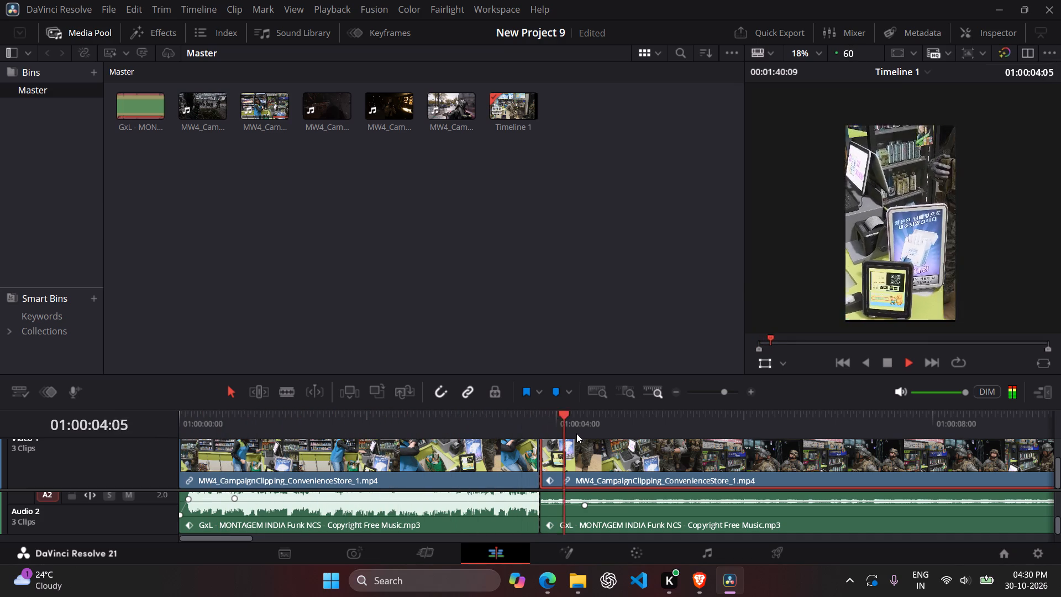
key("space")
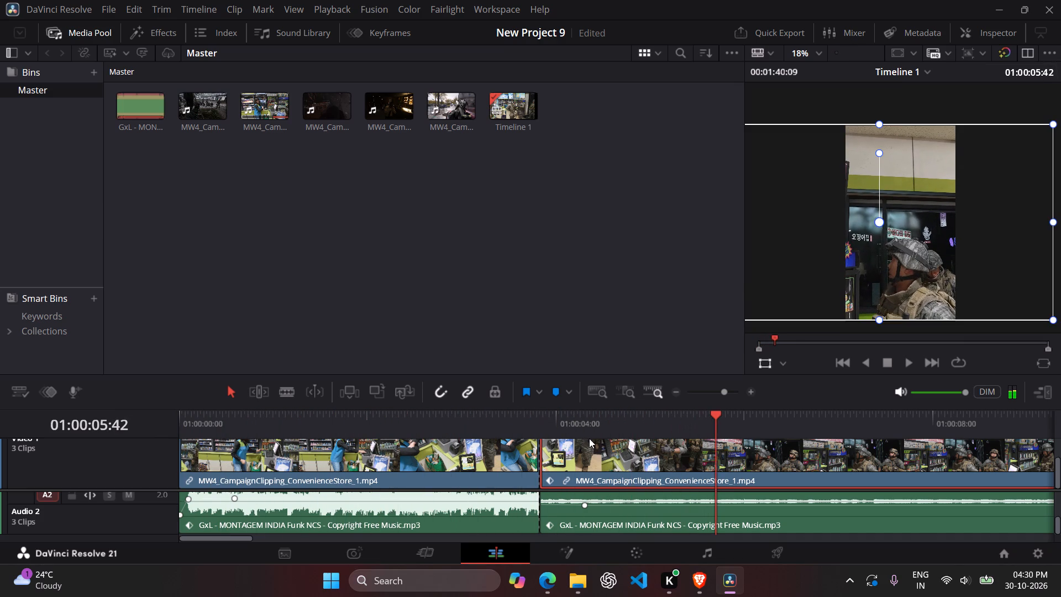
key("space")
key("space")
left_click_drag(704, 426, 156, 436)
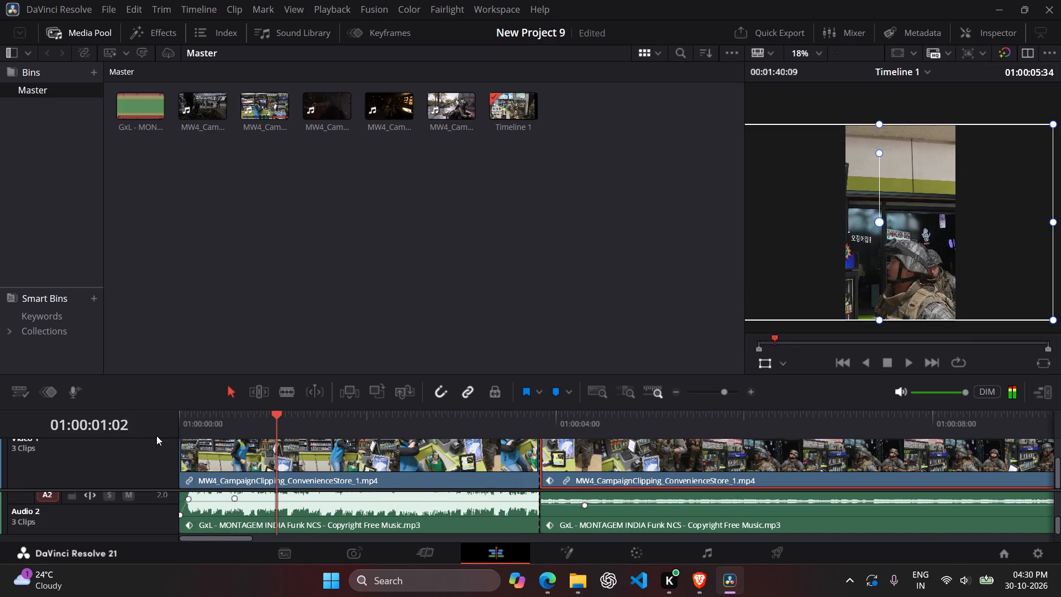
left_click_drag(156, 436, 103, 436)
key("space")
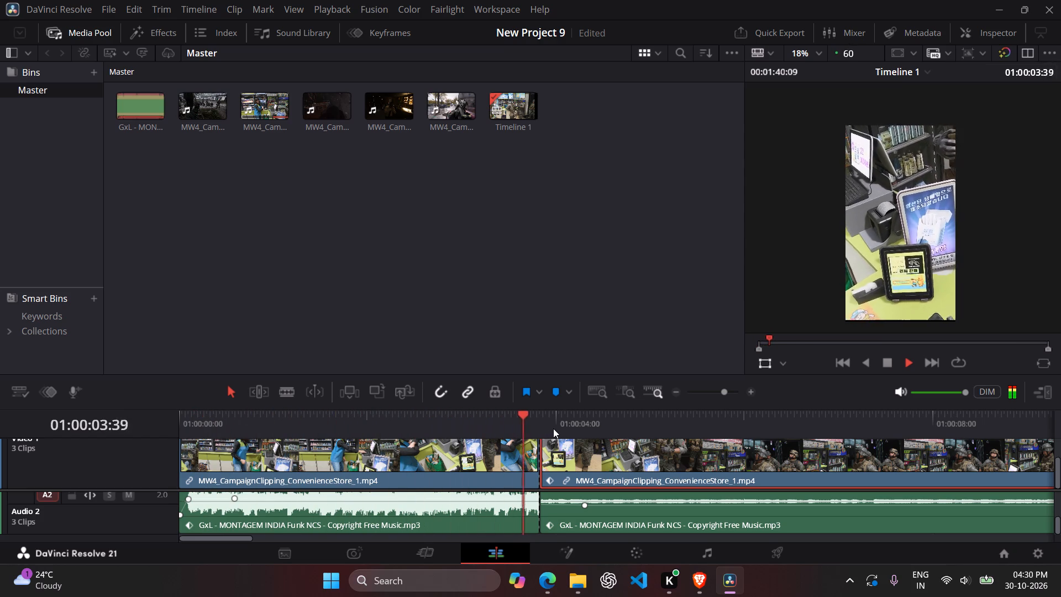
key("space")
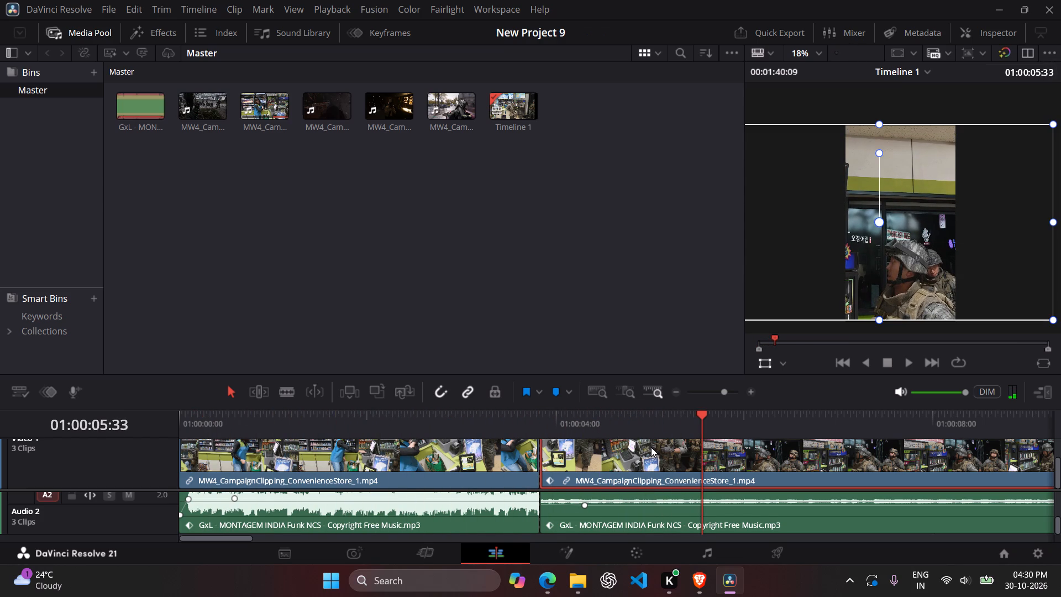
Add a Position keyframe to the second convenience-store segment at 01:00:05:33, keeping the soldiers' framing.
key("b")
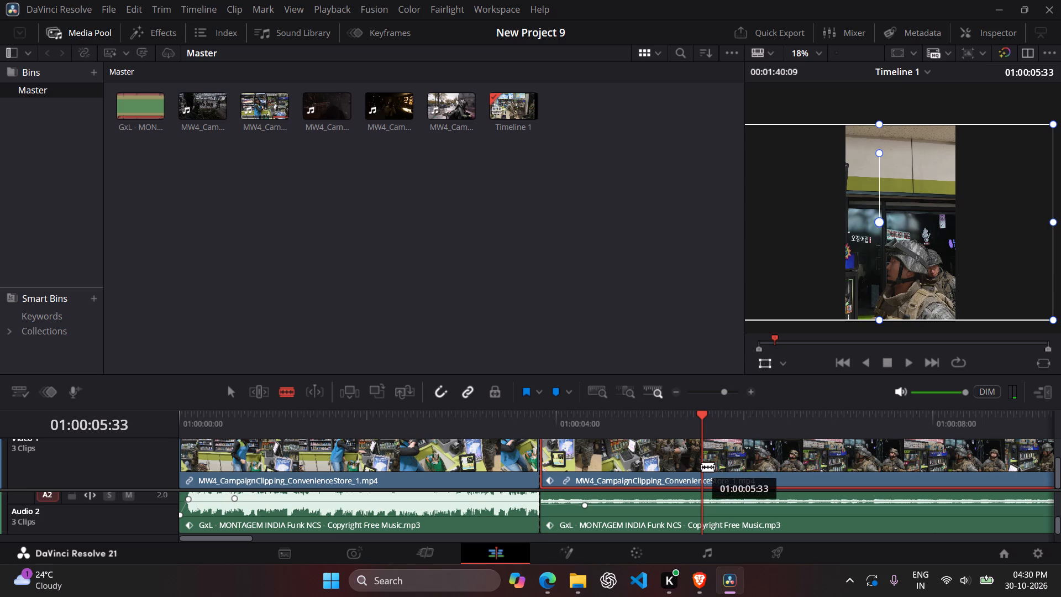
key("a")
left_click(702, 462)
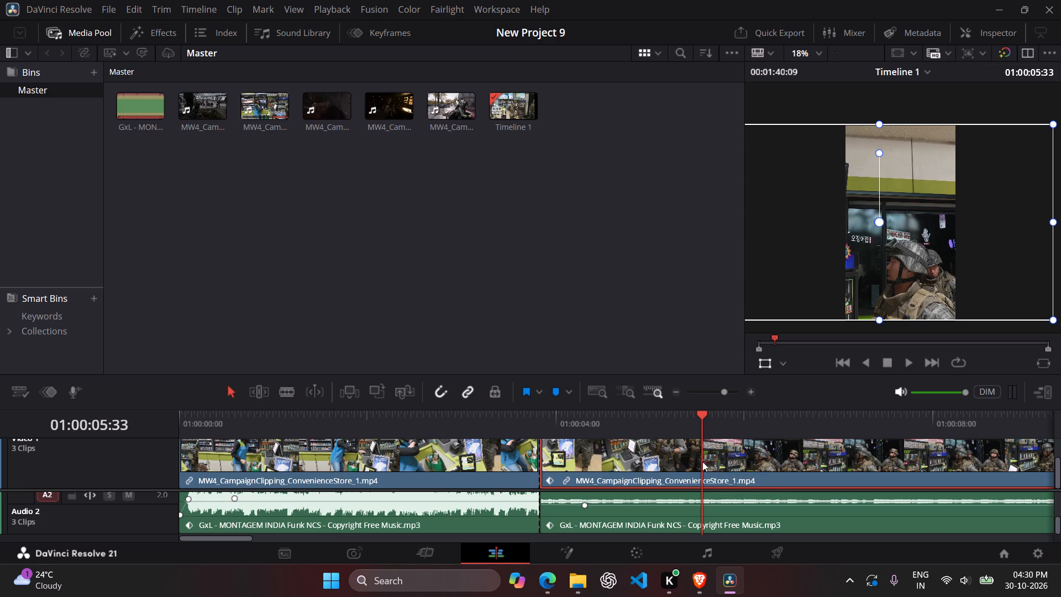
left_click(985, 35)
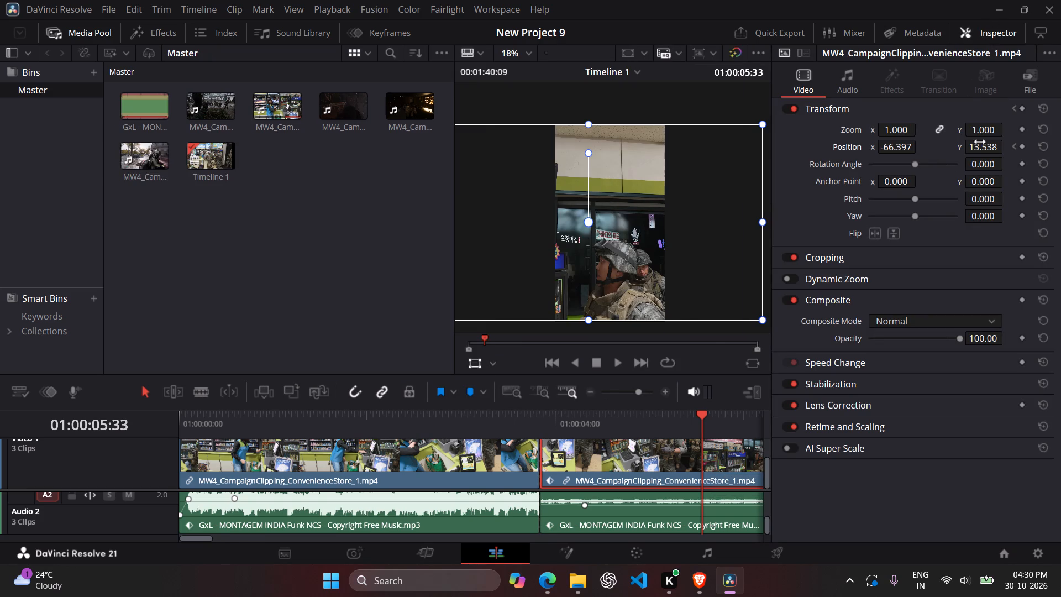
left_click(1022, 145)
Keyframe the segment's Position X at about 244 and Y at 13.538 at 01:00:05:48, framing the wall TV and soda display.
key("space")
key("space")
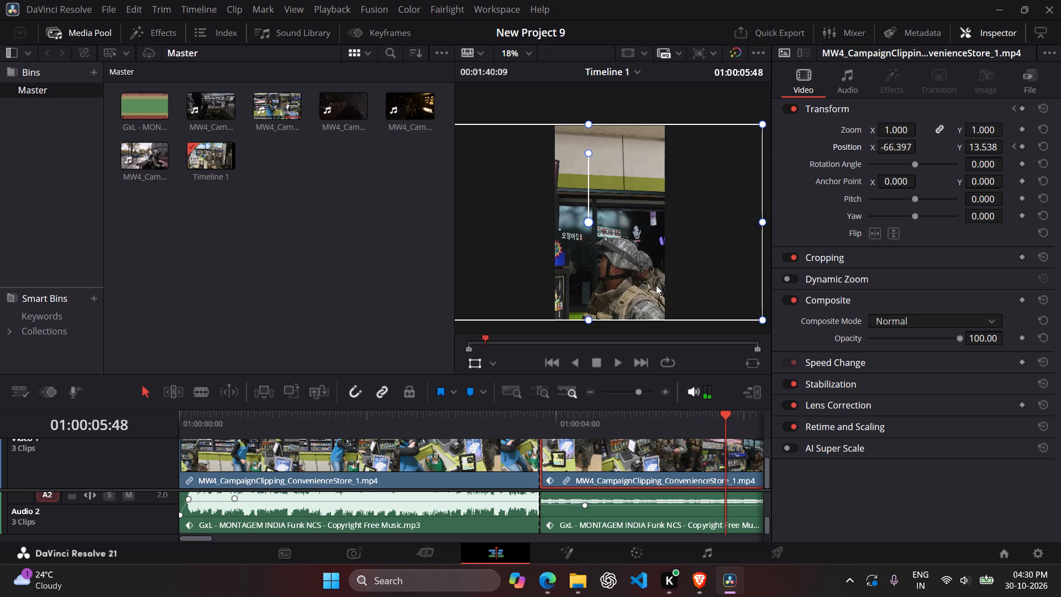
left_click_drag(619, 270, 640, 270)
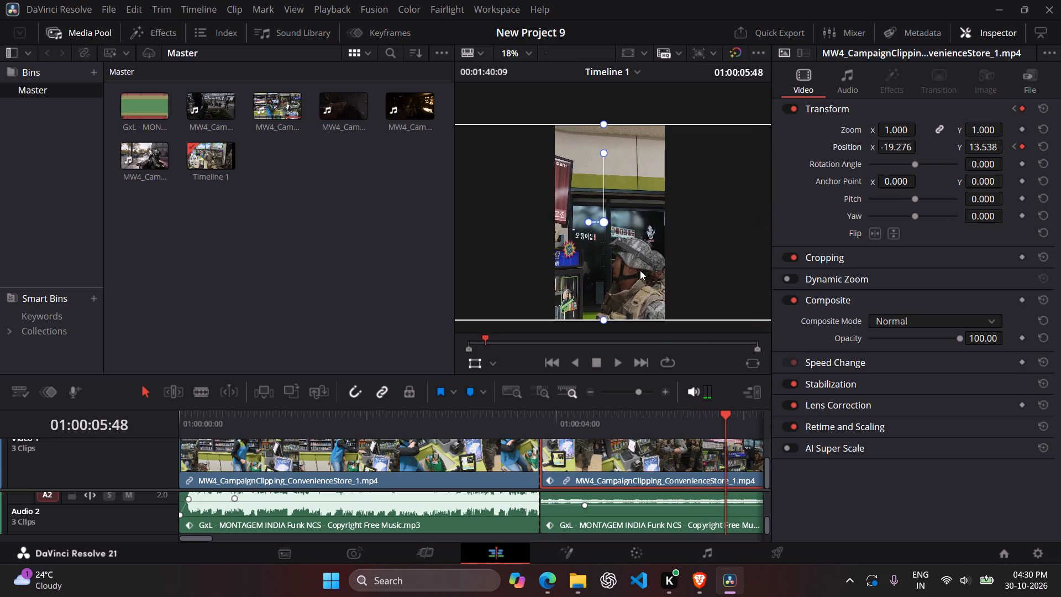
left_click_drag(640, 270, 709, 271)
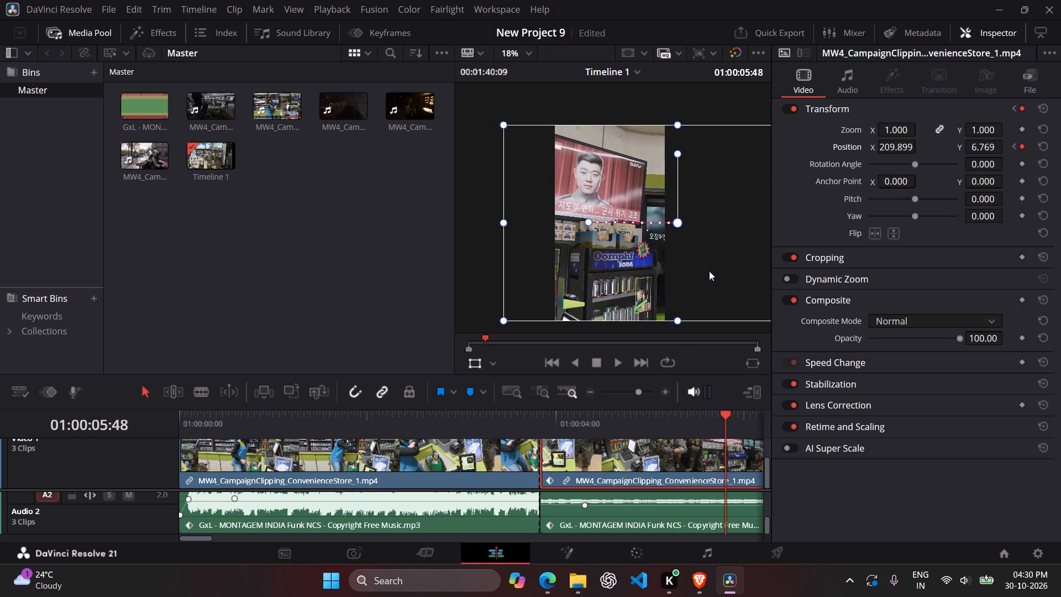
left_click_drag(709, 271, 719, 270)
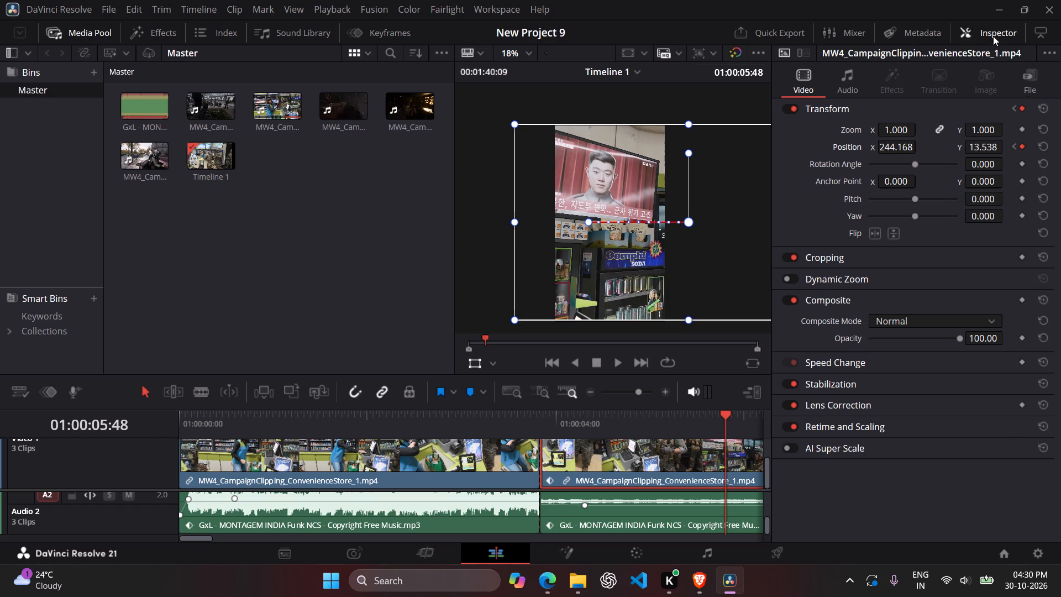
left_click(992, 35)
Play the edit from the start to examine the pan from the soldiers to the wall TV.
left_click_drag(718, 427, 246, 465)
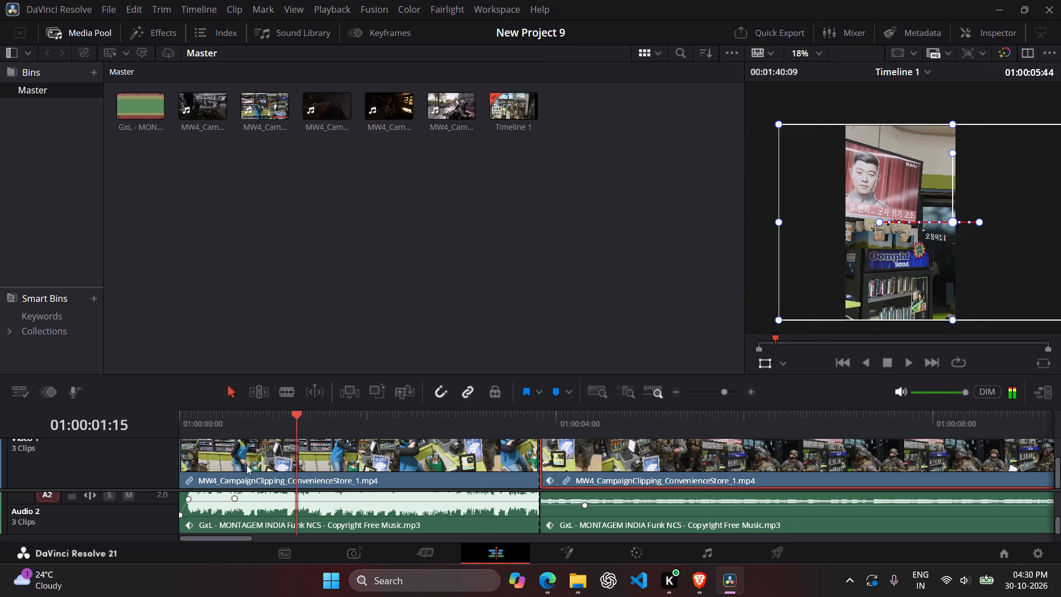
left_click_drag(246, 465, 20, 488)
key("space")
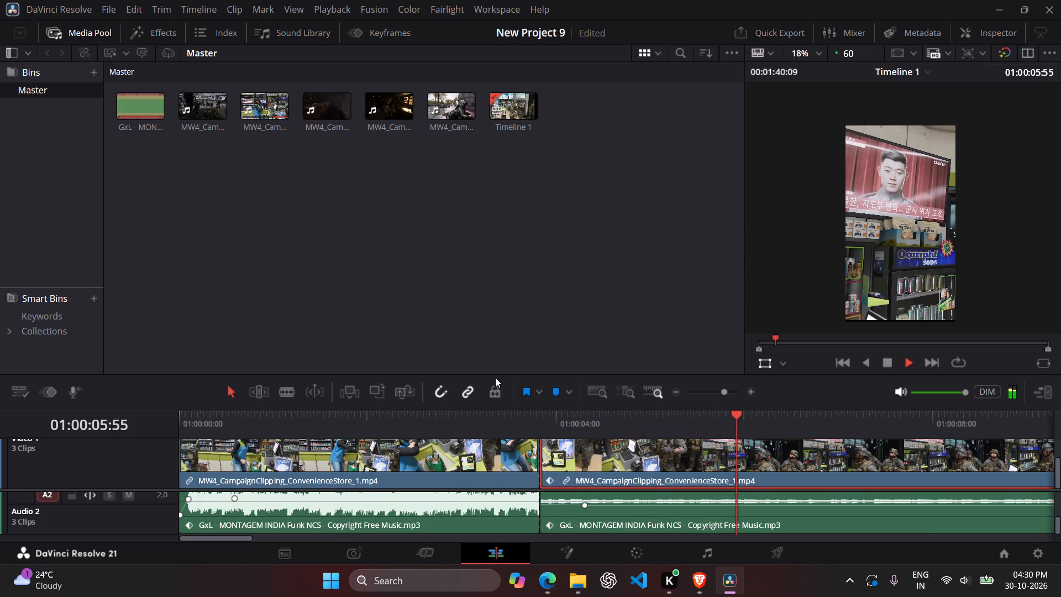
key("space")
left_click_drag(770, 418, 497, 441)
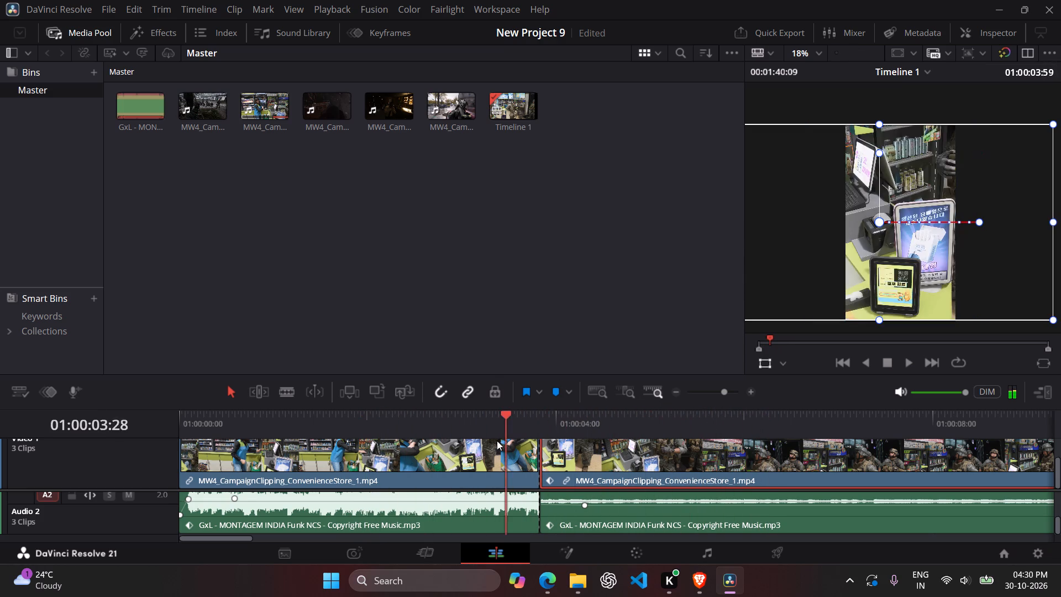
left_click_drag(497, 441, 66, 455)
key("space")
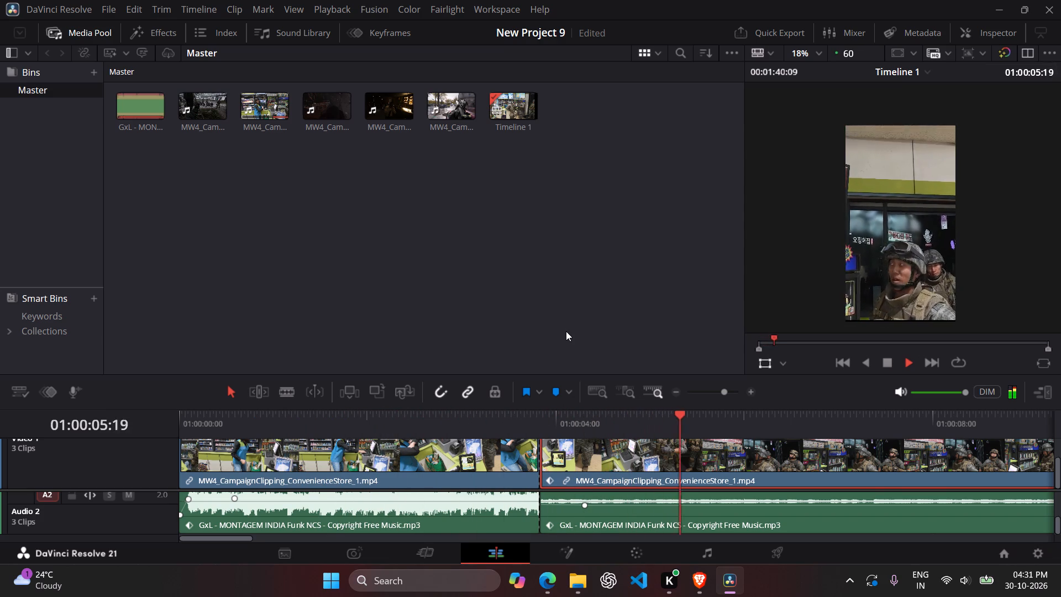
key("space")
key("space")
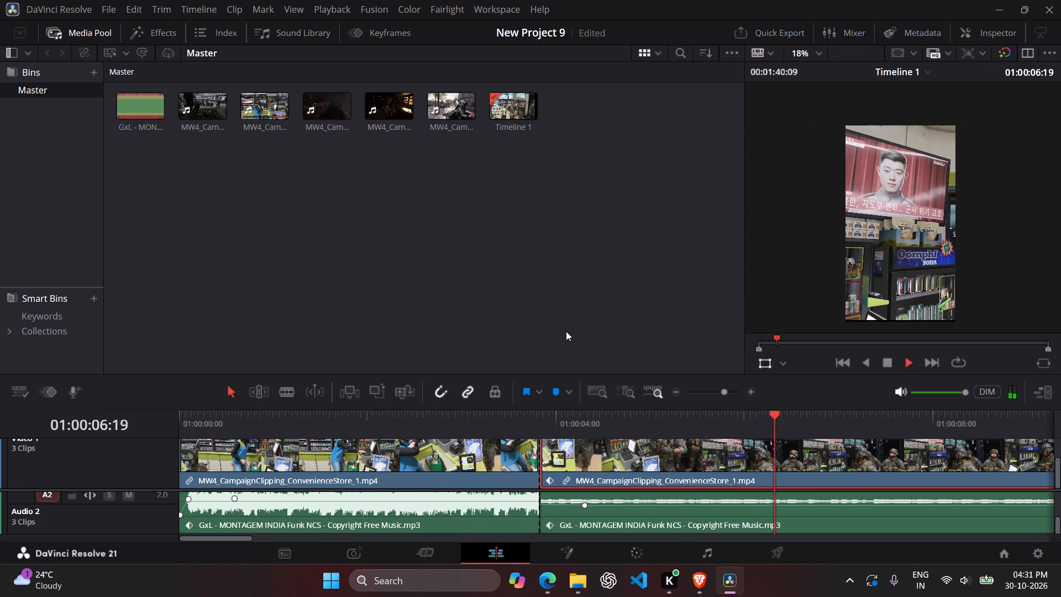
key("space")
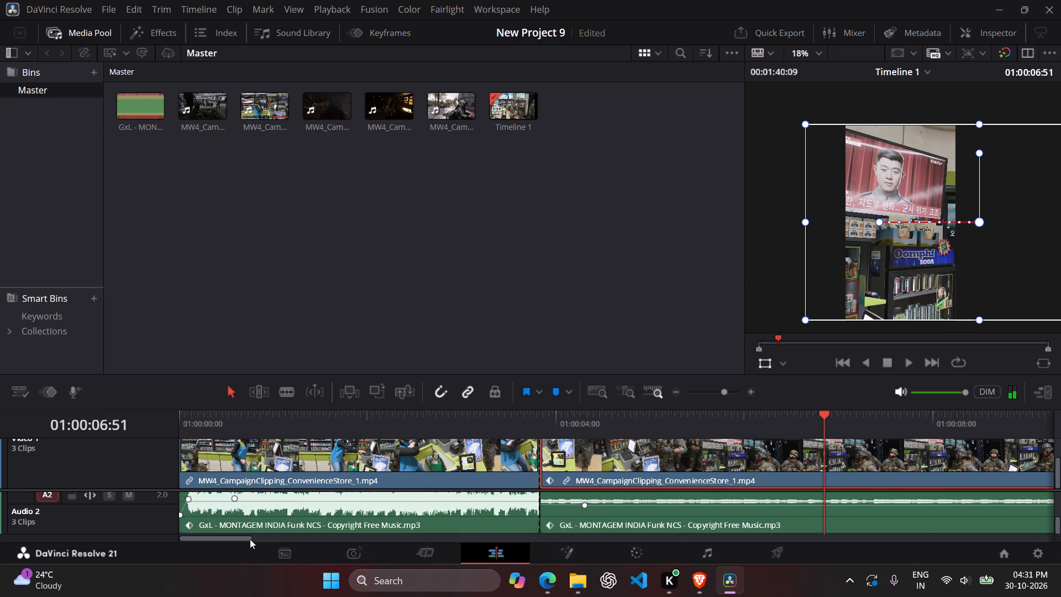
Scrub and replay the second convenience-store segment to examine where the wall TV framing should stop holding, around 01:00:06:10.
left_click_drag(249, 538, 263, 538)
left_click_drag(651, 427, 604, 436)
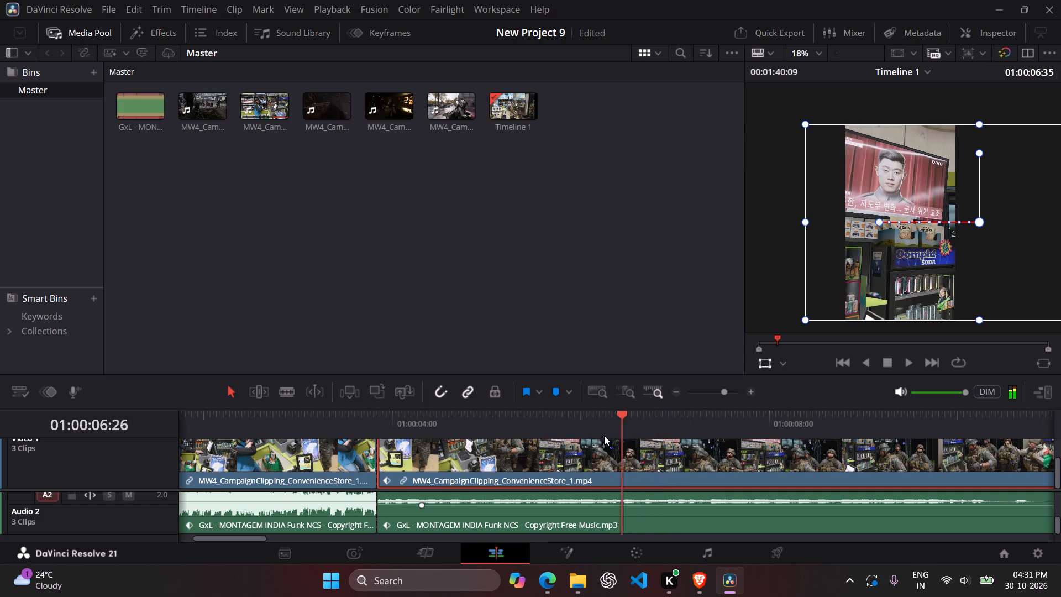
left_click_drag(604, 436, 499, 444)
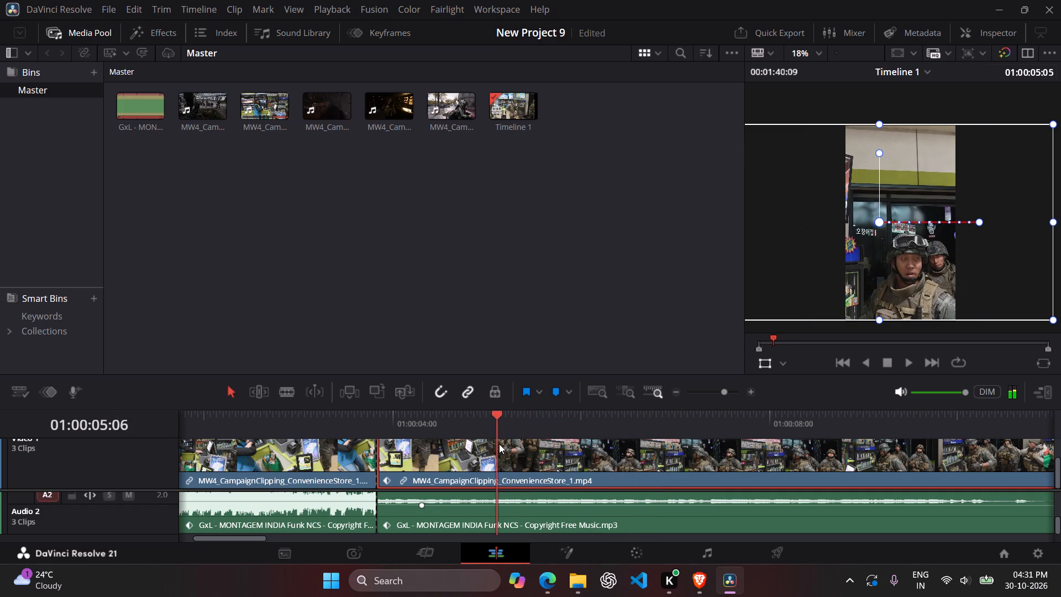
left_click_drag(499, 444, 596, 439)
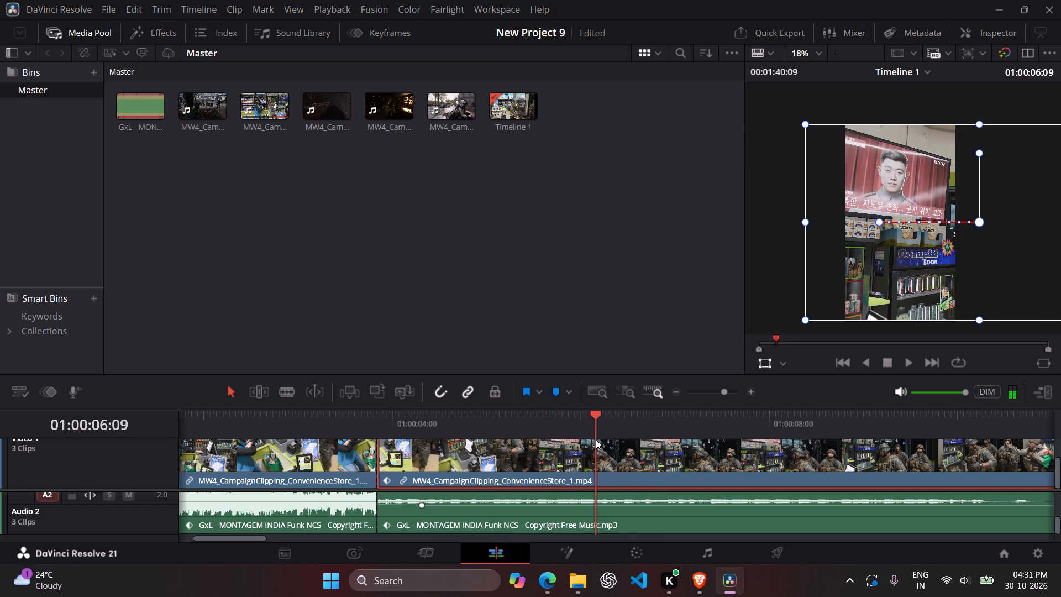
left_click_drag(596, 439, 602, 439)
key("space")
key("space")
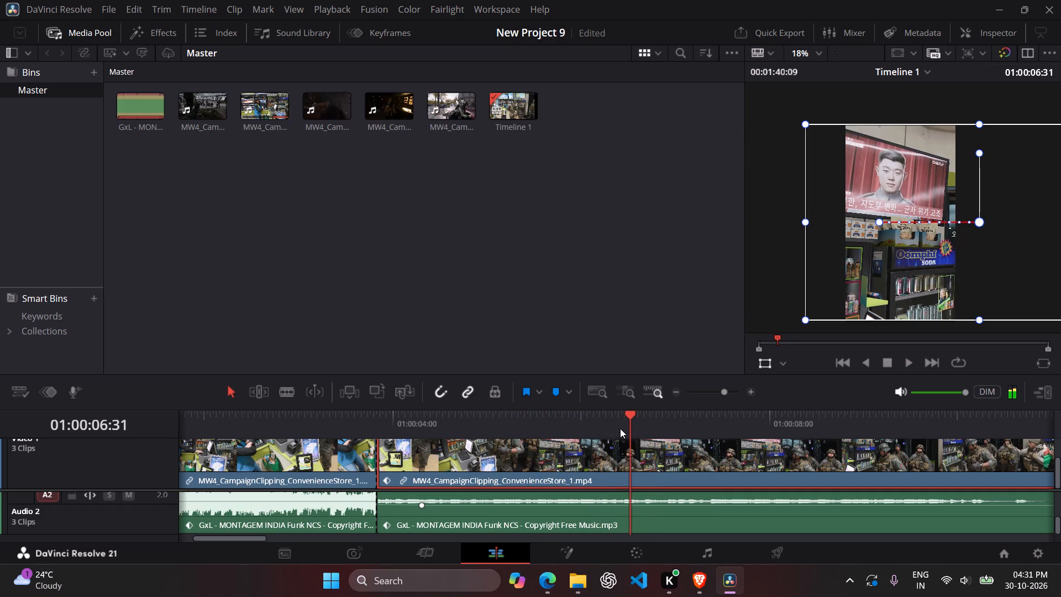
left_click_drag(631, 421, 592, 421)
key("space")
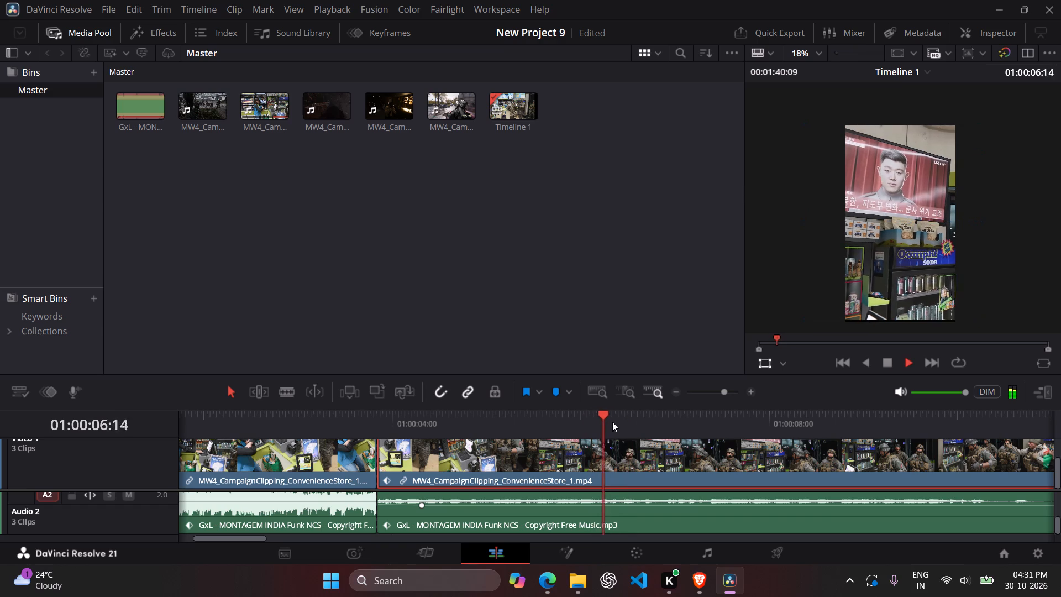
key("space")
key("space")
key("space")
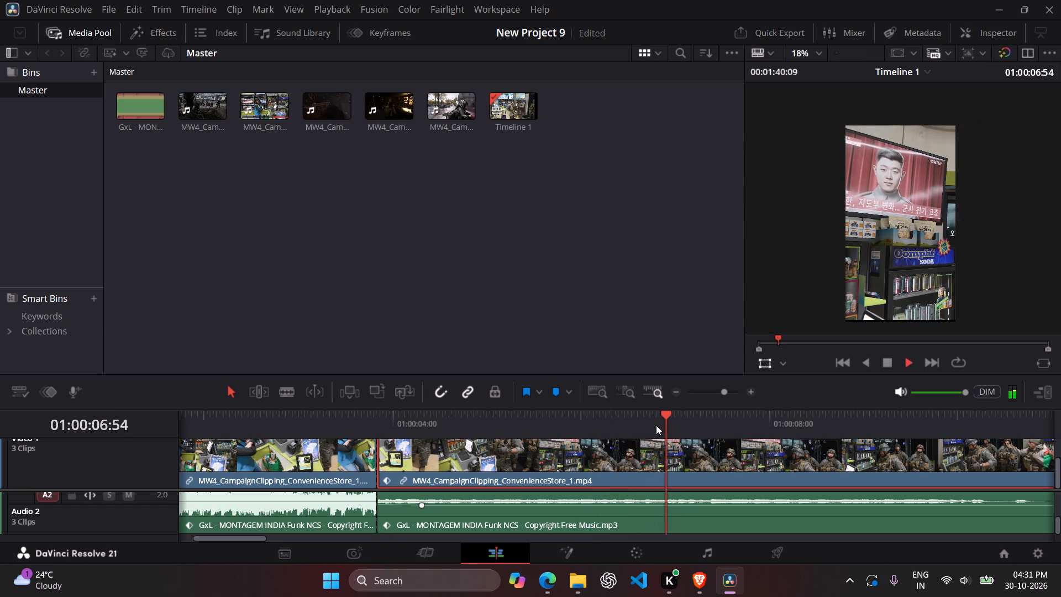
key("space")
key("space")
left_click_drag(675, 425, 647, 426)
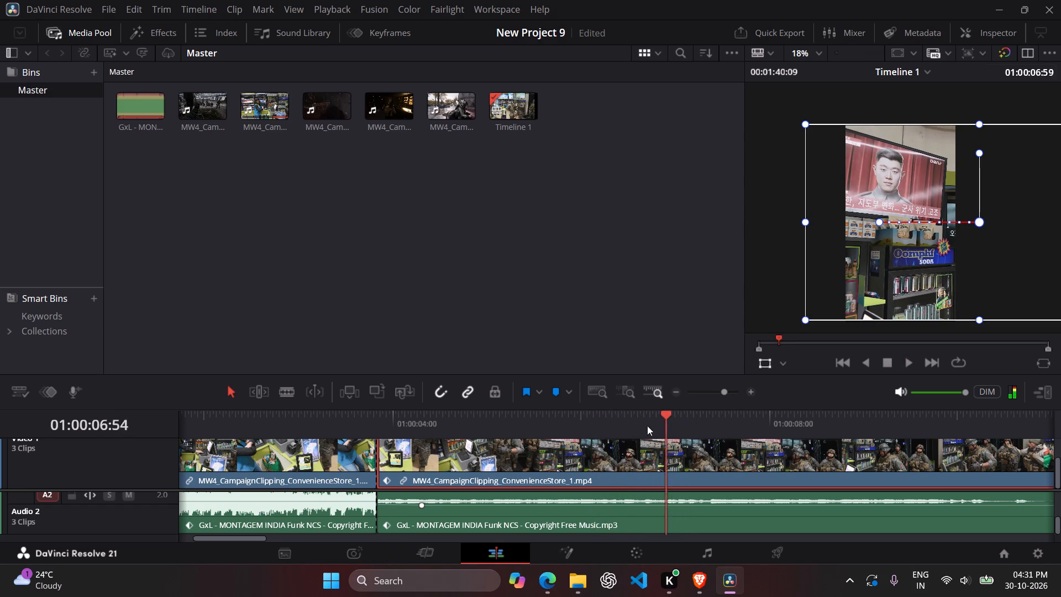
left_click_drag(647, 426, 583, 426)
key("space")
key("space")
left_click_drag(648, 426, 603, 434)
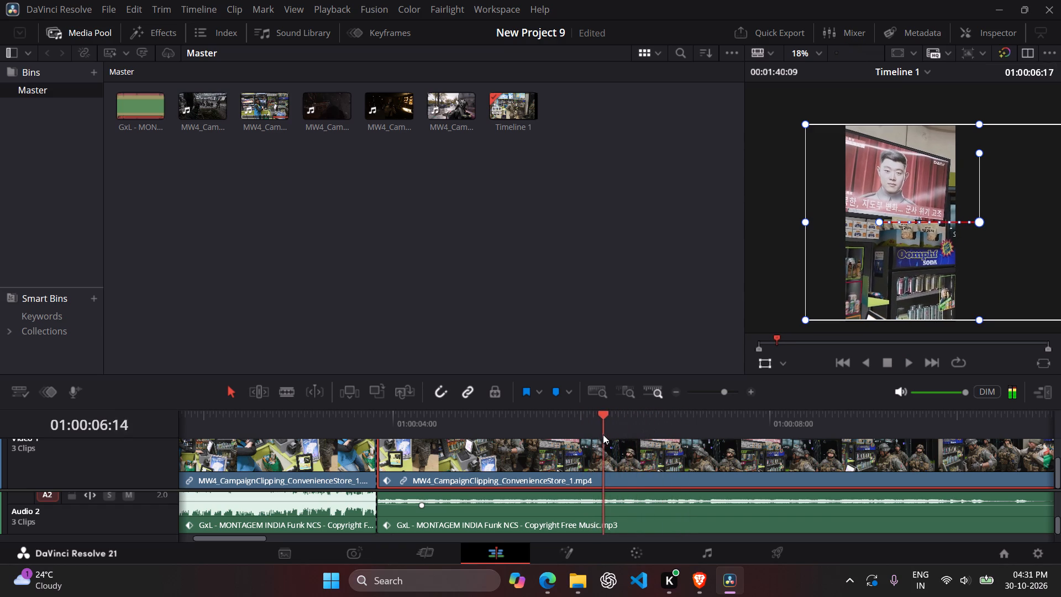
left_click_drag(603, 434, 602, 434)
key("space")
key("space")
left_click_drag(638, 430, 514, 442)
key("space")
key("space")
key("space")
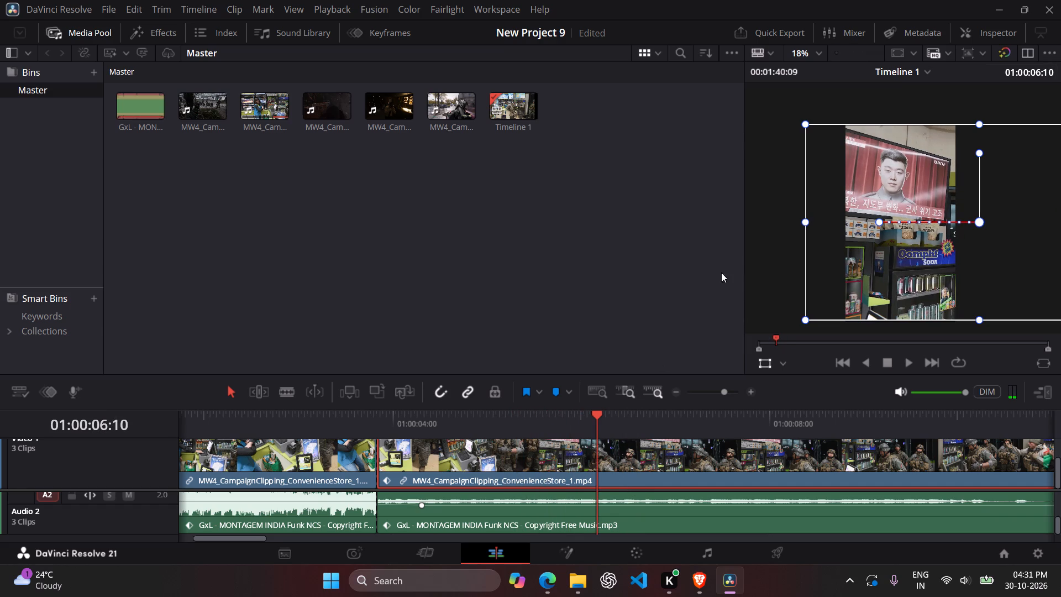
Add a Position keyframe to the second convenience-store segment at 01:00:06:10, keeping the wall TV framing.
left_click(966, 39)
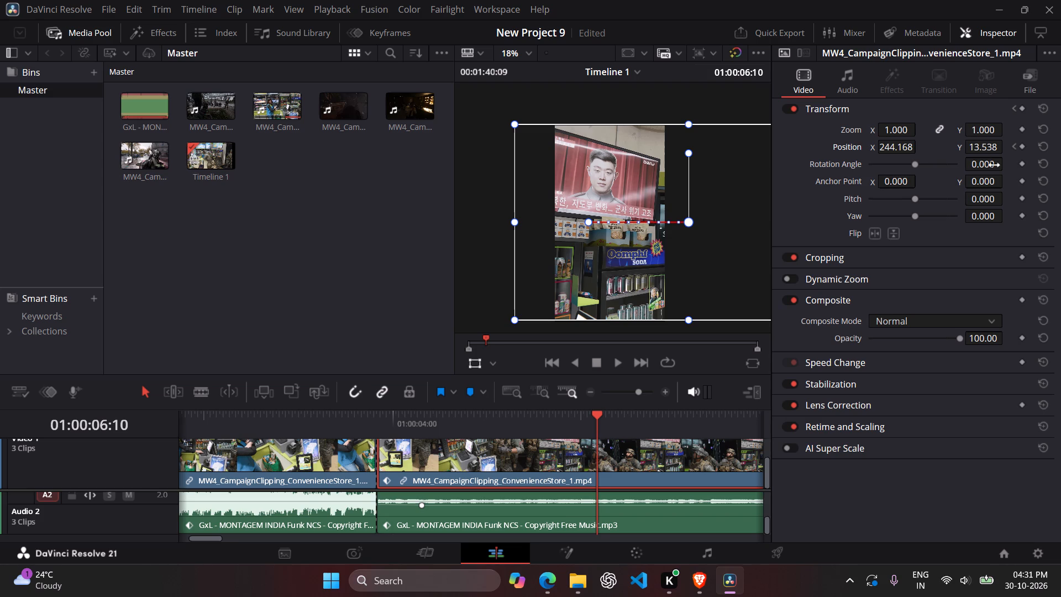
left_click(1022, 149)
Keyframe the segment's Position X at about -349 and Y at 0 at 01:00:06:49, framing the soldier at the far end of the shot.
key("space")
key("space")
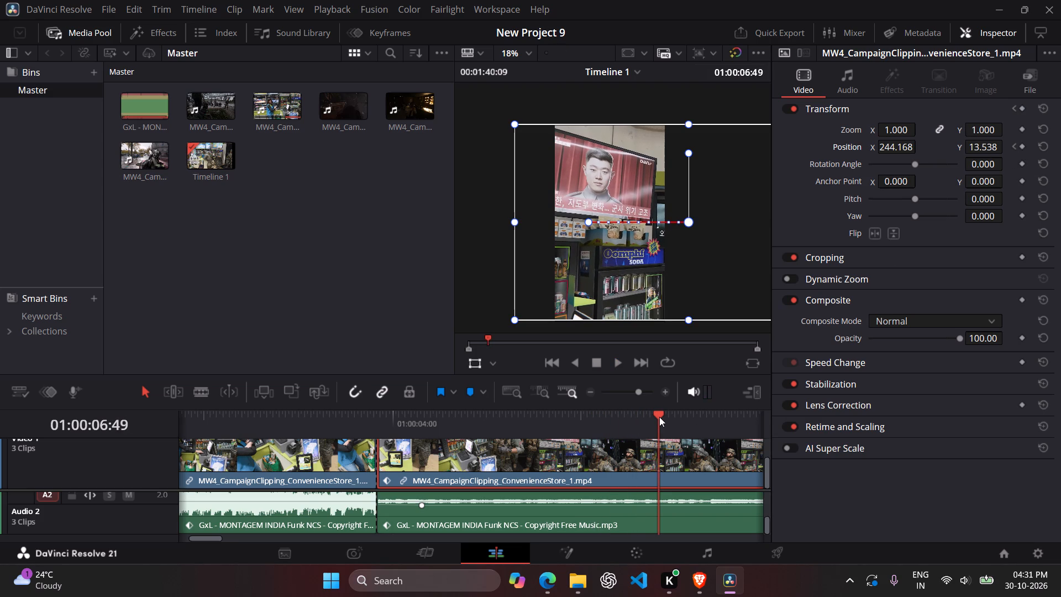
left_click_drag(659, 417, 571, 421)
key("space")
key("space")
left_click_drag(650, 276, 598, 276)
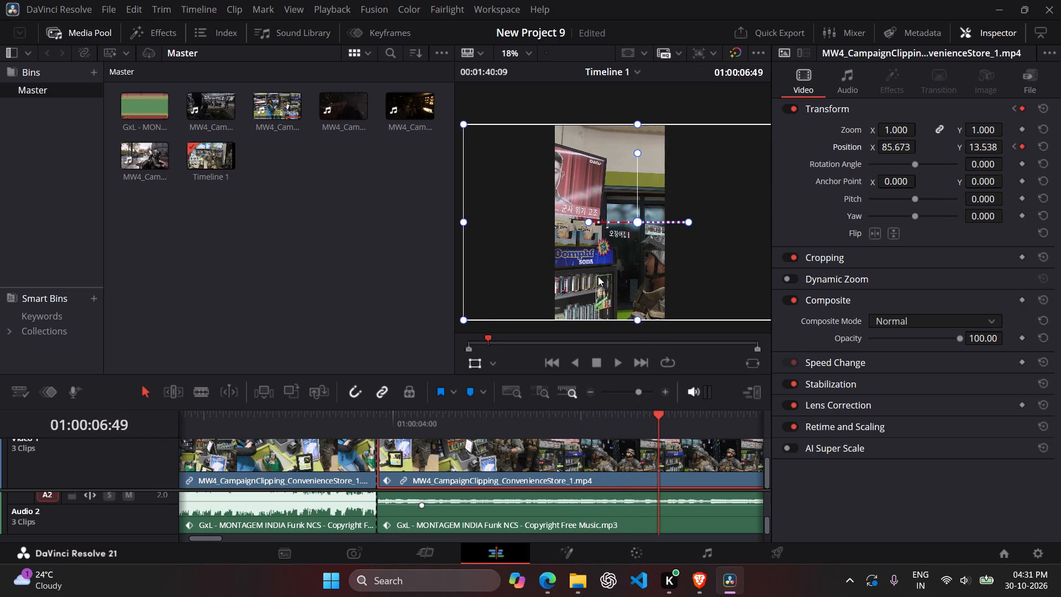
left_click_drag(598, 276, 532, 276)
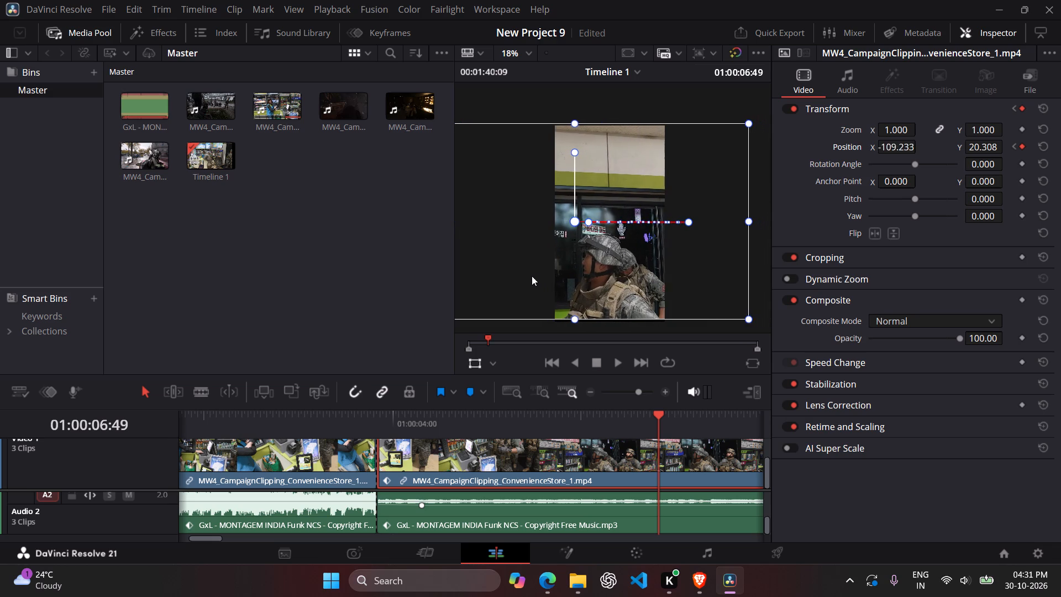
left_click_drag(532, 276, 474, 277)
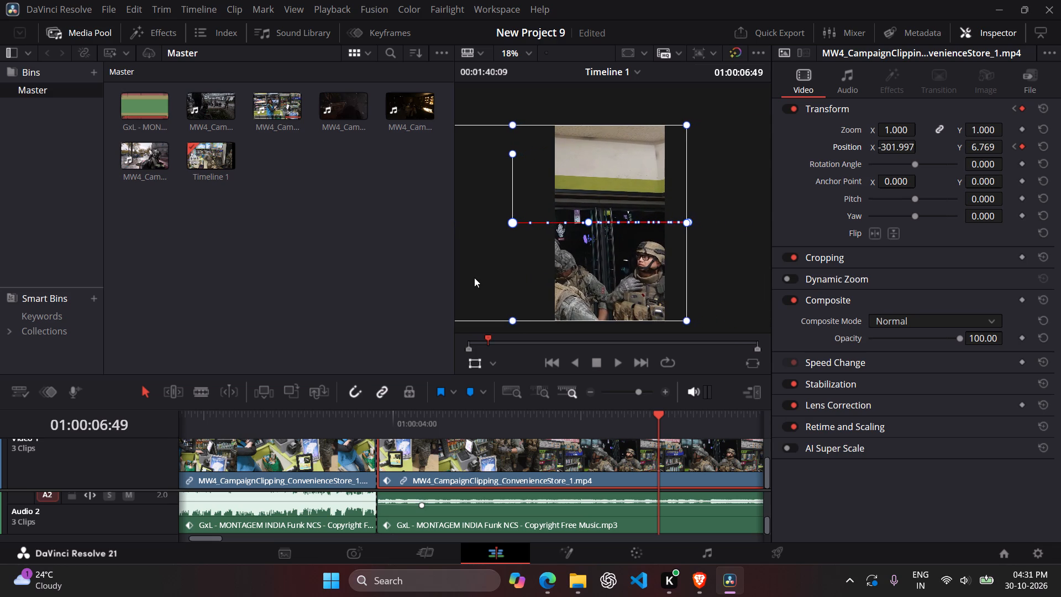
left_click_drag(474, 277, 445, 279)
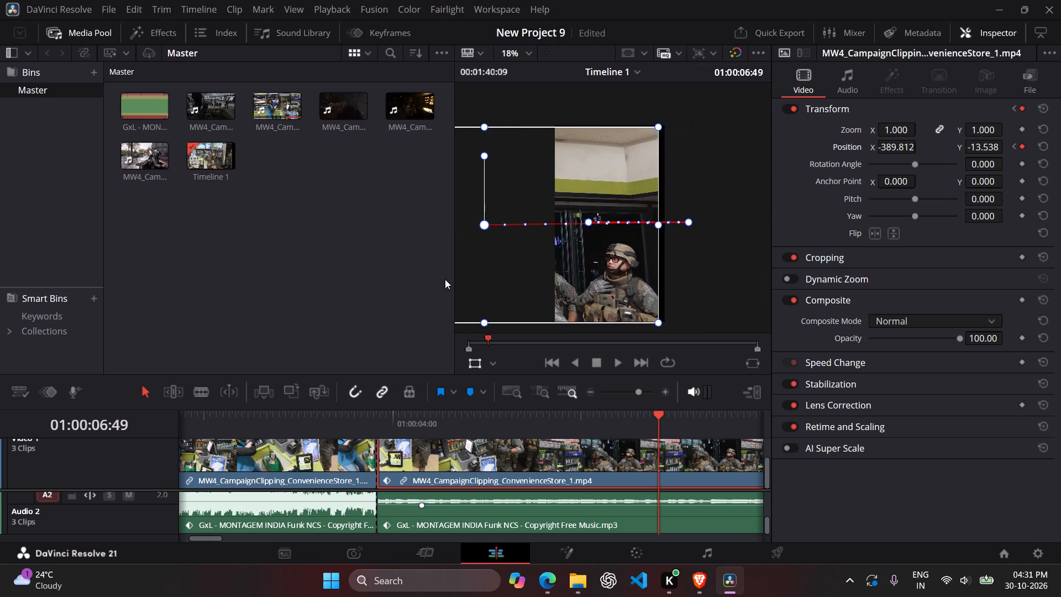
left_click_drag(445, 279, 459, 278)
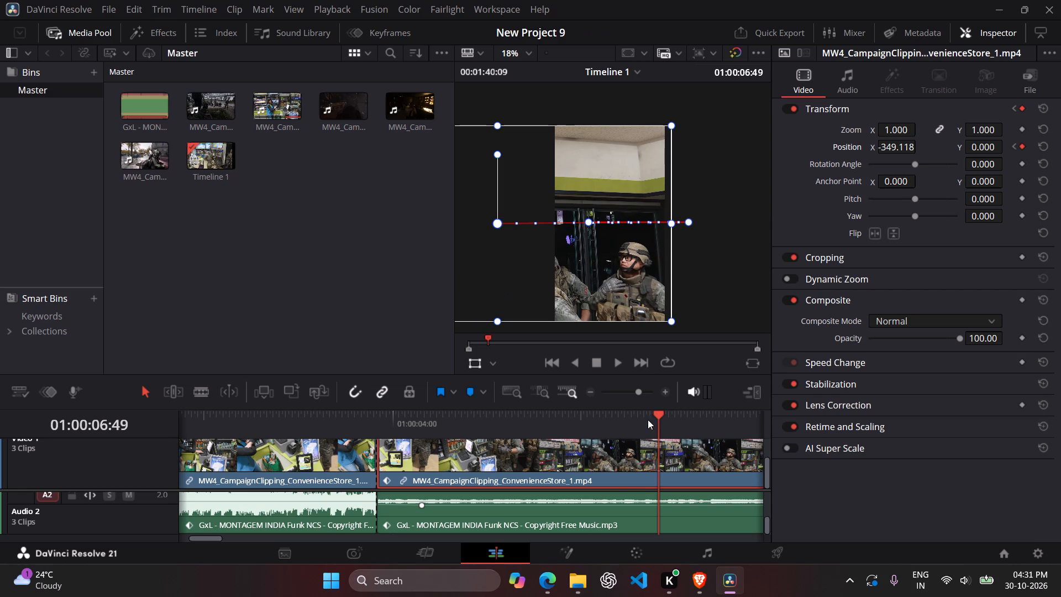
Play the edit from the start to examine the pans from the soldiers to the wall TV and on to the far soldier.
left_click_drag(645, 420, 69, 435)
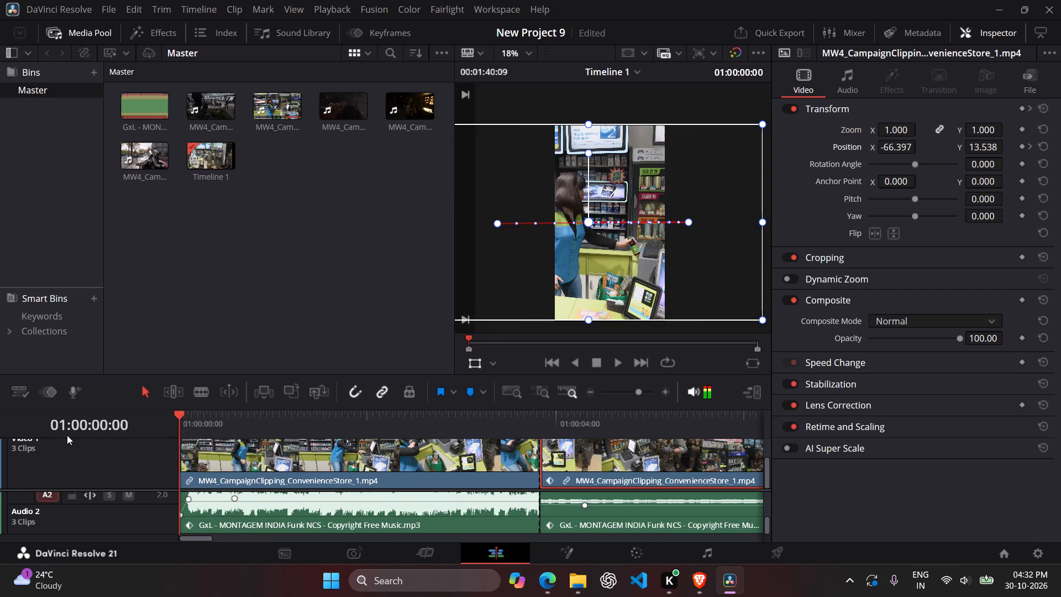
key("space")
left_click(1006, 34)
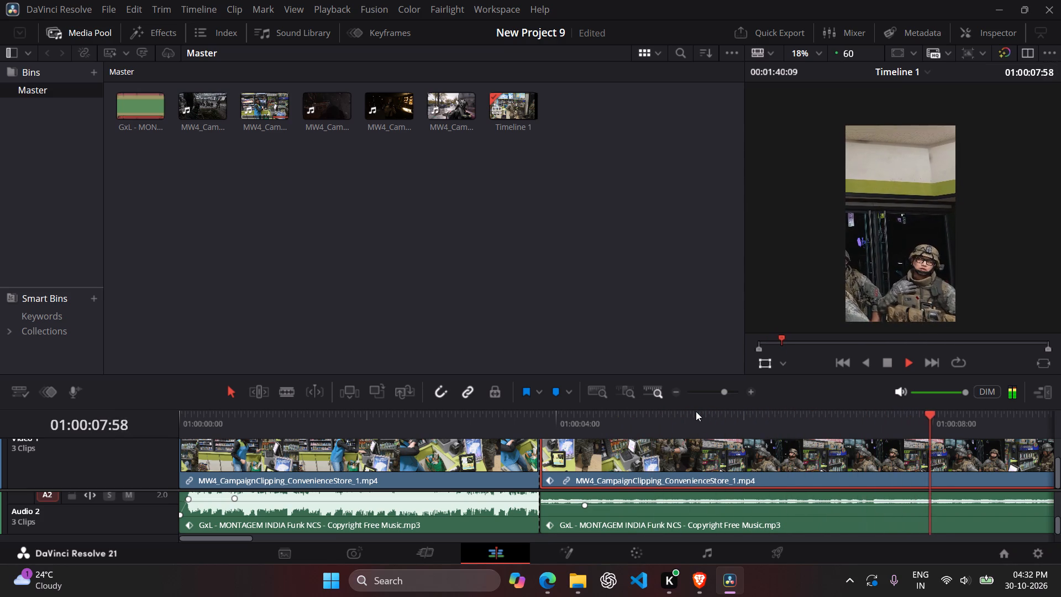
key("space")
left_click_drag(934, 425, 217, 483)
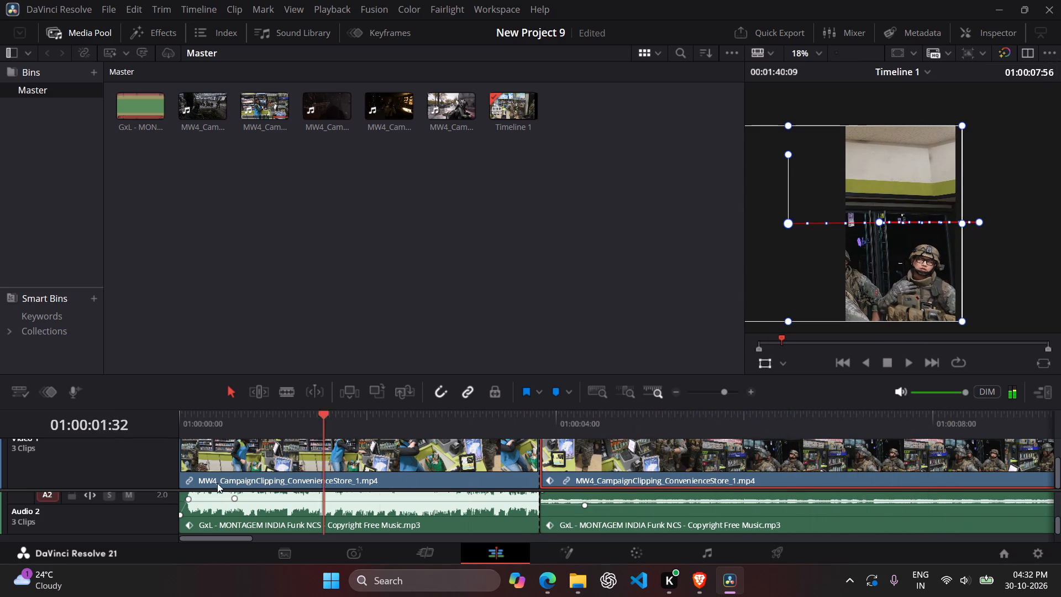
left_click_drag(217, 483, 0, 483)
key("space")
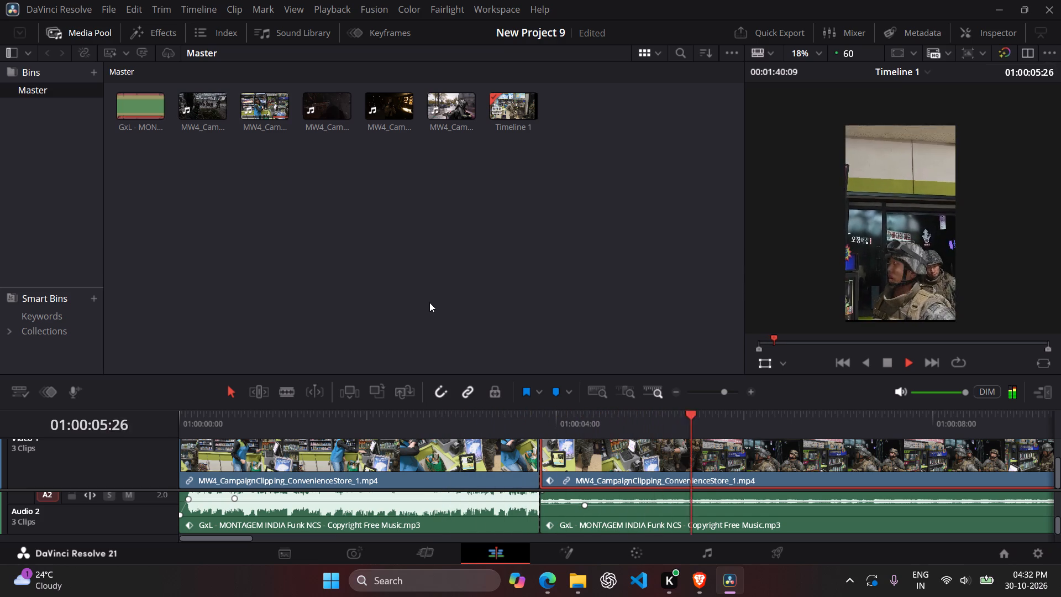
key("space")
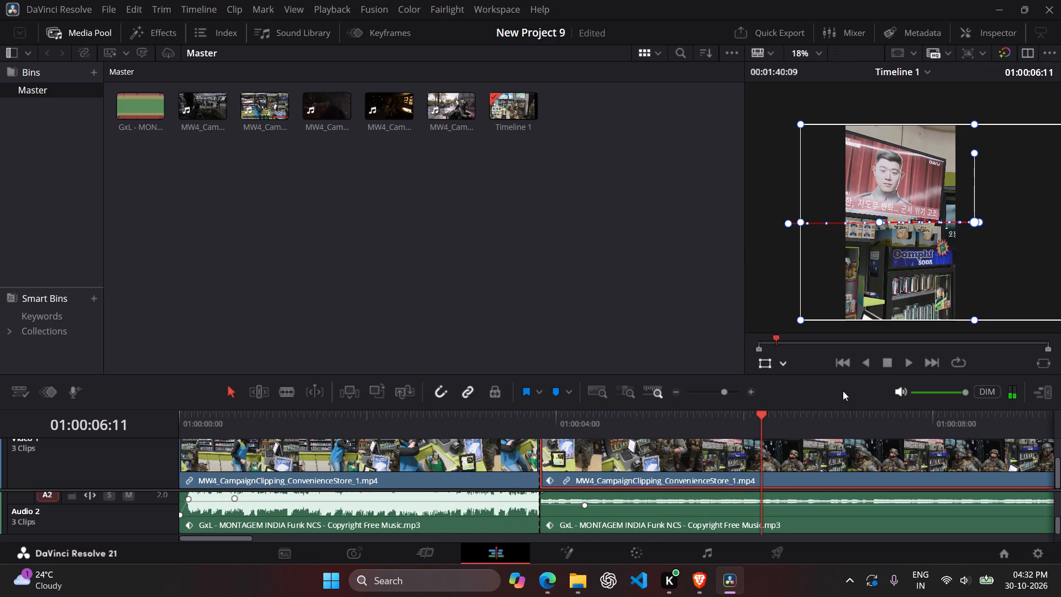
left_click_drag(743, 426, 384, 426)
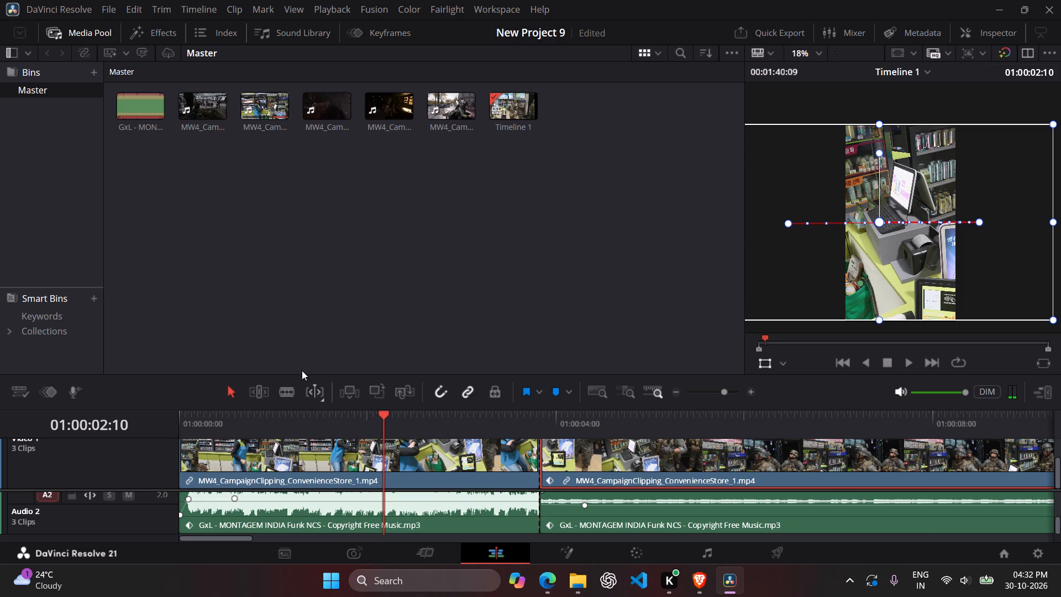
left_click_drag(407, 432, 208, 432)
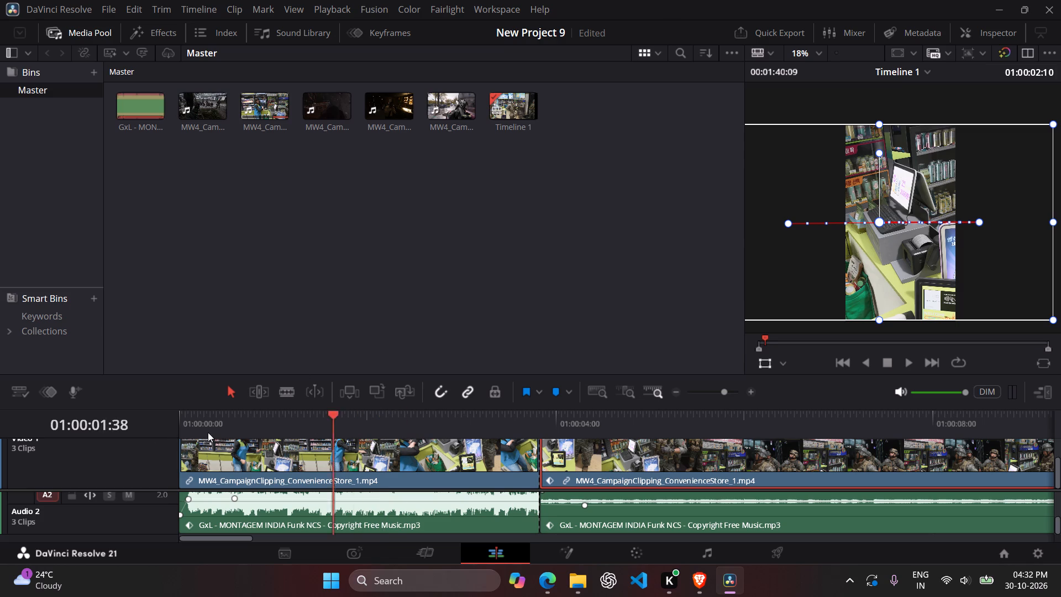
left_click_drag(208, 432, 149, 432)
key("space")
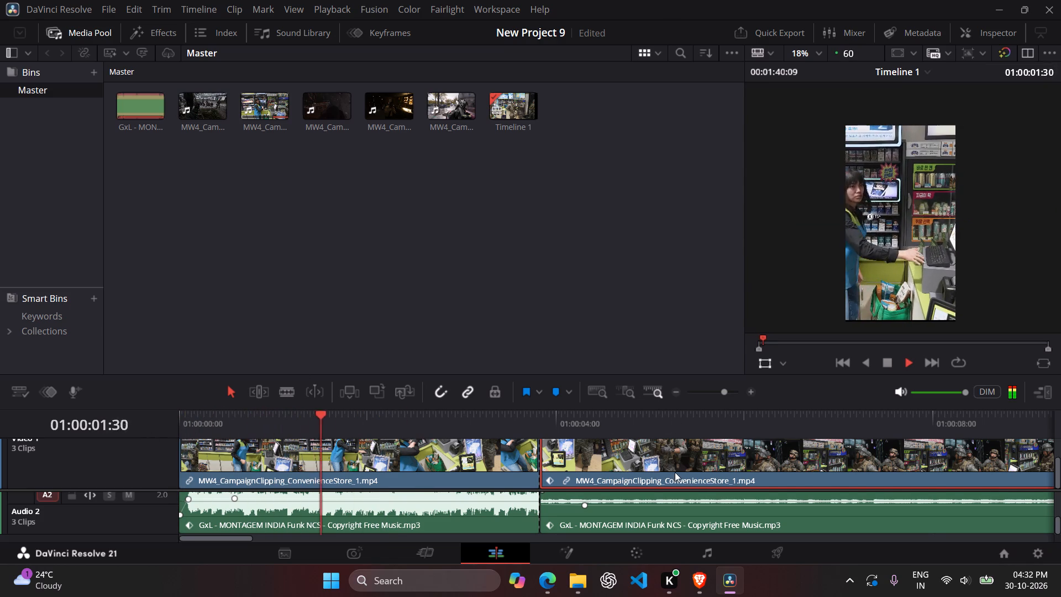
scroll(675, 472, "up", 3)
scroll(675, 472, "down", 1)
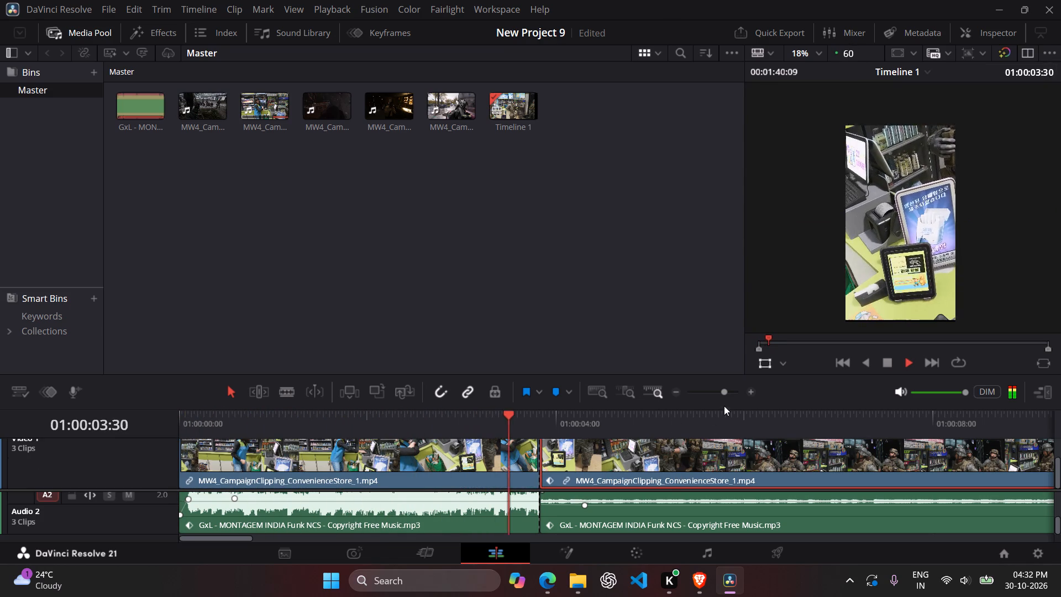
key("space")
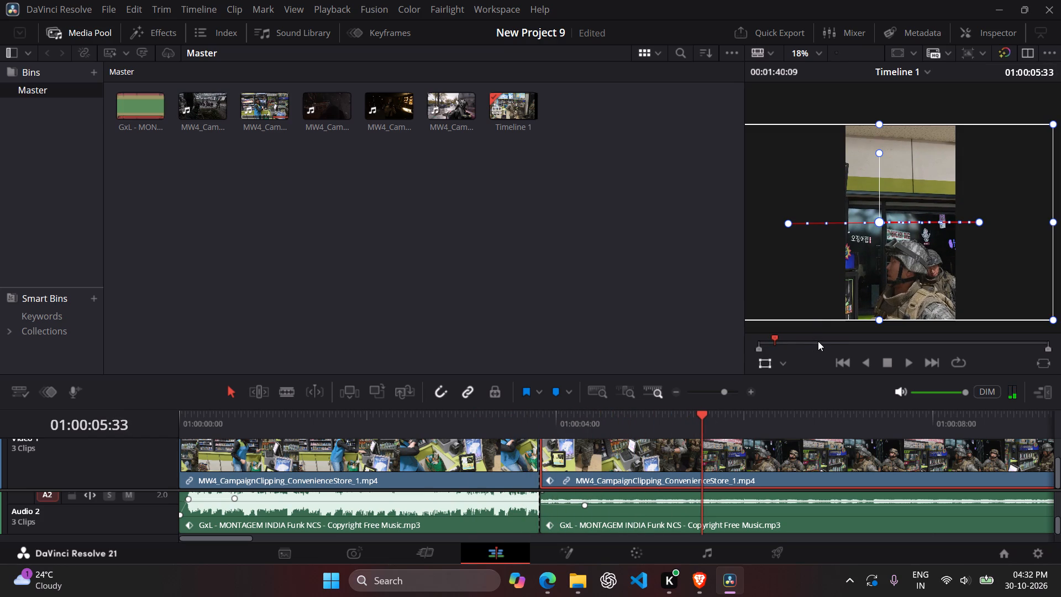
key("space")
key("space")
key("space")
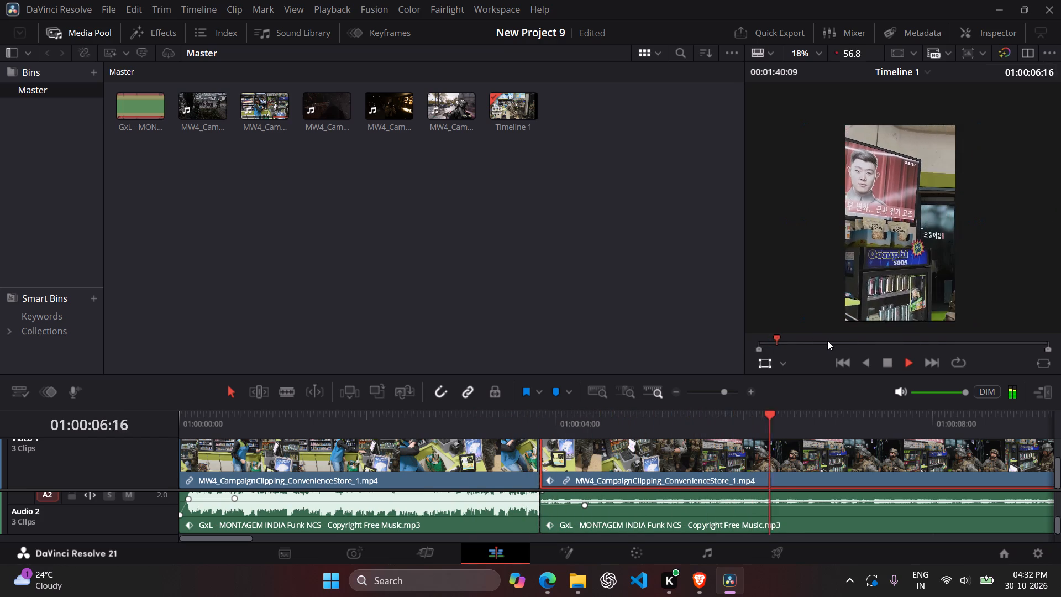
key("space")
Replay the second convenience-store segment, including once from the start of the edit, to examine the pans to the wall TV and far soldier.
left_click_drag(780, 424, 716, 425)
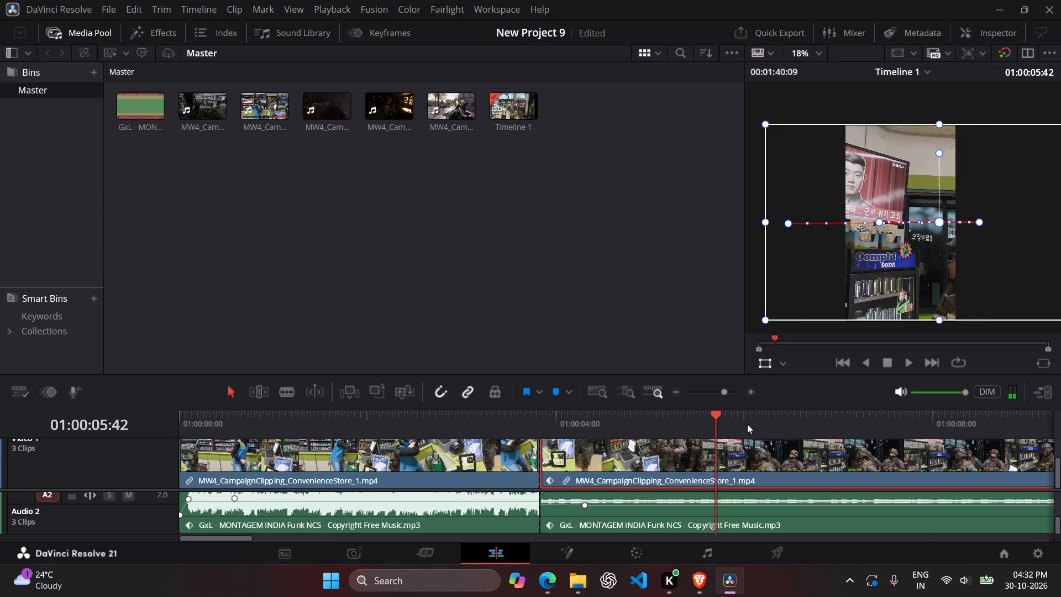
left_click_drag(731, 422, 675, 422)
key("space")
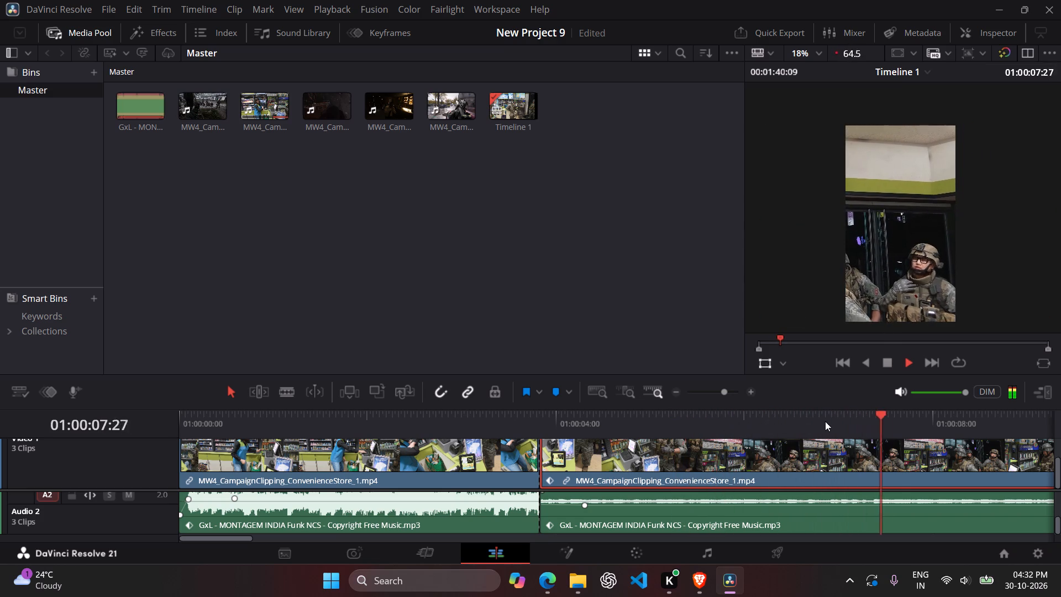
left_click_drag(829, 421, 696, 421)
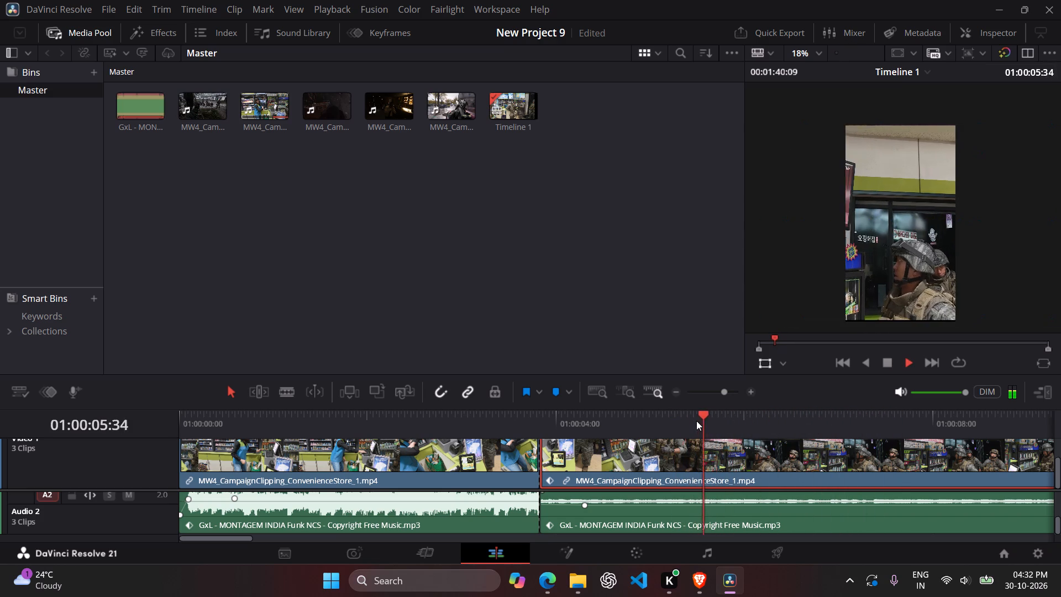
key("space")
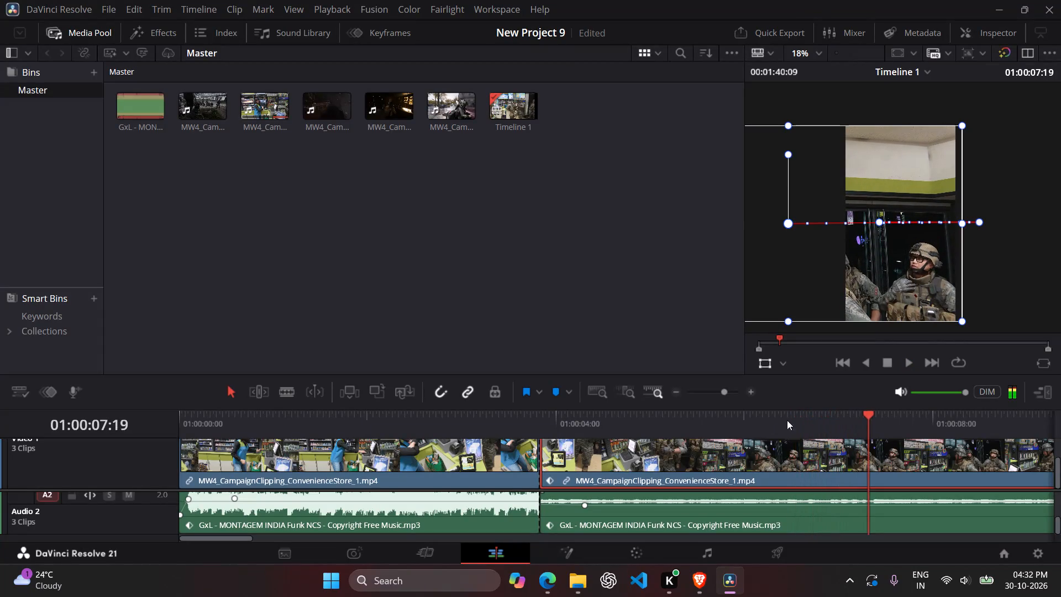
left_click_drag(792, 420, 694, 421)
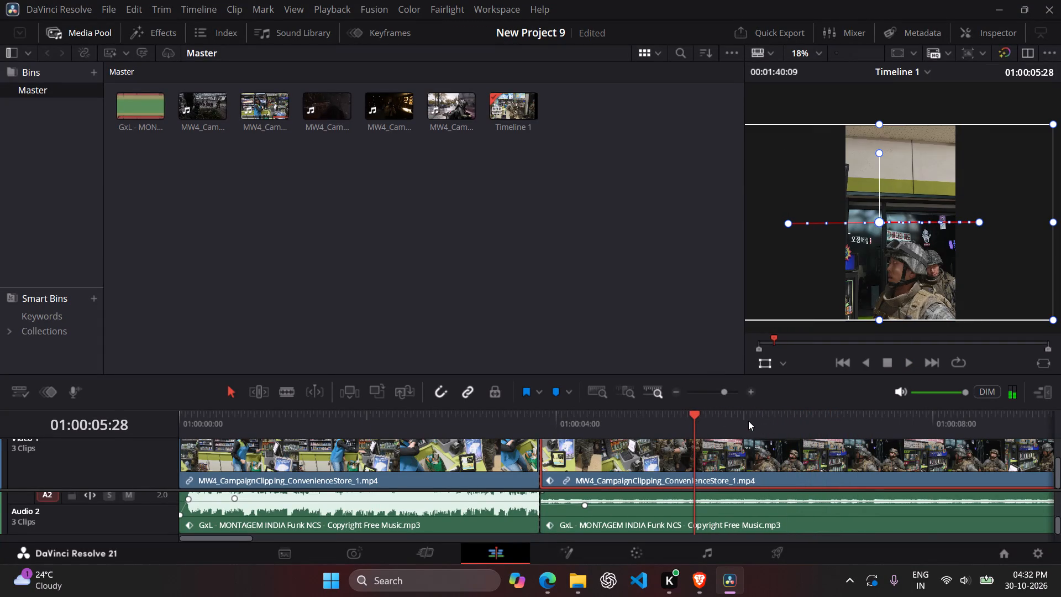
key("space")
key("space")
key("space")
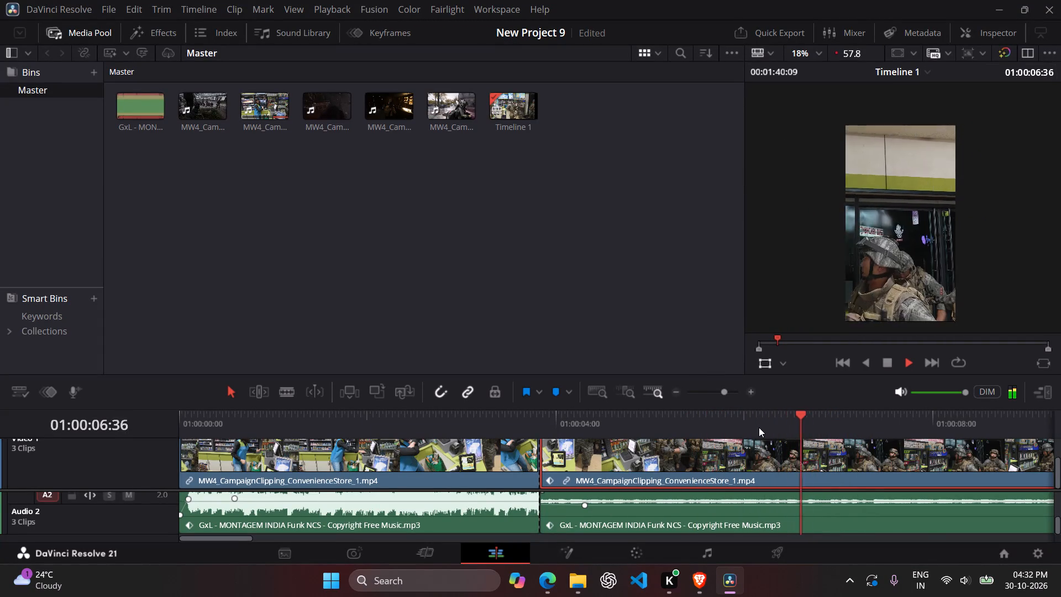
key("space")
key("space")
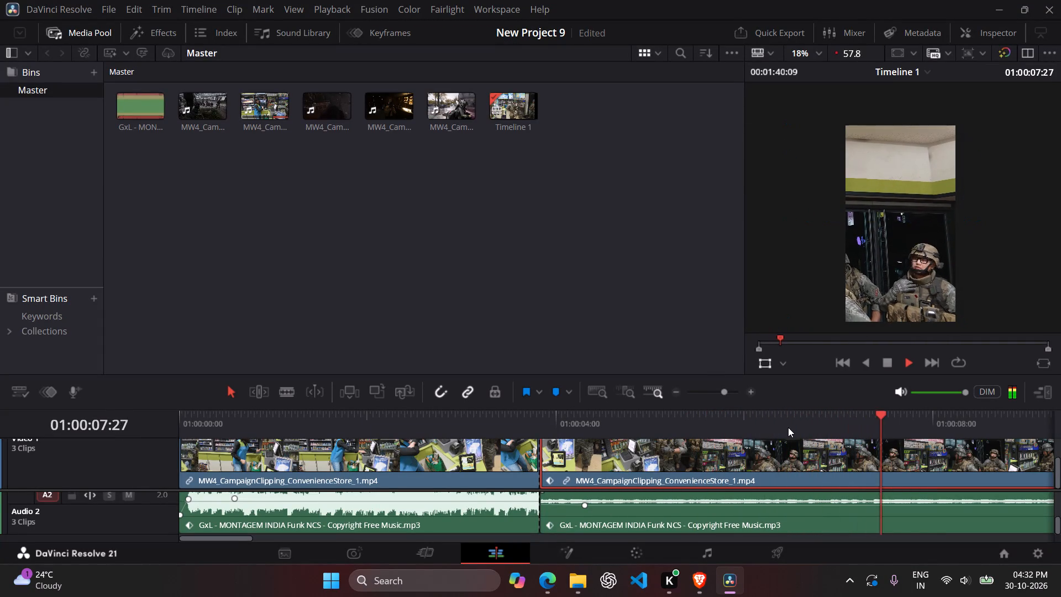
left_click_drag(832, 428, 0, 417)
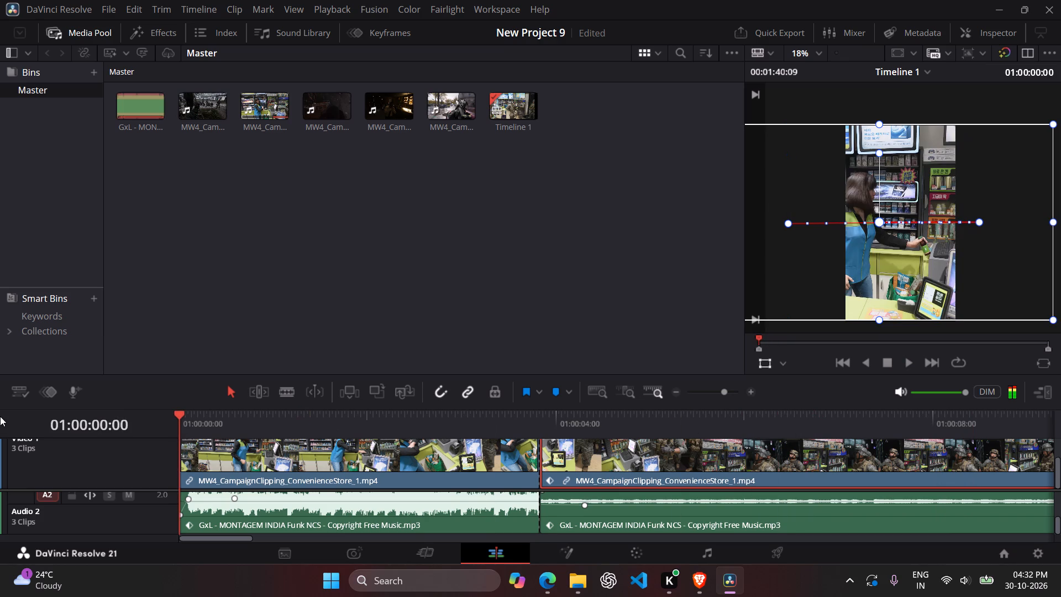
key("space")
key("space")
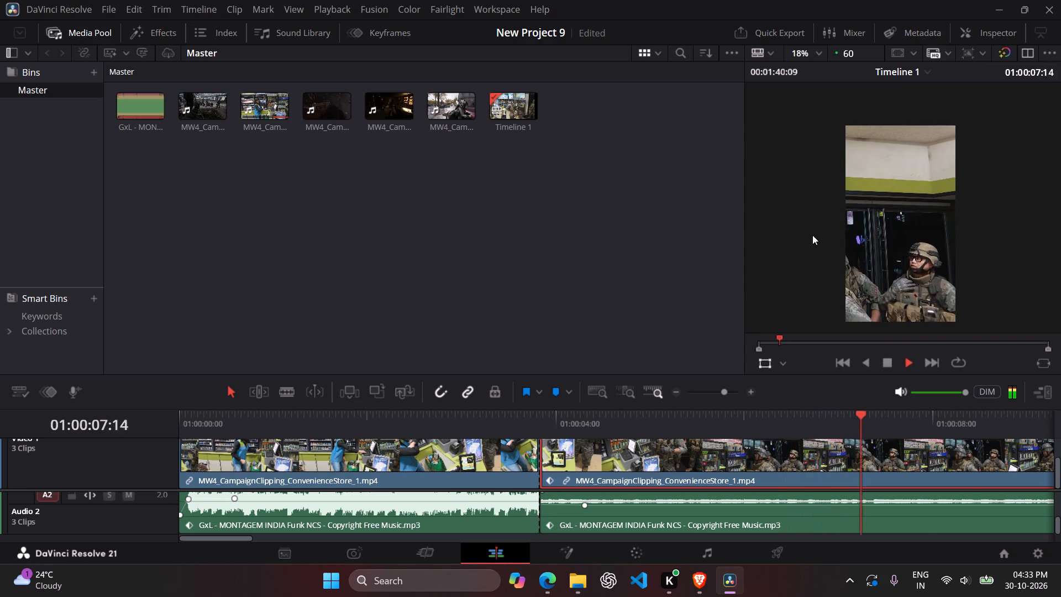
Undo the Position keyframe changes that framed the far soldier in the second convenience-store segment.
left_click_drag(868, 420, 722, 416)
key("ctrl+z")
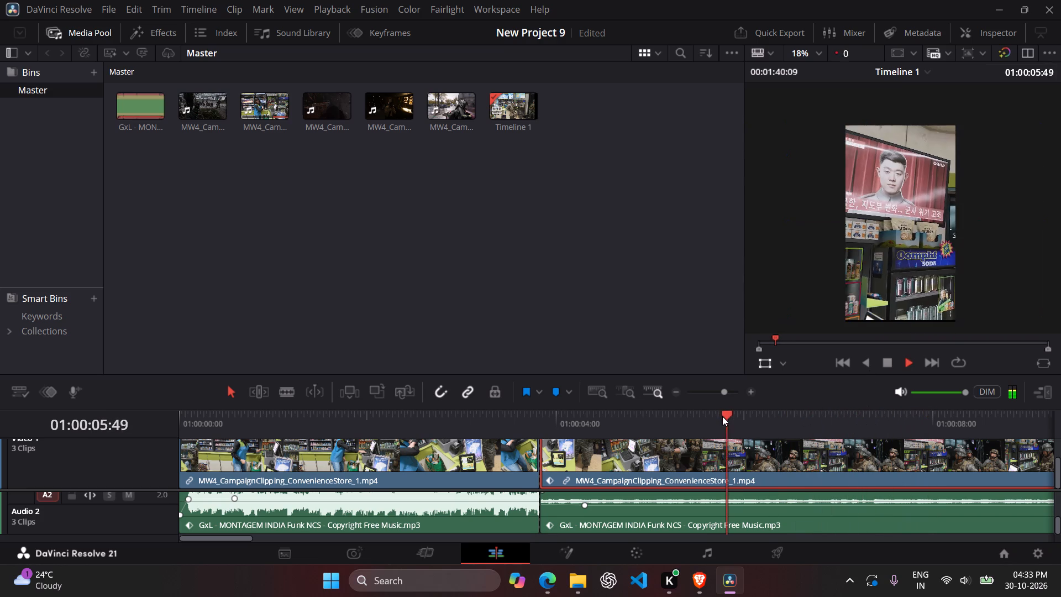
key("ctrl+z")
key("ctrl+z")
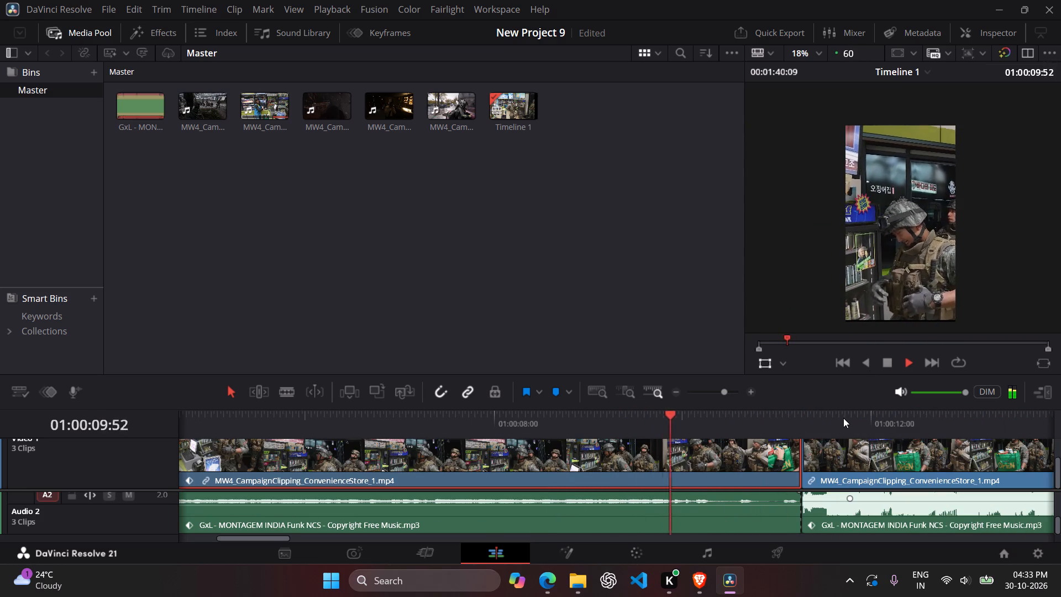
Play the edit from the start and scrub around 01:00:05:10 to 01:00:05:57 to examine the pan from the soldiers to the wall TV.
left_click_drag(782, 423, 0, 418)
key("space")
key("space")
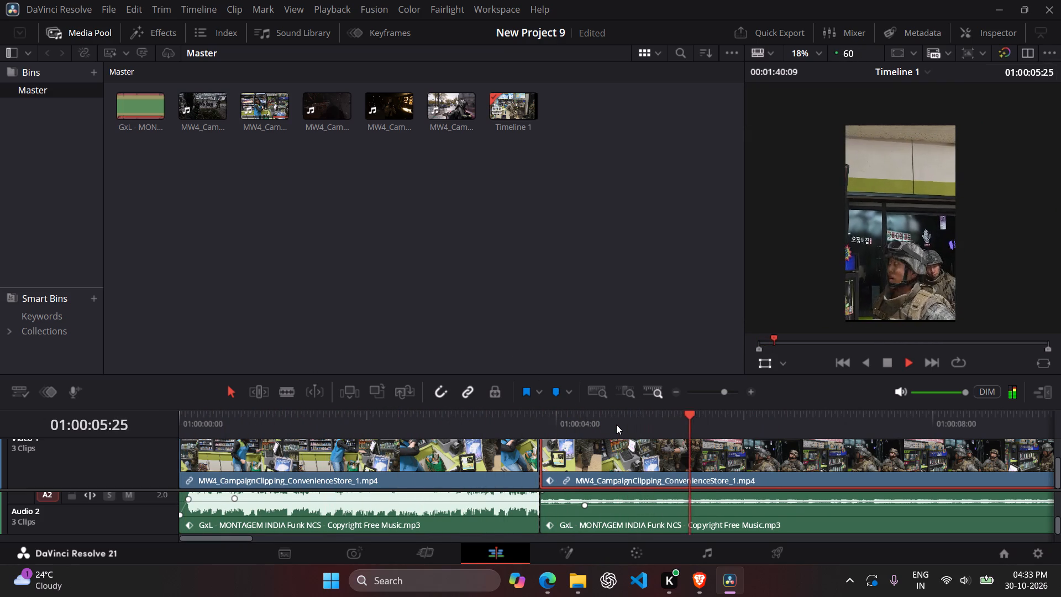
key("space")
left_click_drag(740, 420, 737, 420)
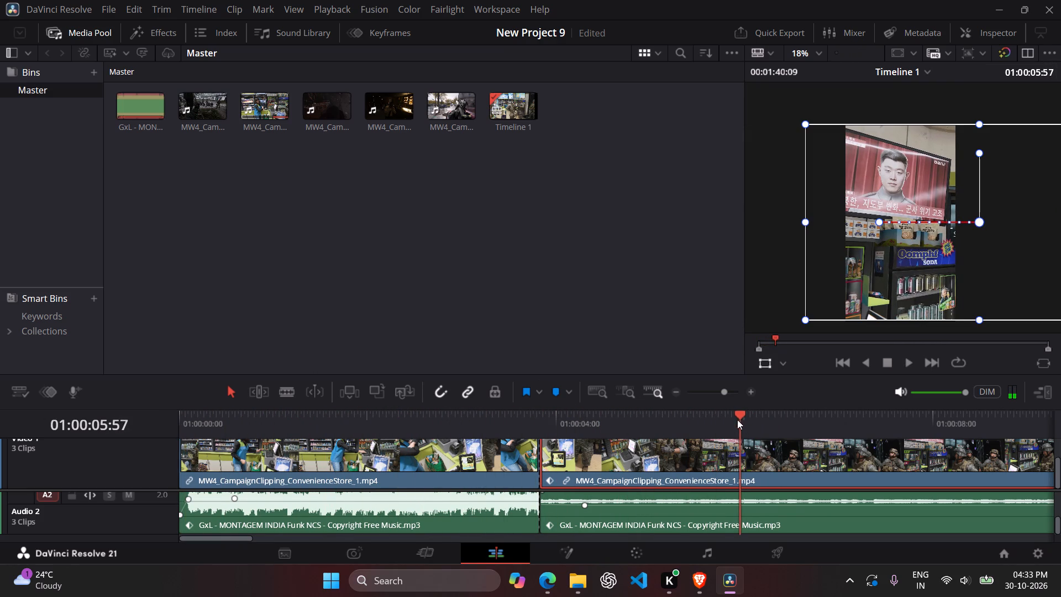
left_click_drag(737, 420, 676, 421)
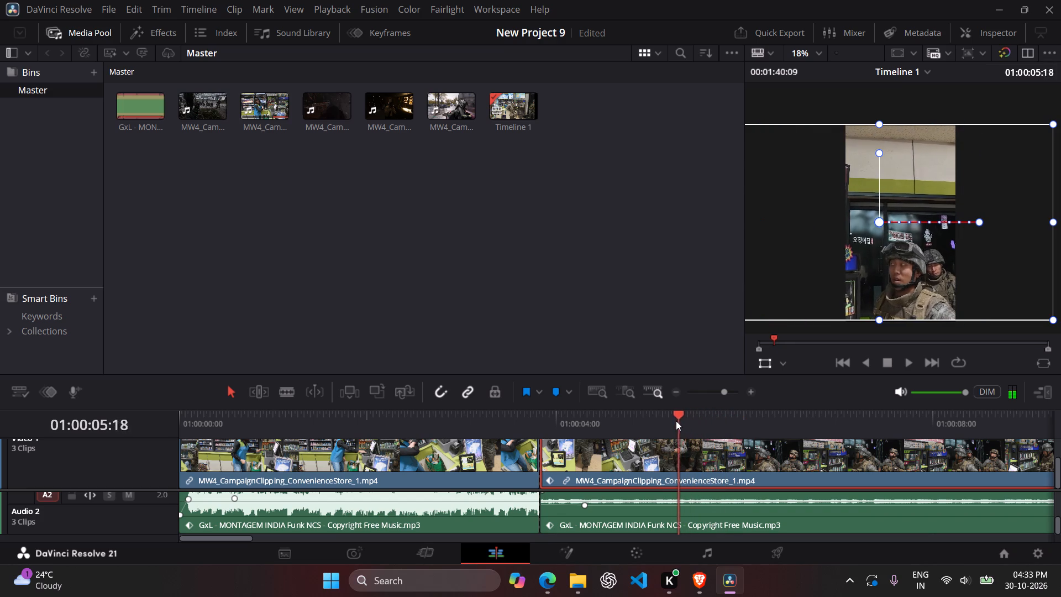
left_click_drag(676, 421, 666, 422)
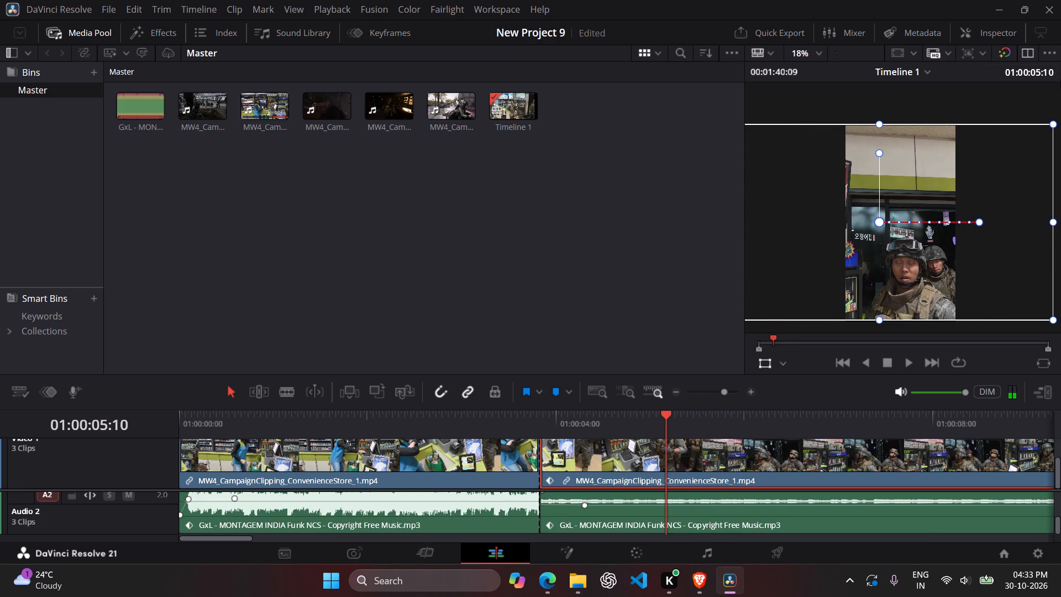
Delete the second convenience-store segment's Position keyframe at 01:00:05:33, which holds the framing on the soldiers.
left_click(967, 37)
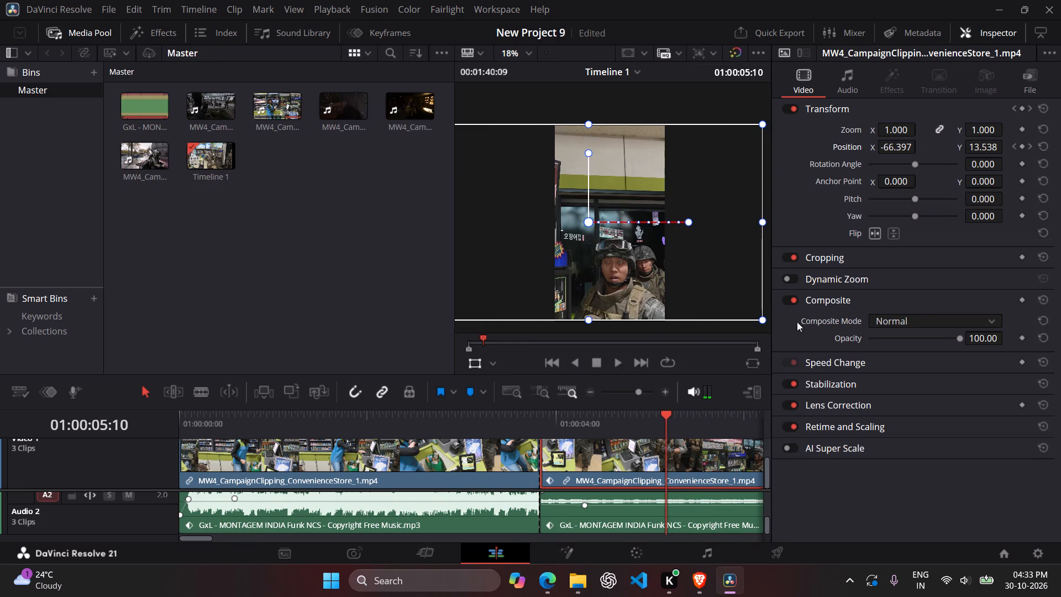
left_click_drag(669, 414, 686, 409)
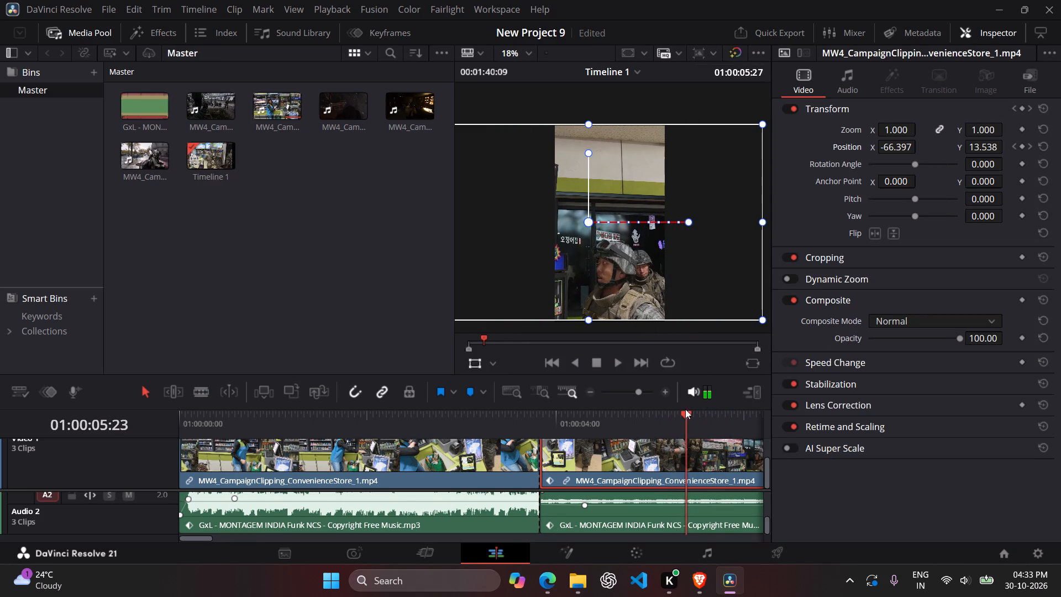
left_click(1016, 149)
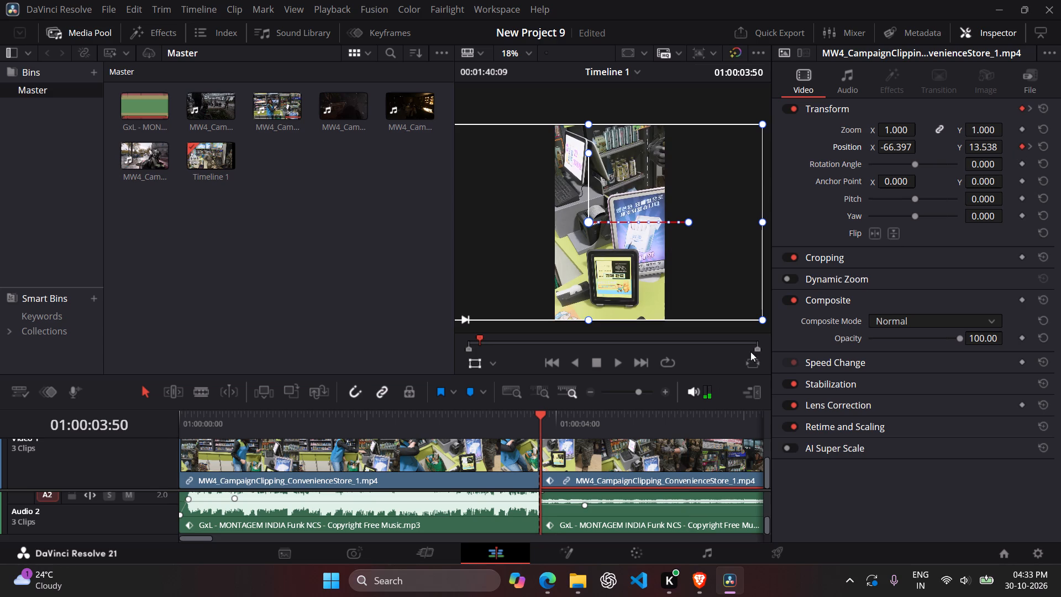
left_click(1030, 148)
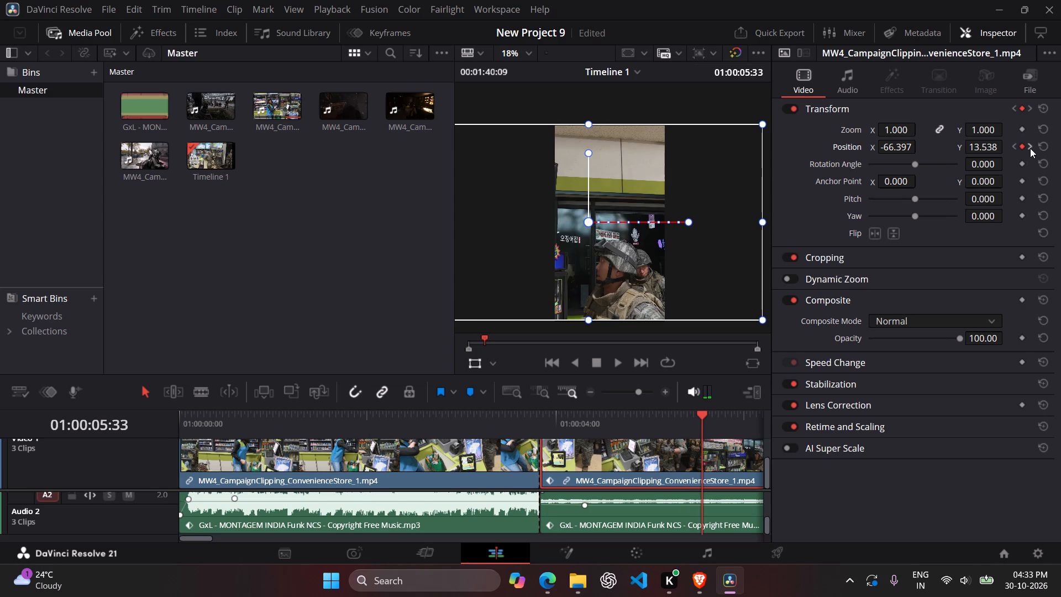
left_click(1011, 147)
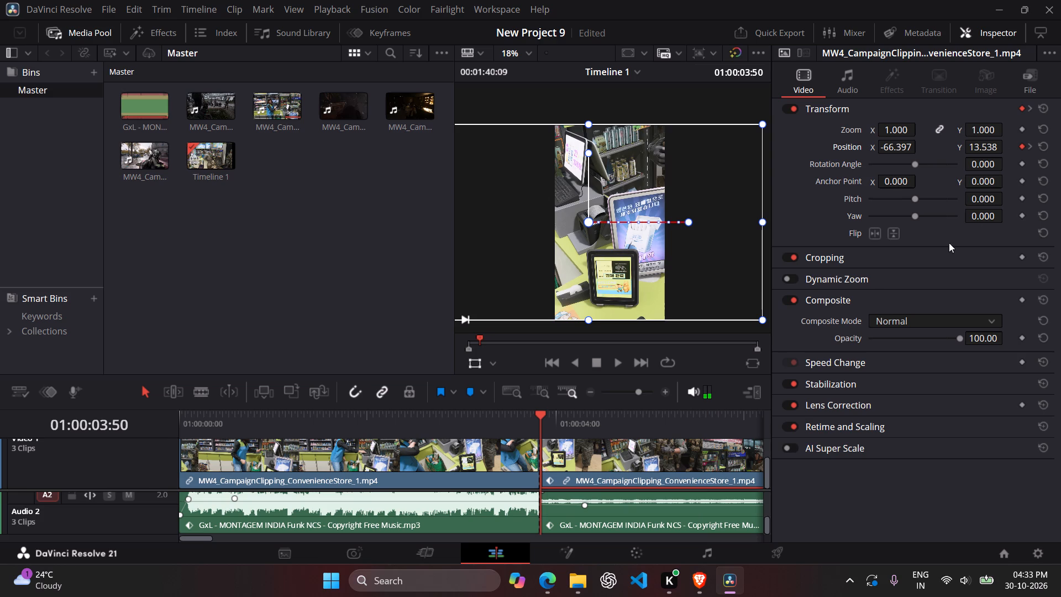
left_click(1031, 149)
left_click(1023, 146)
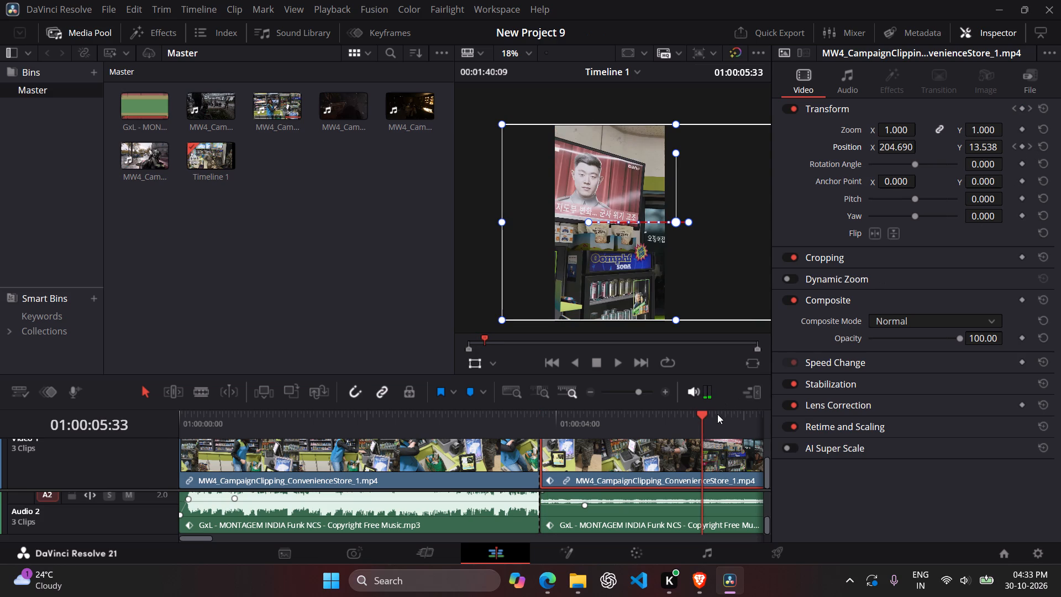
key("ctrl+z")
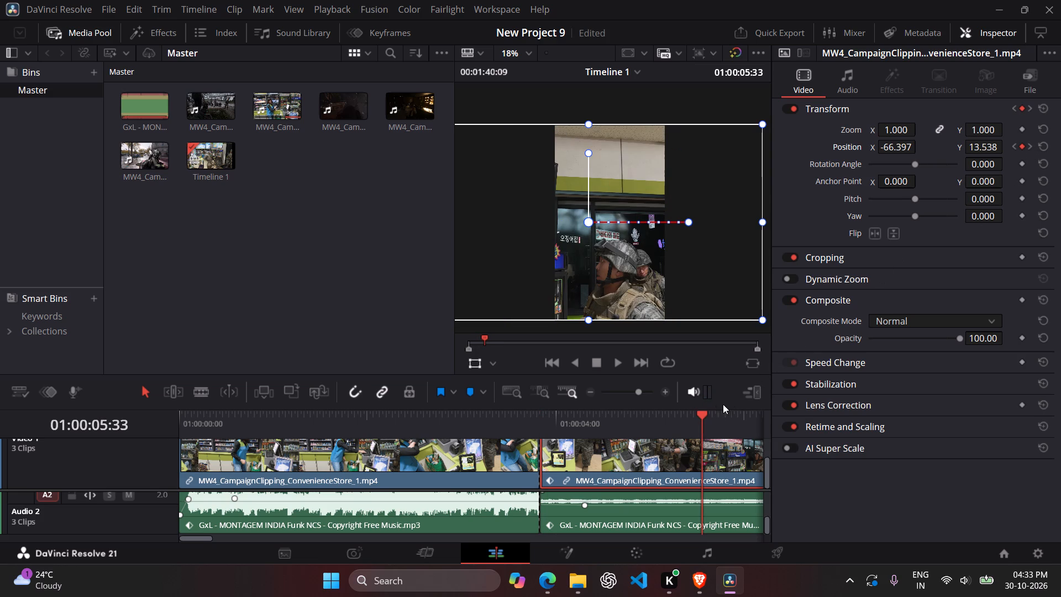
left_click(1021, 146)
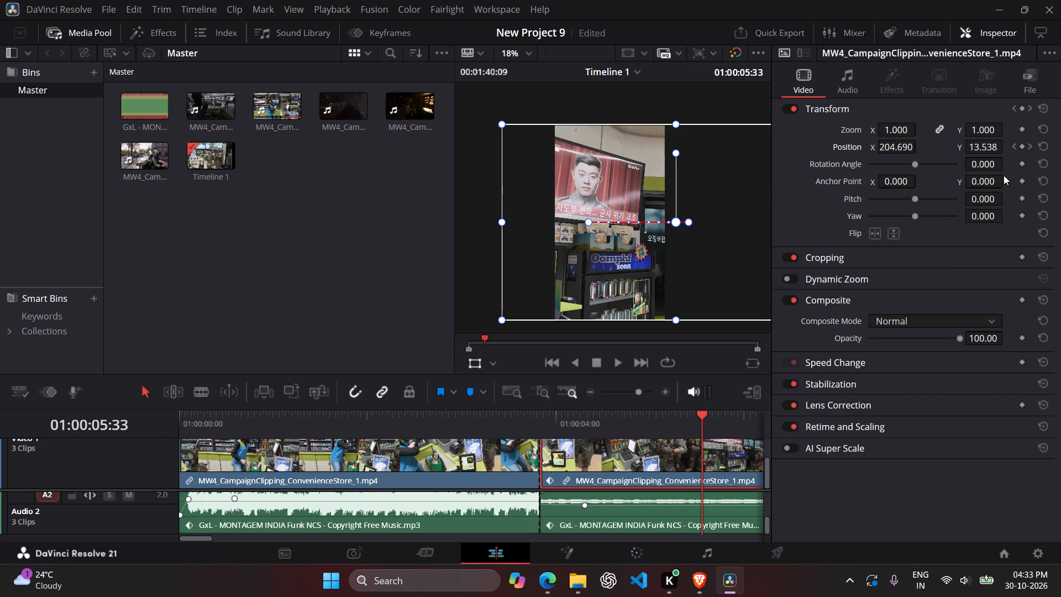
Delete the segment's Position keyframe at 01:00:05:48, where the wall TV framing begins.
left_click_drag(674, 417, 565, 429)
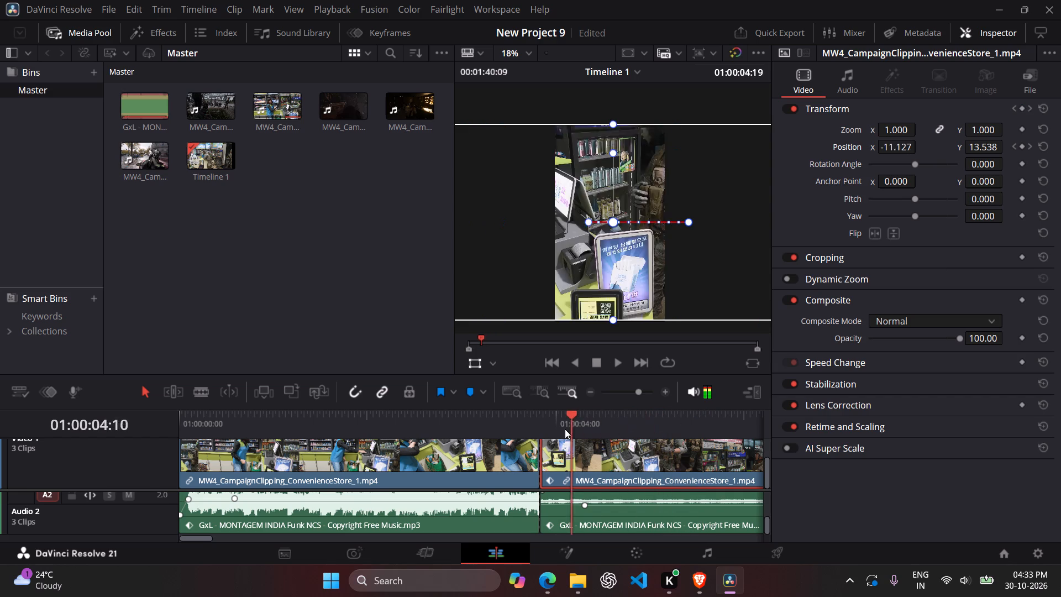
left_click_drag(565, 429, 663, 417)
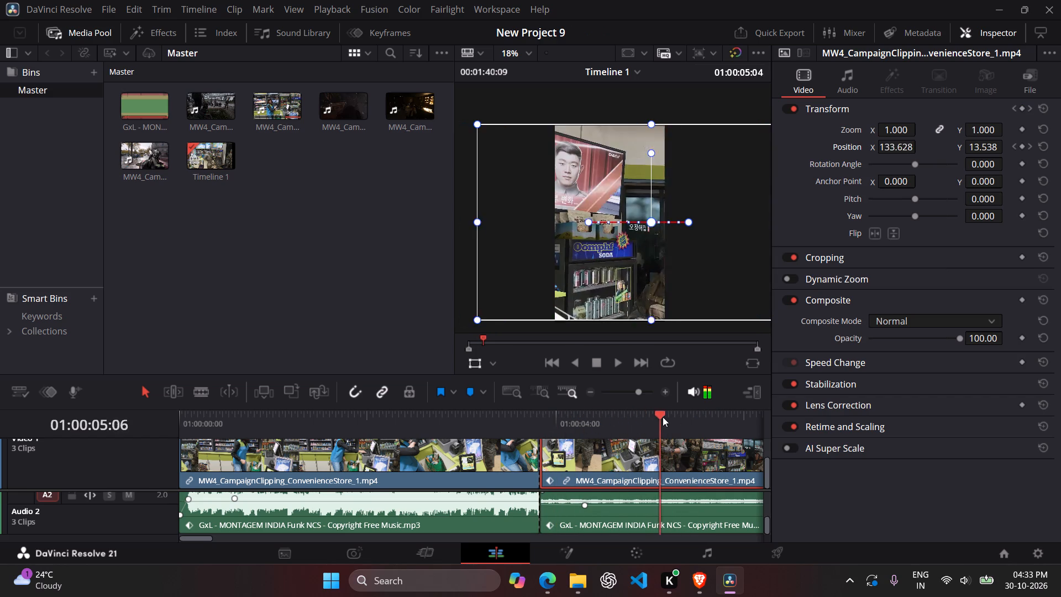
left_click_drag(663, 417, 709, 411)
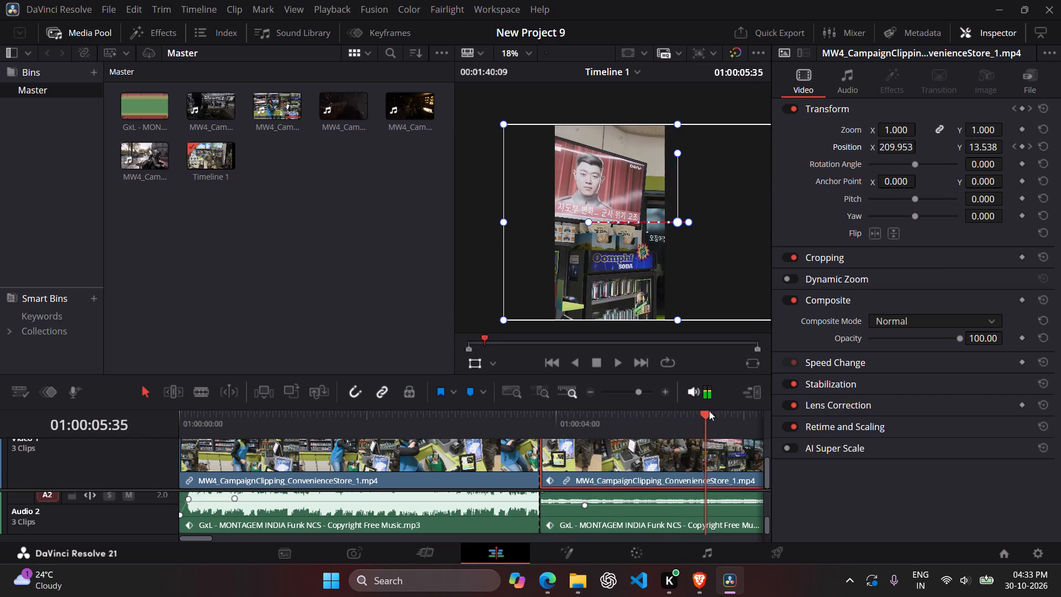
left_click_drag(709, 411, 723, 410)
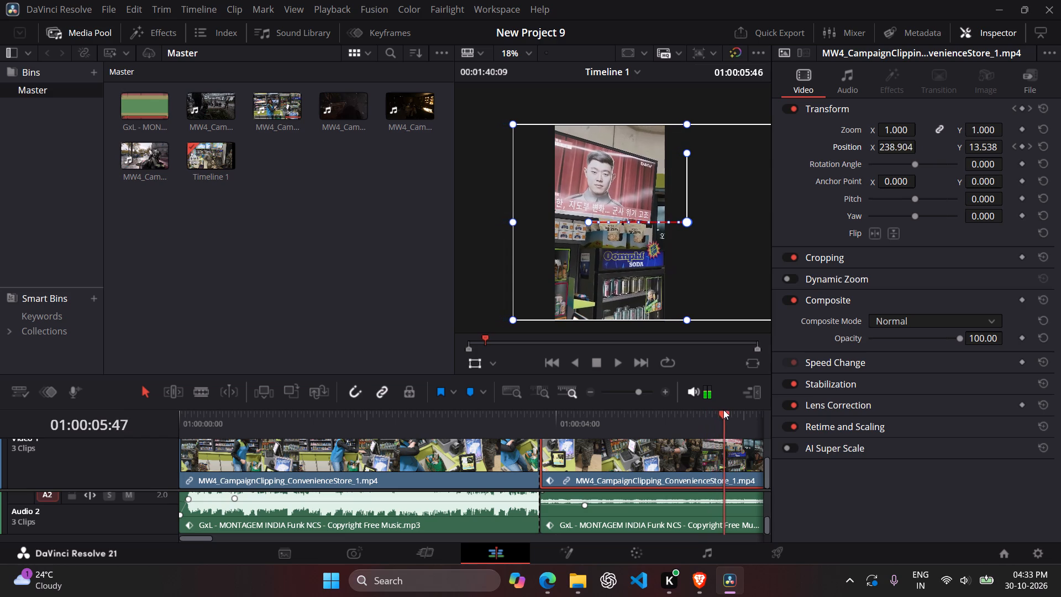
left_click_drag(723, 410, 726, 409)
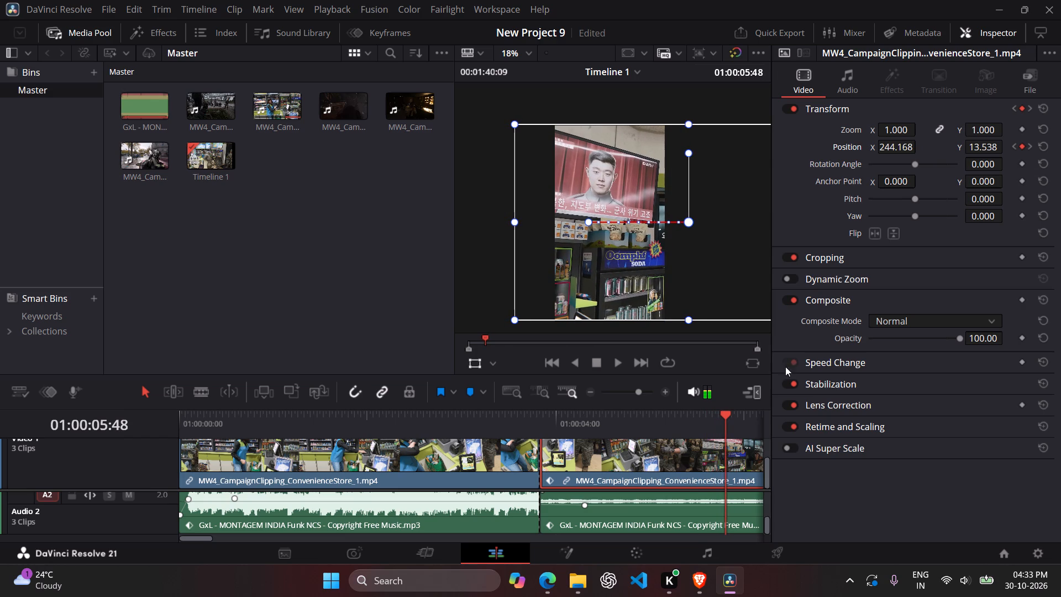
left_click(1022, 151)
left_click(1022, 148)
Scrub back and forth through the second convenience-store segment to examine the longer pan up to the wall TV framing.
left_click_drag(727, 422, 742, 420)
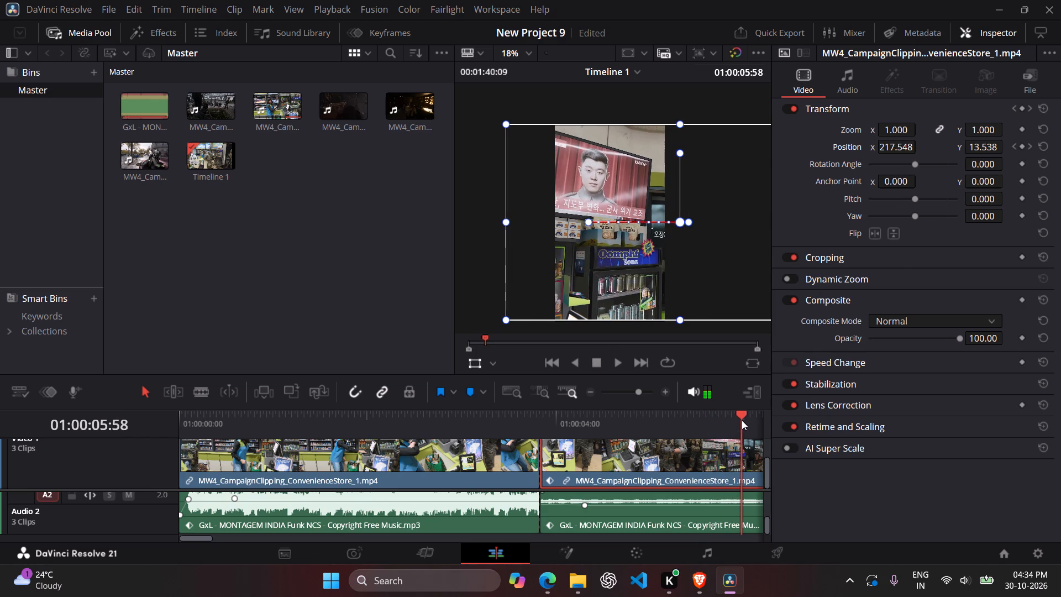
left_click_drag(742, 420, 278, 426)
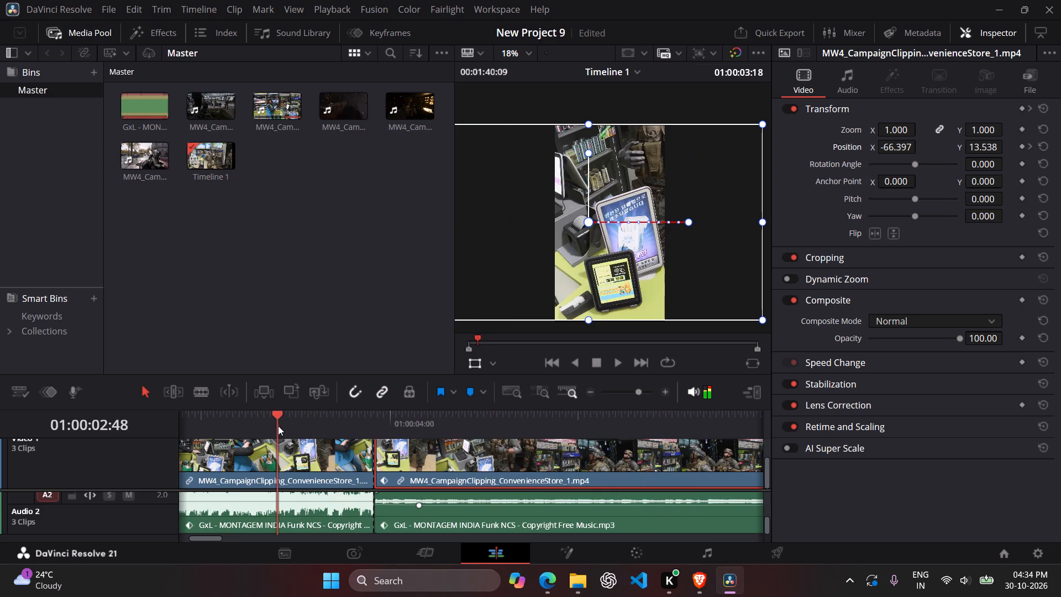
left_click_drag(278, 426, 680, 431)
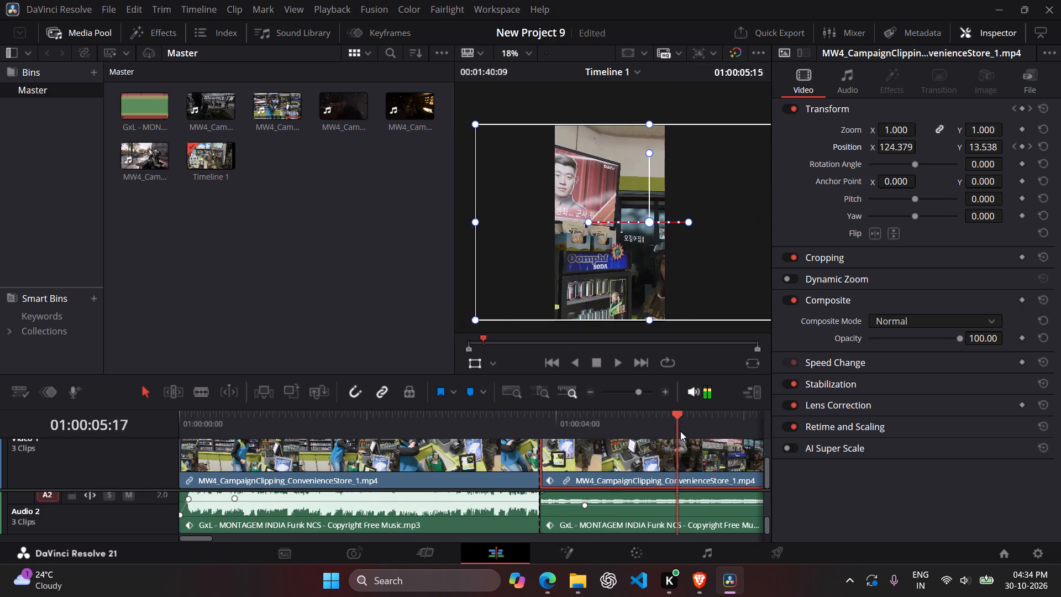
left_click_drag(680, 431, 738, 421)
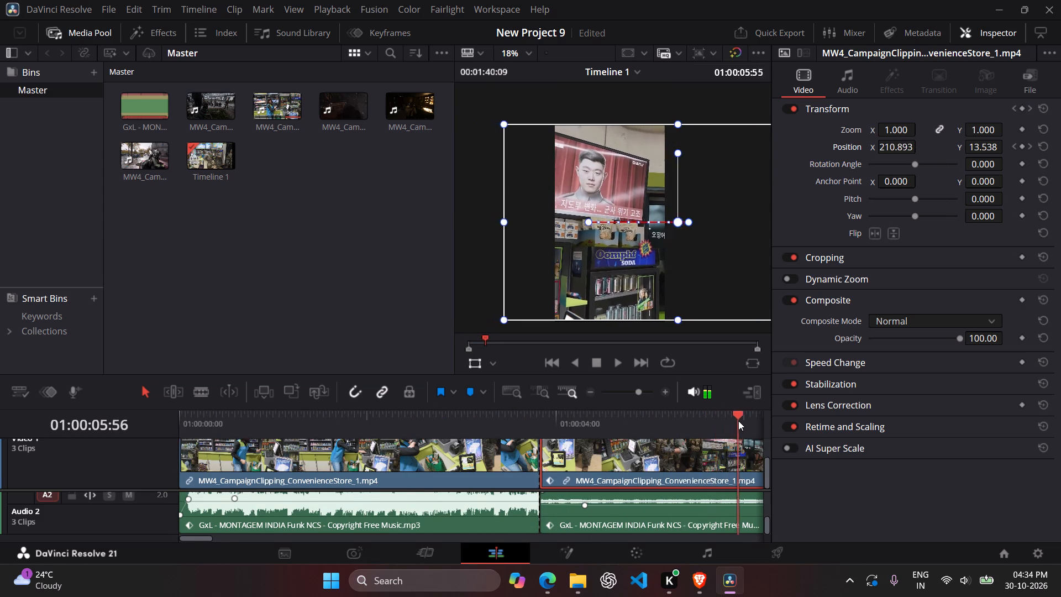
left_click_drag(738, 421, 737, 425)
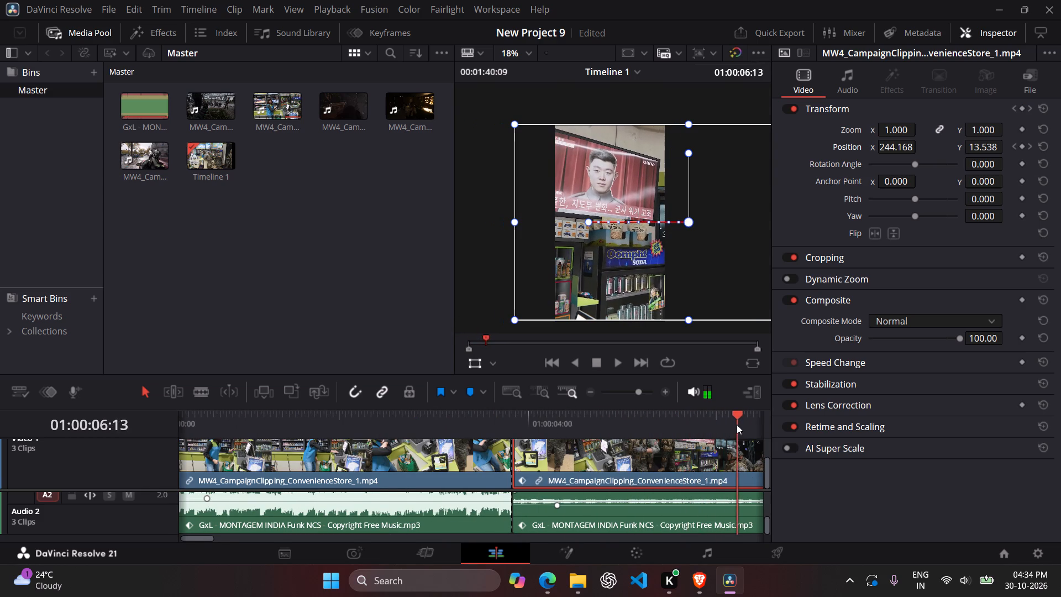
left_click_drag(737, 425, 465, 446)
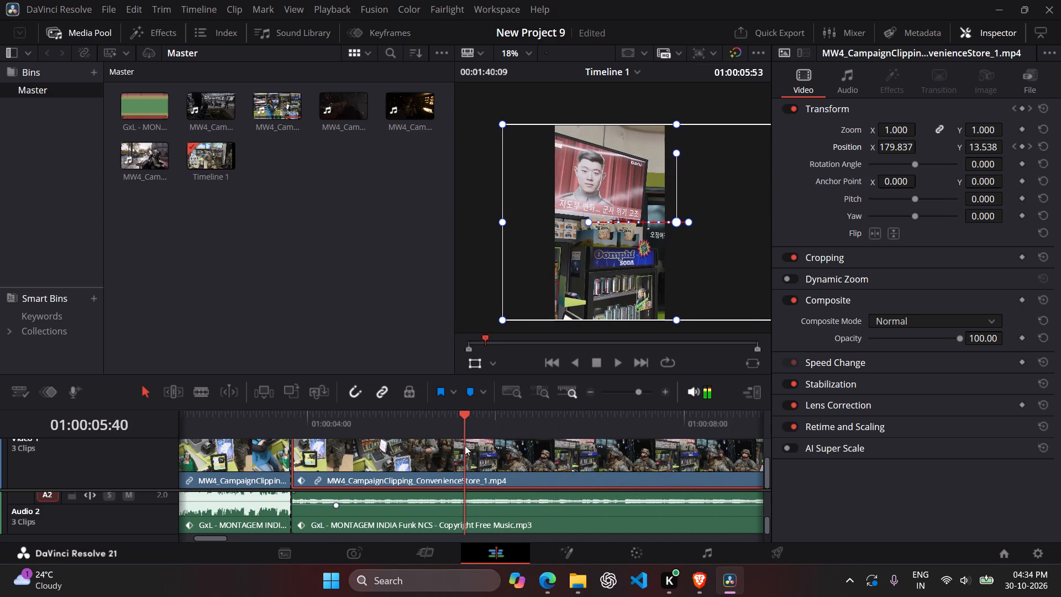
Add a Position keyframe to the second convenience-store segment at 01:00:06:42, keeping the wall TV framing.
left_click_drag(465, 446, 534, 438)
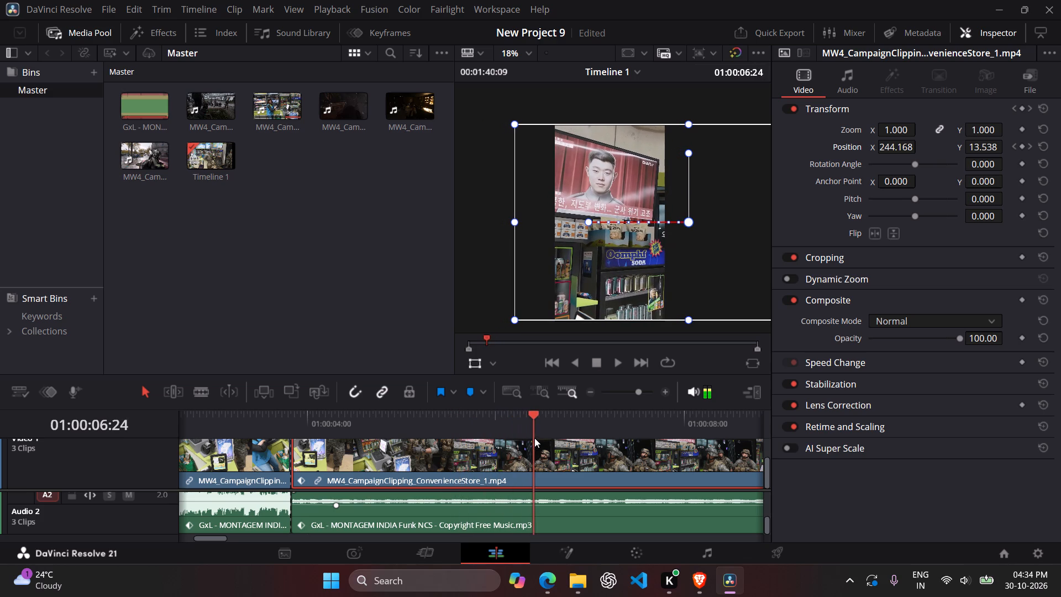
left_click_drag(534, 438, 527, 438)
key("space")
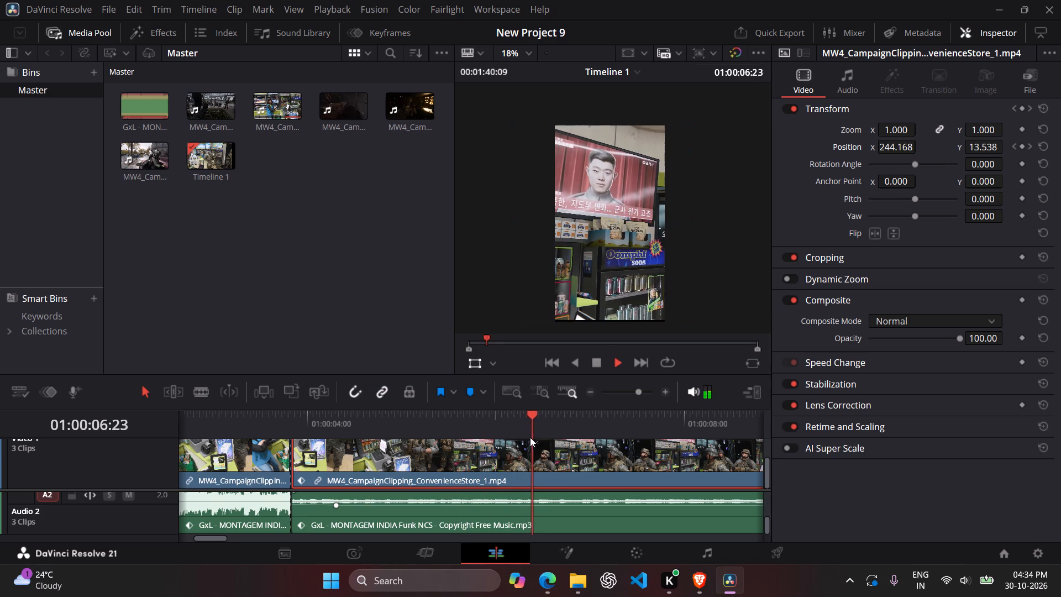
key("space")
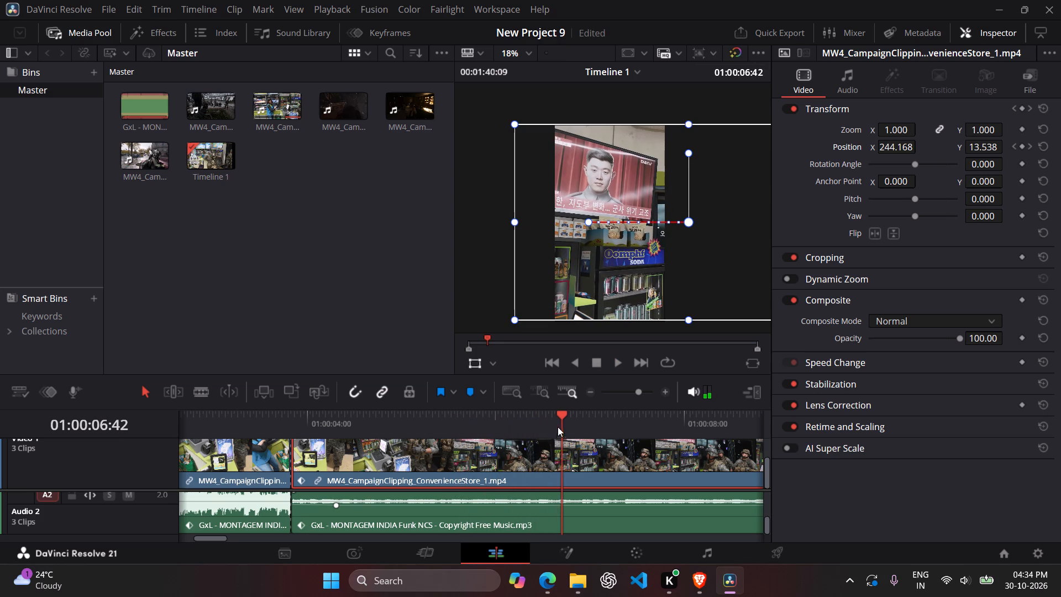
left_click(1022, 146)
Delete the second convenience-store segment's Position keyframe at 01:00:06:10, where the wall TV framing begins.
left_click(1013, 146)
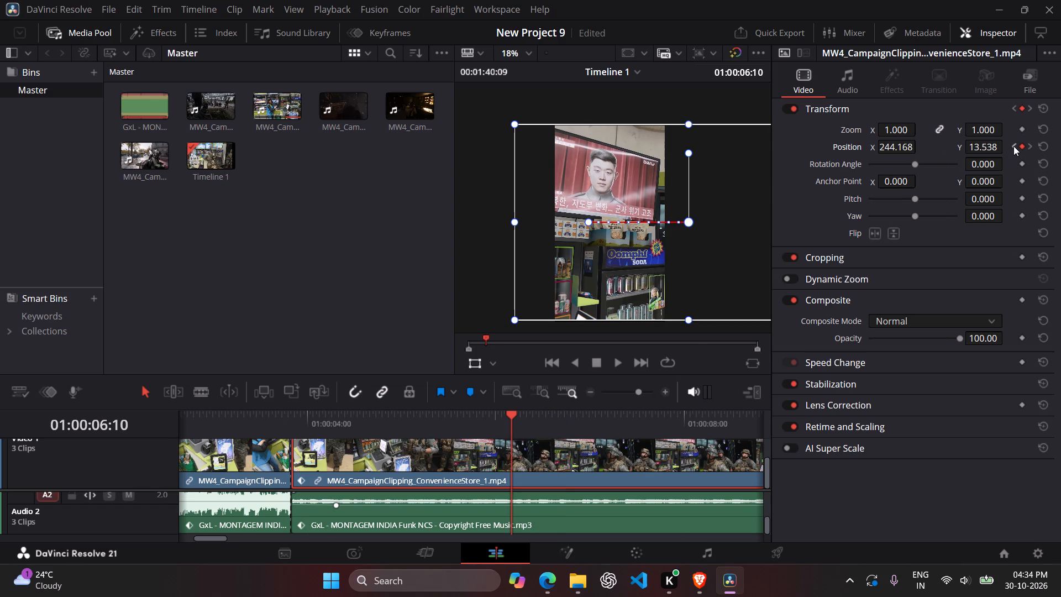
left_click(1013, 146)
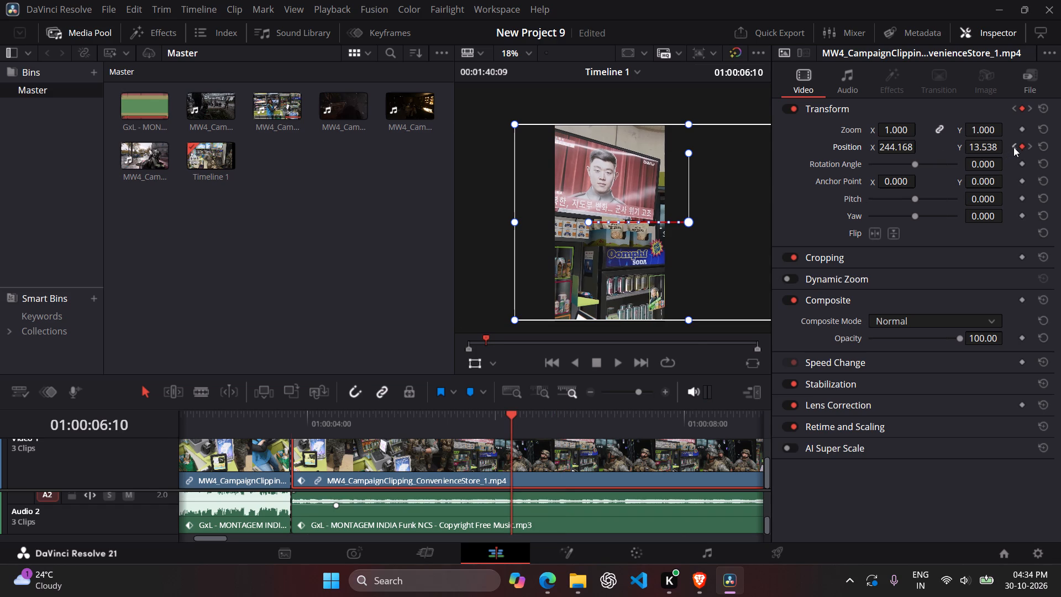
left_click(1031, 149)
left_click(1022, 145)
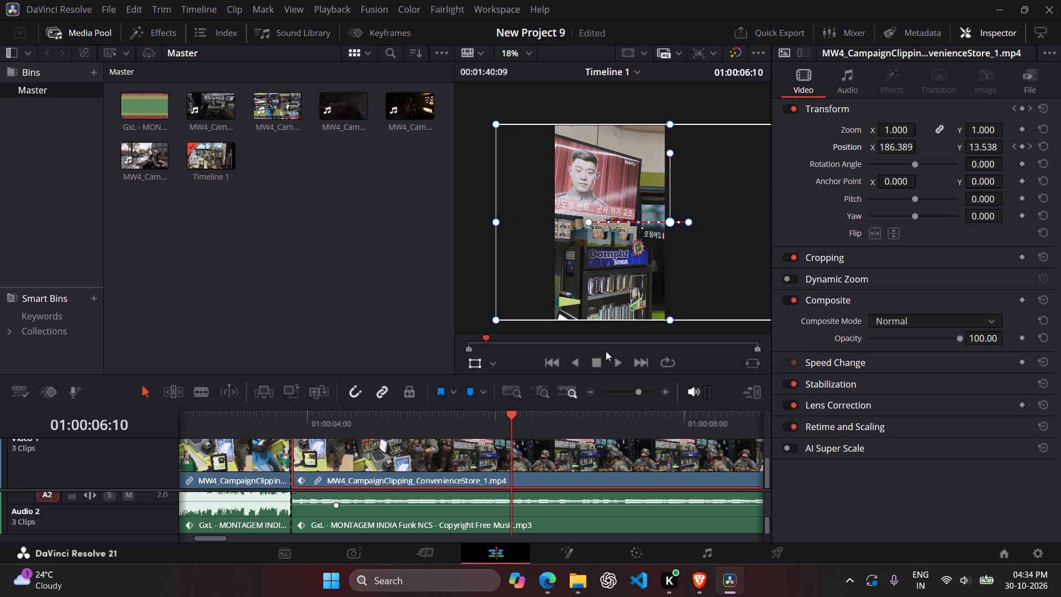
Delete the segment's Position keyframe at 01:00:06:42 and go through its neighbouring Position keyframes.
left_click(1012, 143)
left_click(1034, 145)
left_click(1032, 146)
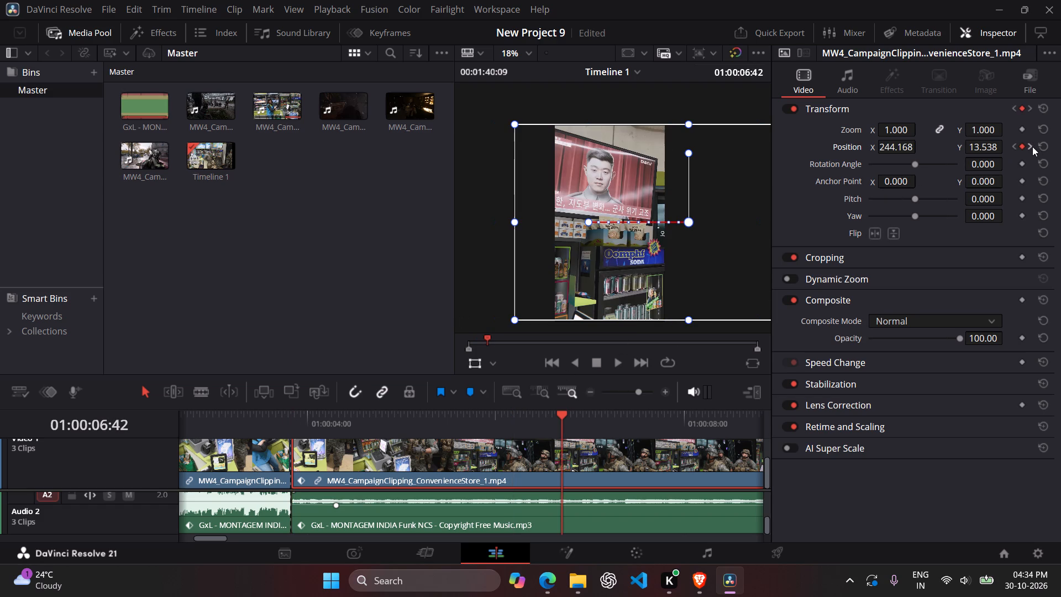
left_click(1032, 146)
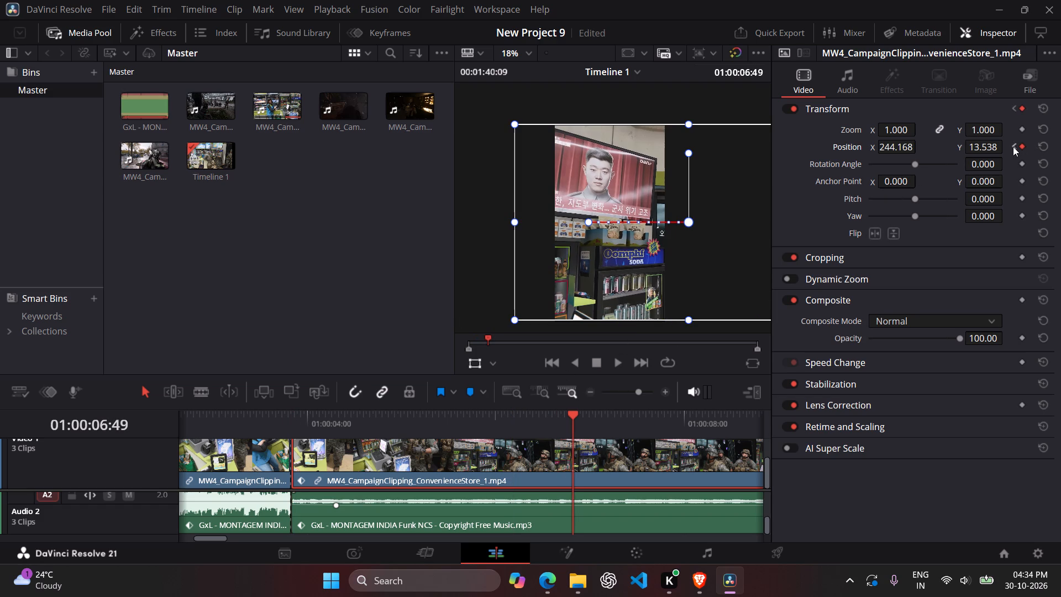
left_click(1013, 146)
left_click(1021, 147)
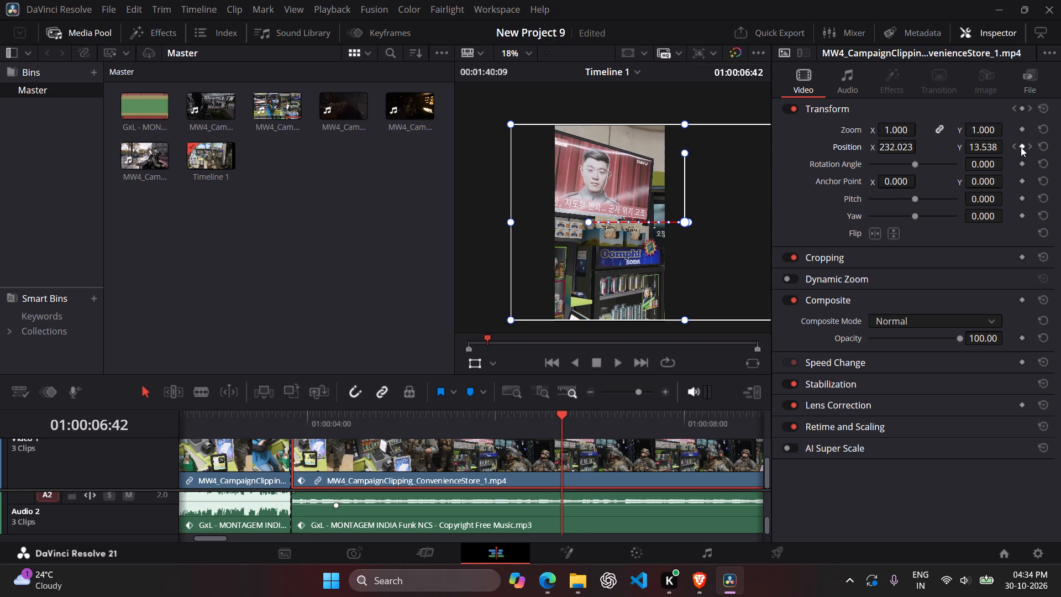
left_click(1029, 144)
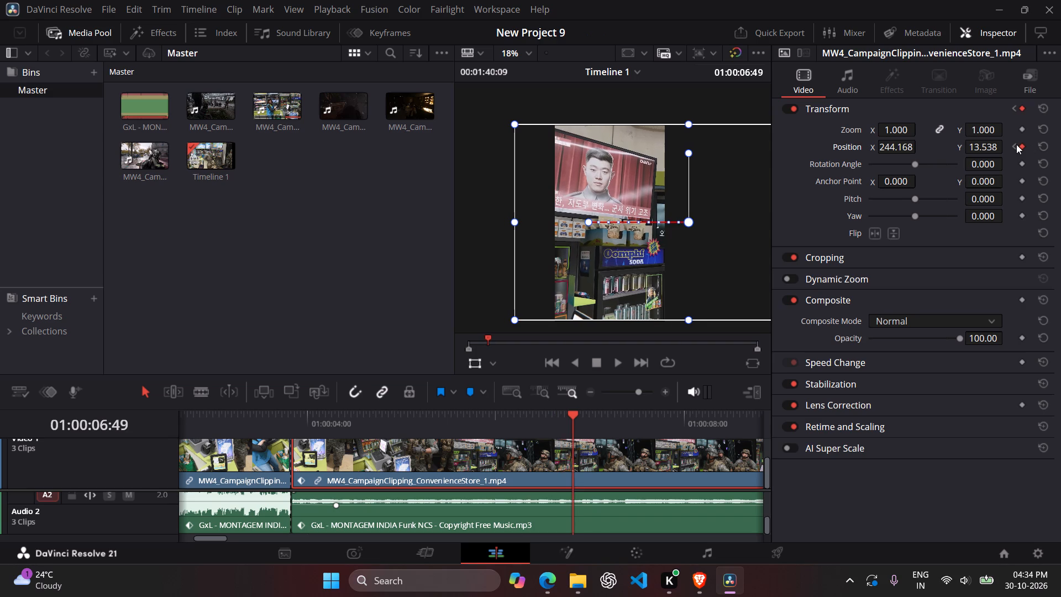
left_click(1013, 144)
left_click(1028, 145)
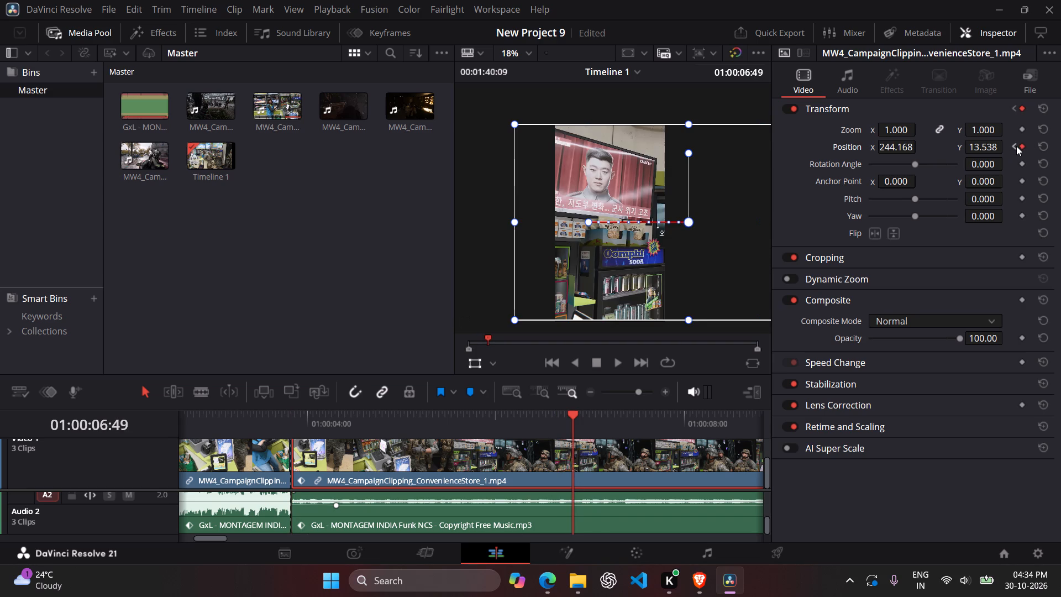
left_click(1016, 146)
Play the edit from the start to 01:00:09:02 to examine the pan to the wall TV and find where the soldier enters.
left_click(1006, 45)
left_click(1004, 40)
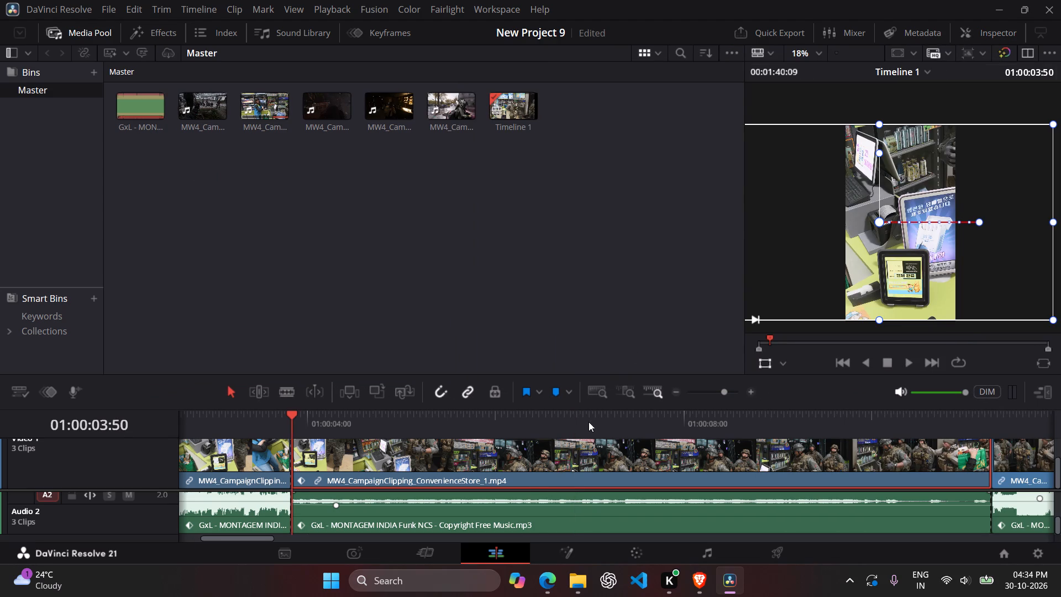
left_click_drag(355, 425, 0, 425)
key("space")
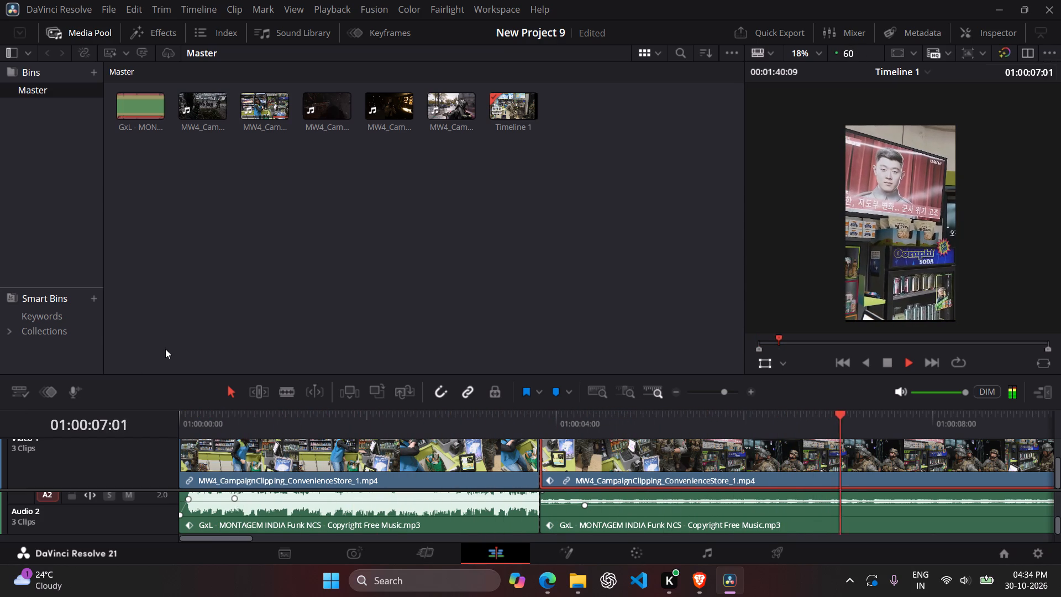
key("space")
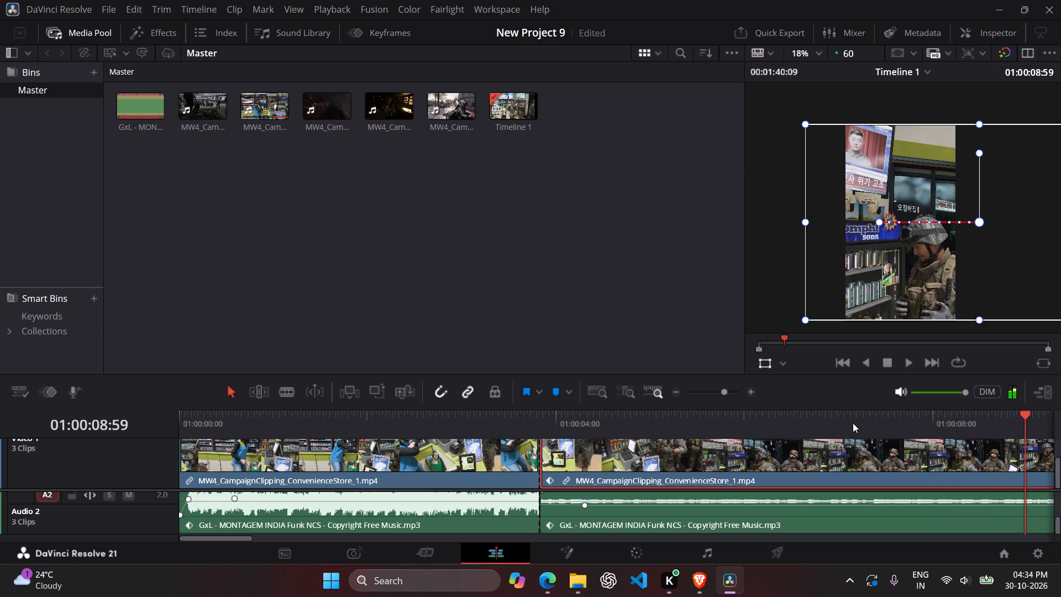
left_click_drag(944, 417, 860, 424)
key("space")
key("space")
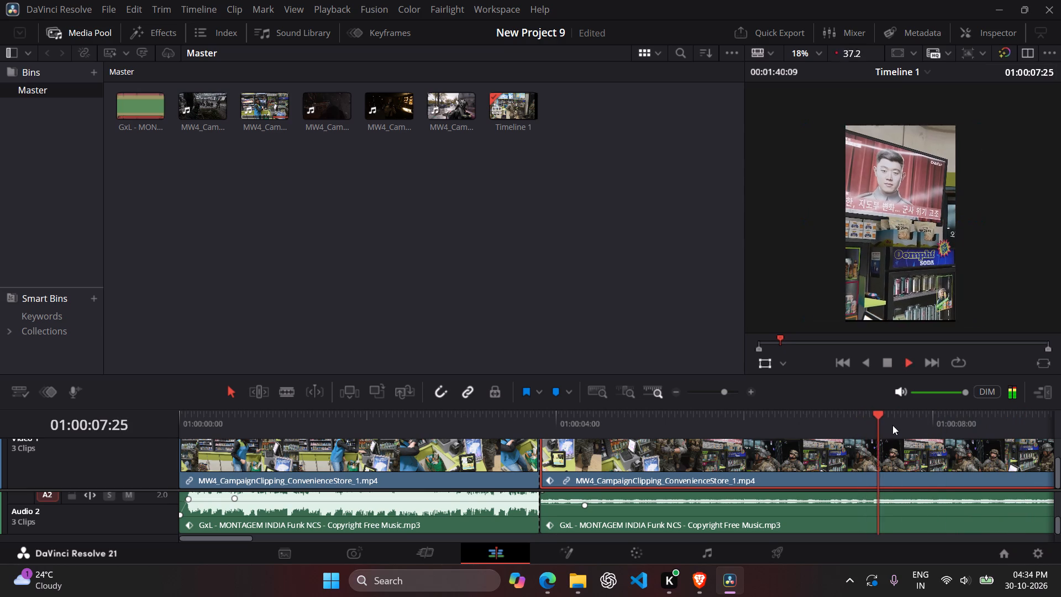
key("space")
key("space")
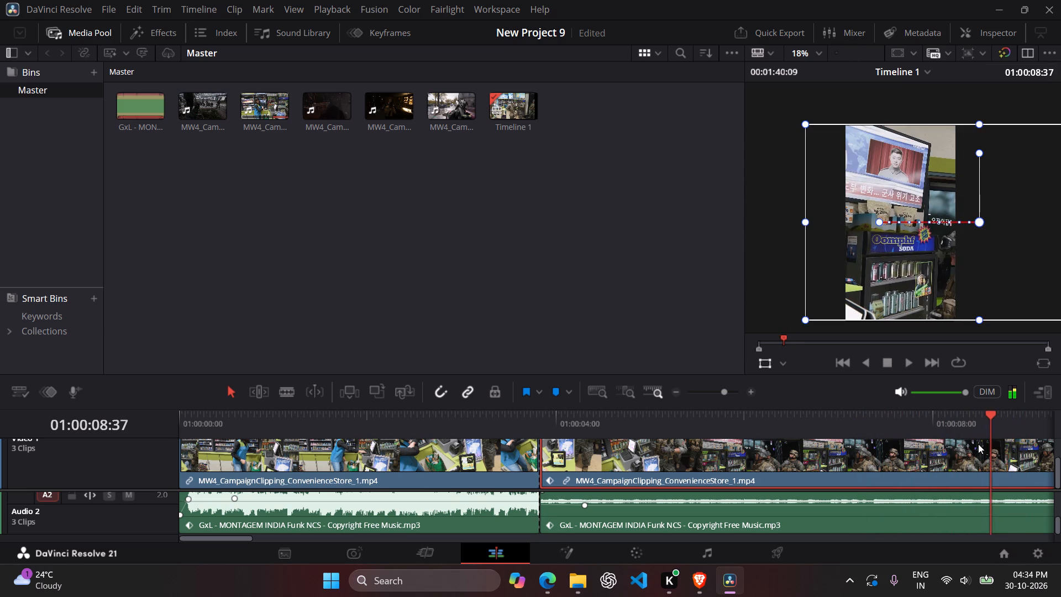
key("space")
key("space")
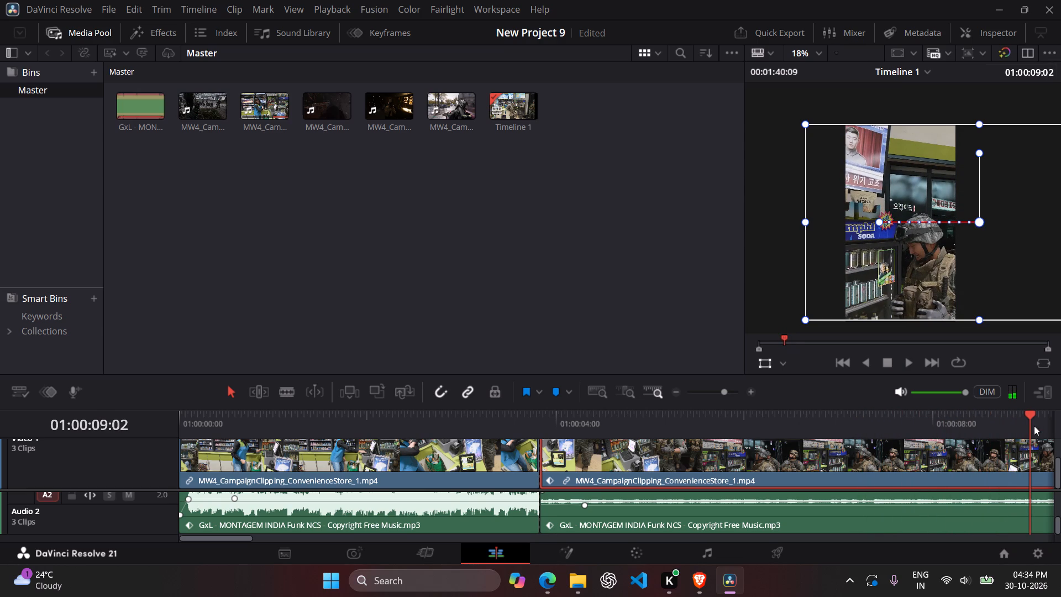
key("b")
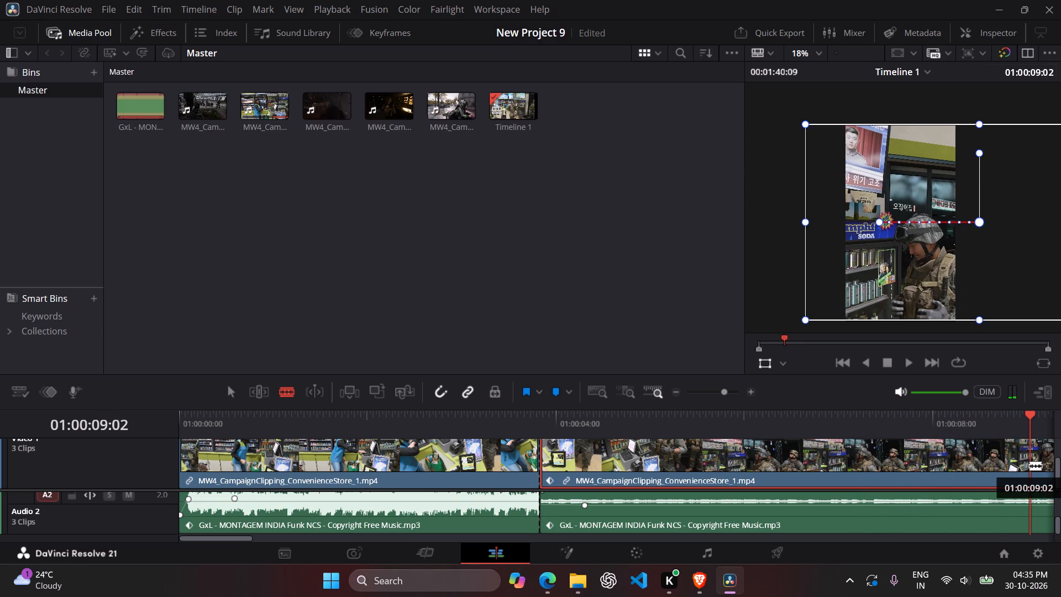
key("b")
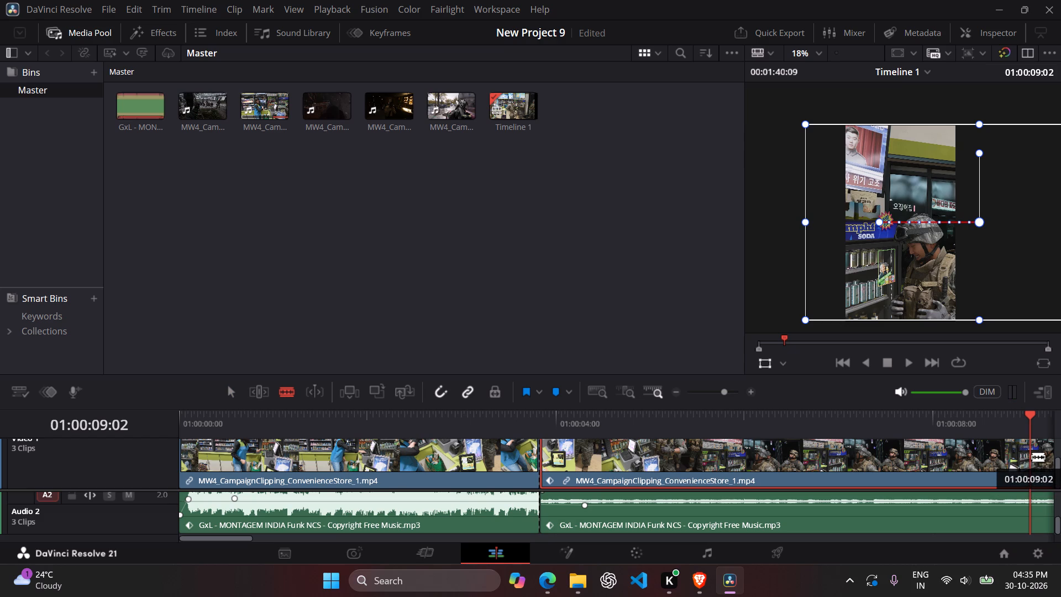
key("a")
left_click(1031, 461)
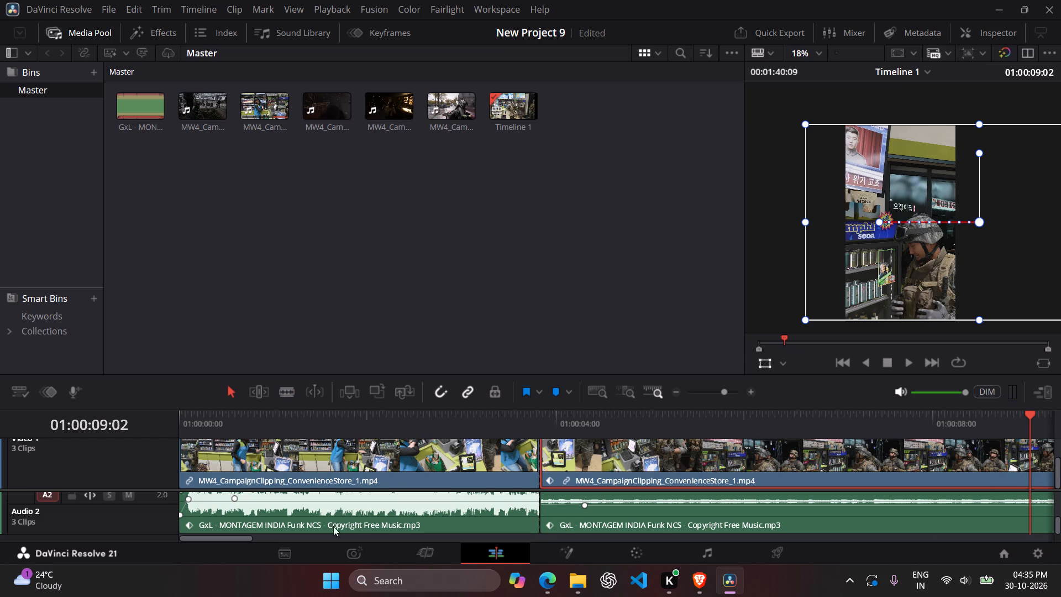
Add a Position keyframe to the second convenience-store segment at 01:00:09:02, holding the current framing.
left_click_drag(243, 540, 323, 539)
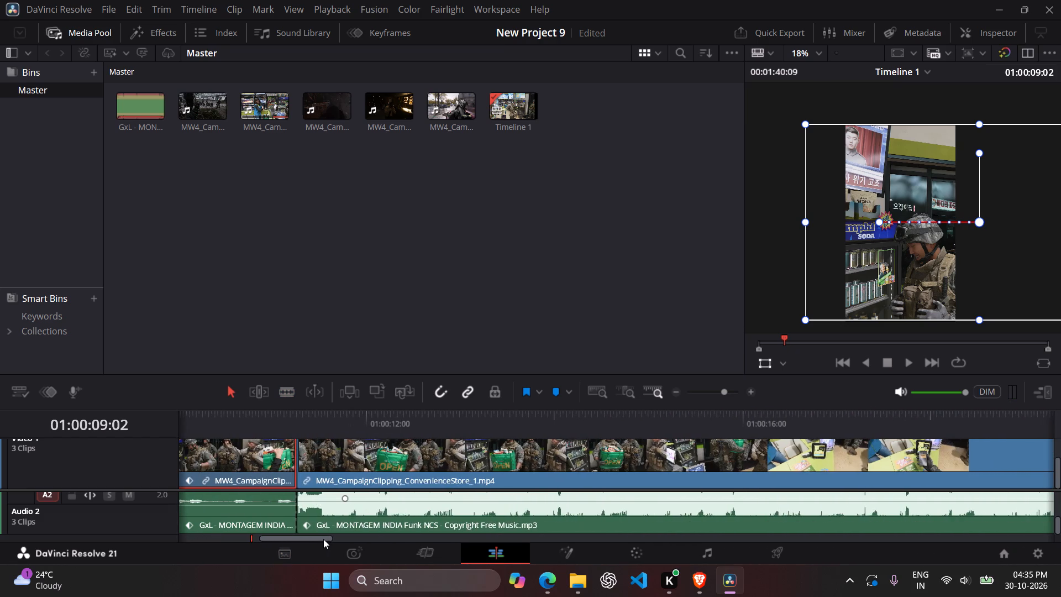
left_click_drag(323, 539, 302, 539)
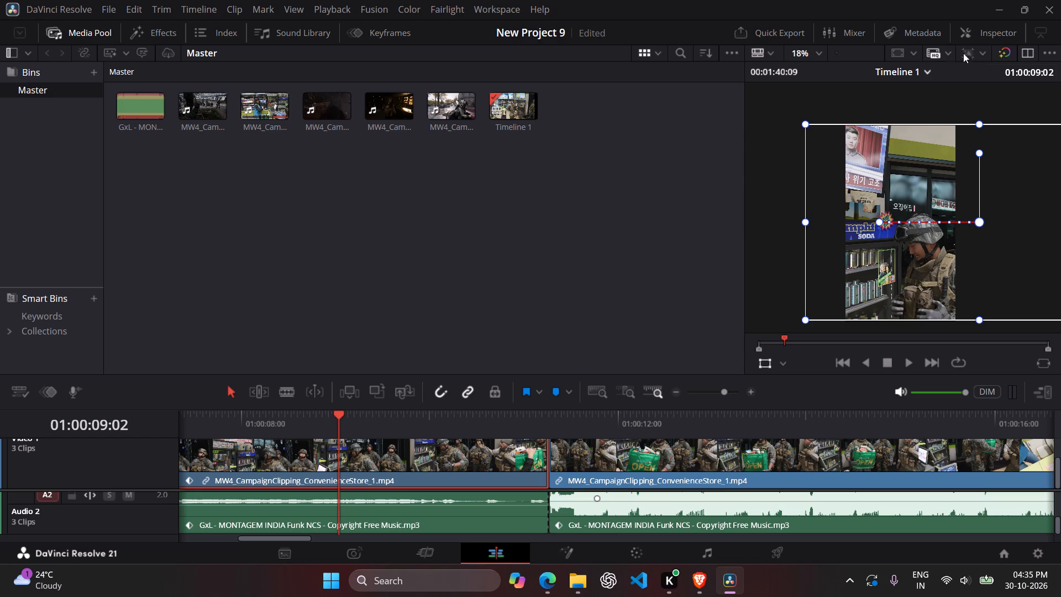
left_click(976, 37)
left_click(1018, 147)
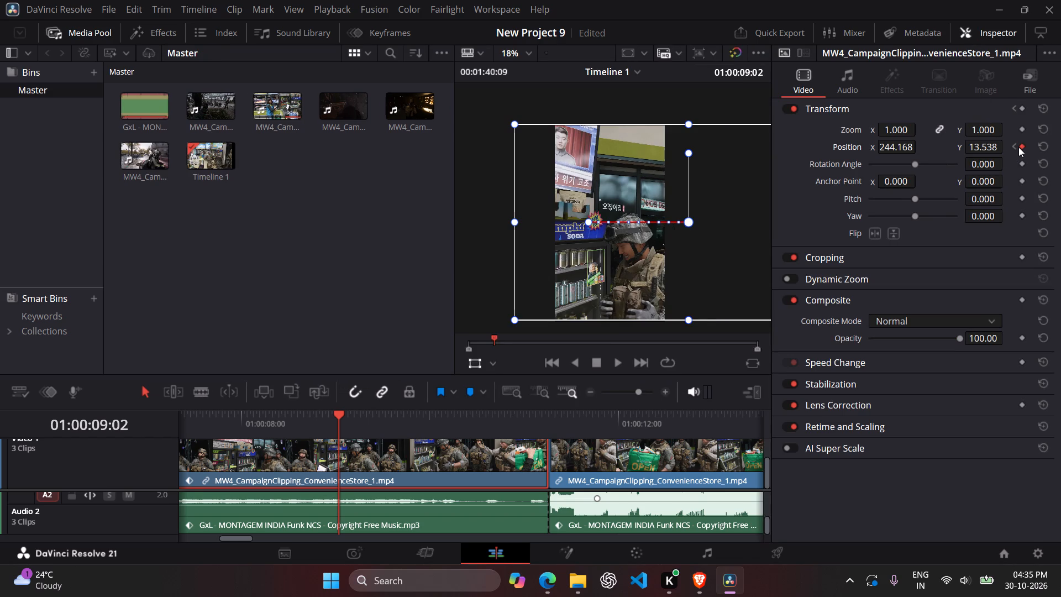
Reframe the segment at 01:00:10:25 onto the soldier in the beanie, with Position X at about -370.5.
key("space")
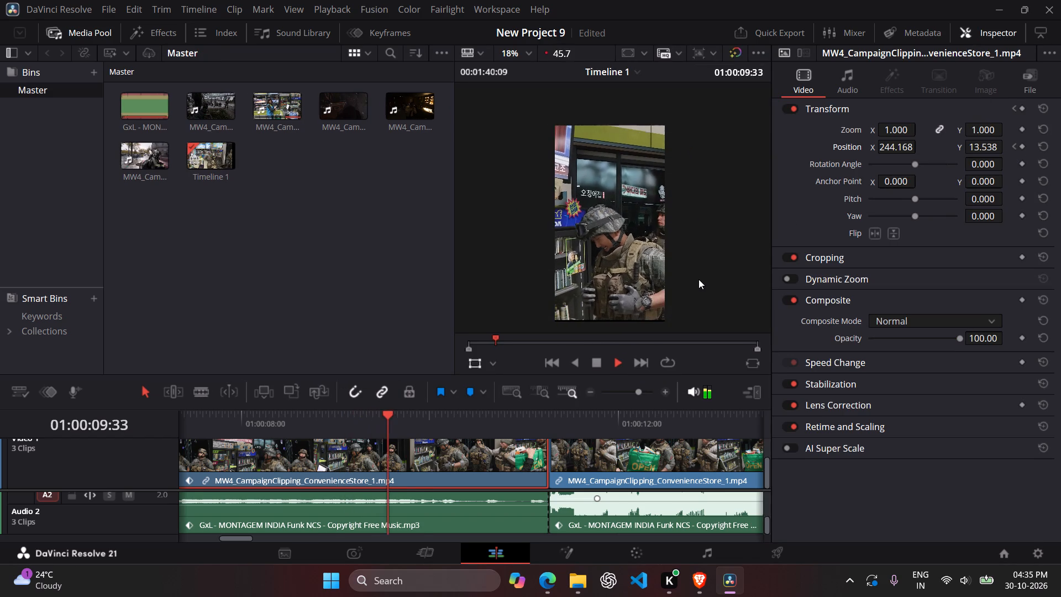
key("space")
key("space")
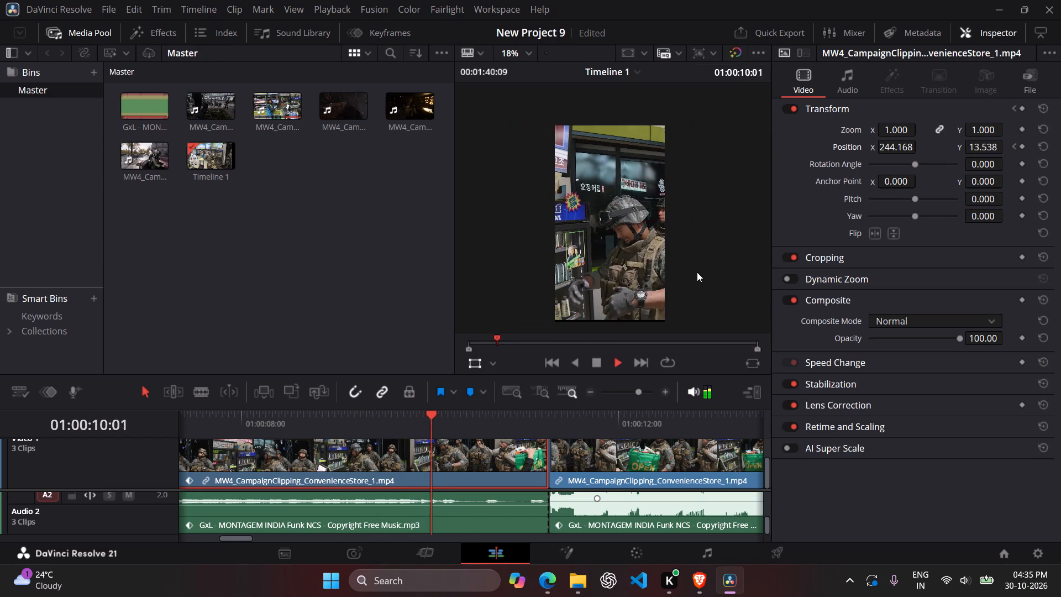
key("space")
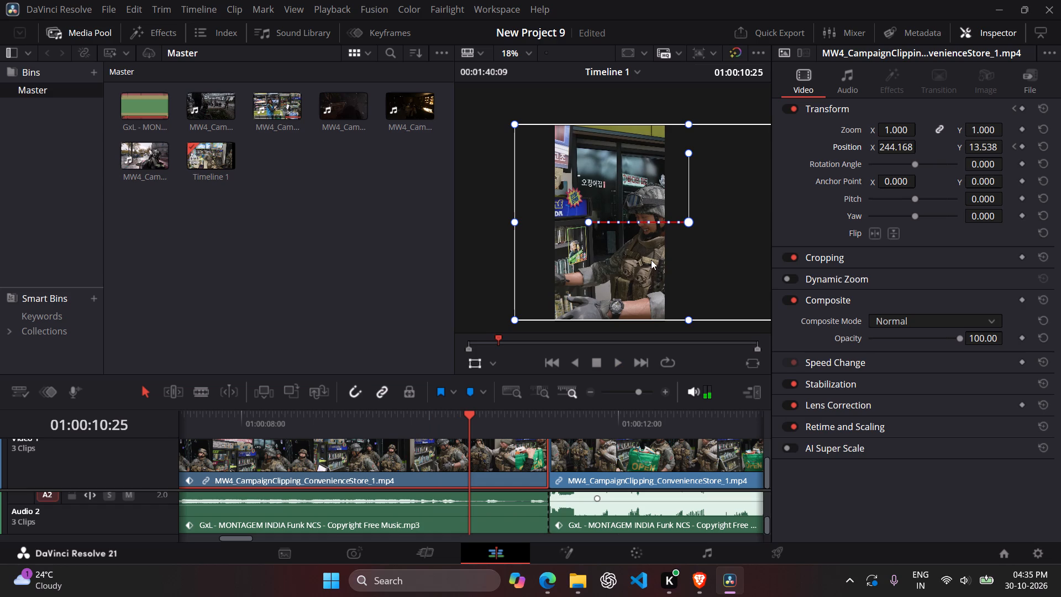
left_click_drag(651, 260, 630, 260)
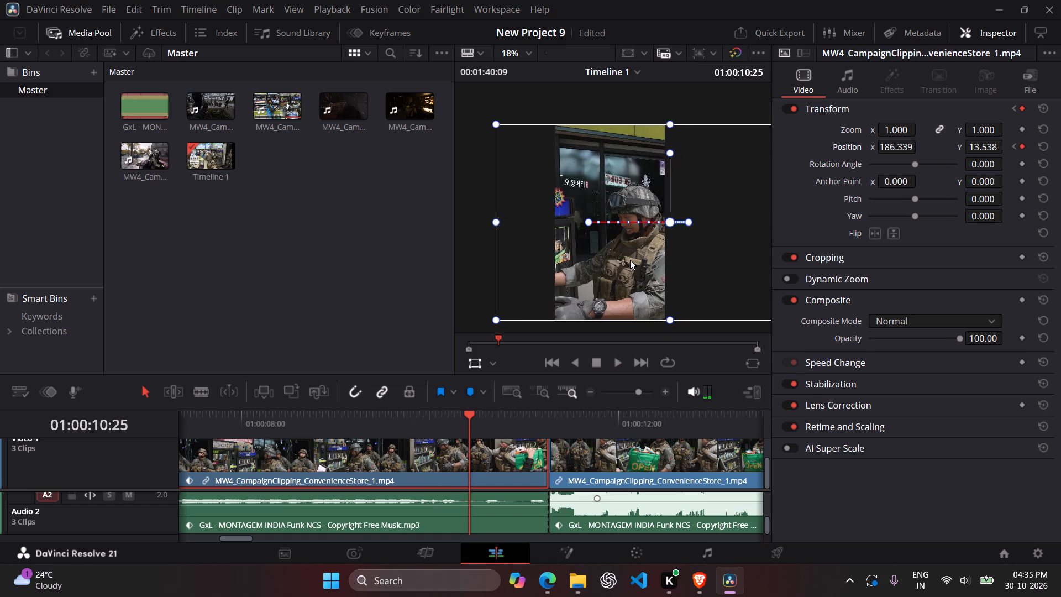
left_click_drag(630, 260, 578, 260)
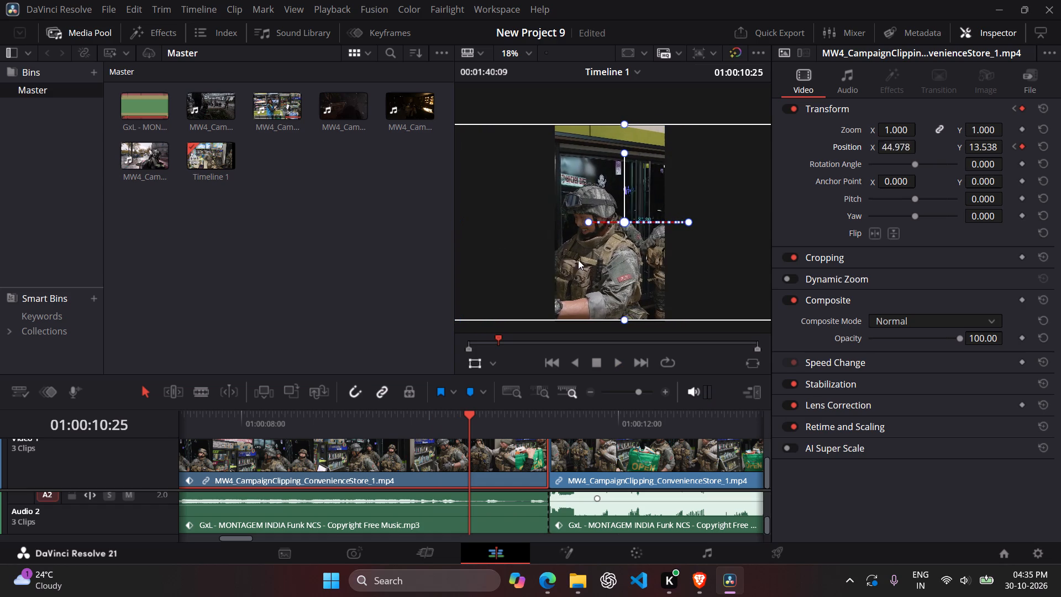
left_click_drag(578, 260, 501, 260)
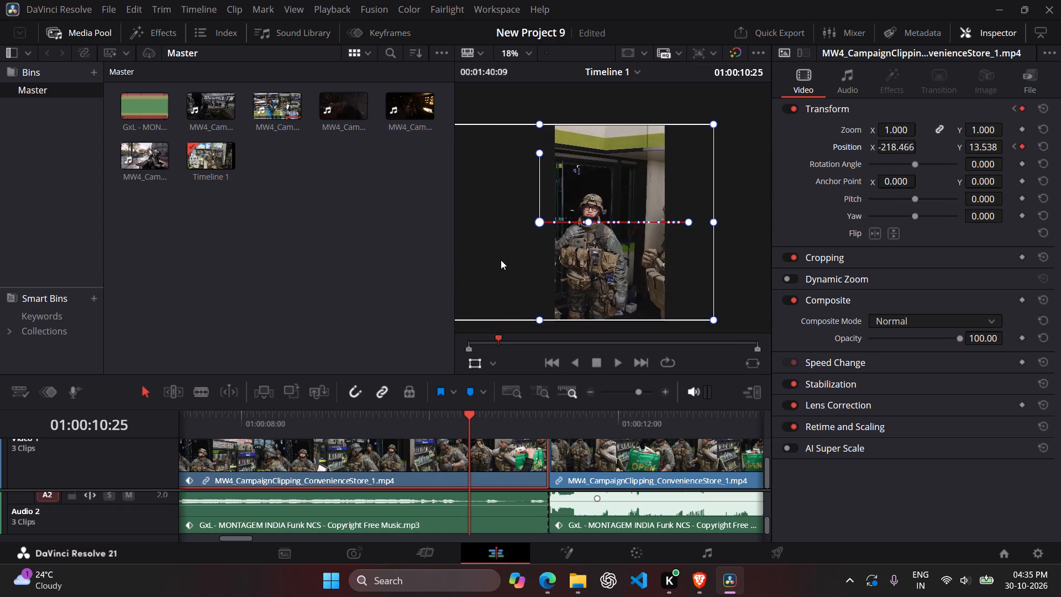
left_click_drag(501, 260, 456, 260)
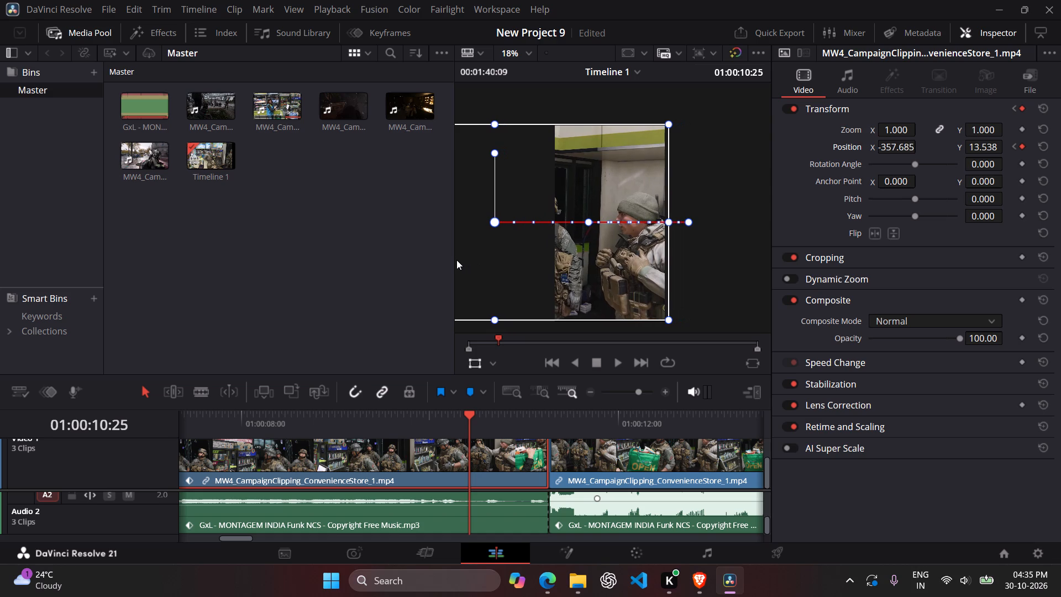
left_click_drag(456, 260, 453, 260)
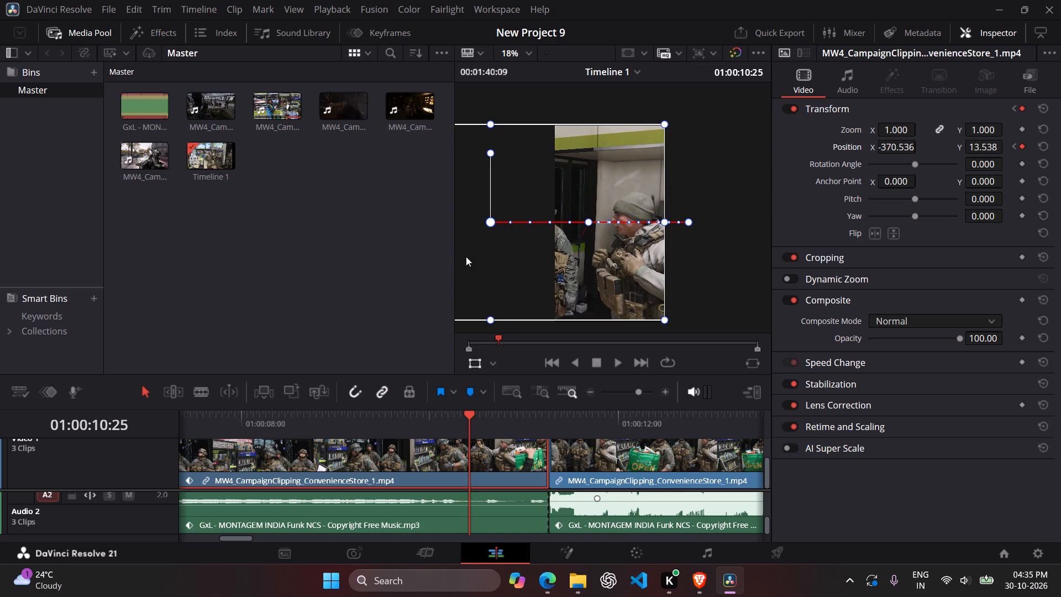
Play the edit from the start through the cut to the third segment to examine the pan onto the soldier in the beanie.
left_click(970, 34)
left_click_drag(459, 420, 192, 420)
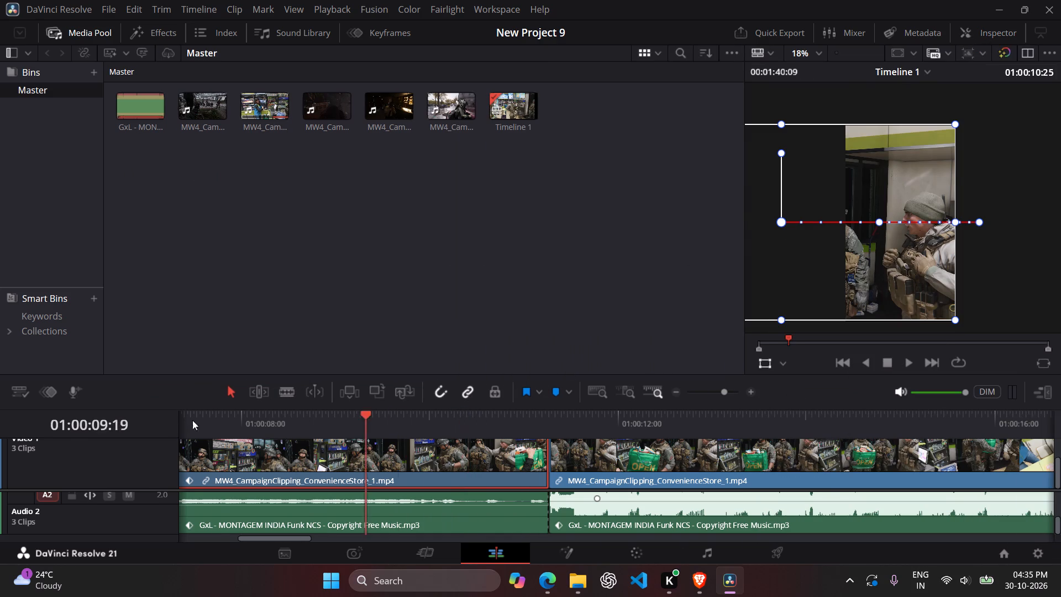
left_click_drag(192, 420, 27, 433)
key("space")
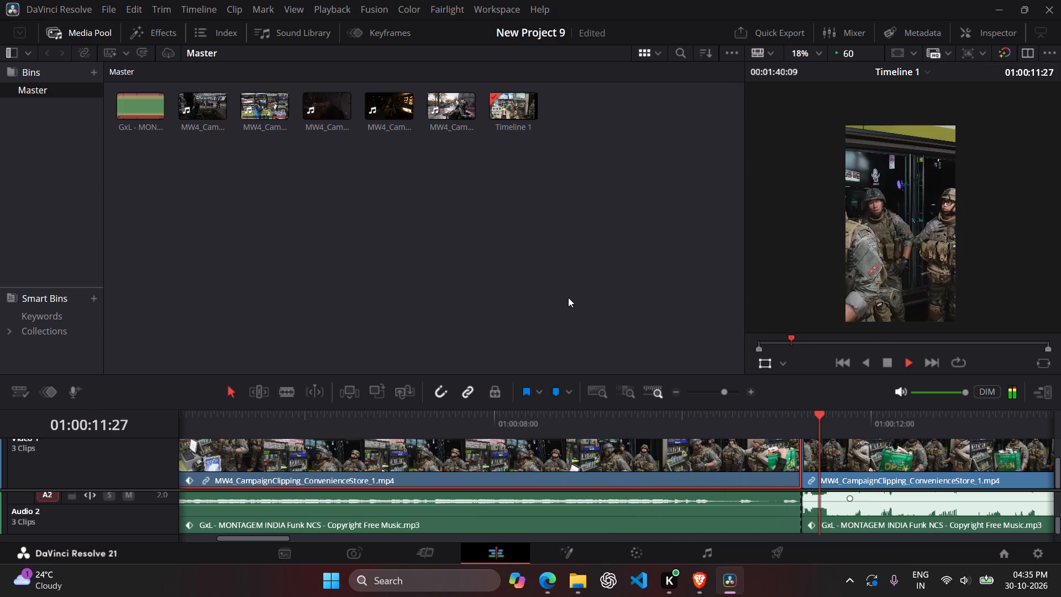
left_click_drag(789, 422, 650, 434)
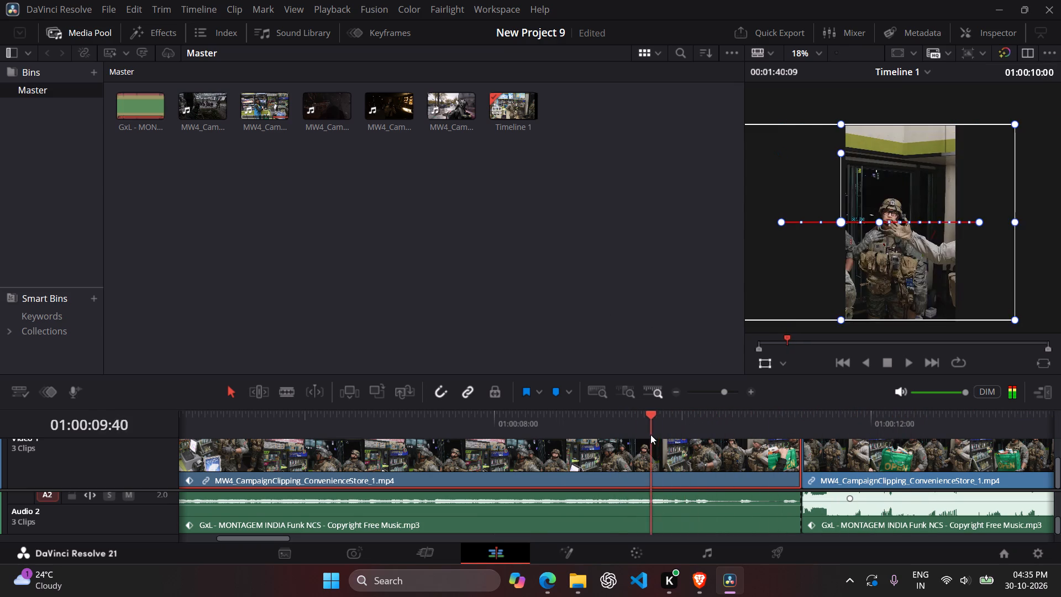
left_click_drag(650, 434, 0, 459)
key("space")
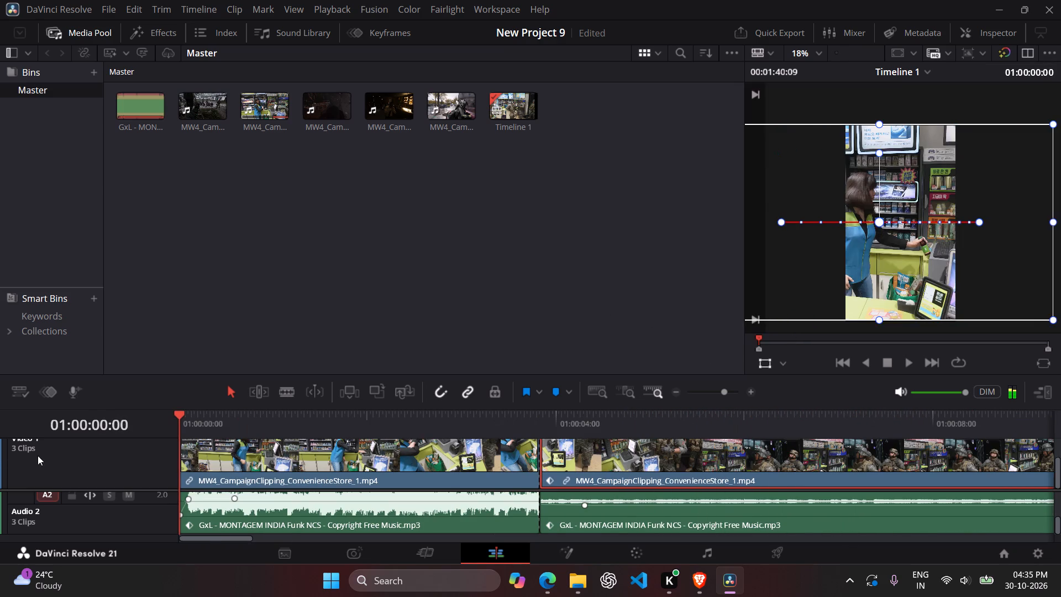
key("space")
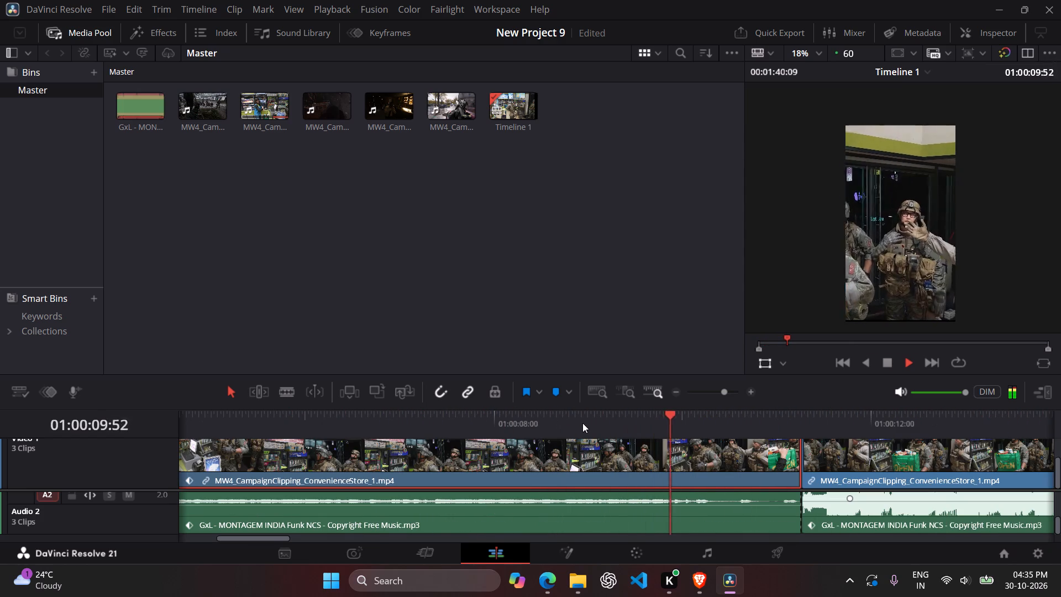
key("space")
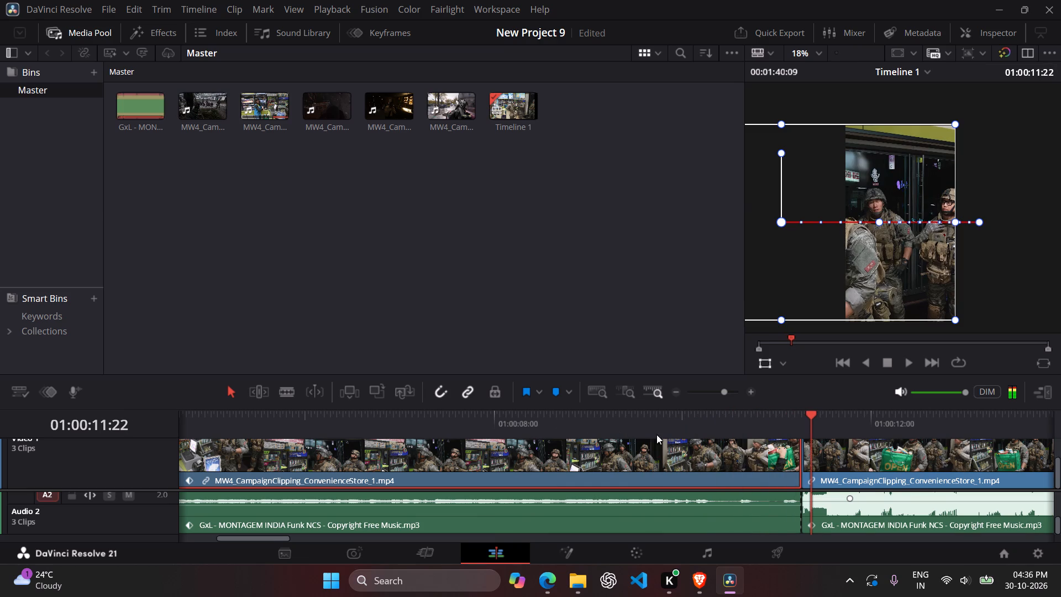
key("space")
key("space")
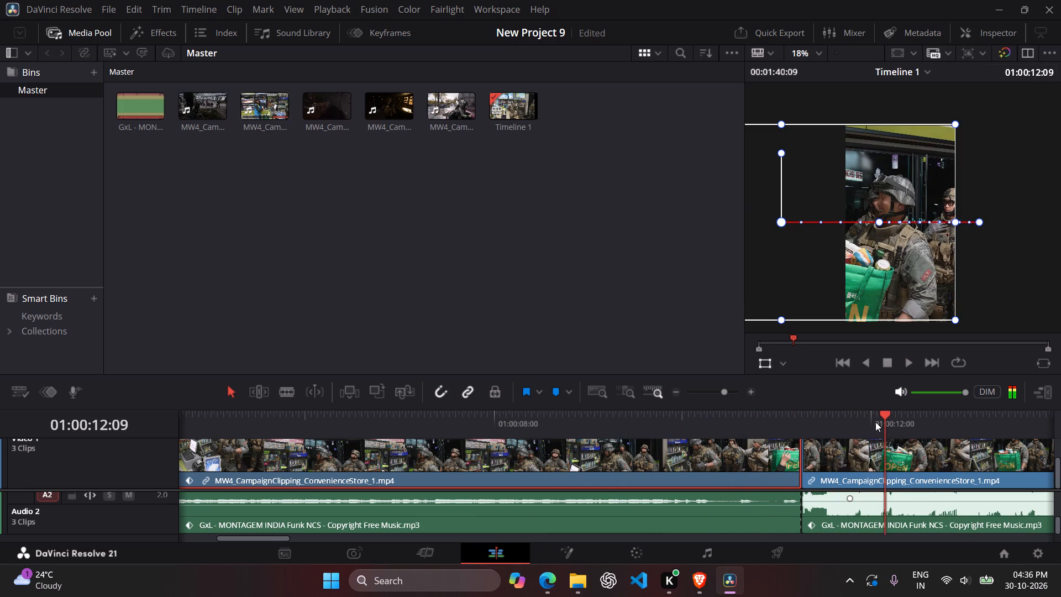
left_click_drag(874, 416, 125, 434)
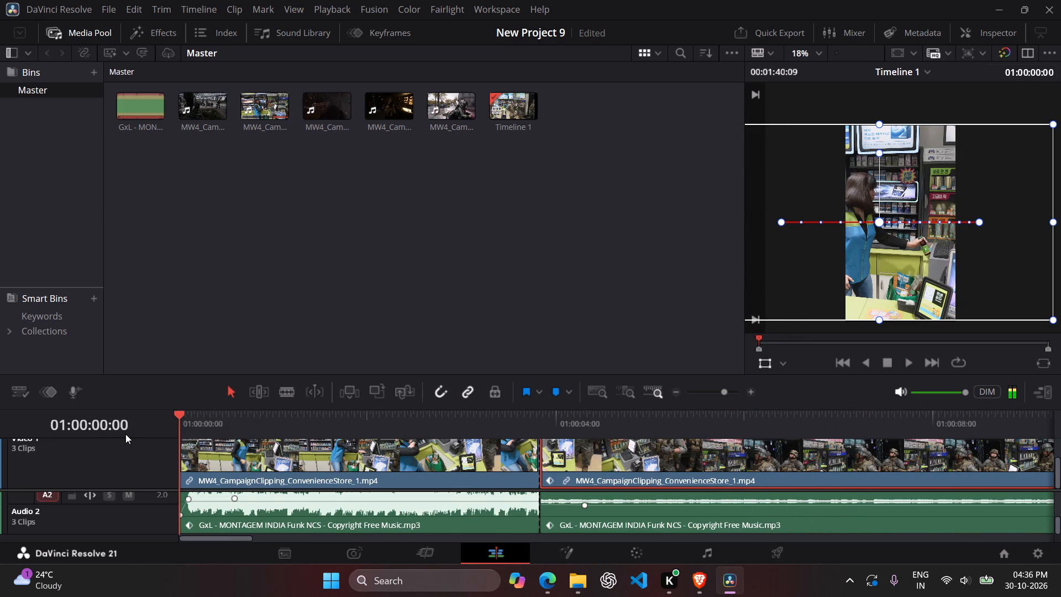
left_click_drag(125, 434, 115, 435)
key("space")
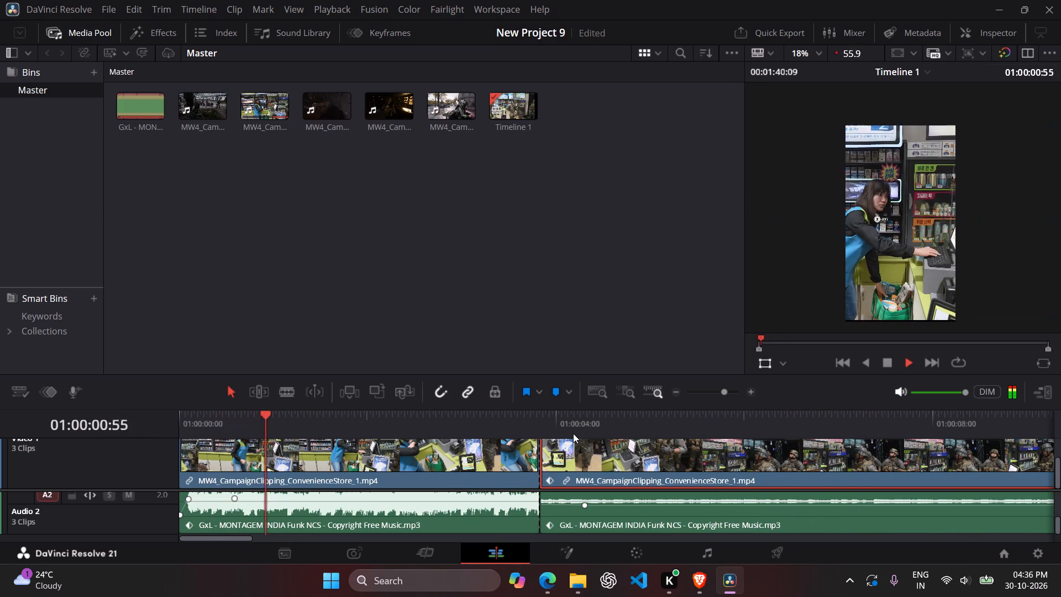
key("space")
Raise the audio volume of the second convenience-store segment to 11.2.
scroll(628, 519, "up", 1)
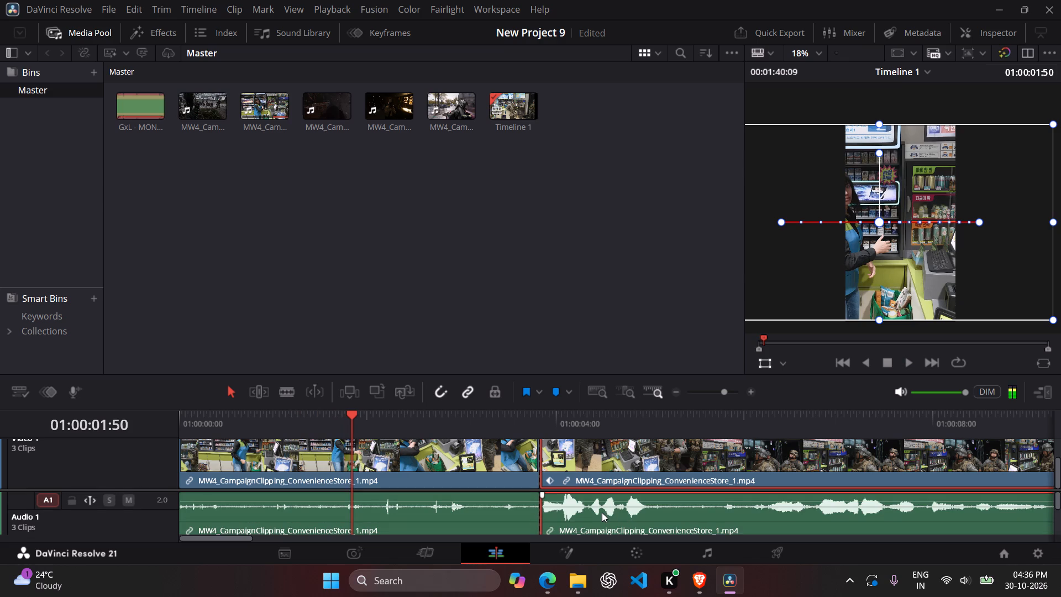
left_click(602, 512)
left_click(993, 35)
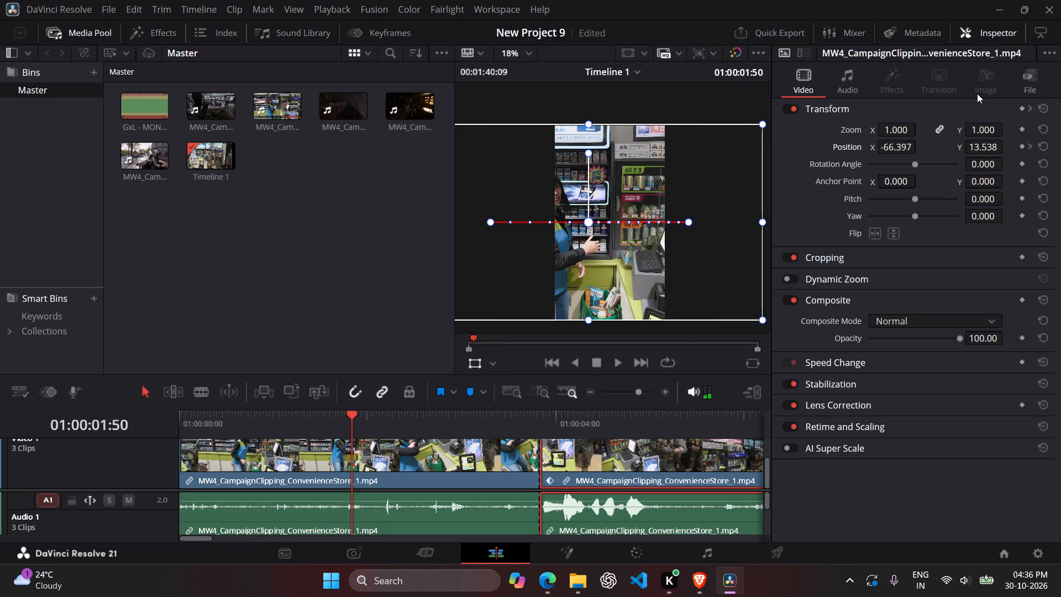
left_click(850, 82)
scroll(986, 132, "up", 1)
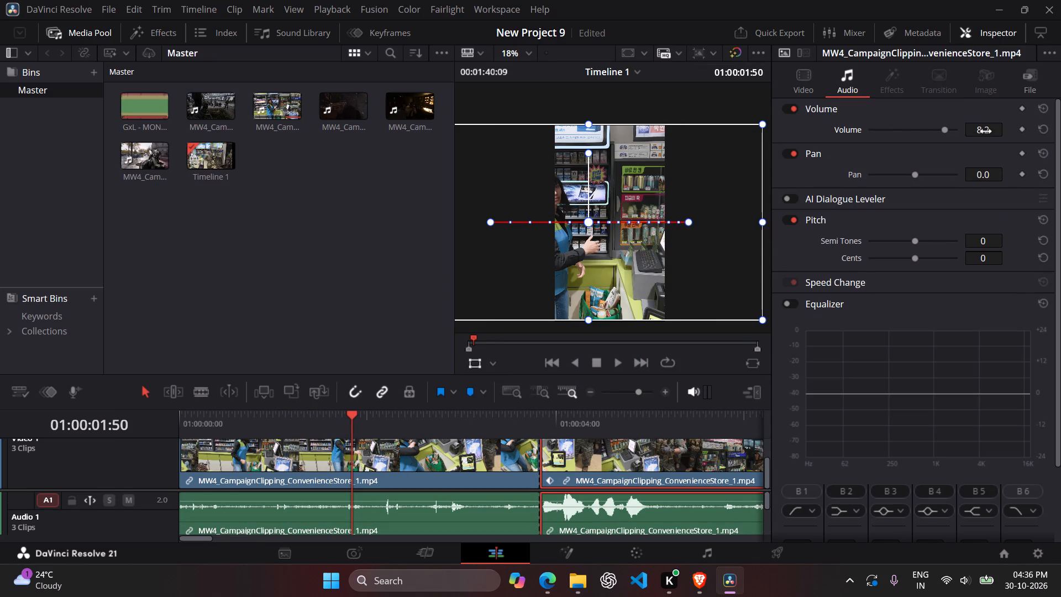
left_click(986, 132)
scroll(986, 132, "up", 2)
left_click(986, 131)
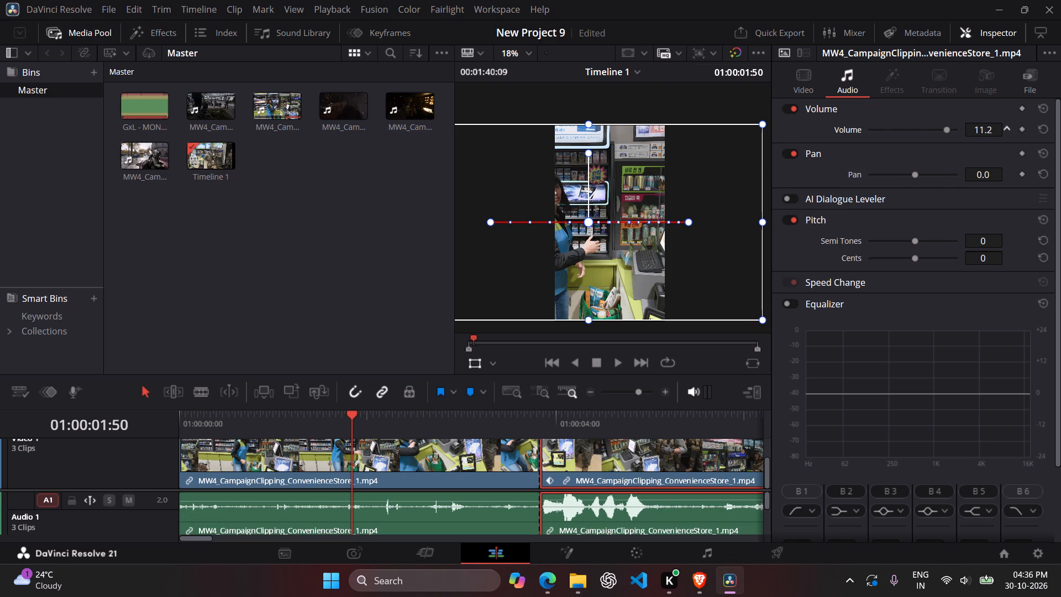
left_click(984, 38)
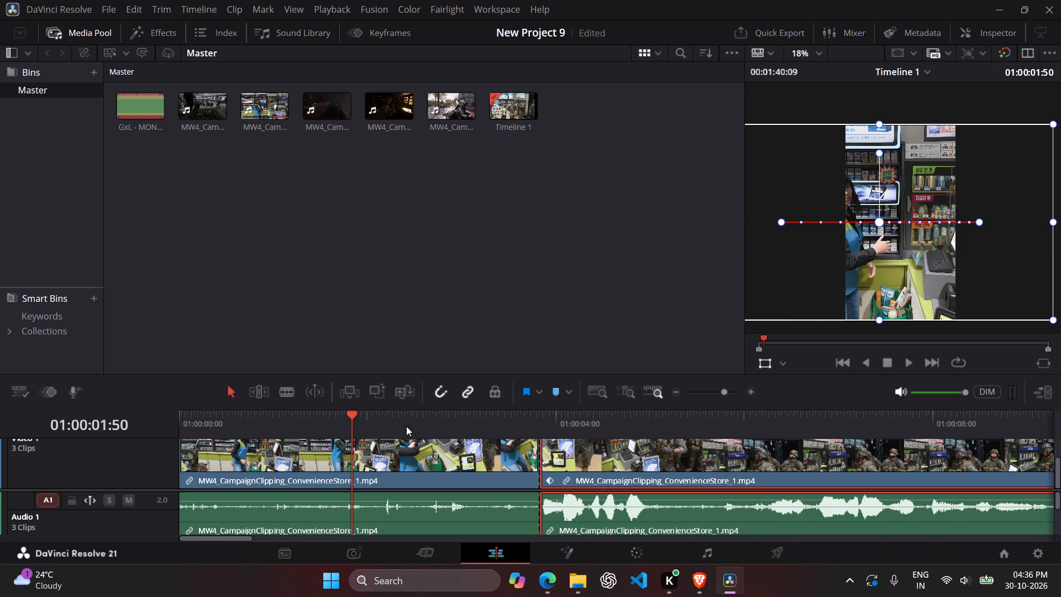
Play the edit from the start past the cut to the third segment to examine the dialogue level against the music.
left_click_drag(402, 423, 55, 422)
key("space")
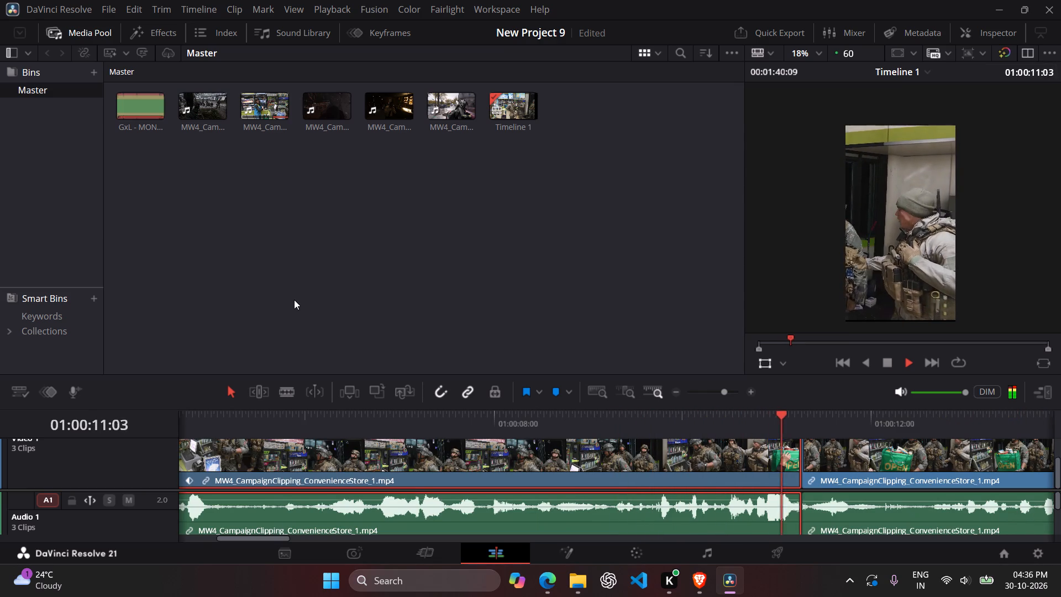
key("space")
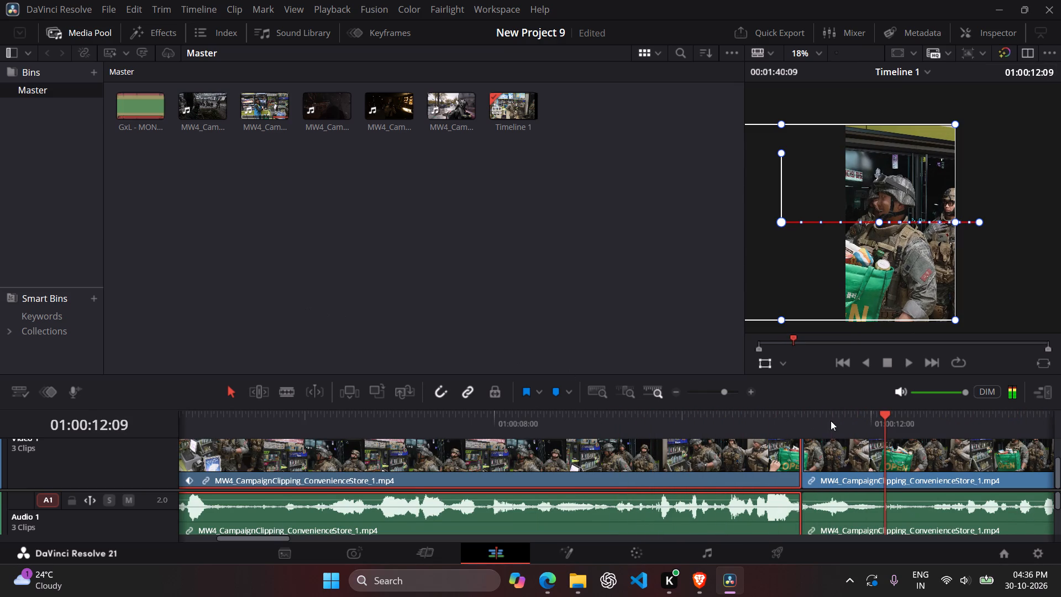
left_click_drag(831, 421, 0, 436)
key("space")
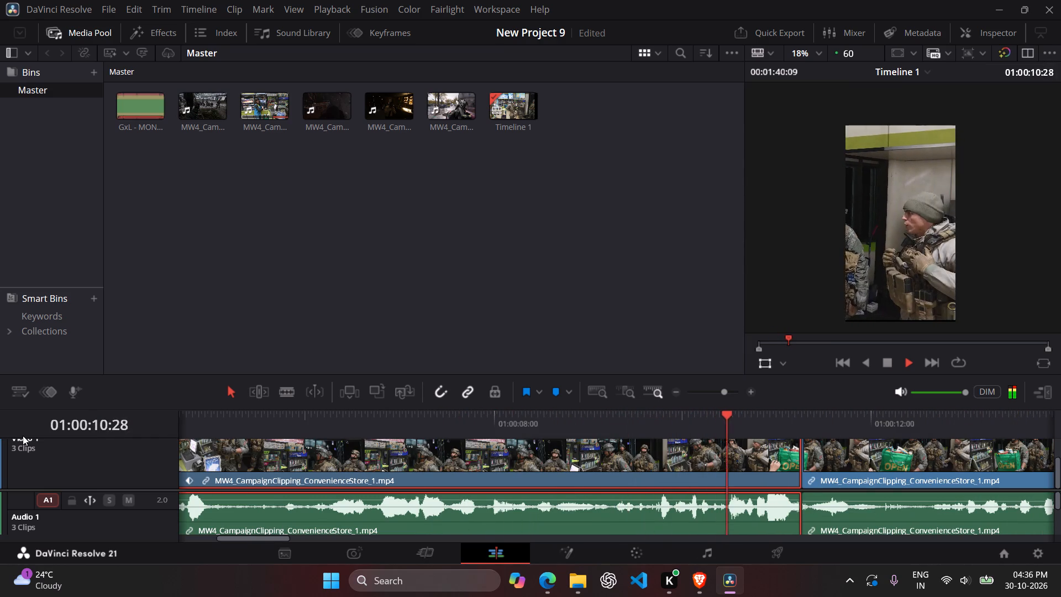
key("space")
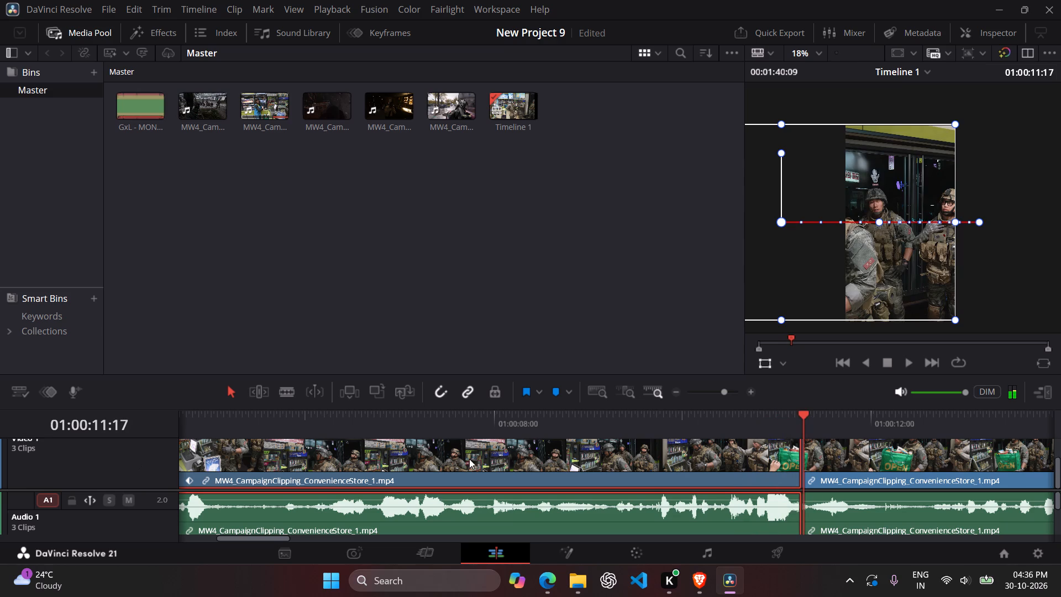
left_click_drag(578, 420, 0, 457)
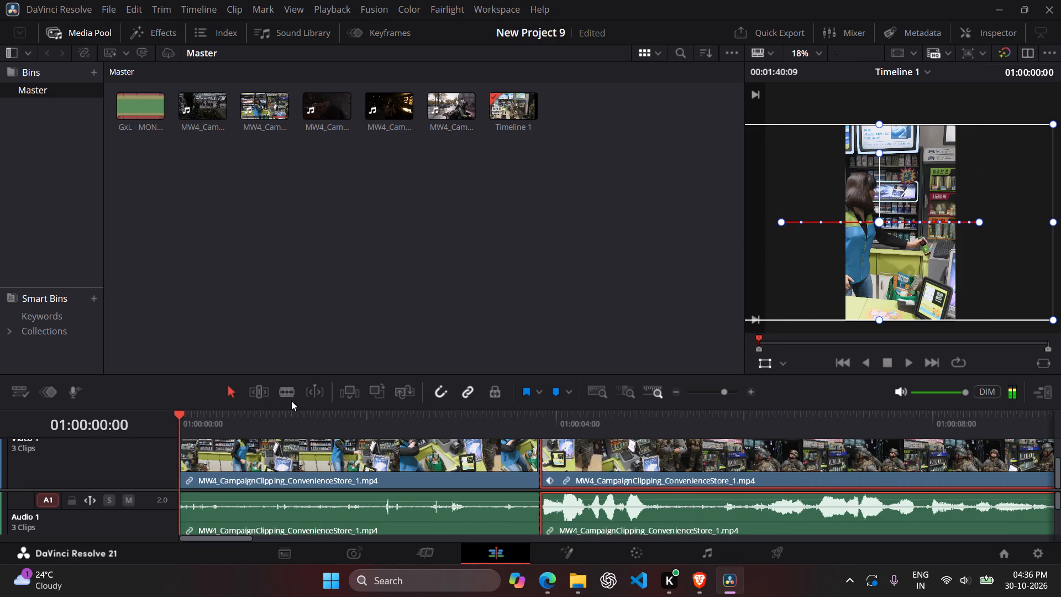
left_click(614, 307)
left_click(909, 101)
left_click(306, 453)
key("space")
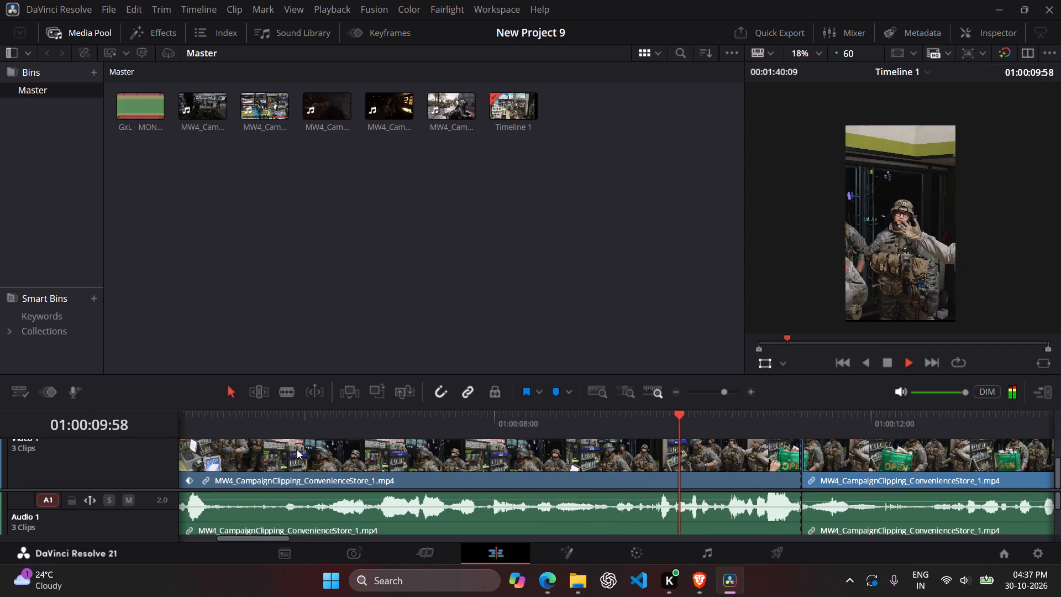
key("space")
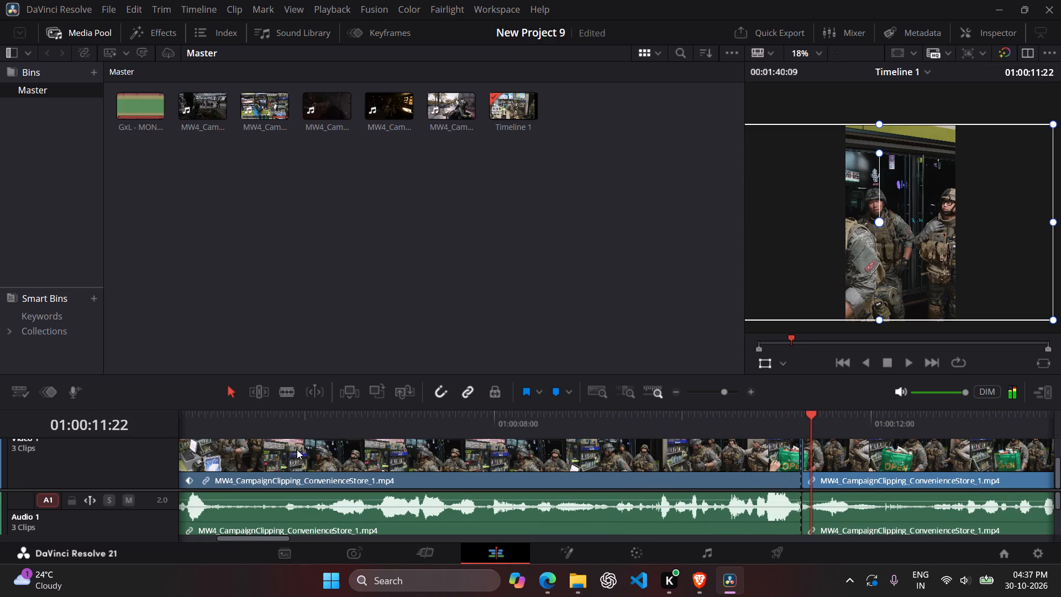
key("space")
key("space")
Replay the cut to the third segment against the music and add a timeline marker at 01:00:11:30.
left_click_drag(857, 410, 754, 416)
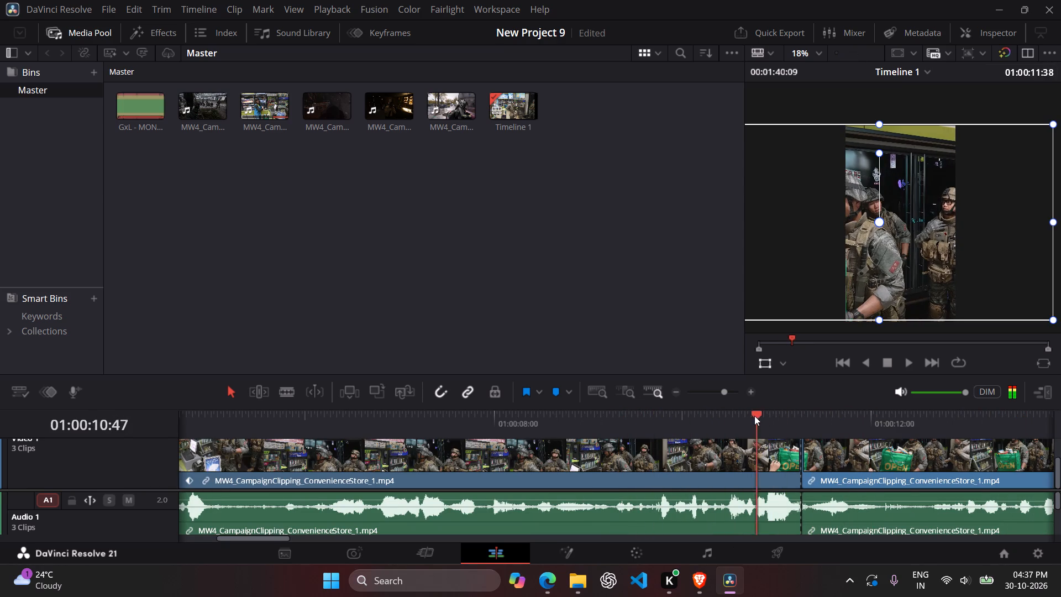
left_click_drag(754, 416, 796, 425)
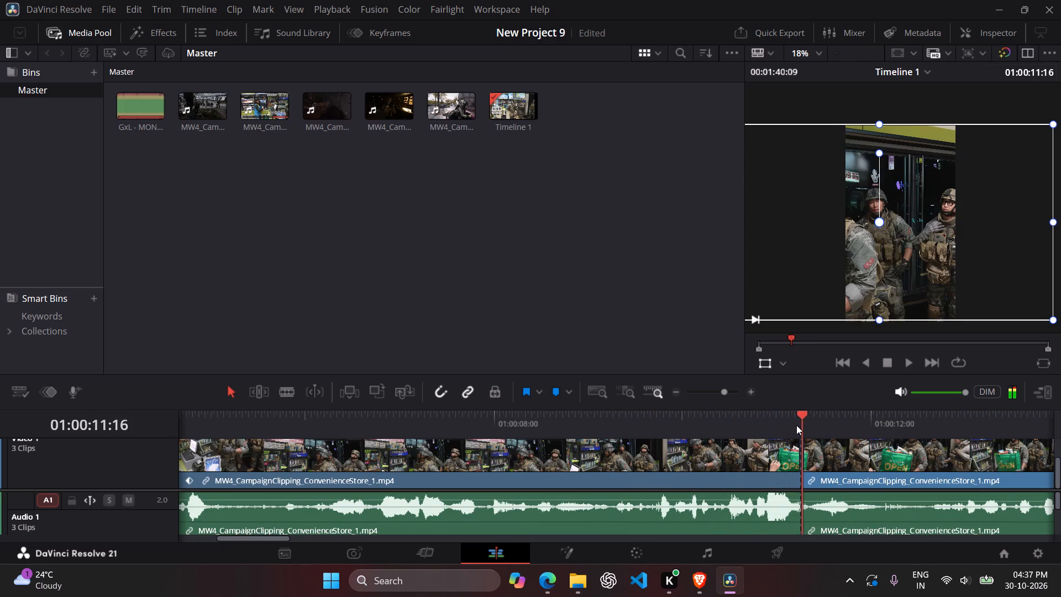
left_click_drag(796, 425, 797, 425)
key("space")
key("space")
left_click_drag(838, 425, 766, 431)
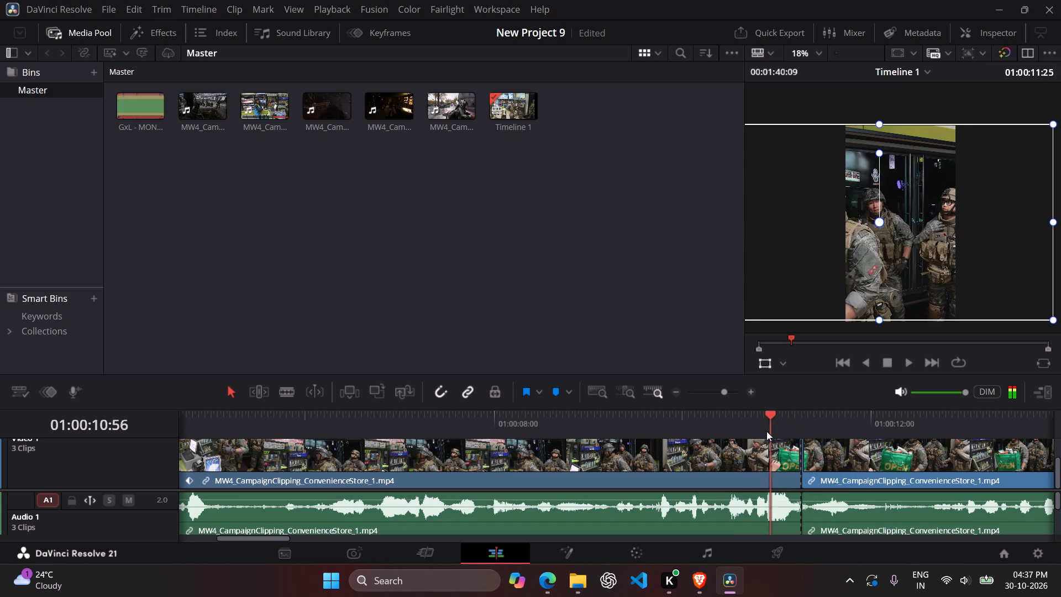
left_click_drag(766, 431, 735, 439)
scroll(712, 514, "down", 1)
key("space")
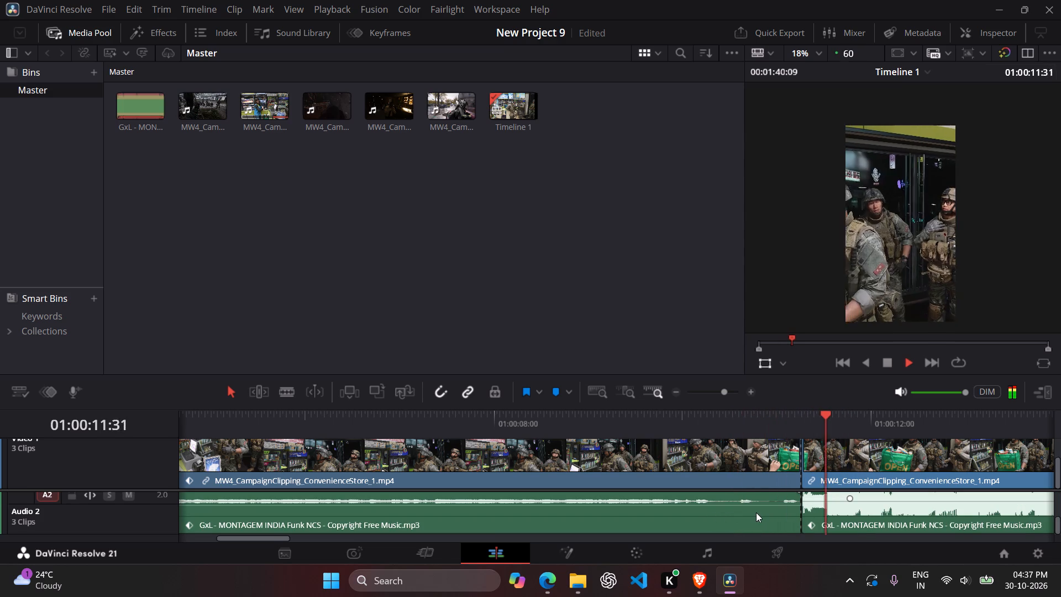
key("space")
left_click_drag(866, 412, 774, 431)
key("space")
key("space")
key("space")
key("space")
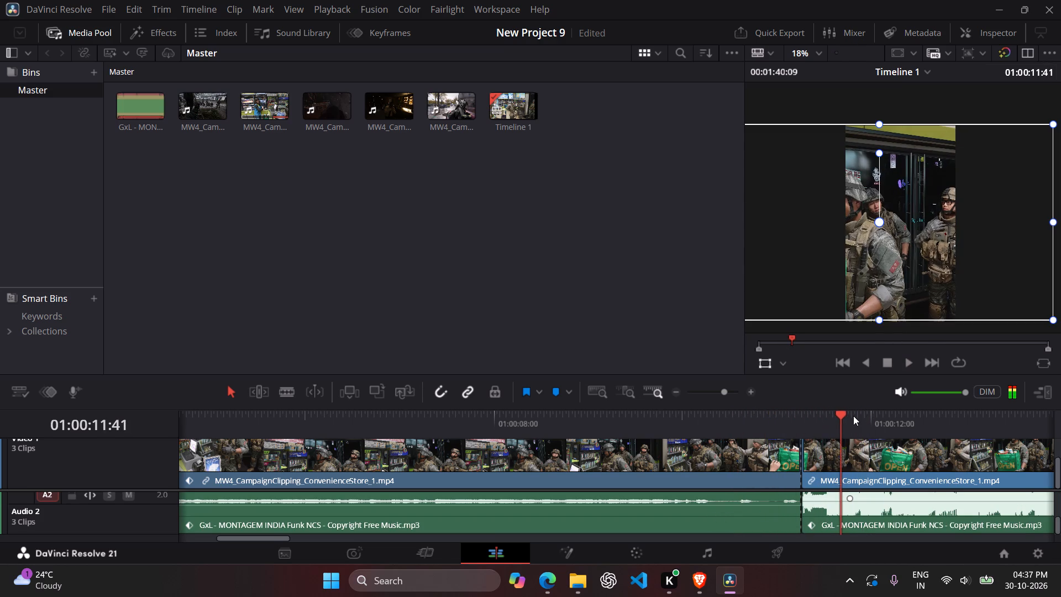
left_click_drag(852, 416, 755, 433)
key("space")
key("space")
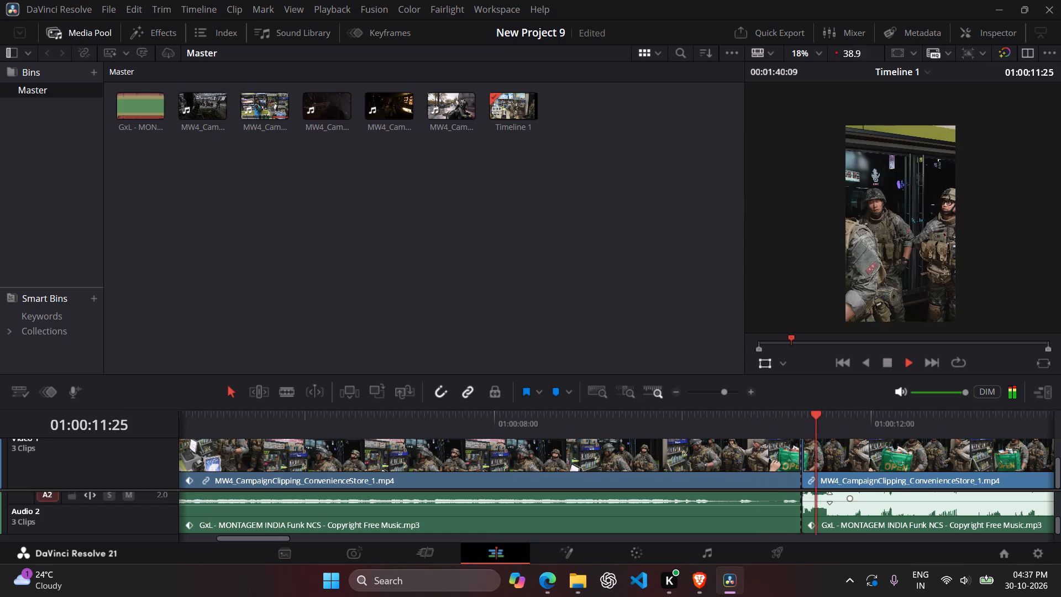
key("space")
key("m")
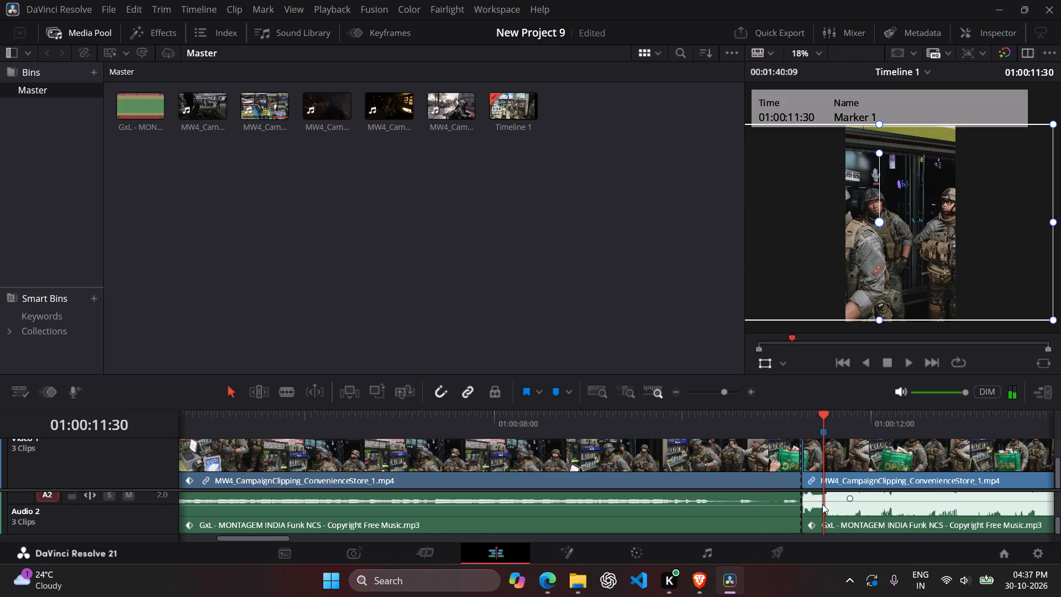
Replay the end of the second segment up to the third to examine the cut's timing against the music.
left_click_drag(824, 410, 707, 431)
key("space")
key("space")
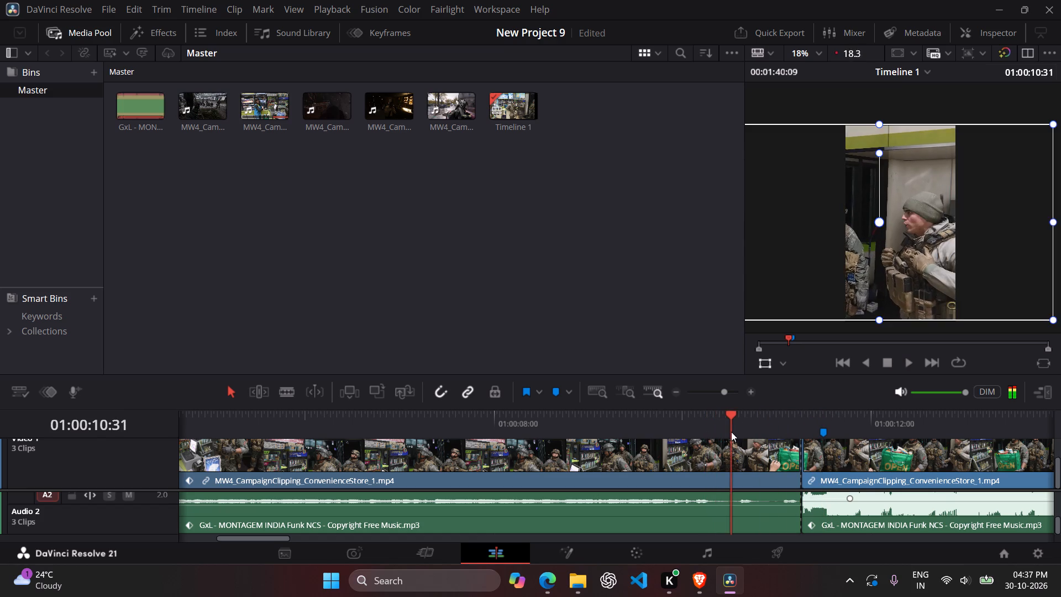
key("space")
key("space")
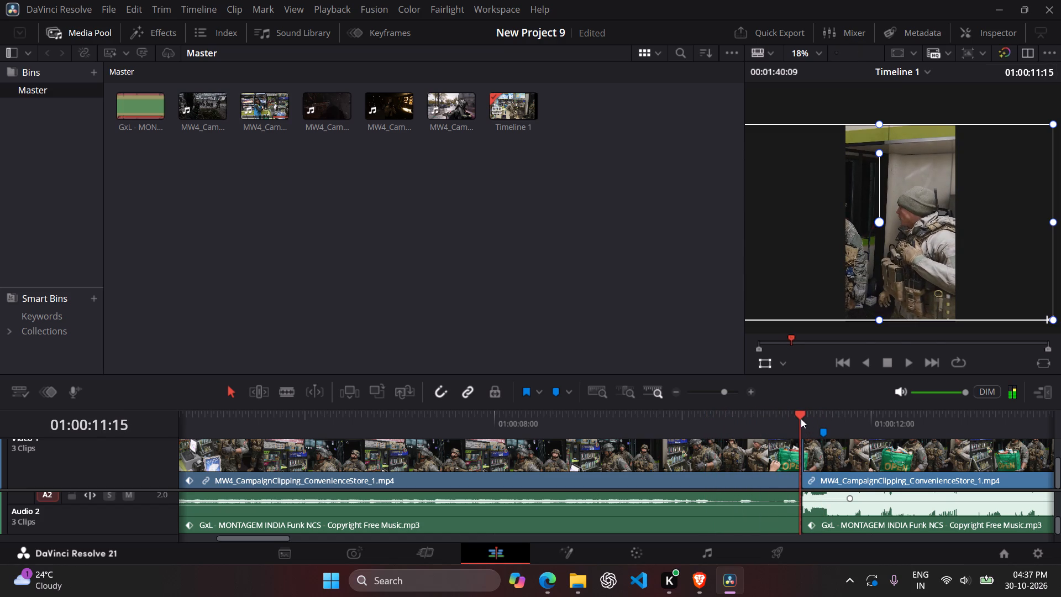
Move the three convenience-store segments about 20 frames later and extend the first segment's beginning back to 01:00:00:00.
left_click_drag(798, 418, 116, 544)
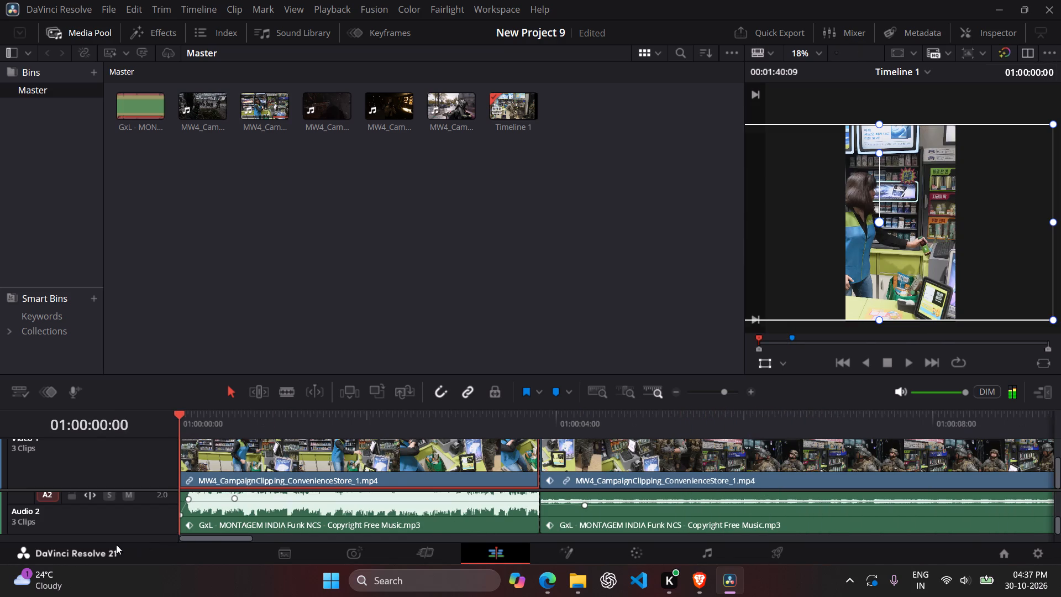
left_click_drag(116, 544, 90, 545)
scroll(271, 501, "up", 2)
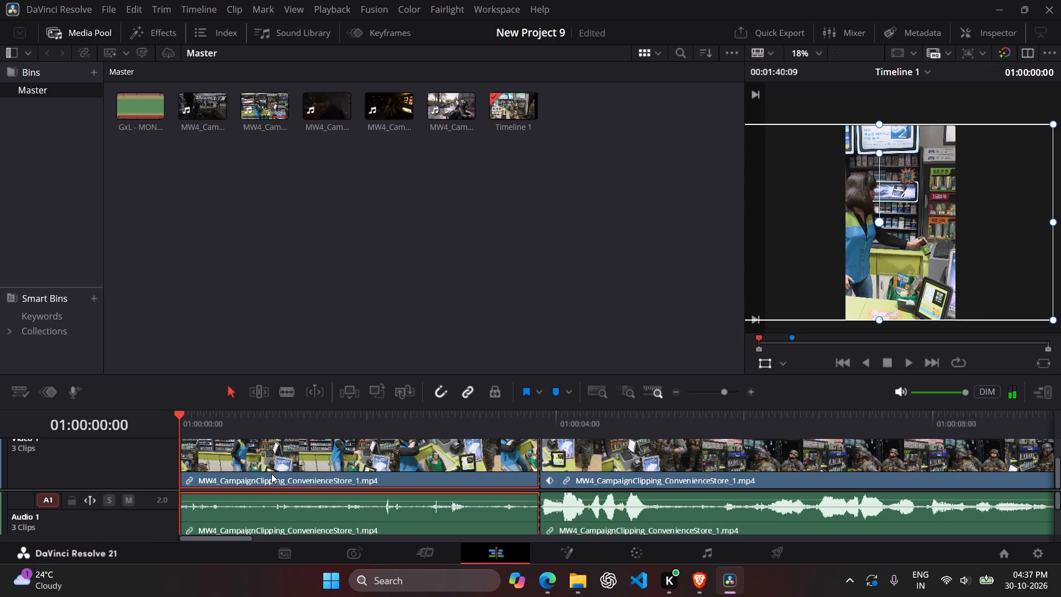
left_click(616, 471, "ctrl")
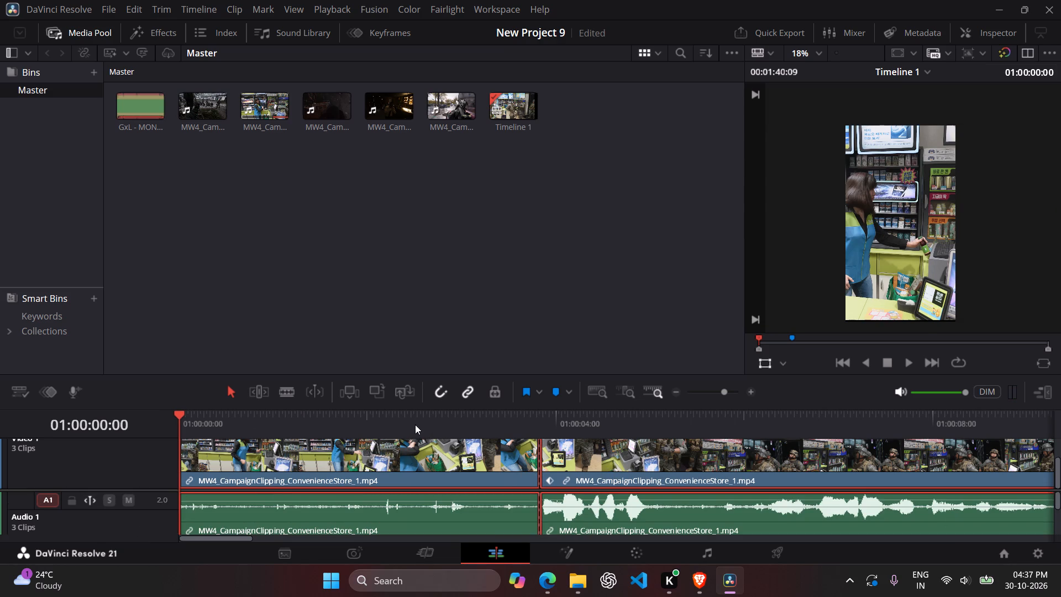
left_click_drag(449, 457, 462, 455)
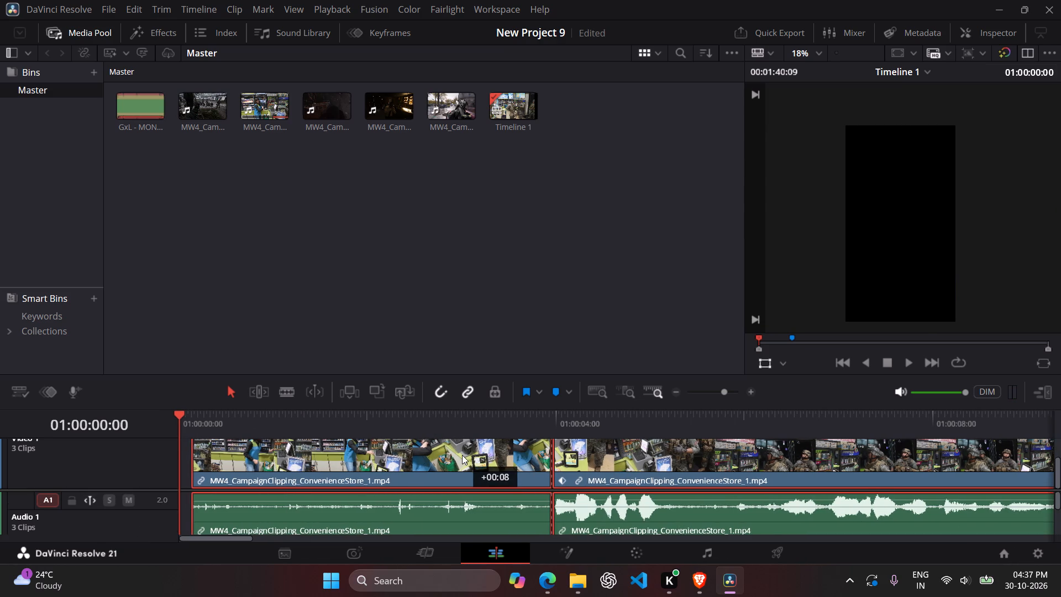
left_click_drag(462, 455, 480, 452)
left_click(198, 460)
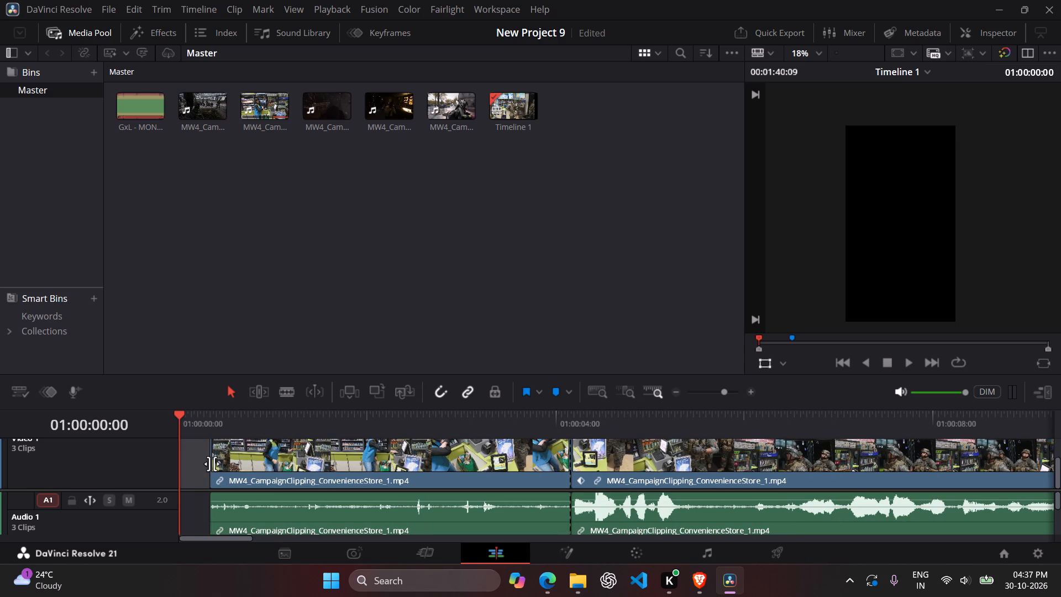
left_click_drag(212, 464, 175, 463)
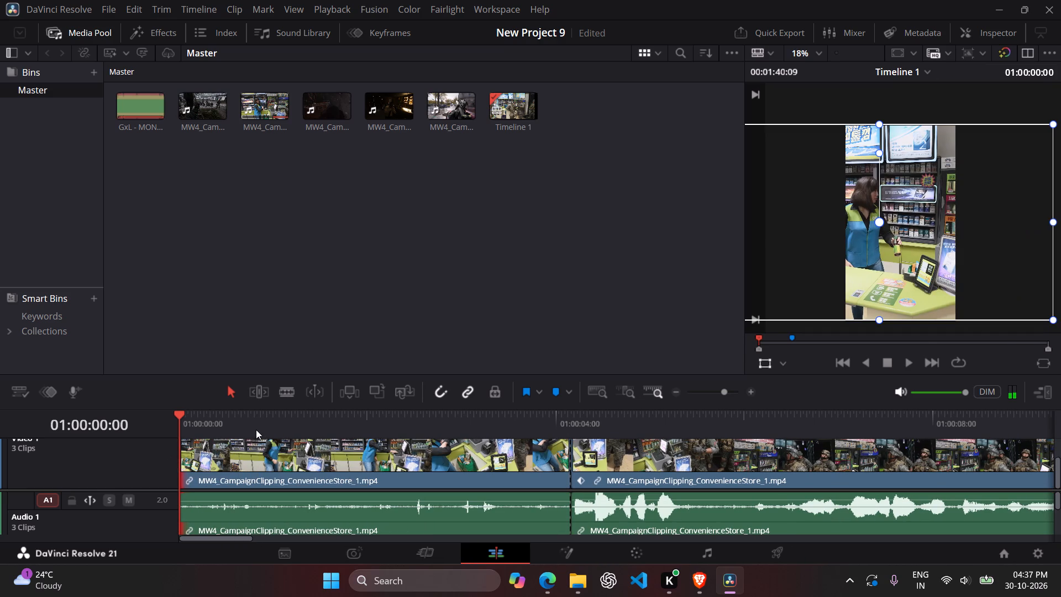
Play the edit from the start past the cut to the third segment to examine the shifted clips against the music.
scroll(364, 453, "down", 3)
scroll(367, 507, "down", 2)
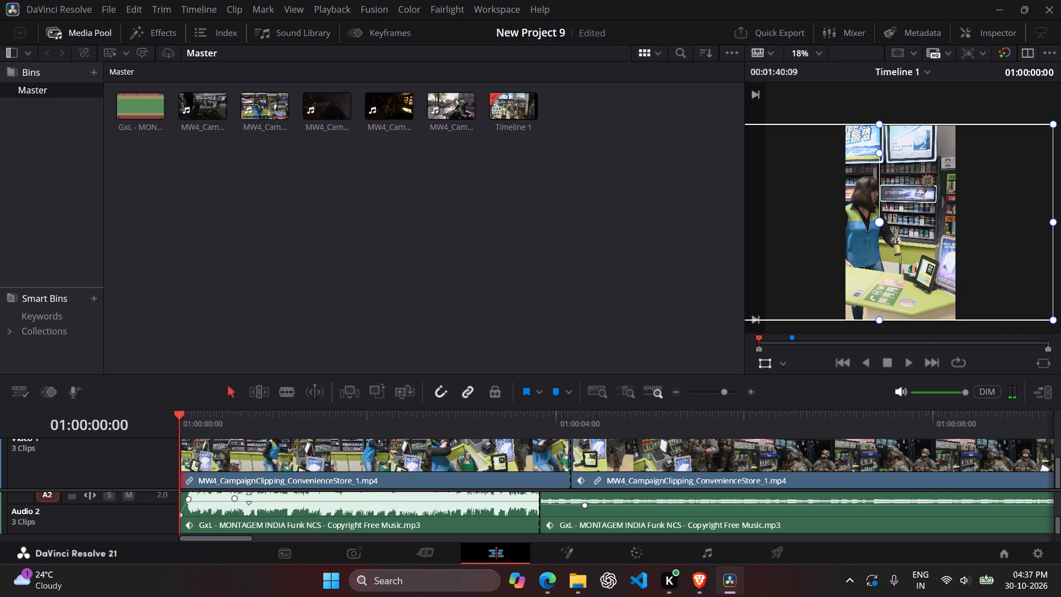
key("space")
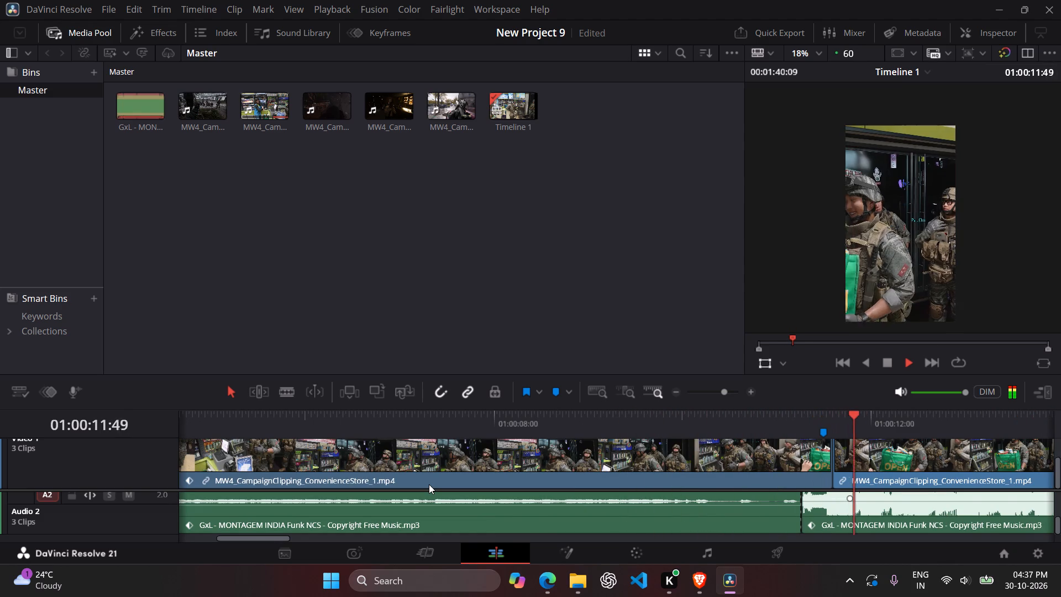
key("space")
Replay the stretch around Marker 1 and the cut to the third segment repeatedly to compare the cut with the music's beat.
left_click_drag(864, 416, 766, 427)
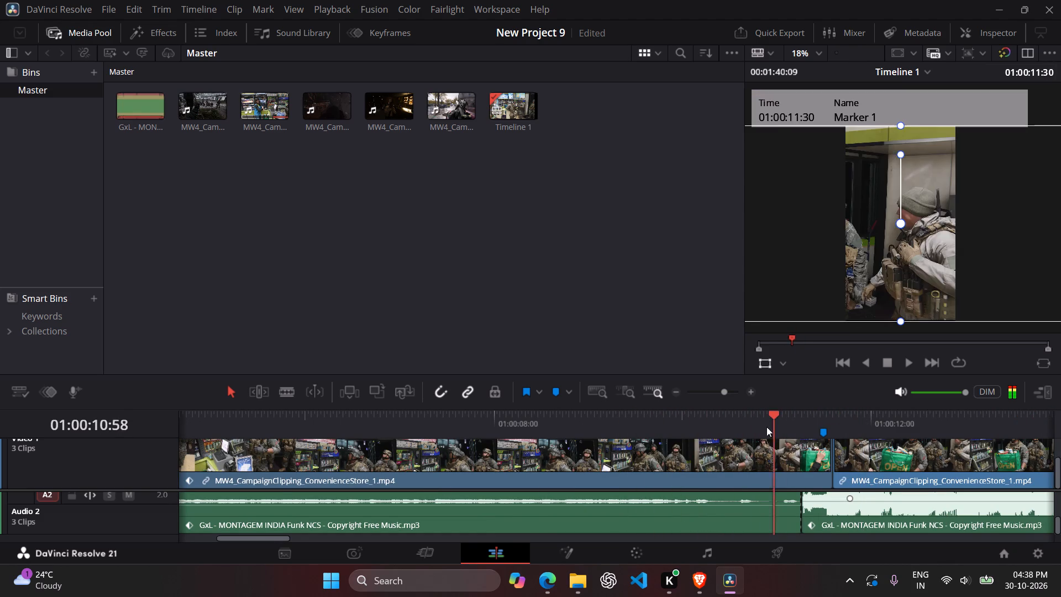
left_click_drag(766, 427, 748, 429)
key("space")
key("space")
key("space")
key("space")
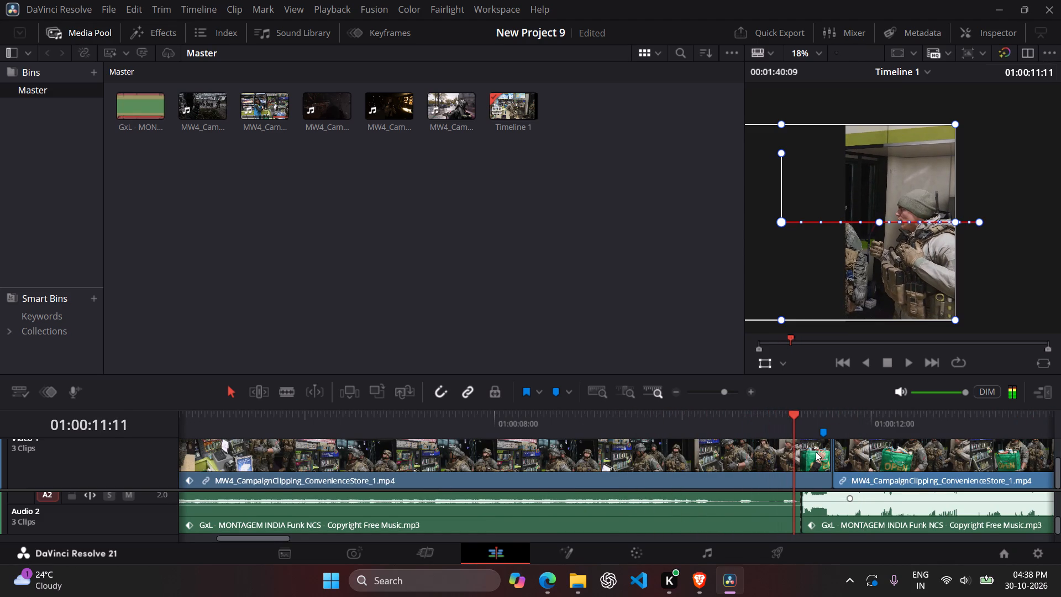
key("space")
key("space")
key("space")
key("space")
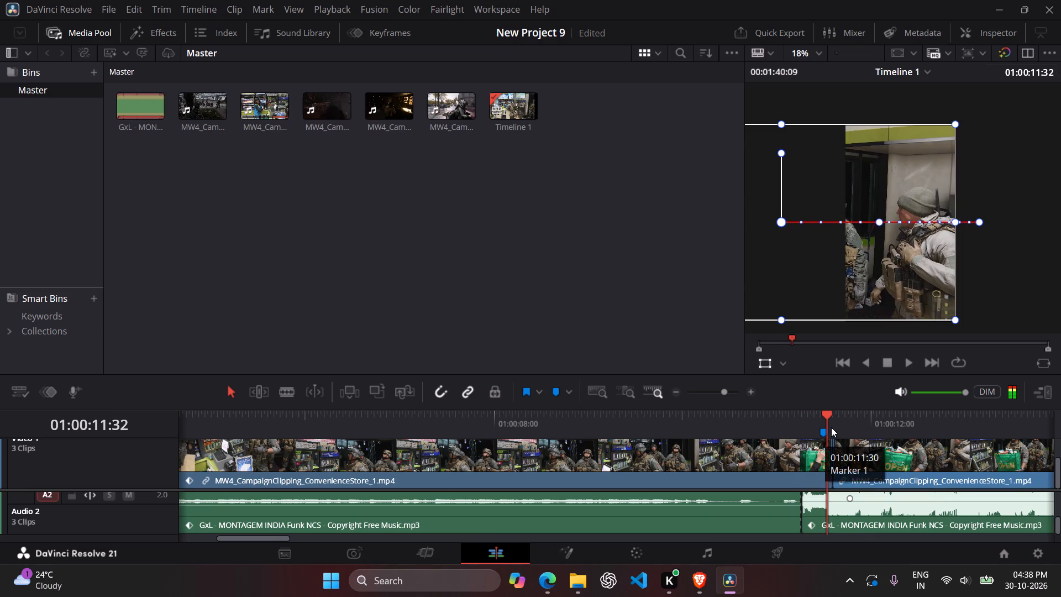
left_click_drag(833, 423, 781, 428)
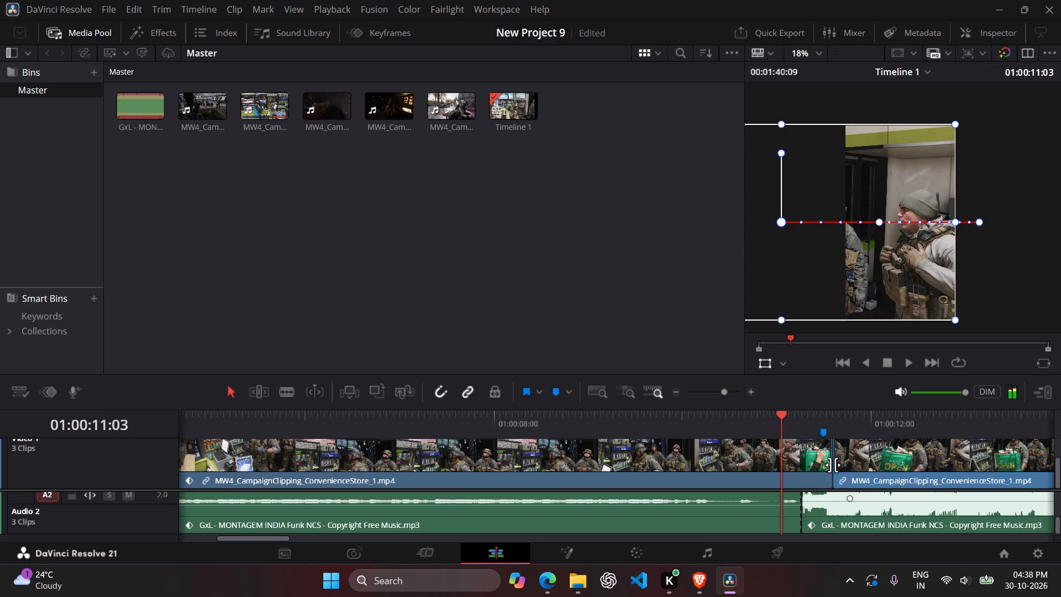
key("space")
key("space")
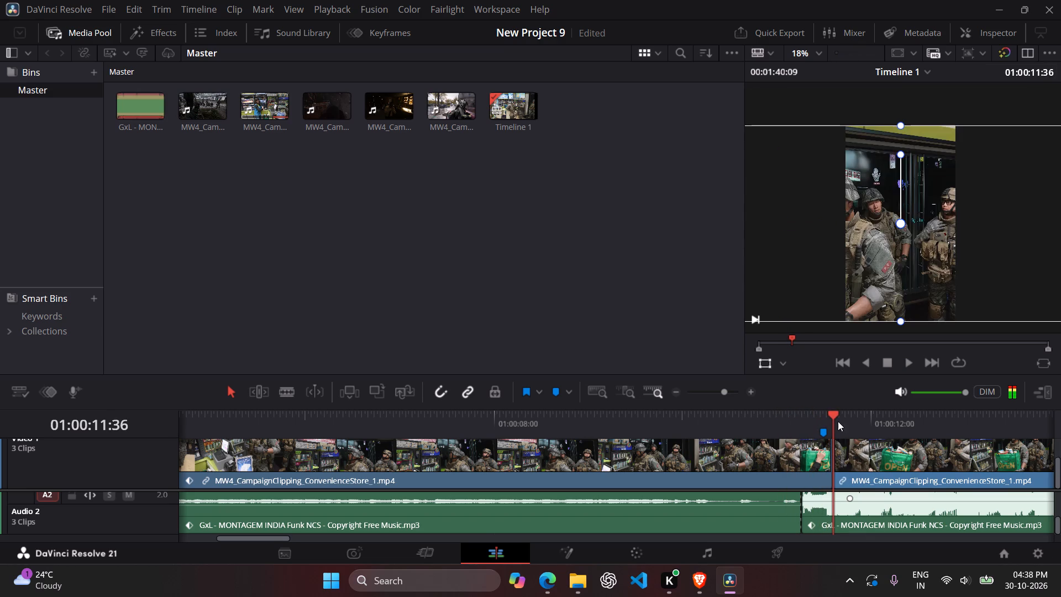
left_click_drag(837, 420, 747, 433)
key("space")
key("space")
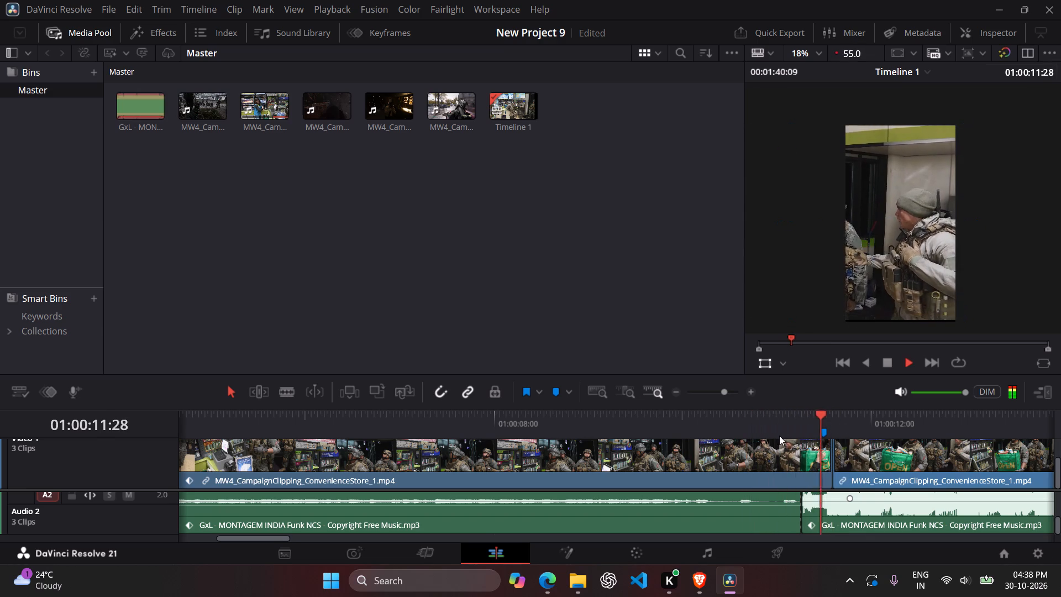
key("space")
left_click_drag(877, 415, 836, 422)
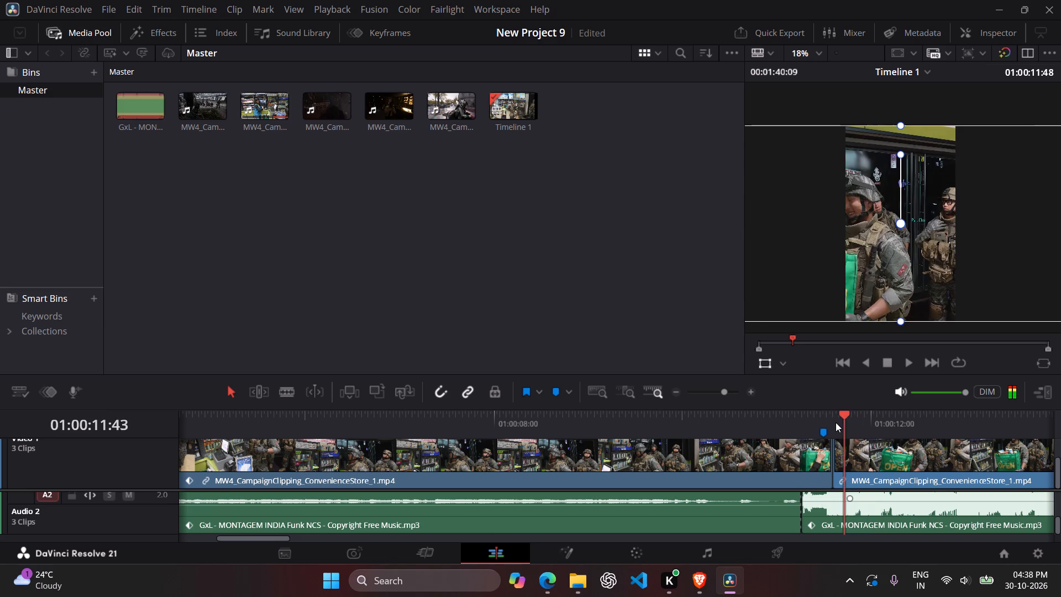
left_click_drag(836, 422, 794, 432)
key("space")
key("space")
key("space")
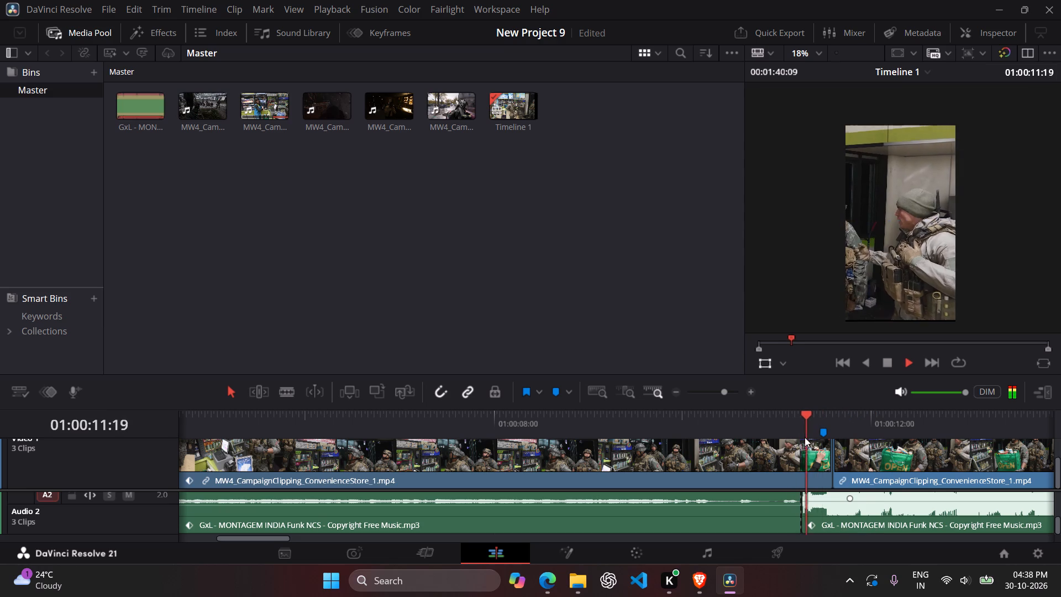
Play the edit from the start into the third segment to examine the cut timing once more.
left_click_drag(917, 410, 31, 416)
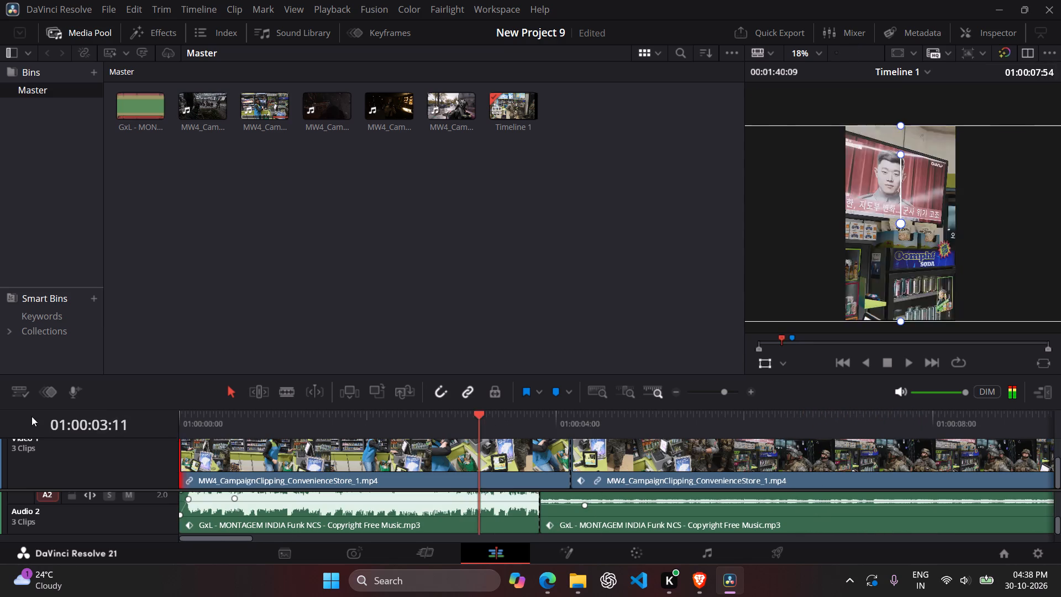
left_click_drag(31, 416, 0, 416)
key("space")
key("space")
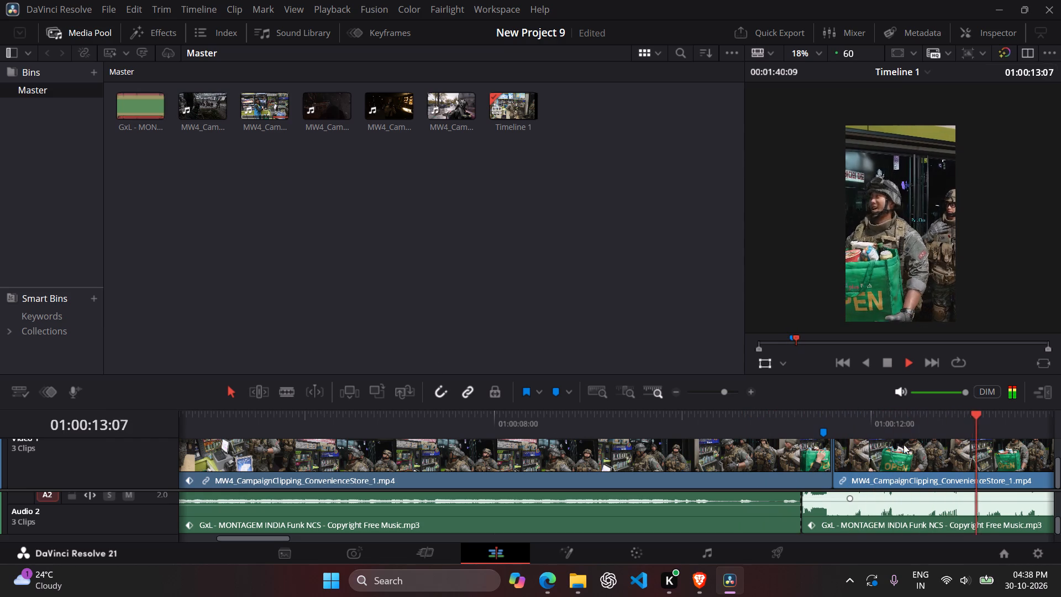
key("space")
left_click_drag(959, 417, 837, 434)
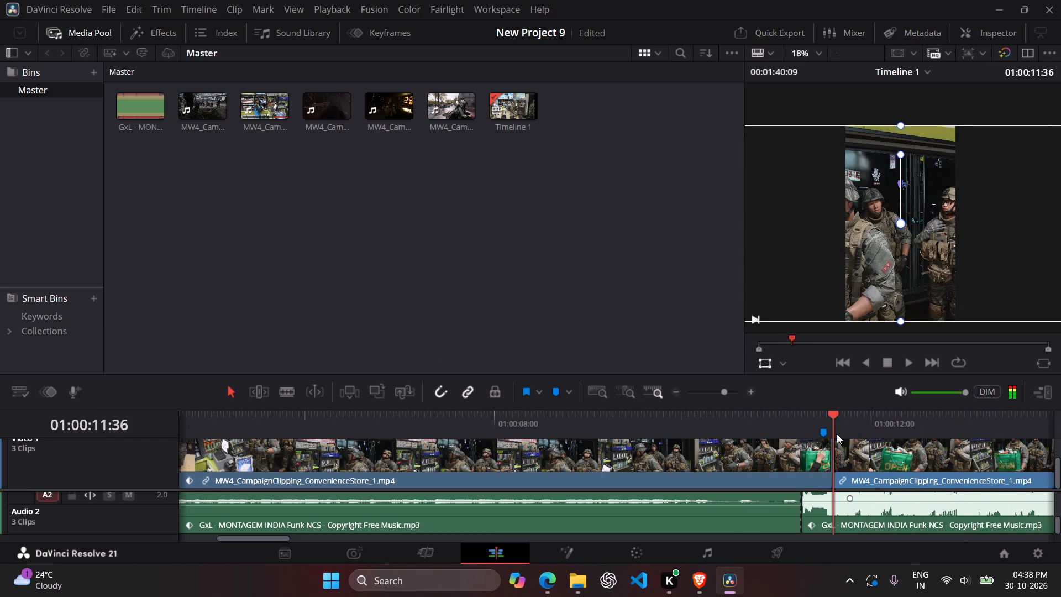
Play the first segment from the start through the cut to the second segment to examine its timing against the music.
left_click_drag(837, 434, 0, 465)
key("space")
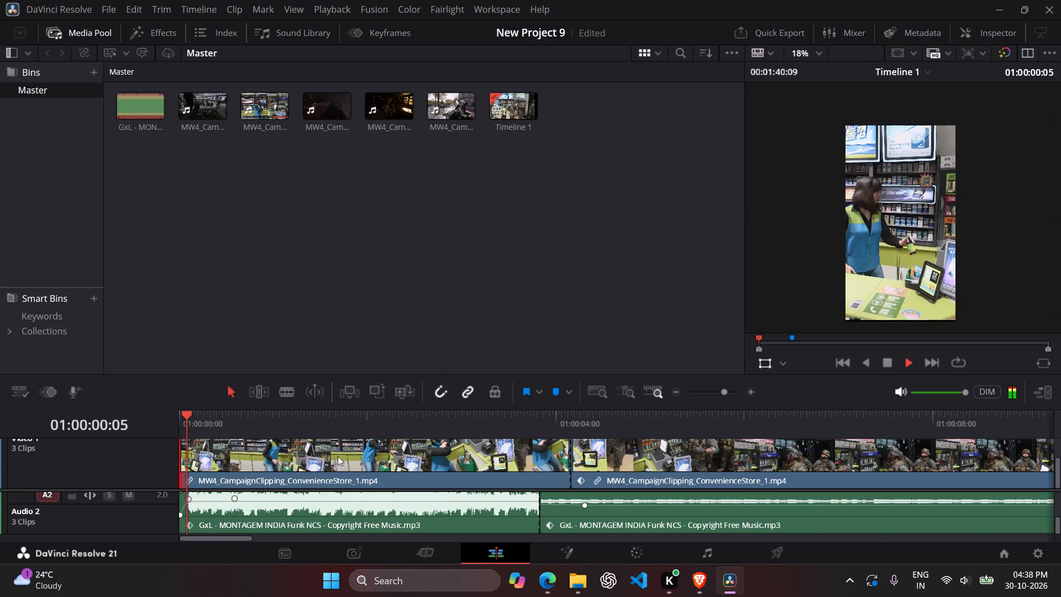
scroll(354, 446, "up", 3)
scroll(352, 454, "down", 2)
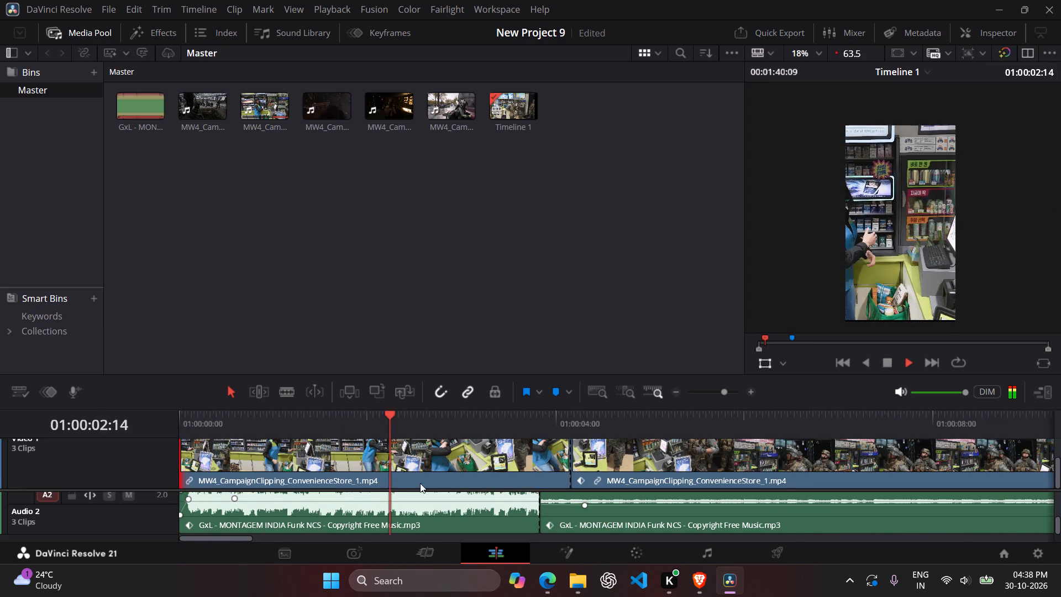
key("space")
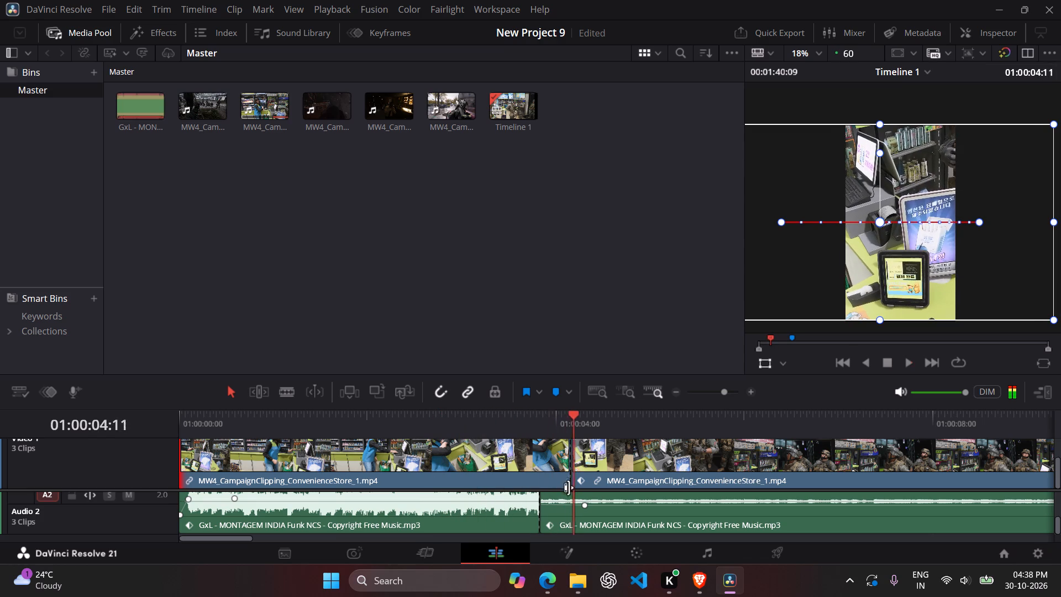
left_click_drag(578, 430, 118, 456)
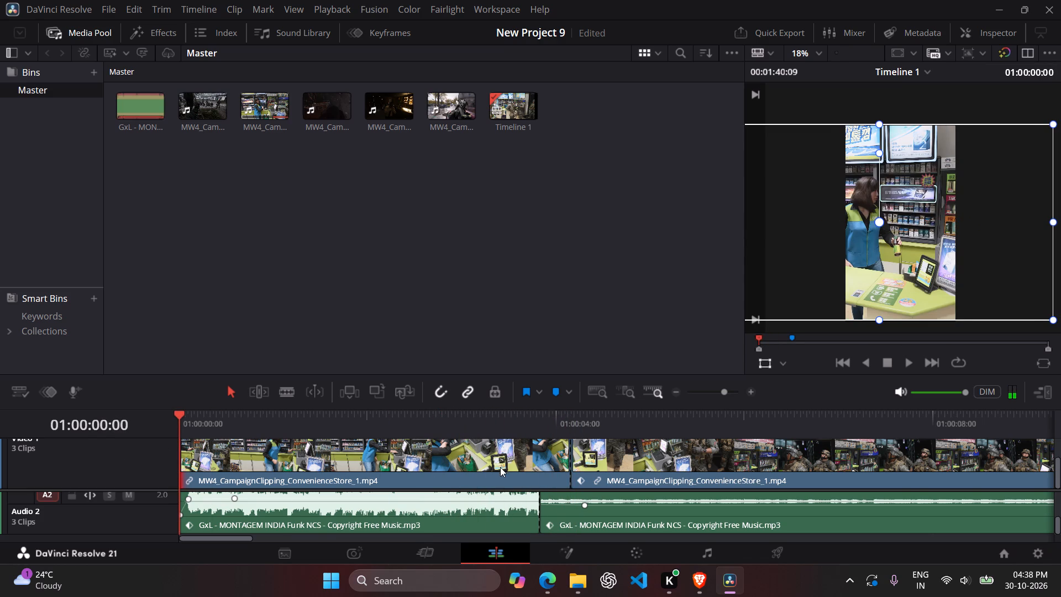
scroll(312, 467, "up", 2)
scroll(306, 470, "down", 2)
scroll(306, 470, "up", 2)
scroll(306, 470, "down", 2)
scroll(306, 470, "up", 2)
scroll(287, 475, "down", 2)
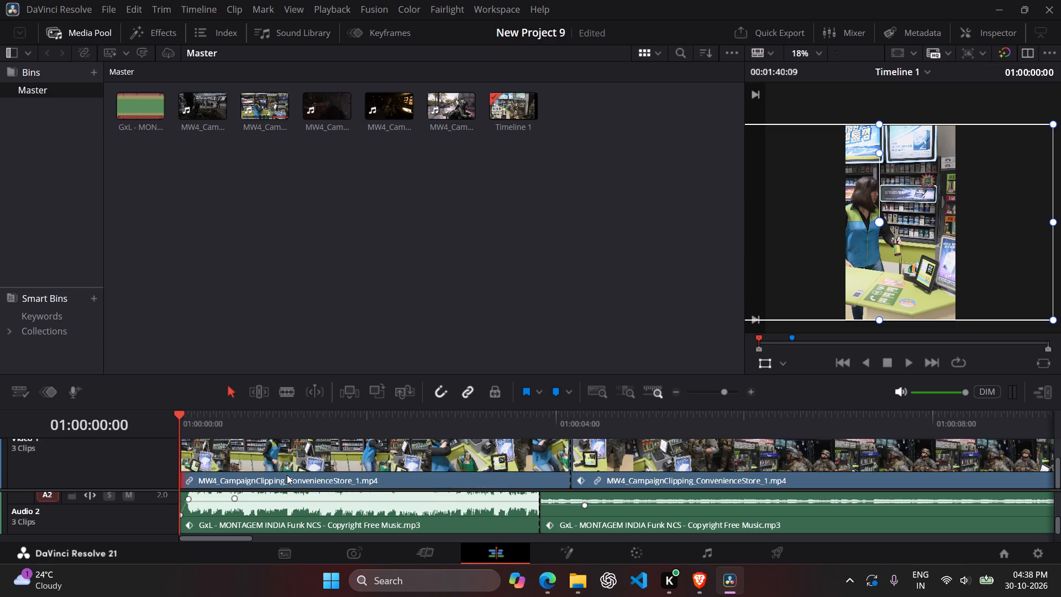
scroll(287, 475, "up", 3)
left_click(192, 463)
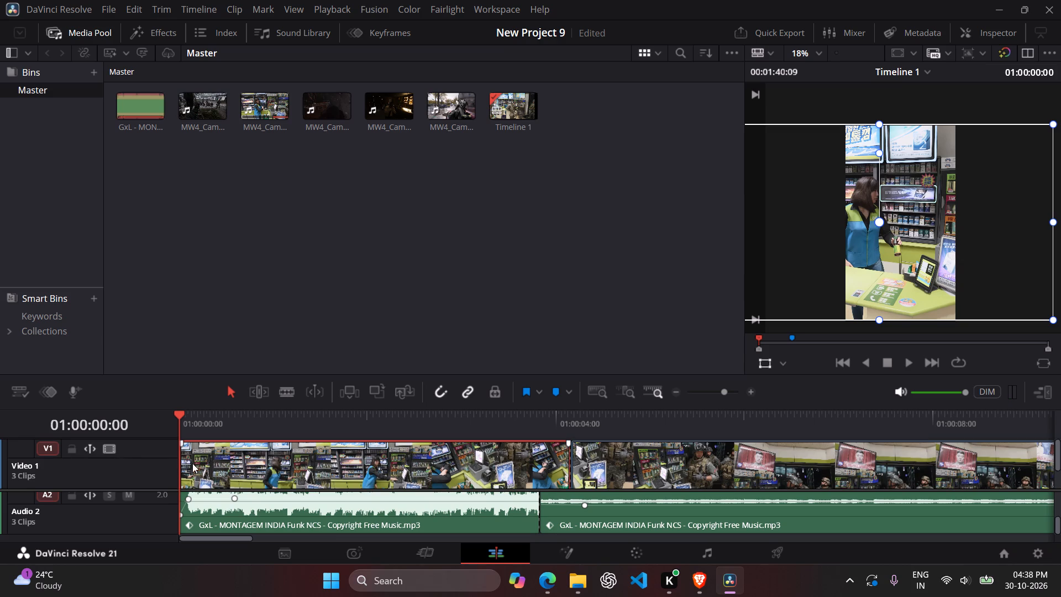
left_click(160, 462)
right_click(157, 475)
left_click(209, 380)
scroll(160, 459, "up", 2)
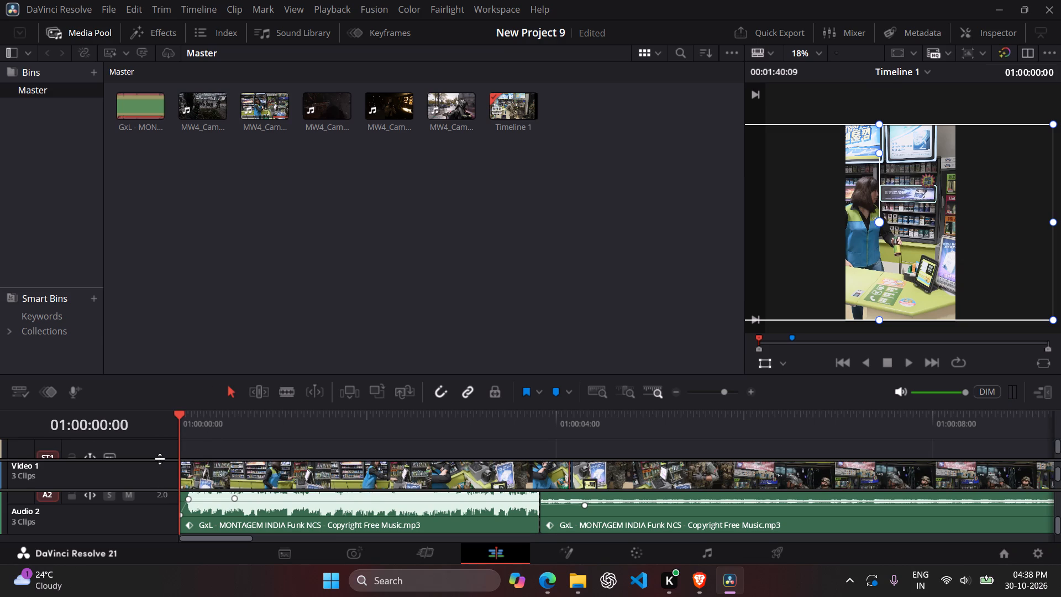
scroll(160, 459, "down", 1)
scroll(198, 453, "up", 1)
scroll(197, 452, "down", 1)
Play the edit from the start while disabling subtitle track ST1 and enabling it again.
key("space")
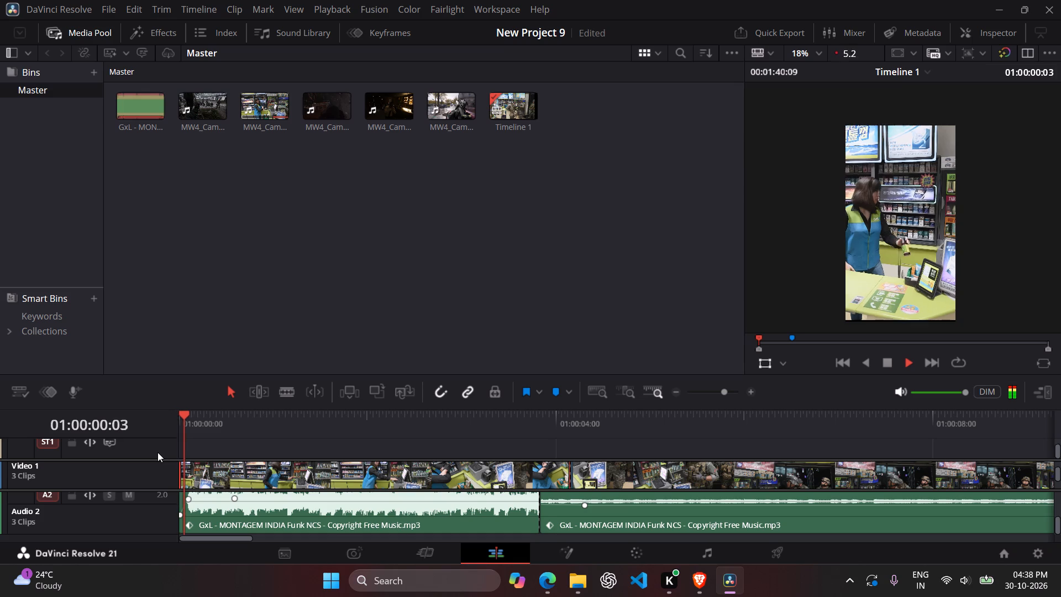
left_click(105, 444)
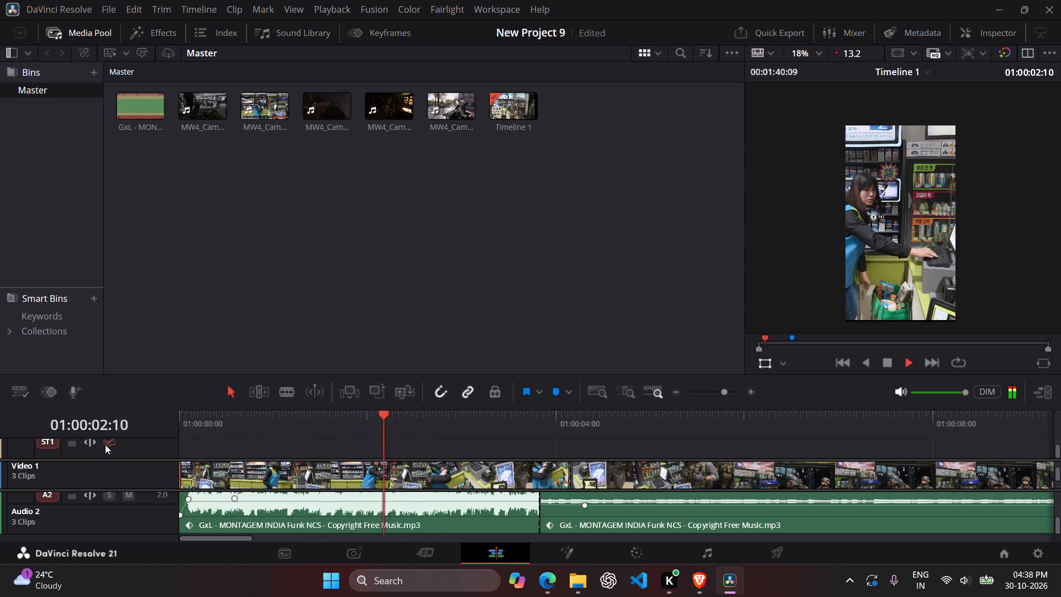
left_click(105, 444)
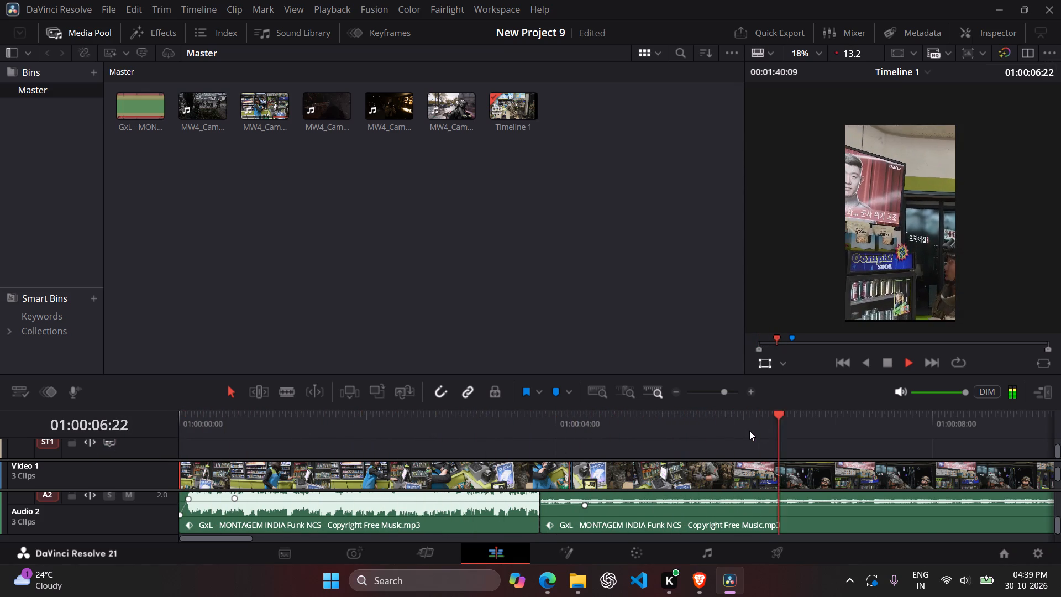
Replay the cut from the first to the second segment to examine its timing against the music change.
left_click_drag(817, 422, 518, 444)
key("space")
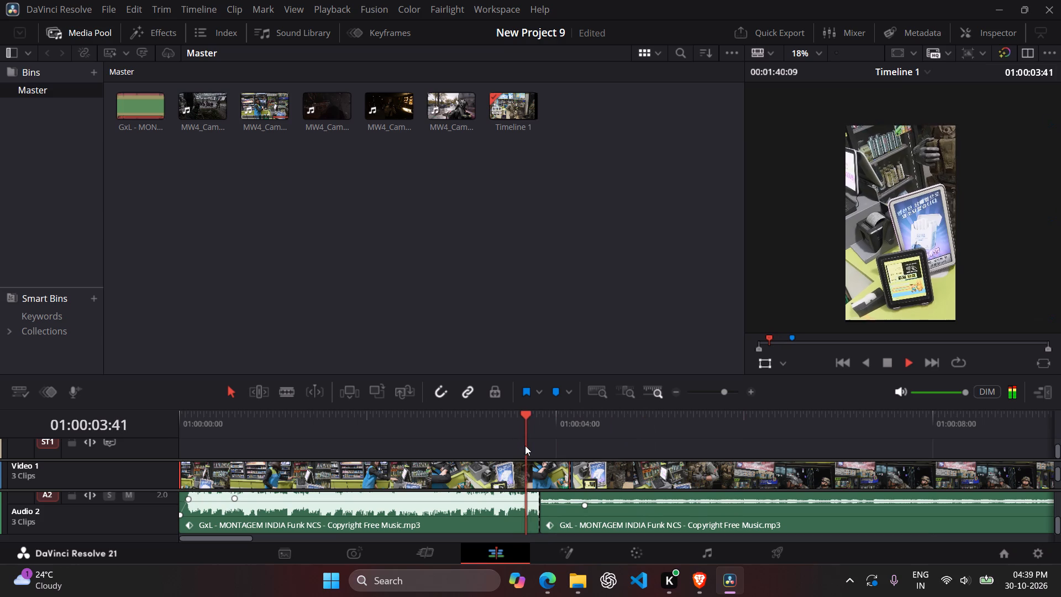
key("space")
key("space")
key("space")
key("space")
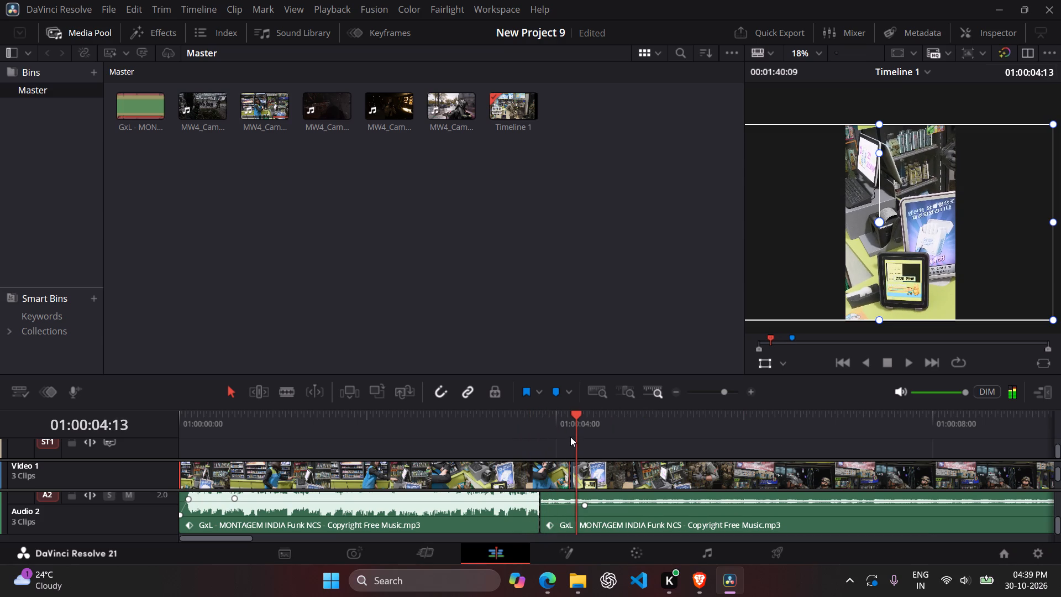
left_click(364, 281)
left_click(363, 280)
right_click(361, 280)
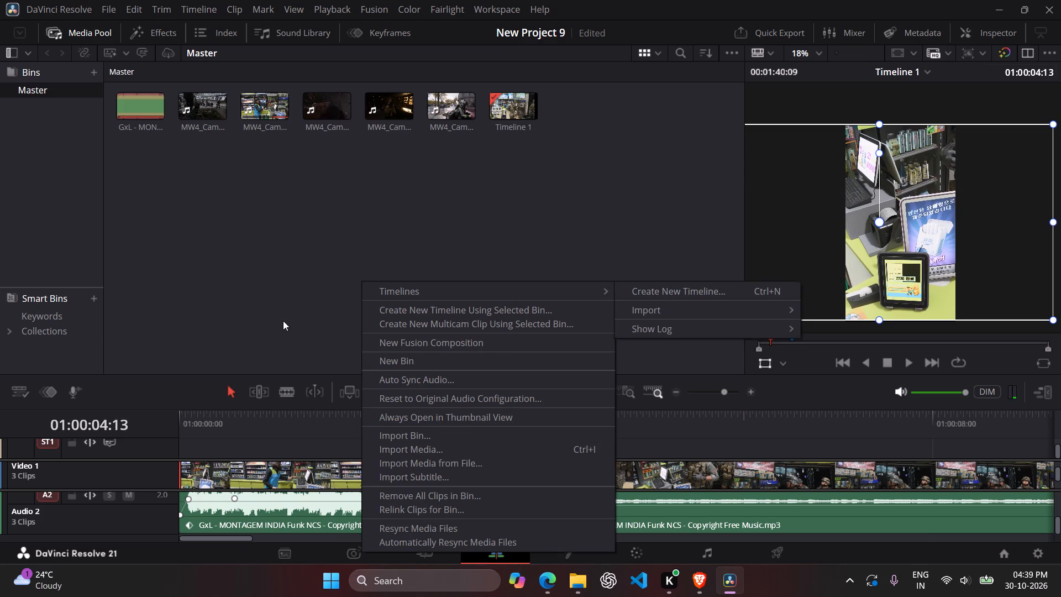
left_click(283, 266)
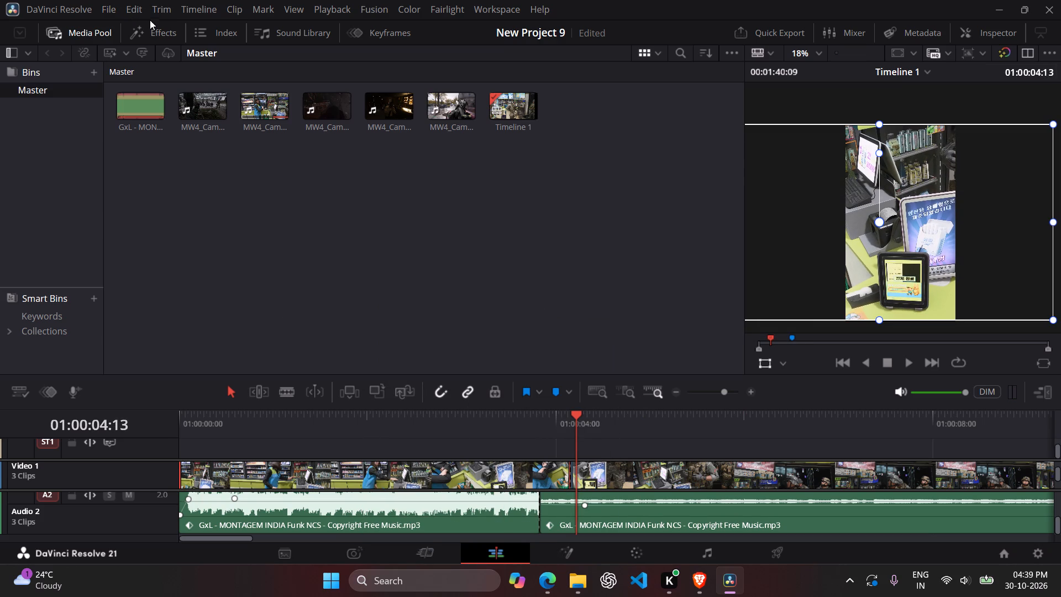
Add a Text+ title on a new video track V2, starting at the cut between the first and second segments.
left_click(163, 35)
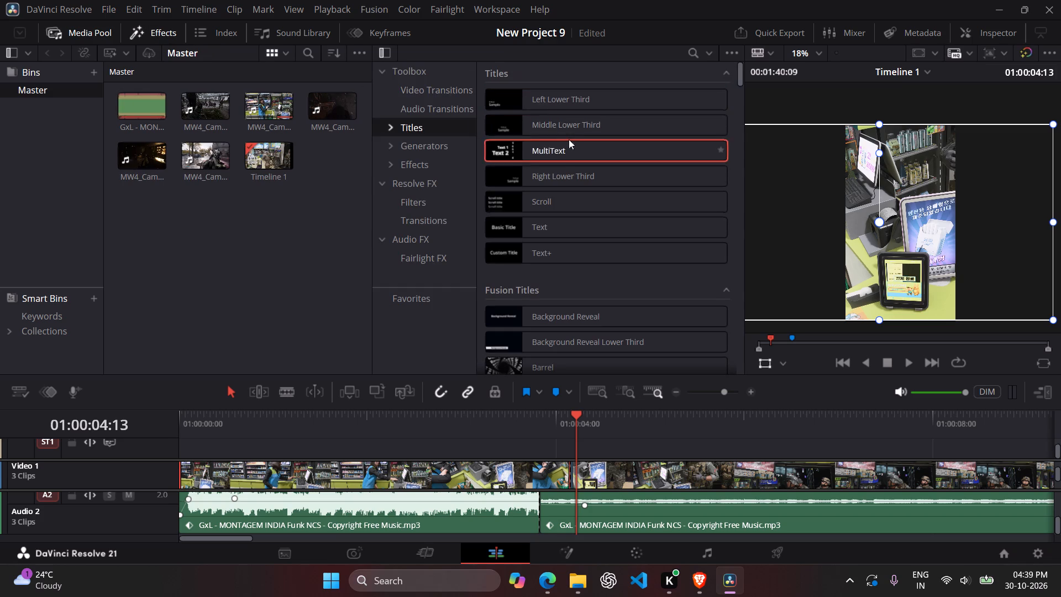
left_click_drag(570, 251, 259, 257)
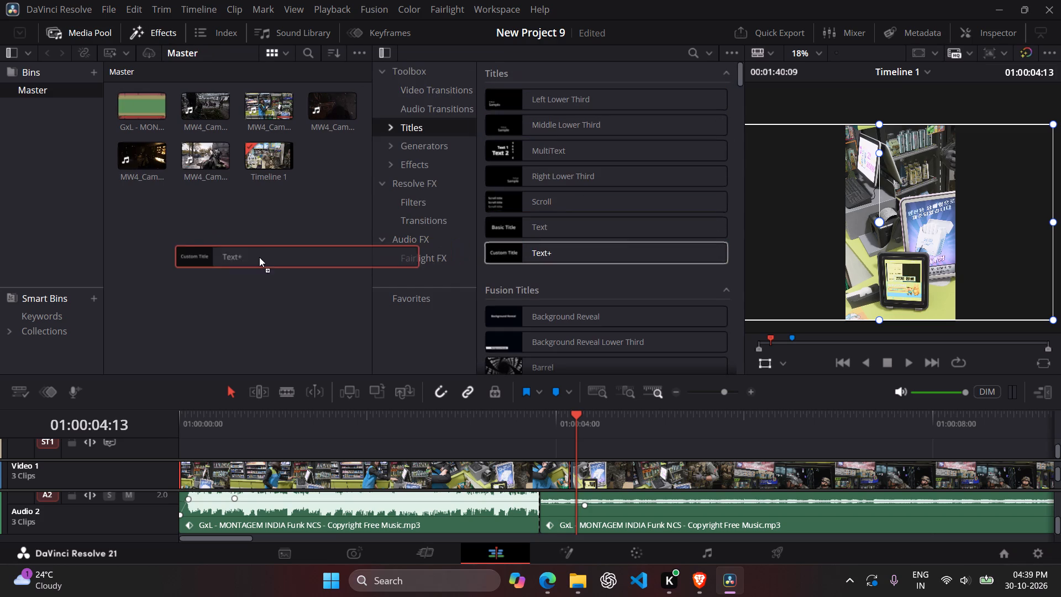
left_click_drag(259, 257, 255, 257)
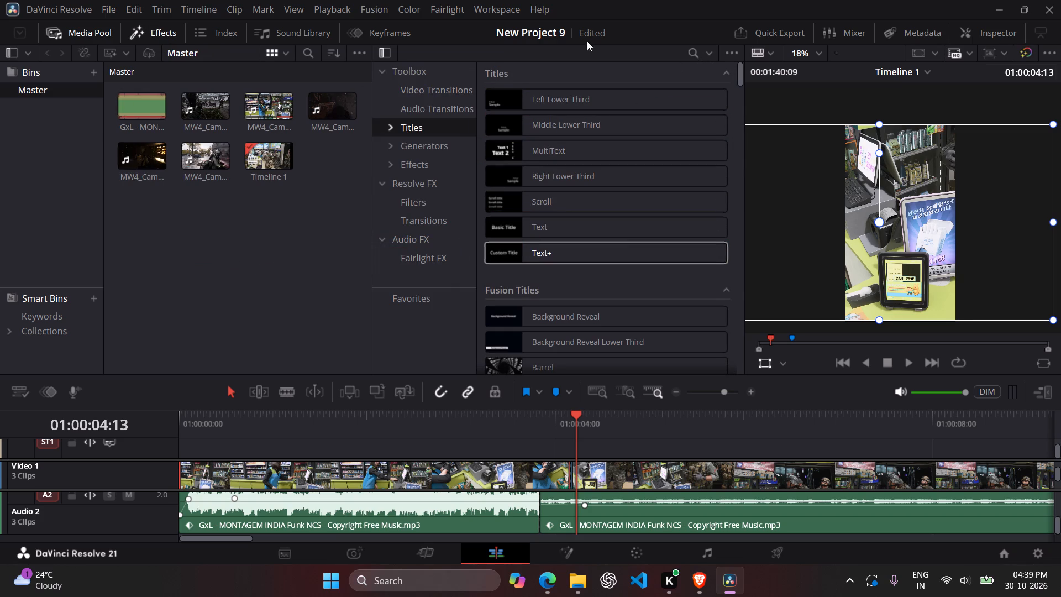
left_click(270, 254)
left_click_drag(590, 257, 321, 302)
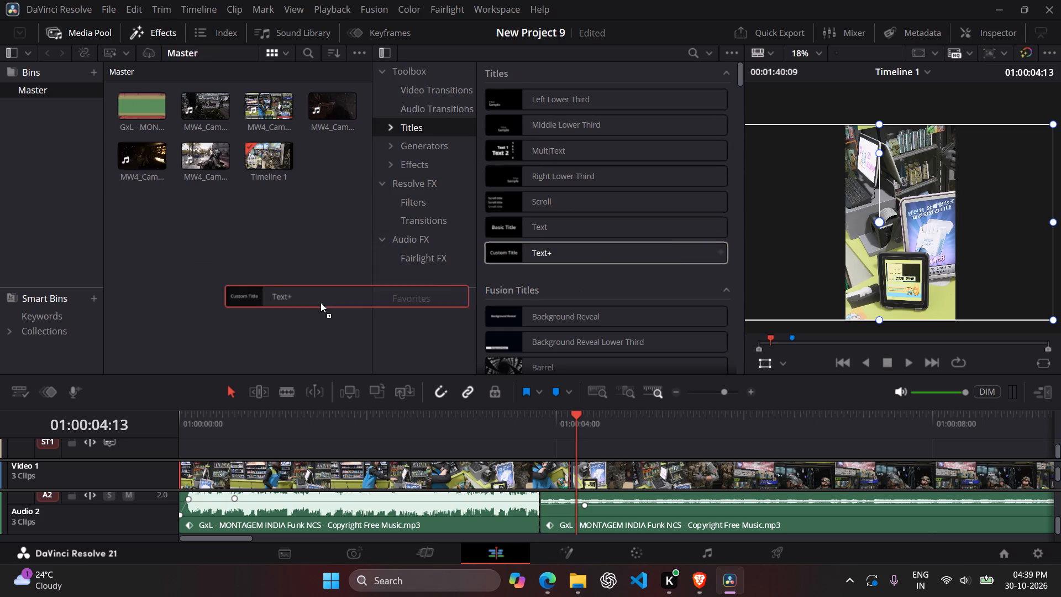
left_click_drag(321, 302, 267, 301)
left_click_drag(611, 260, 611, 350)
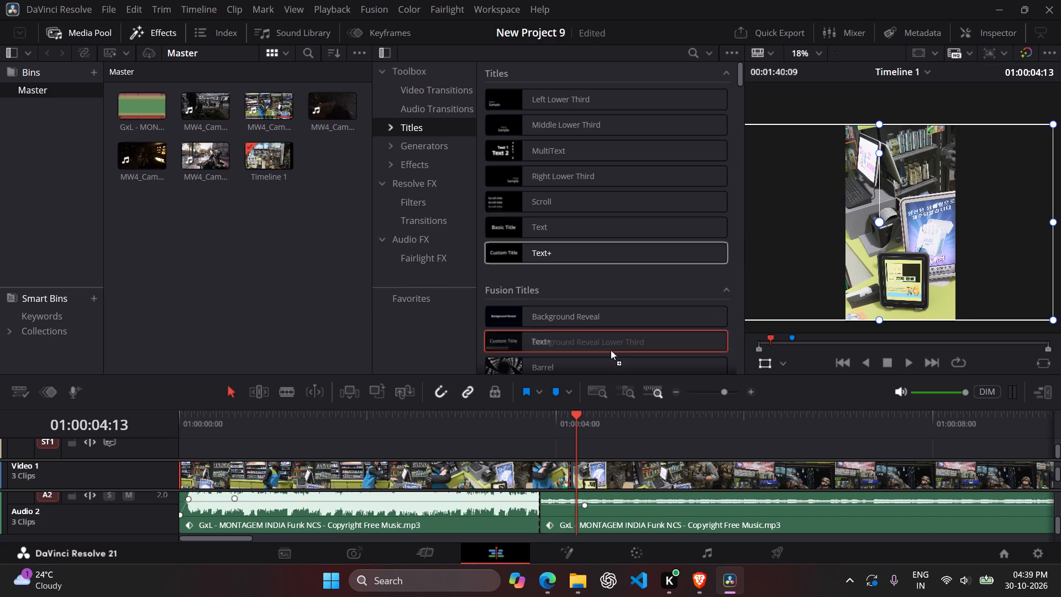
left_click_drag(611, 350, 572, 461)
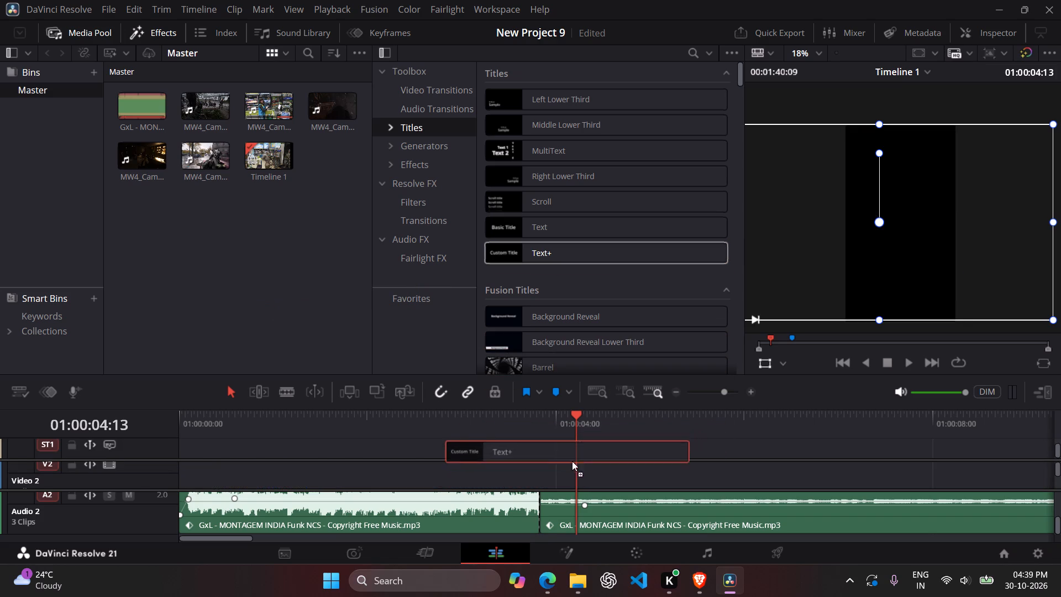
left_click_drag(572, 461, 561, 447)
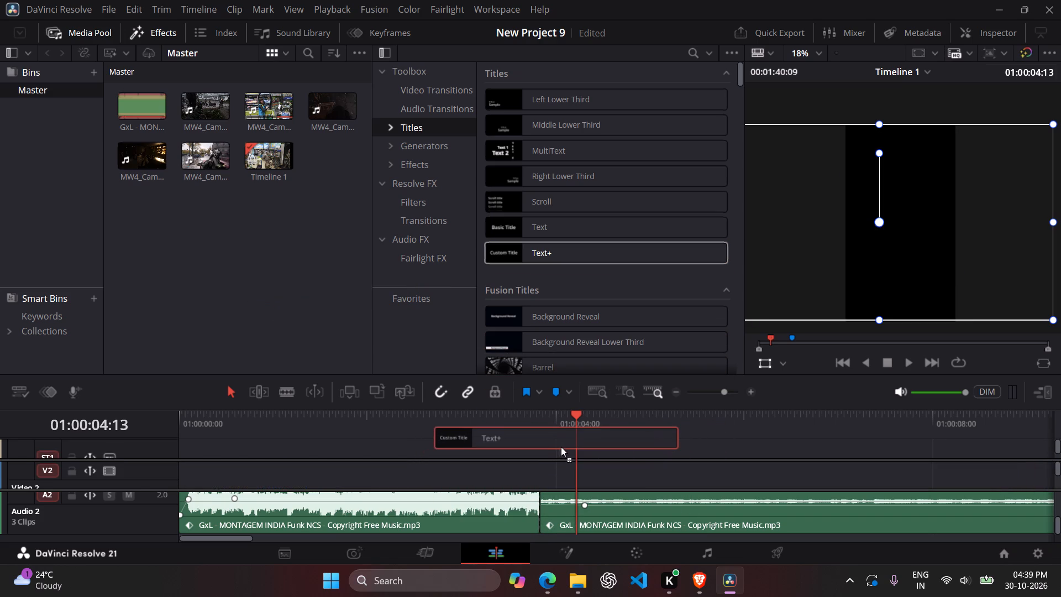
left_click_drag(561, 447, 581, 483)
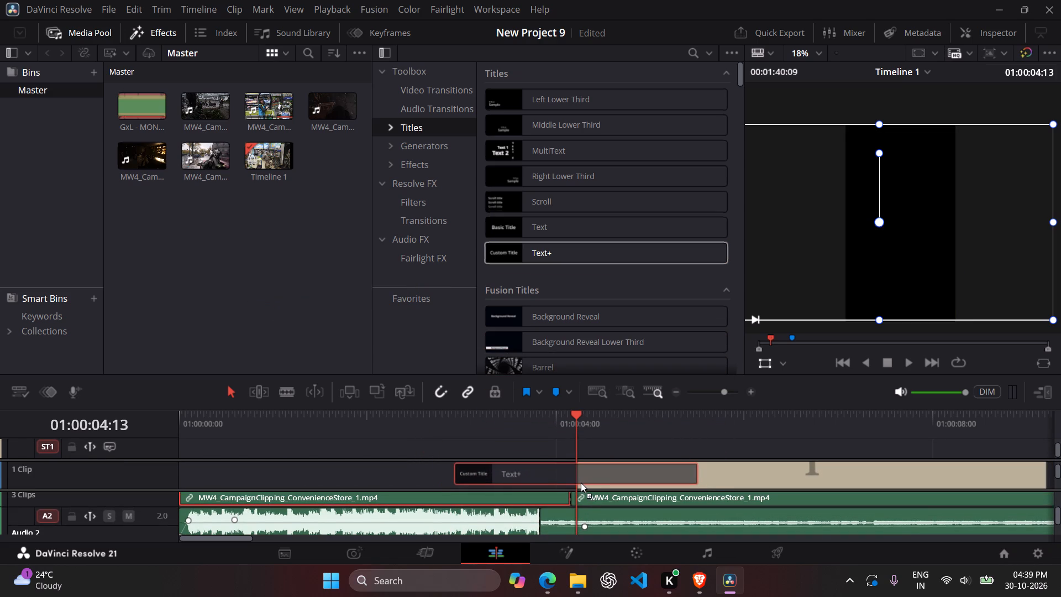
left_click_drag(581, 483, 567, 462)
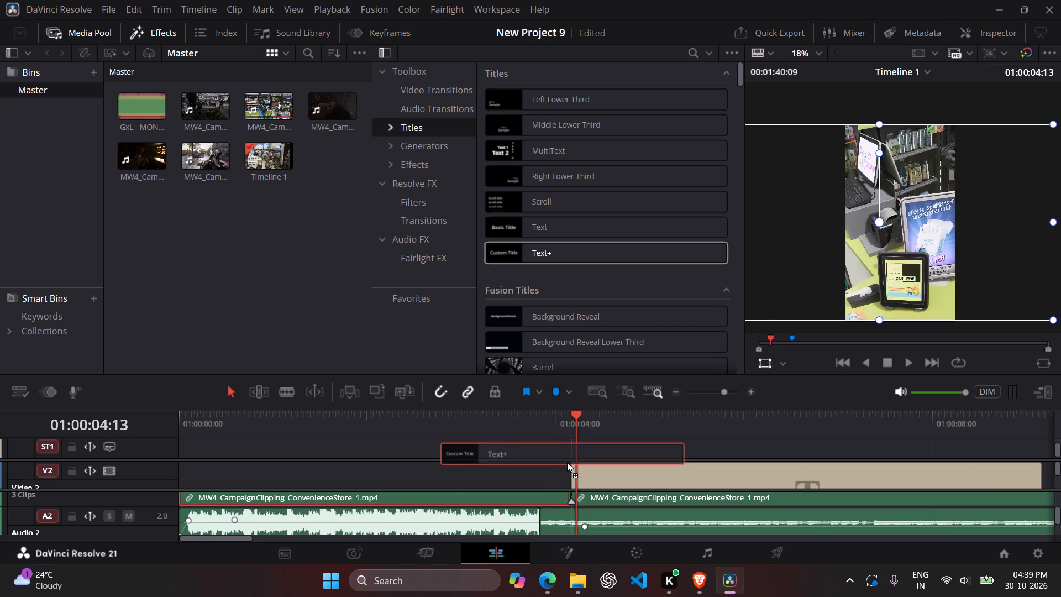
left_click_drag(567, 462, 561, 470)
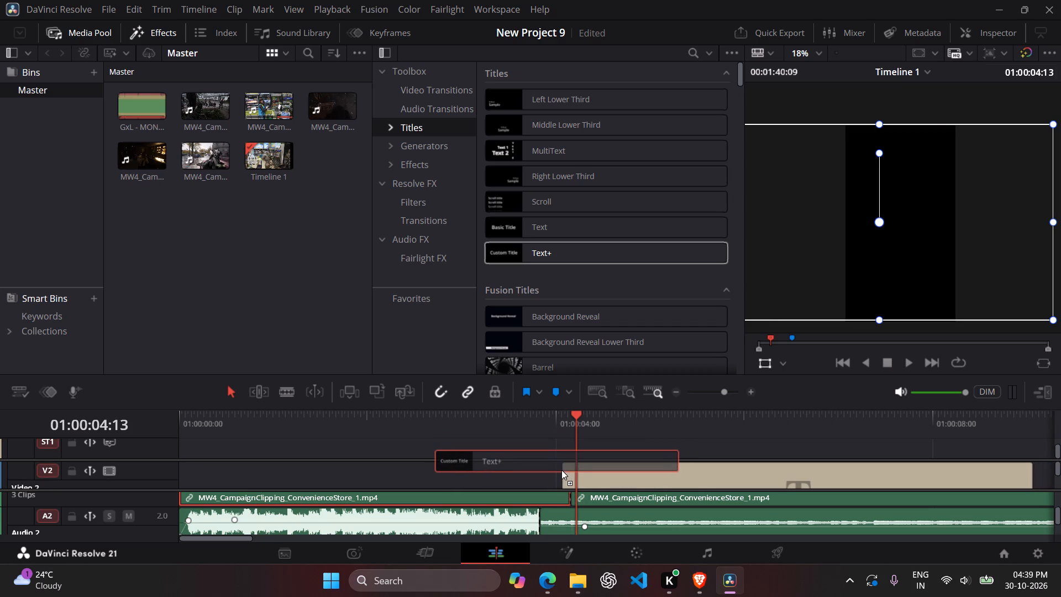
left_click_drag(561, 470, 564, 470)
Play across the cut from the first to the second segment to examine where the title comes in.
left_click_drag(577, 417, 548, 423)
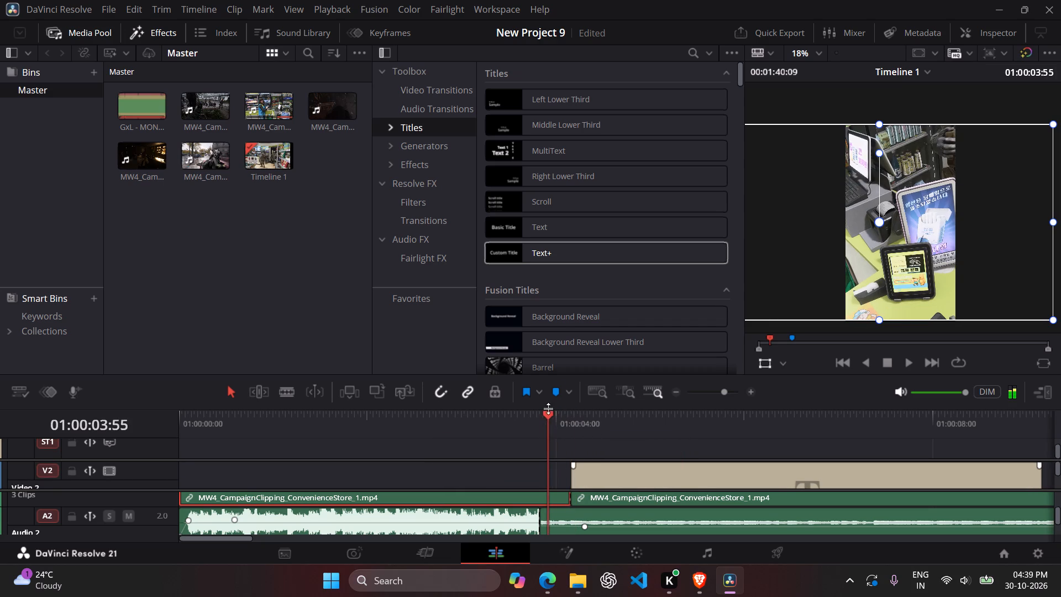
left_click(971, 36)
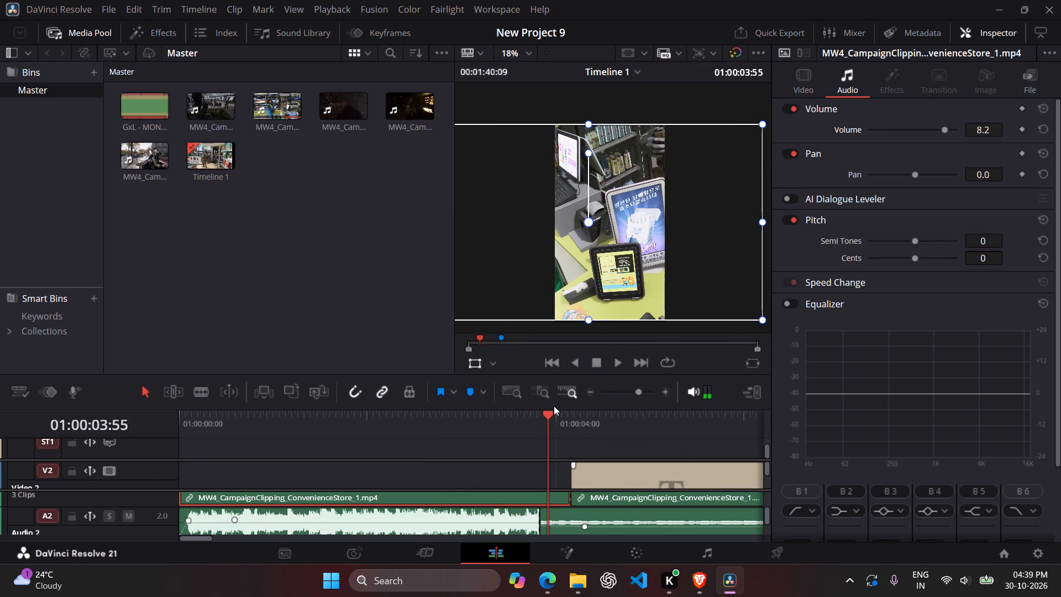
left_click(995, 36)
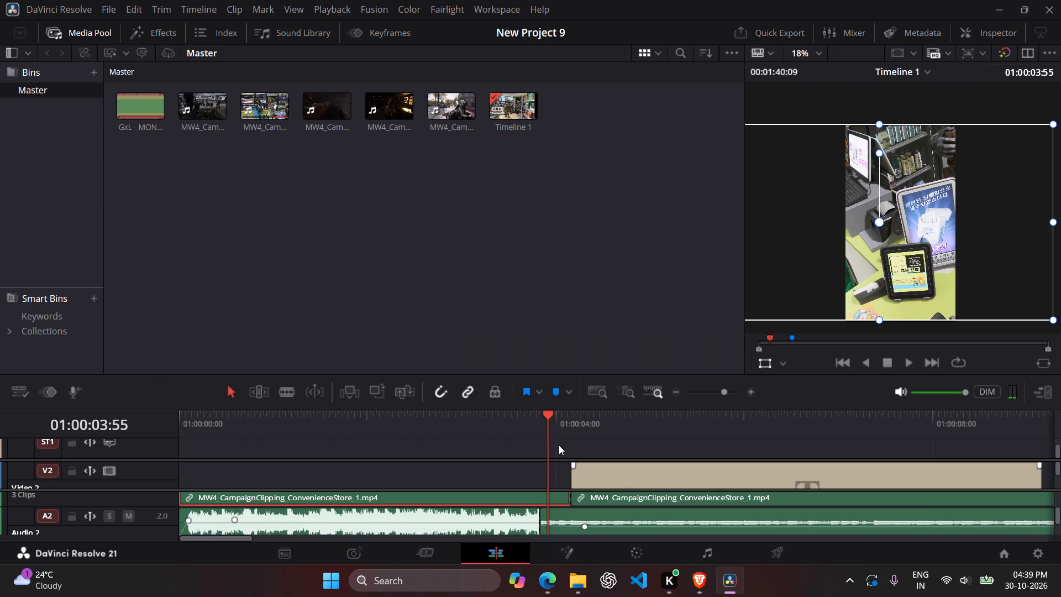
scroll(559, 451, "down", 1)
left_click_drag(550, 422, 501, 422)
key("space")
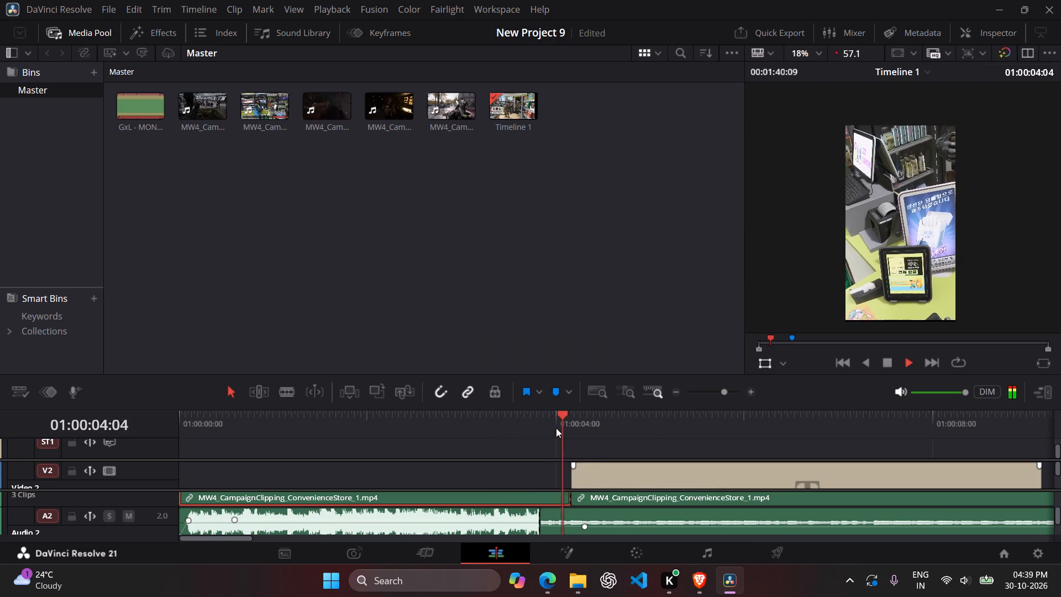
key("space")
Move the selected first segment slightly downward in the frame.
left_click_drag(900, 254, 900, 269)
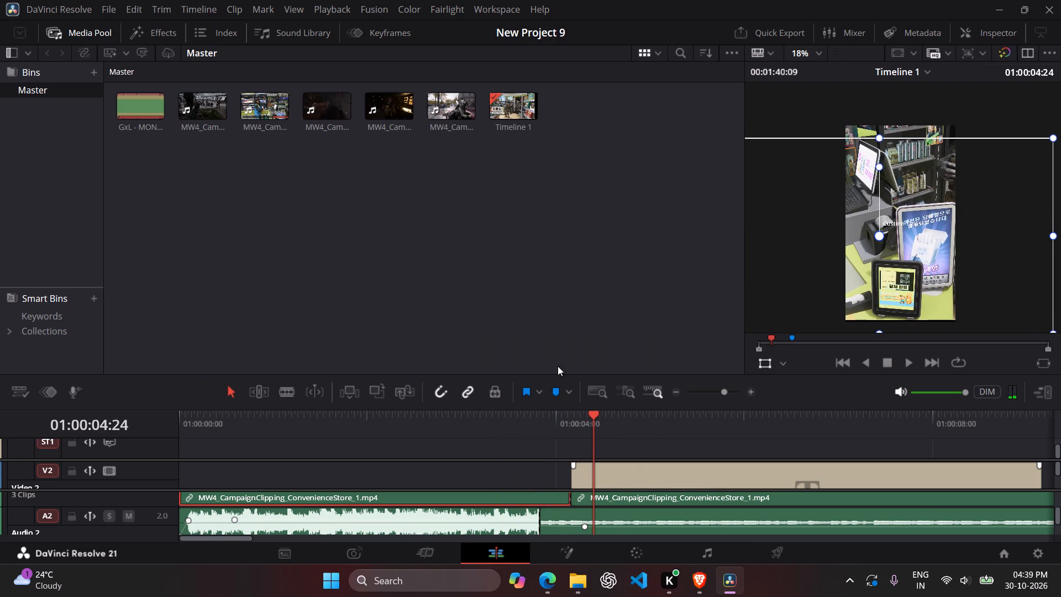
Select the Text+ title on V2 and examine its text, layout, transform and shading settings.
scroll(550, 398, "down", 2)
scroll(632, 461, "down", 1)
scroll(587, 475, "up", 2)
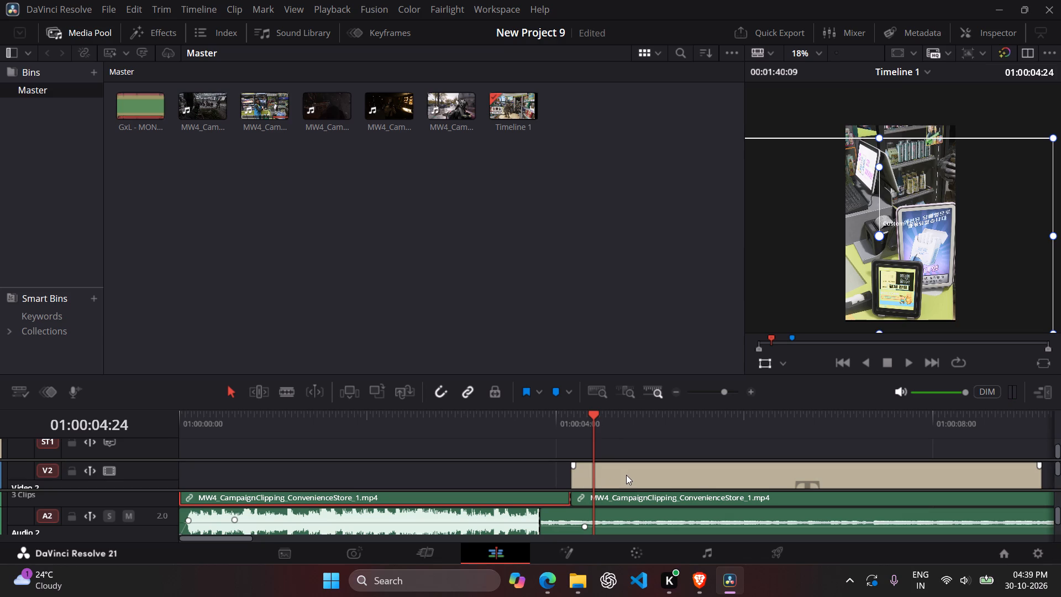
left_click(626, 475)
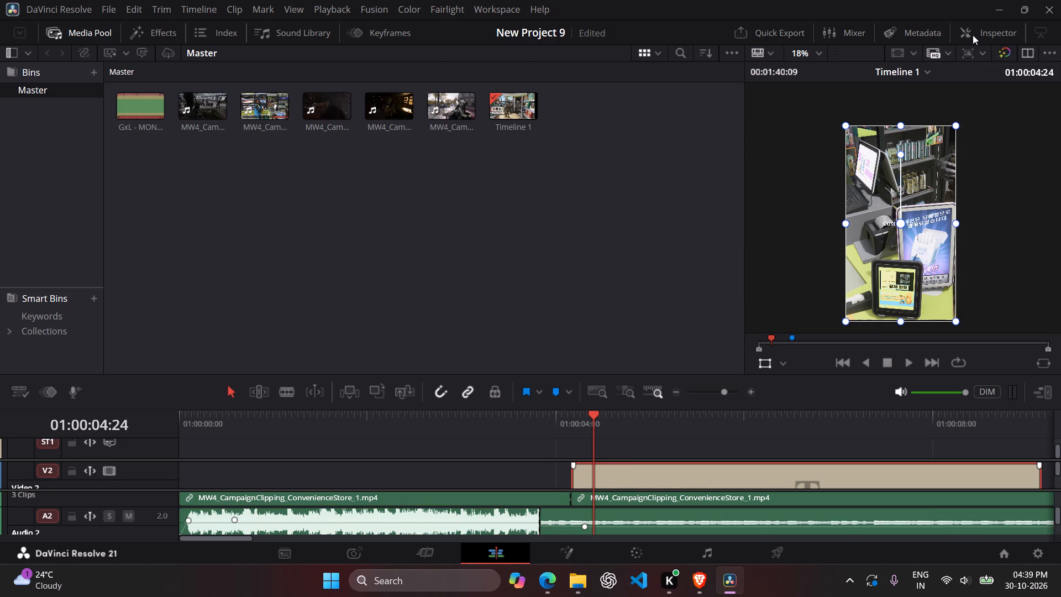
left_click(973, 35)
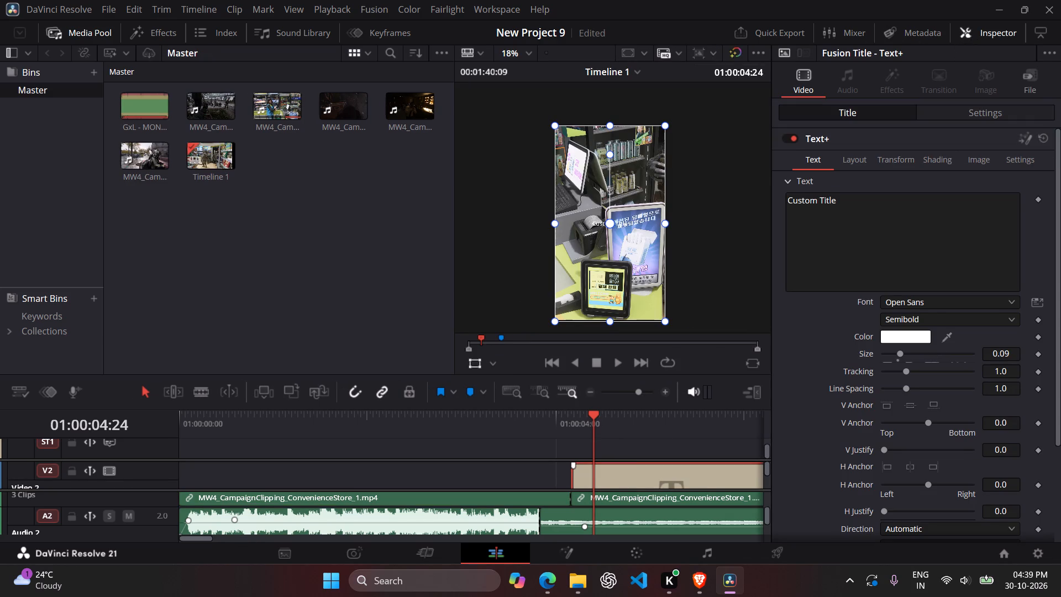
scroll(873, 317, "down", 5)
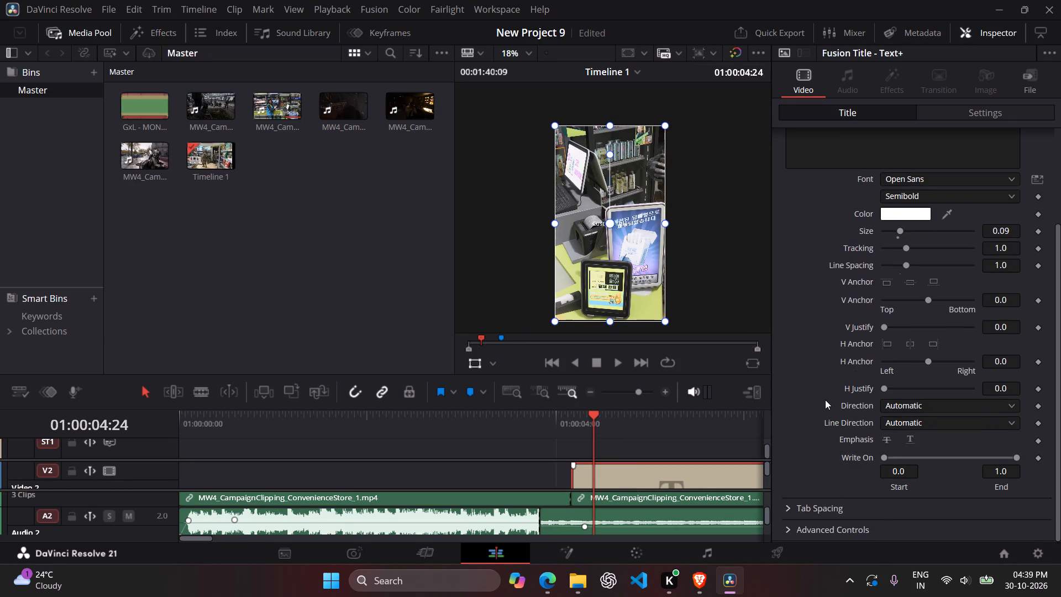
scroll(825, 395, "up", 2)
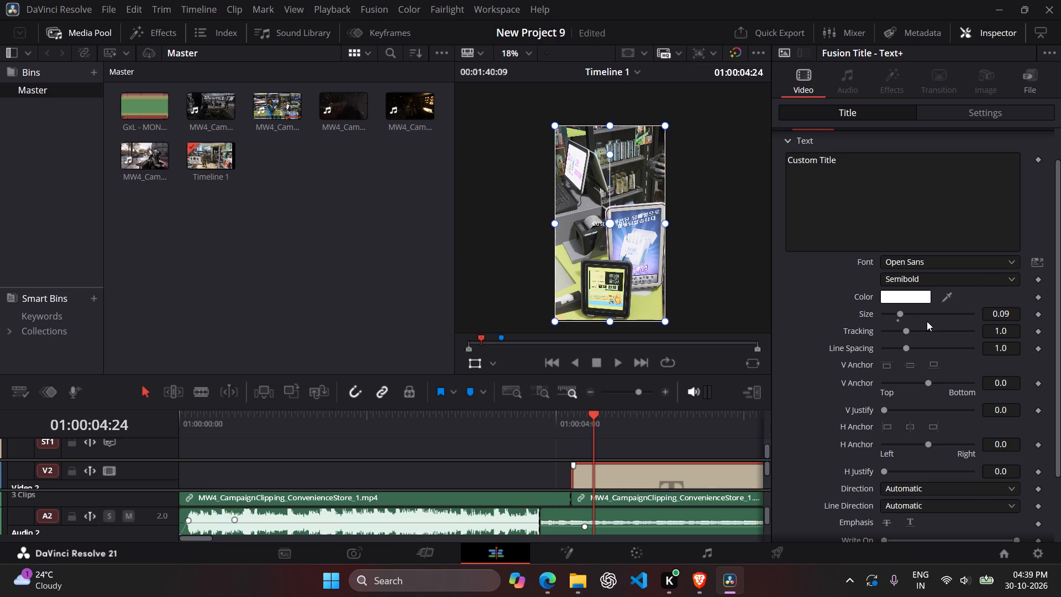
scroll(890, 378, "down", 4)
scroll(871, 265, "up", 1)
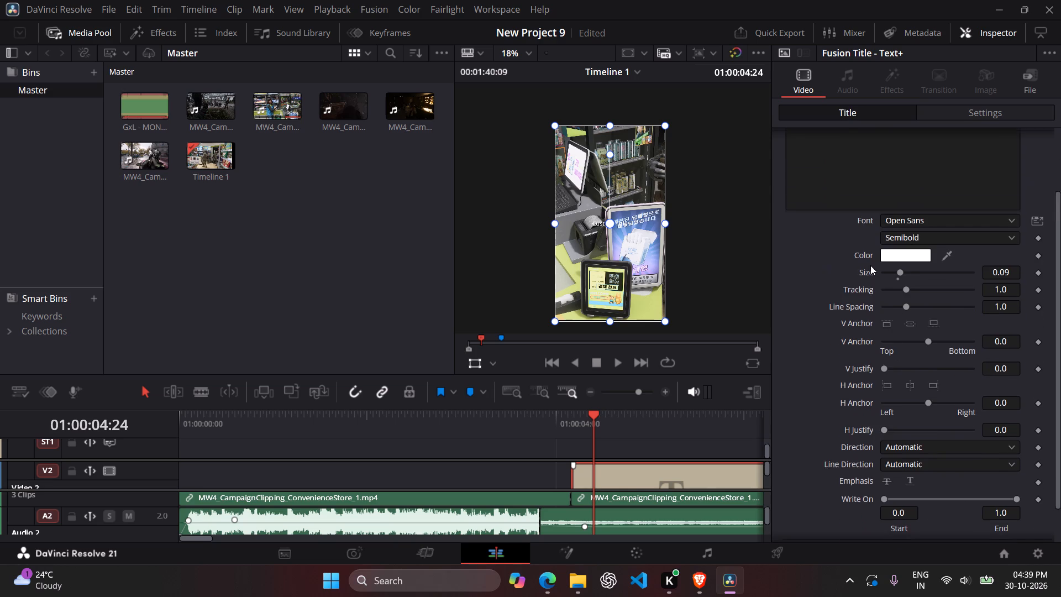
scroll(870, 265, "up", 4)
left_click(858, 161)
left_click(889, 161)
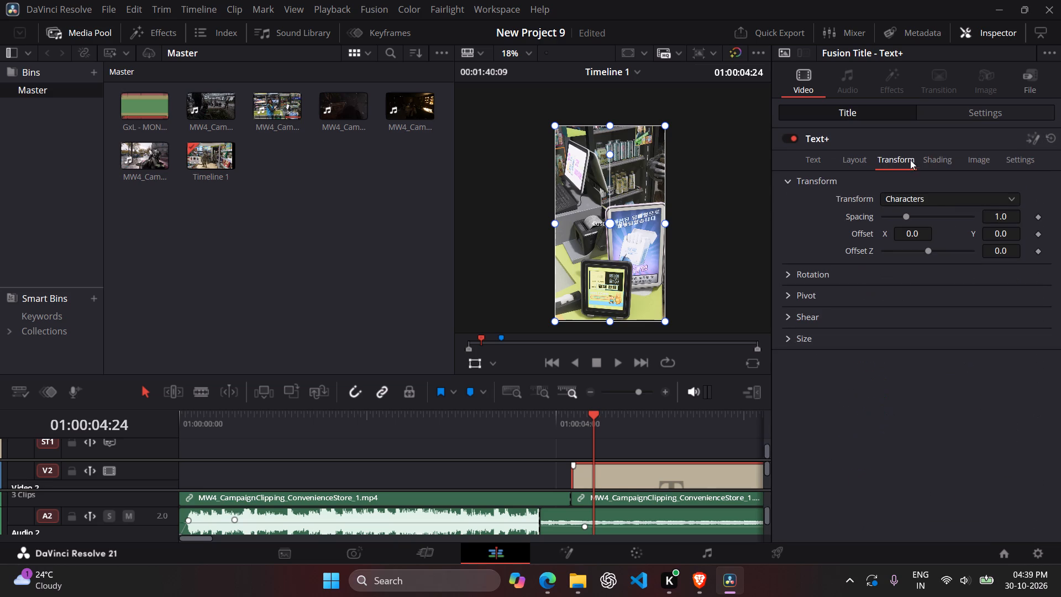
left_click(929, 156)
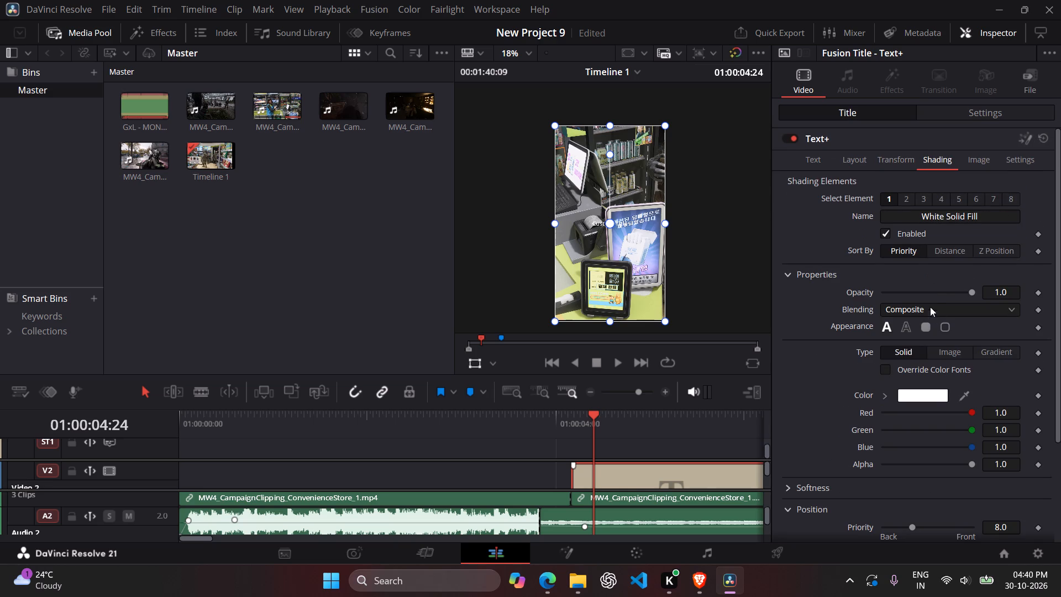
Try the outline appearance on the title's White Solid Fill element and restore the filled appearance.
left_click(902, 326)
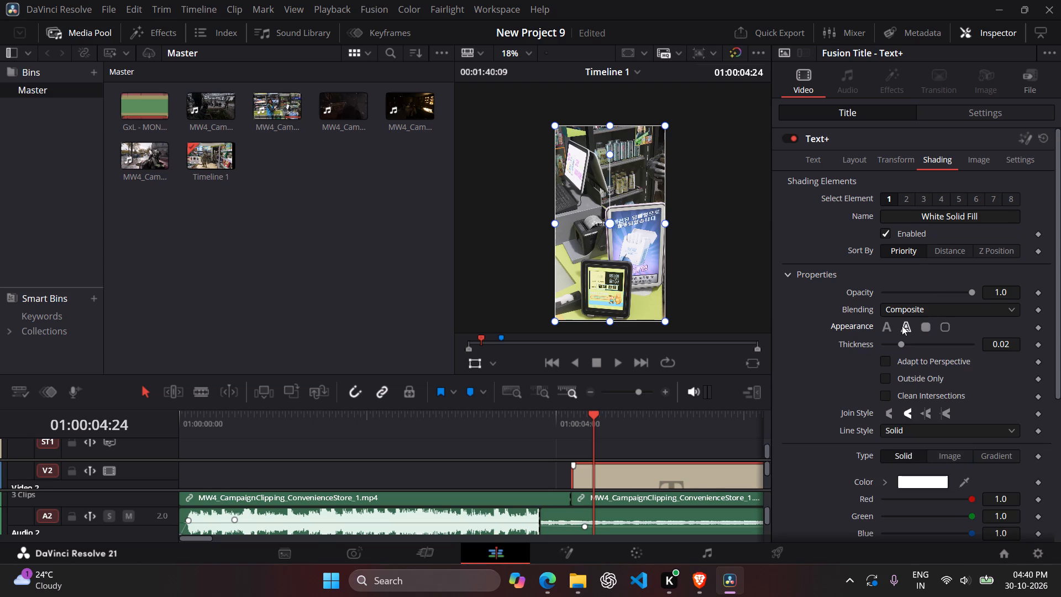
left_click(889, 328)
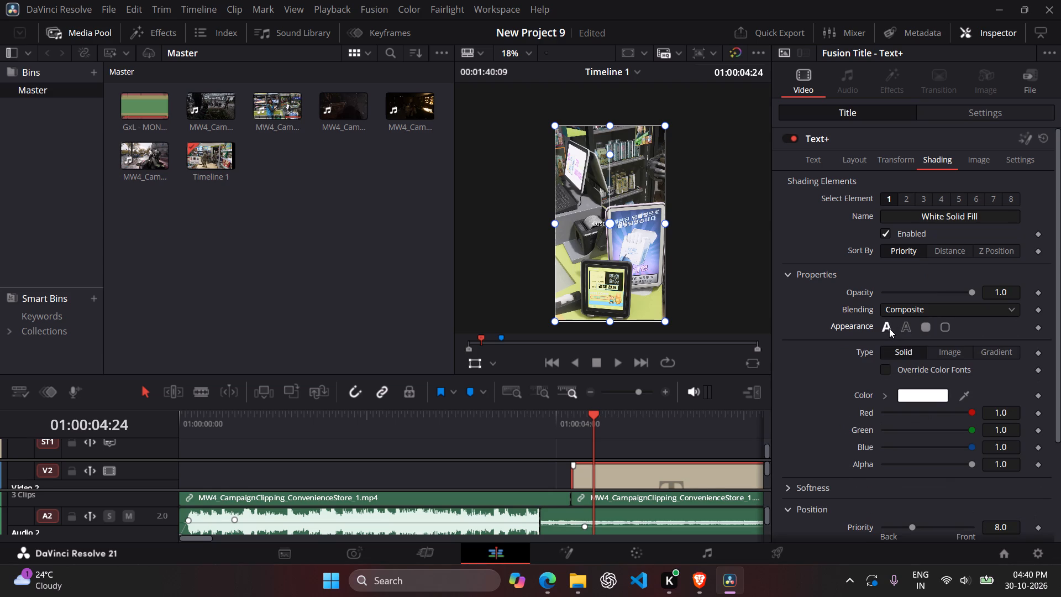
Enable the title's Black Shadow and Red Outline shading elements.
scroll(923, 213, "up", 1)
left_click(902, 195)
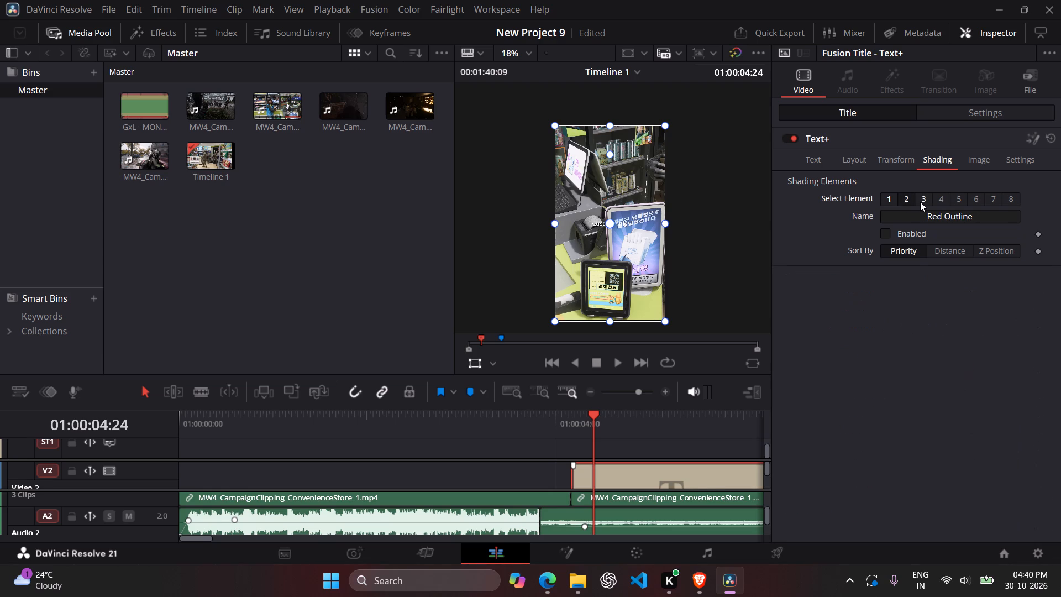
left_click(920, 202)
left_click(888, 238)
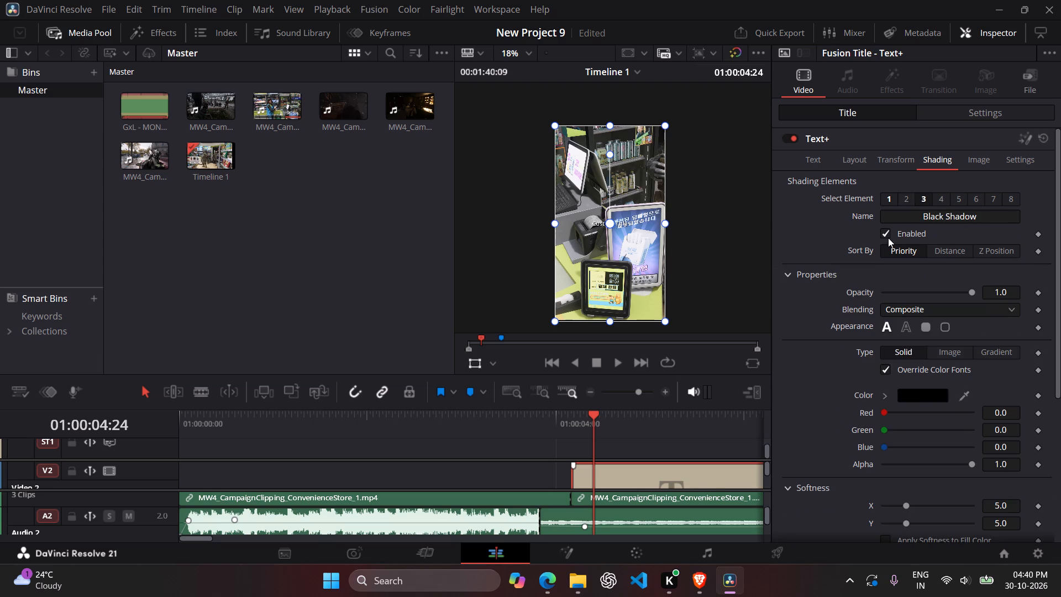
left_click(900, 196)
left_click(894, 234)
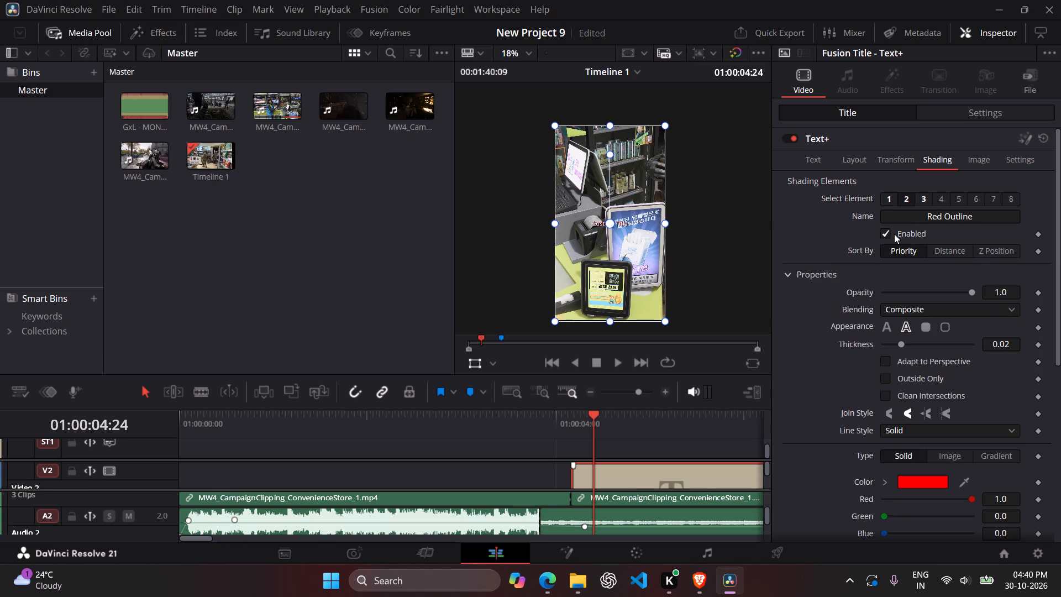
Set the colour of the title's Red Outline element to black.
left_click(910, 495)
left_click_drag(965, 499, 977, 499)
left_click(933, 489)
left_click(933, 486)
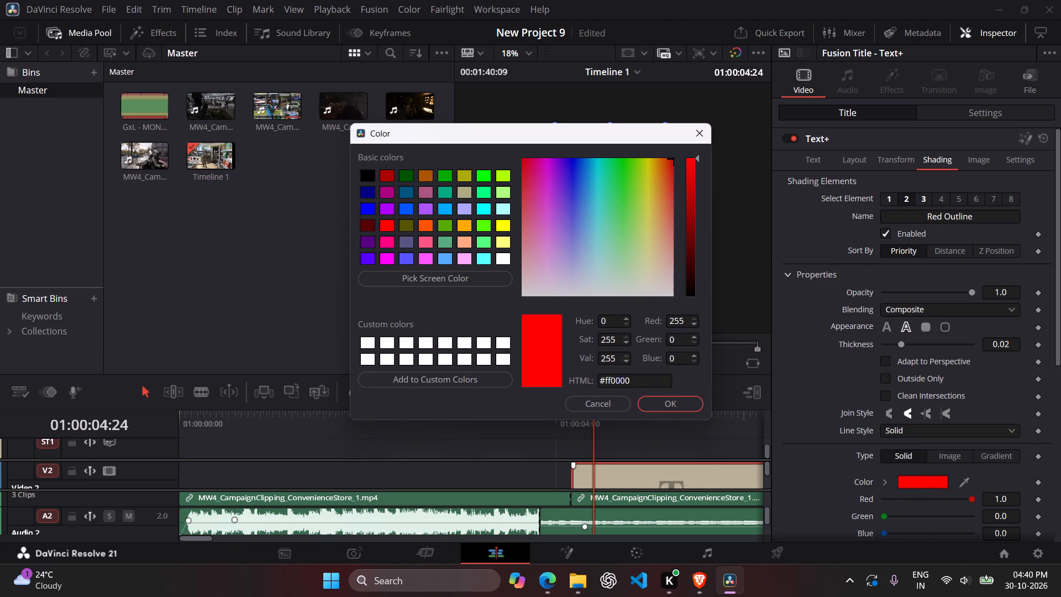
left_click(371, 171)
left_click(656, 398)
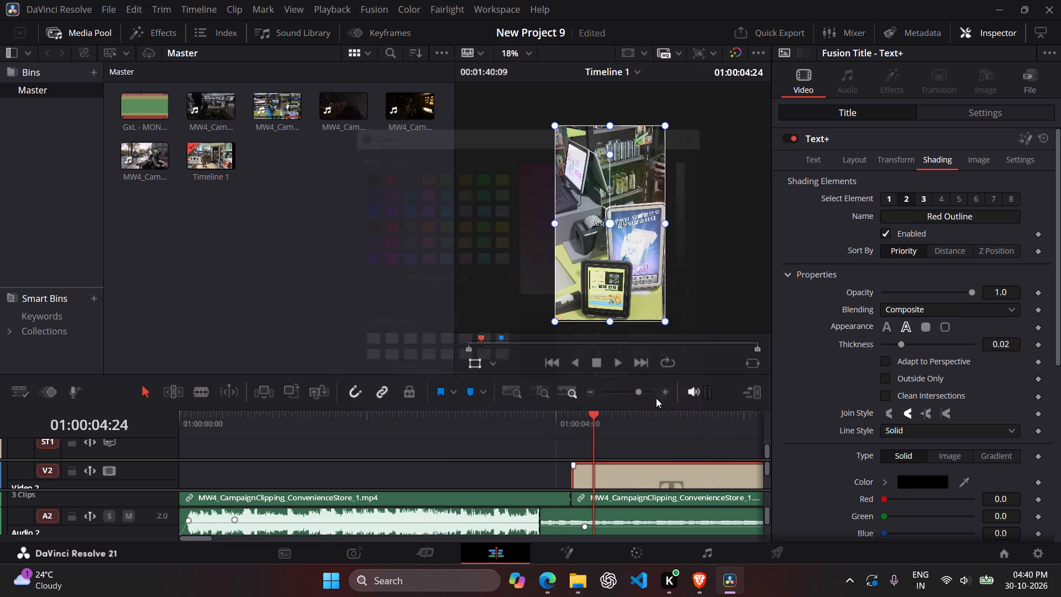
Enlarge the Custom Title text proportionally until it spans about 70 percent of the vertical frame's width.
left_click_drag(667, 322, 725, 347)
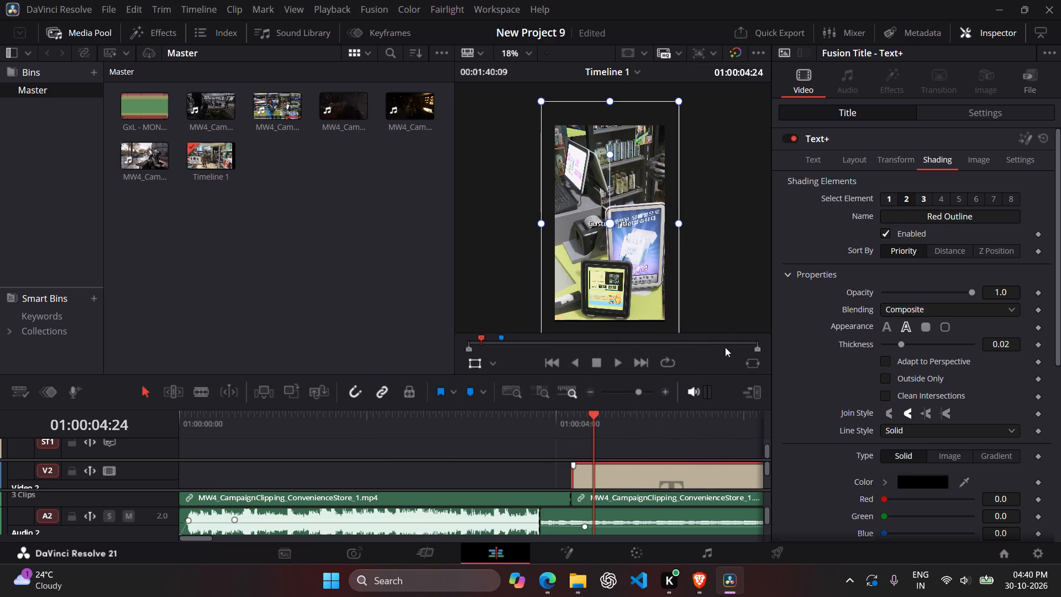
left_click_drag(725, 347, 833, 443)
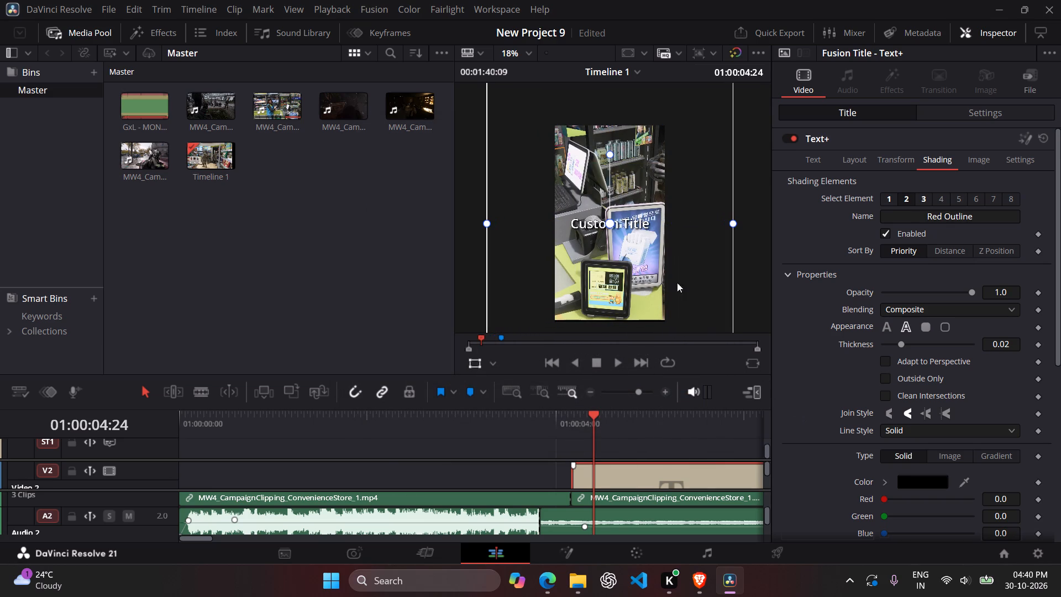
Move the Custom Title text to the lower part of the frame, about four-fifths of the way down and roughly centred horizontally.
left_click_drag(644, 228, 642, 286)
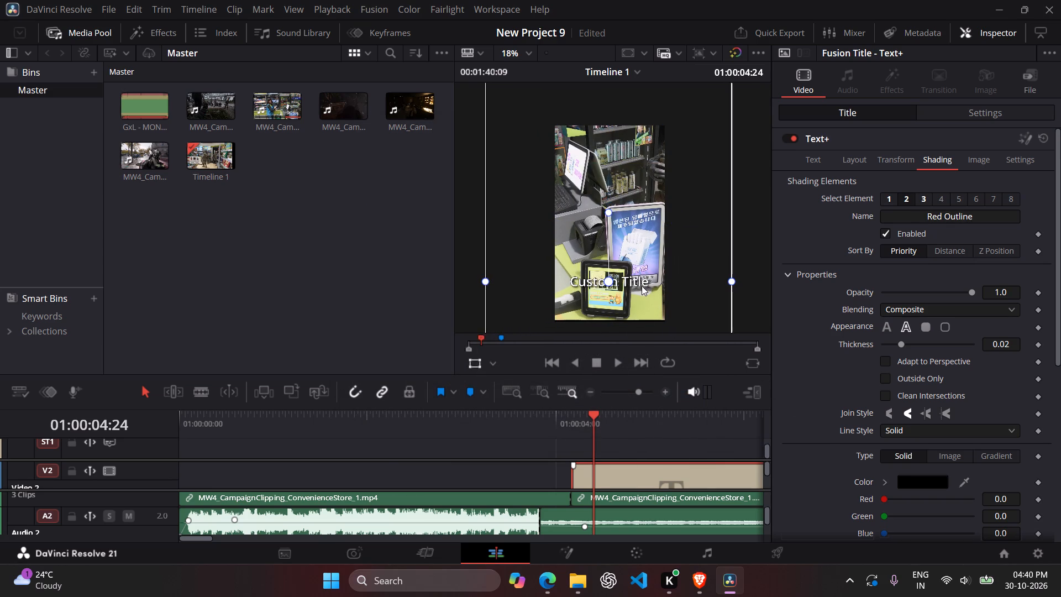
left_click_drag(642, 286, 643, 287)
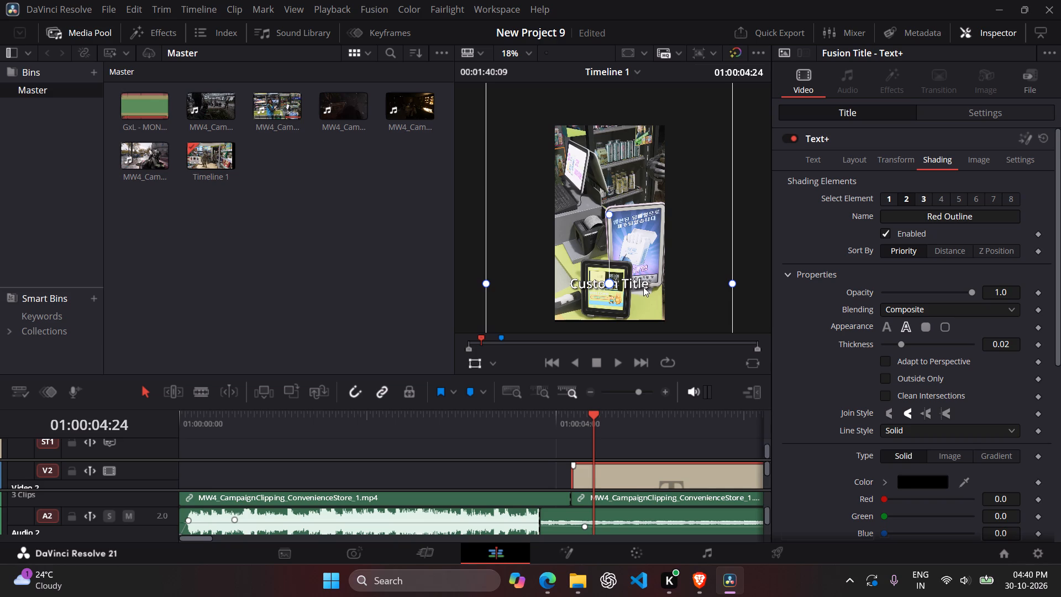
left_click_drag(643, 287, 643, 285)
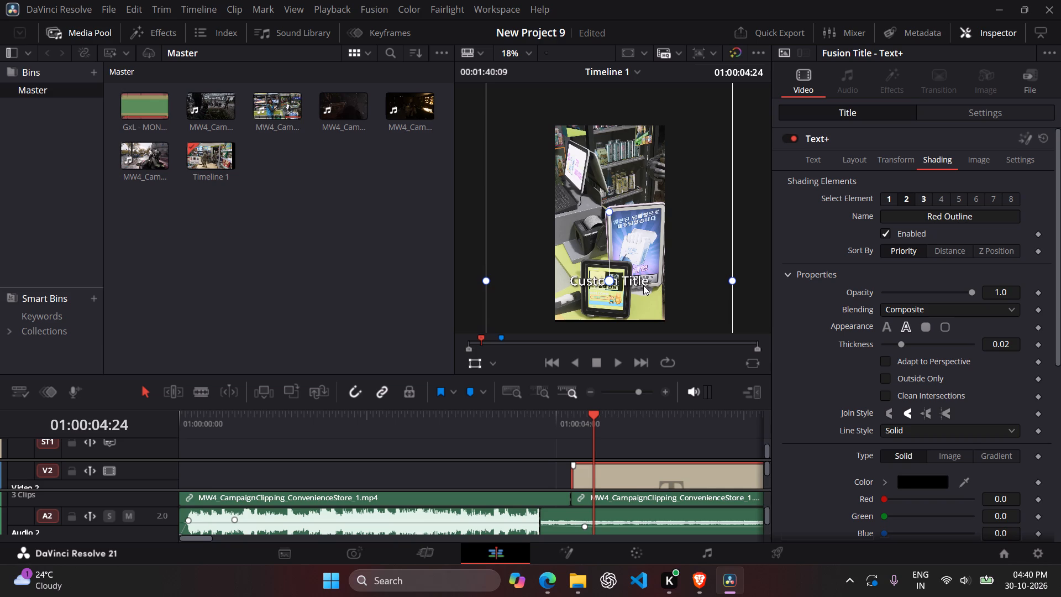
left_click_drag(643, 285, 643, 286)
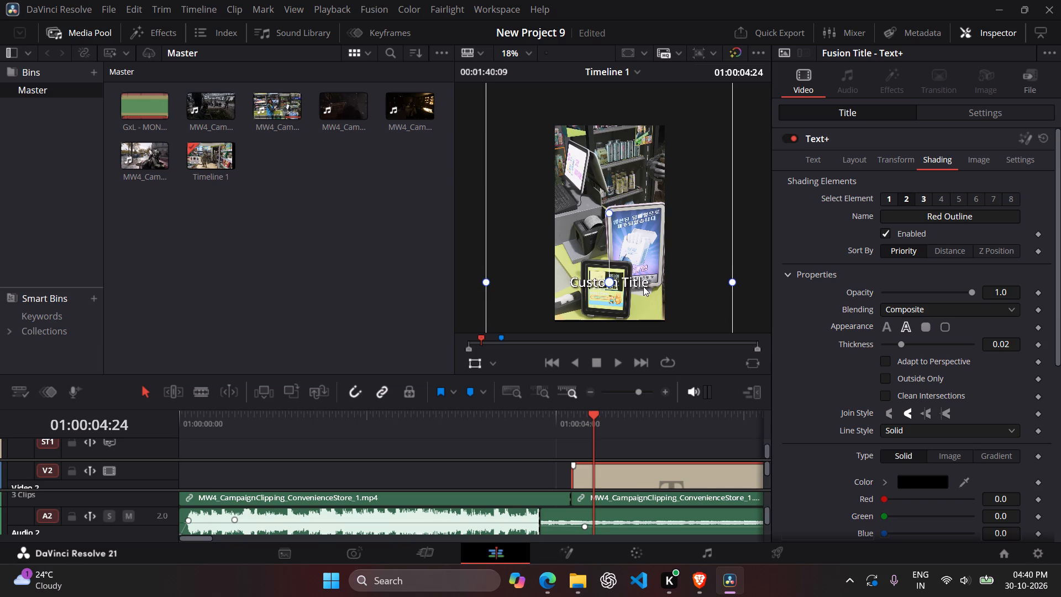
left_click_drag(643, 286, 642, 286)
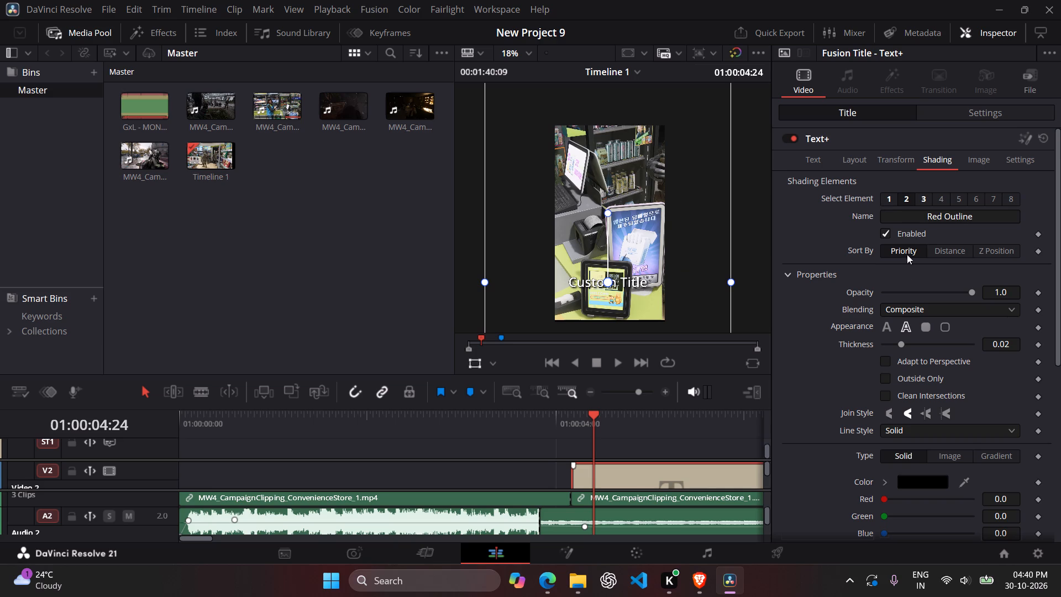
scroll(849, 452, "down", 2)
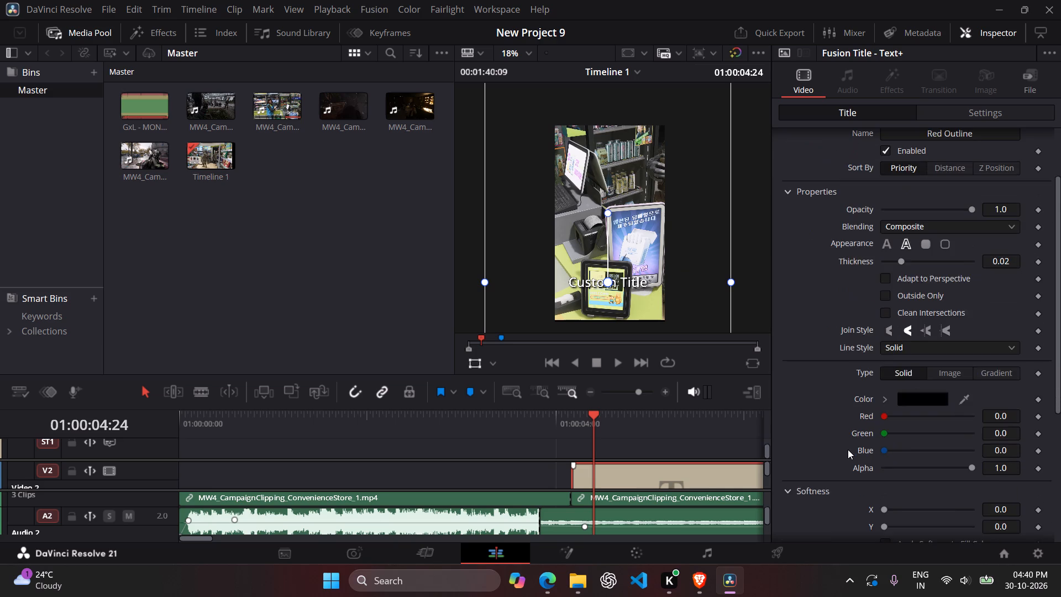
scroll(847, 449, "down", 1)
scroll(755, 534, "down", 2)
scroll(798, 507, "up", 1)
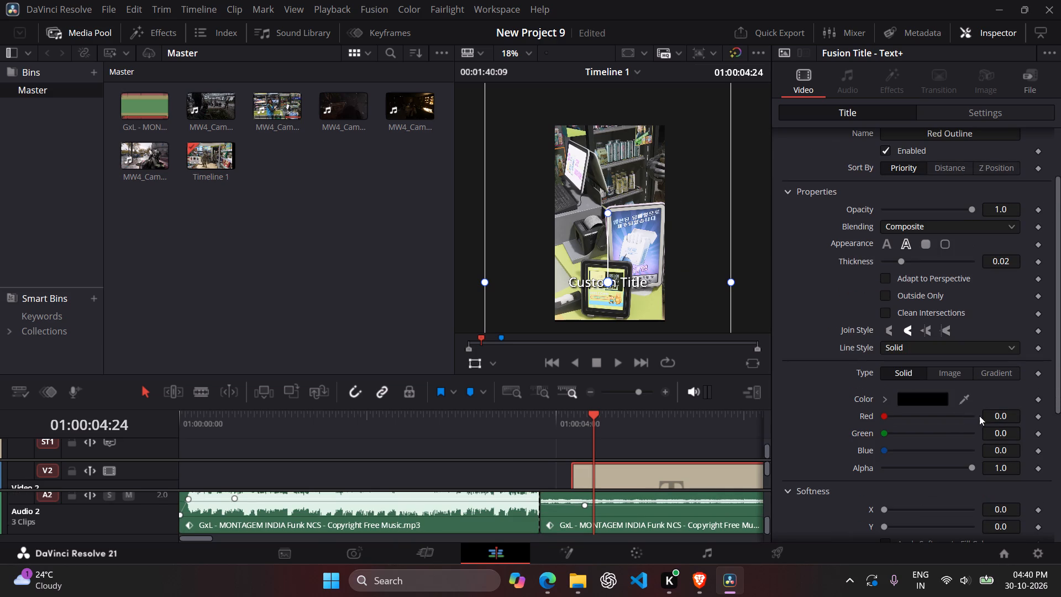
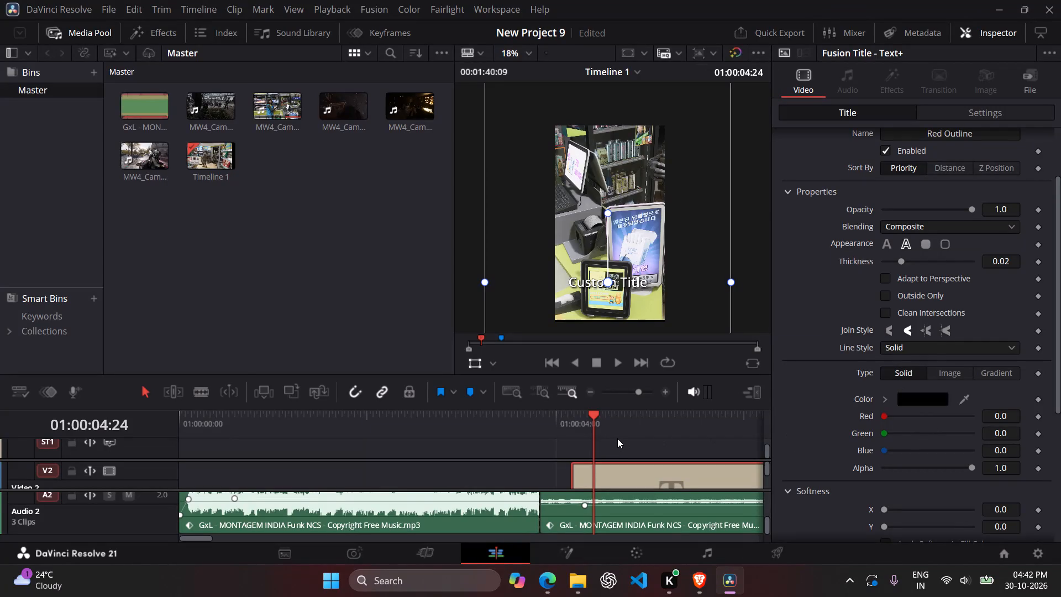
Delete the Custom Title clip from track V2 without ripple-shifting the rest of the timeline.
key("Delete")
key("ctrl+z")
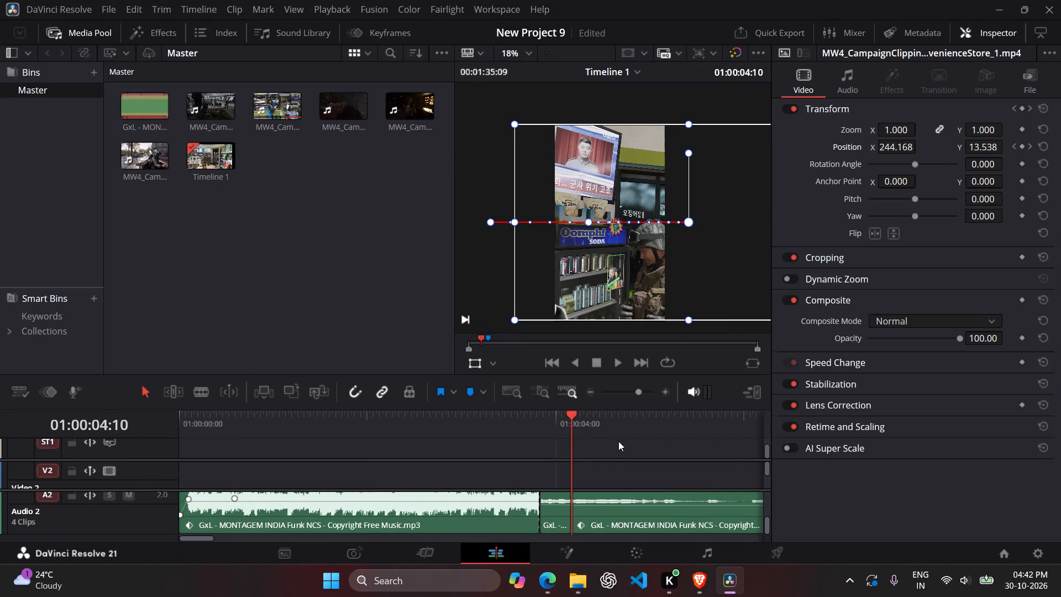
left_click(647, 468)
key("BackSpace")
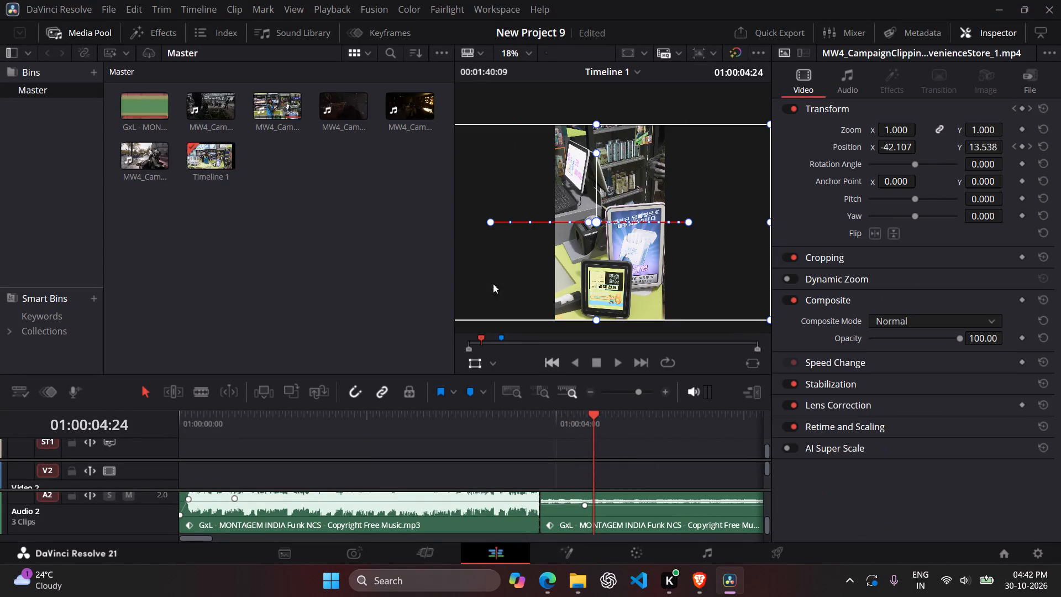
left_click(373, 179)
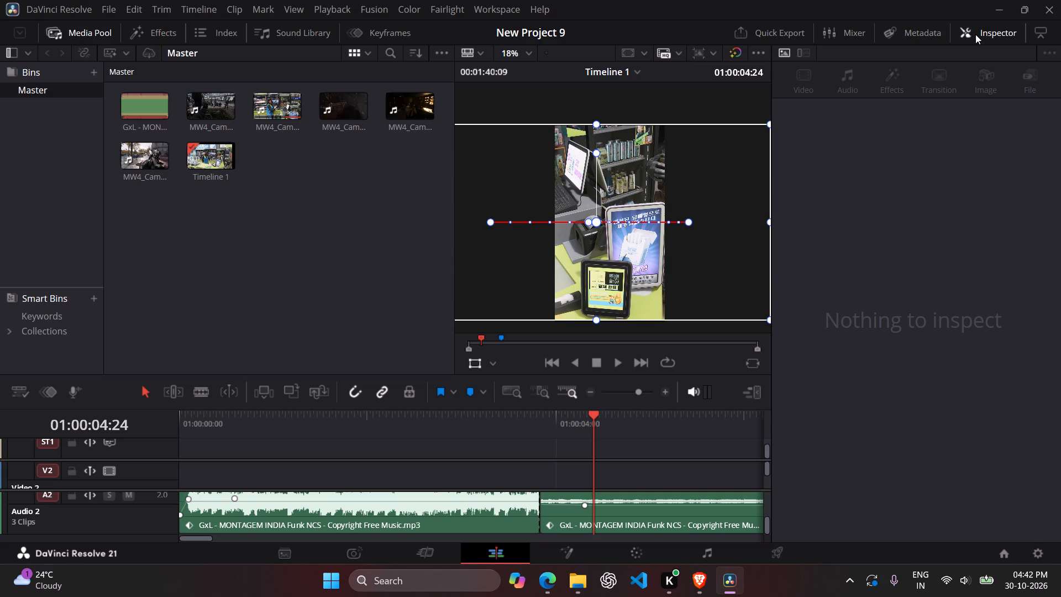
Play the edit from its start to check the vertical framing of the first two segments.
left_click(965, 34)
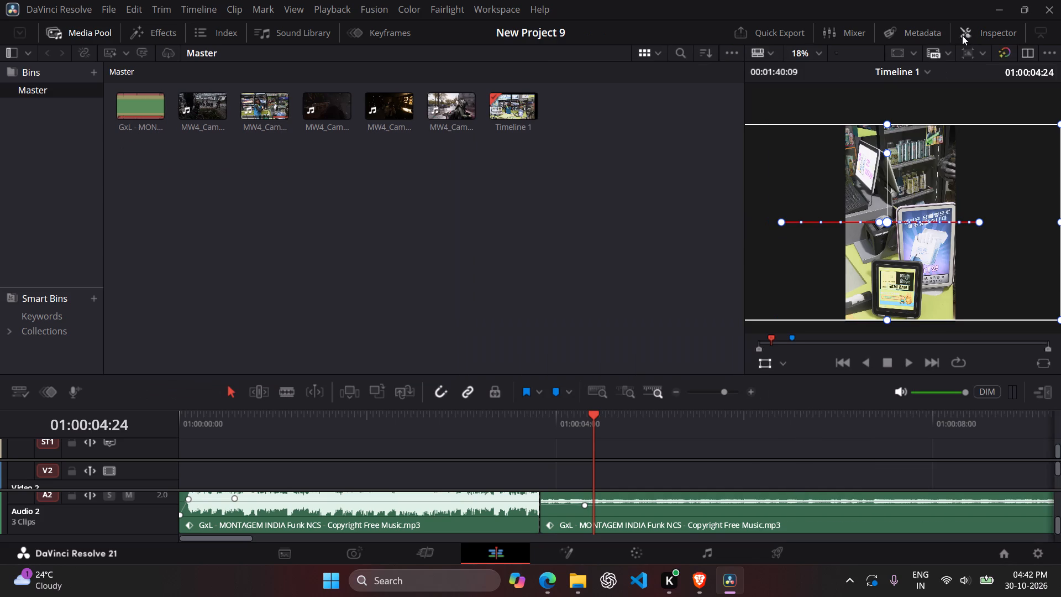
scroll(918, 251, "up", 6)
scroll(914, 259, "down", 2)
scroll(900, 273, "up", 1)
left_click_drag(774, 333, 749, 337)
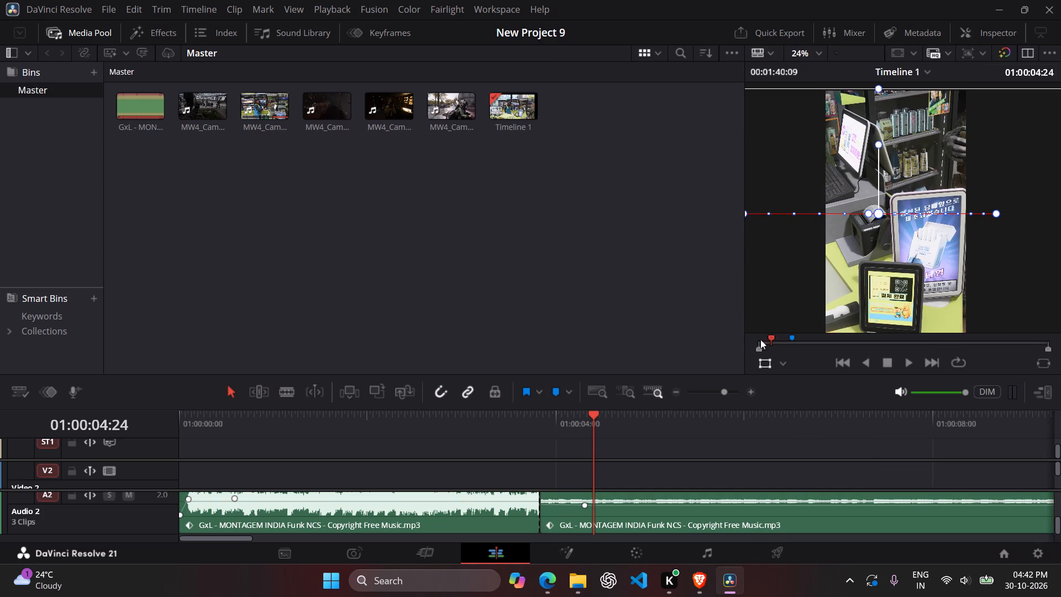
left_click_drag(772, 340, 738, 340)
key("space")
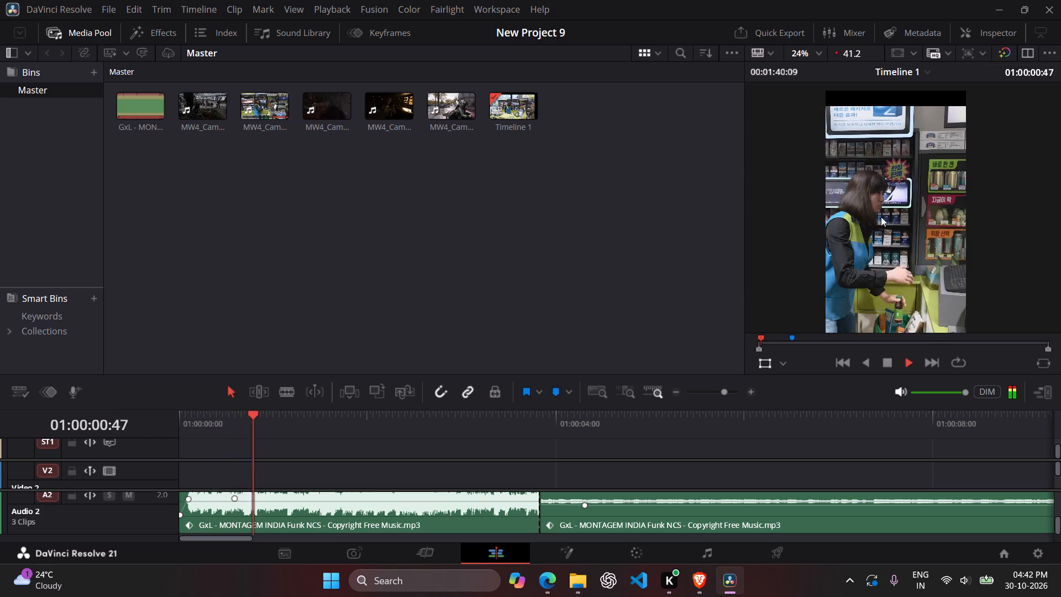
scroll(856, 252, "down", 7)
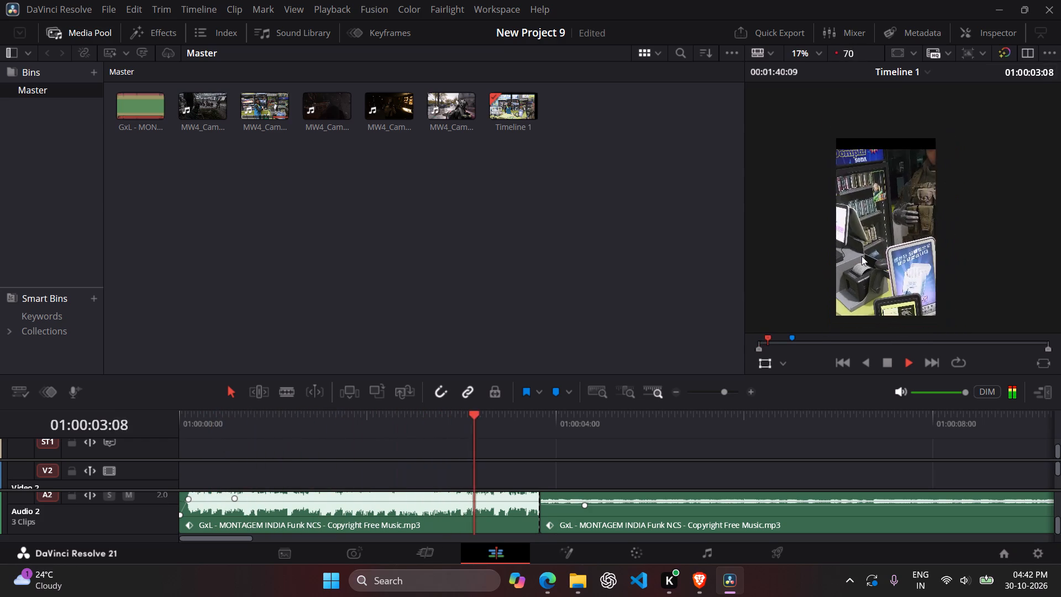
scroll(878, 257, "up", 1)
left_click(878, 257)
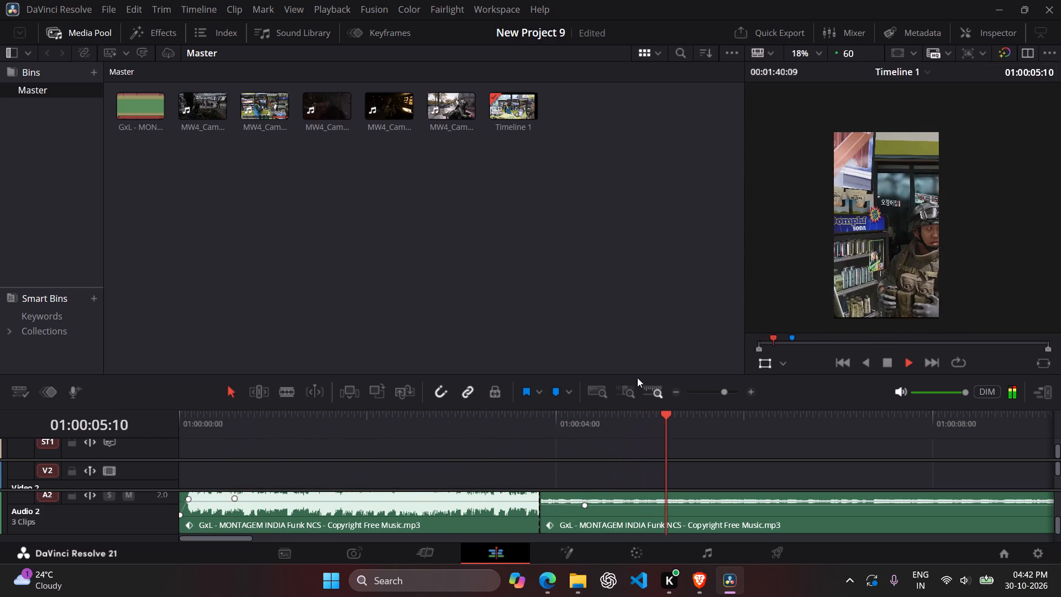
key("space")
left_click_drag(664, 413, 165, 417)
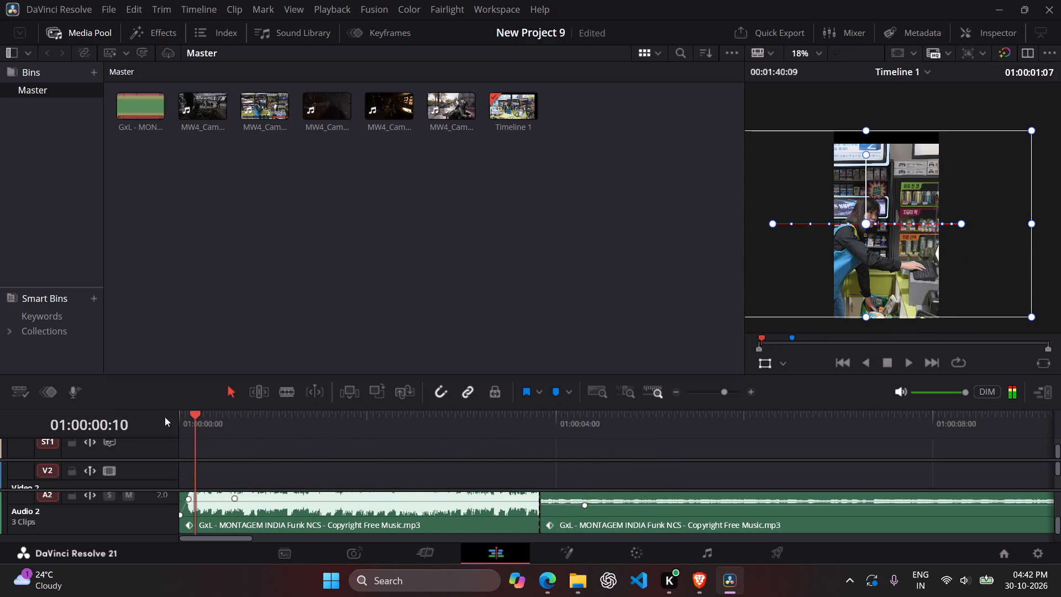
left_click_drag(165, 417, 154, 420)
key("space")
scroll(355, 475, "down", 1)
key("space")
Set the first segment's video Position Y to 0 so the footage fills the vertical frame.
scroll(342, 493, "up", 1)
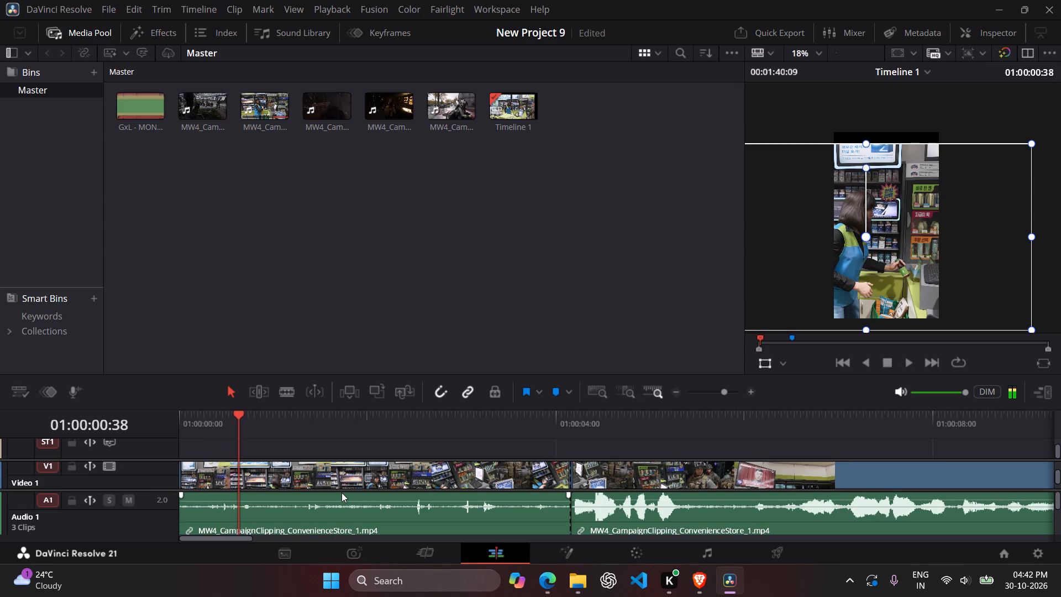
scroll(342, 493, "up", 3)
left_click(316, 470)
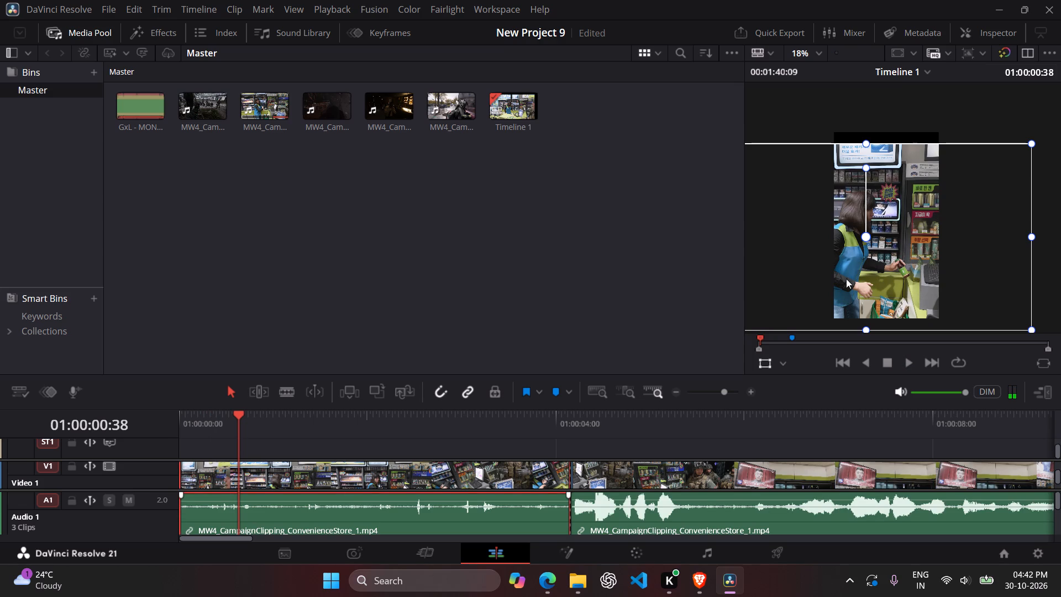
scroll(494, 446, "up", 2)
scroll(335, 472, "up", 4)
scroll(335, 472, "down", 5)
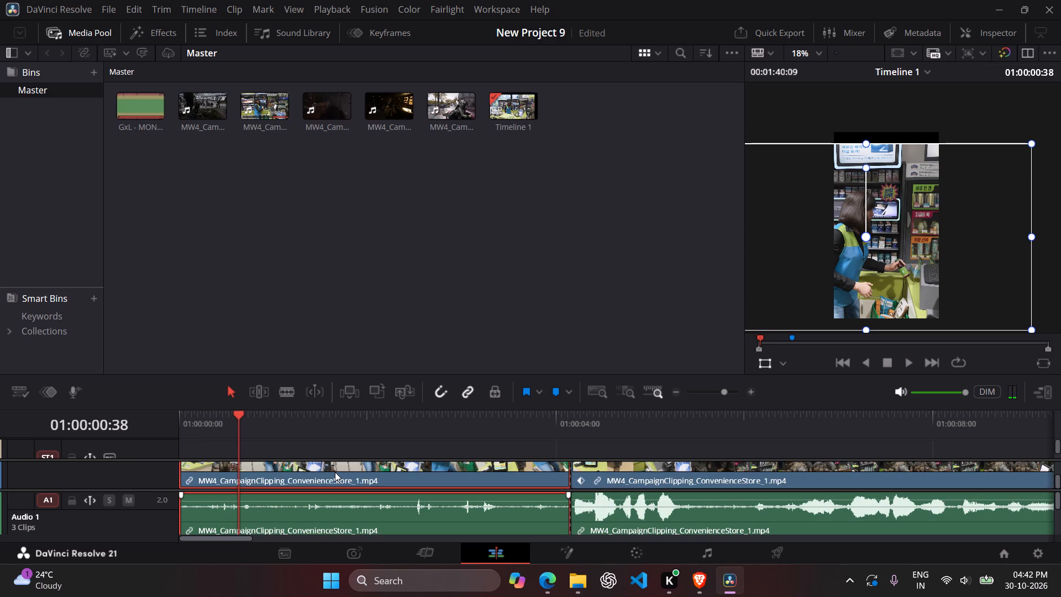
scroll(333, 472, "up", 2)
scroll(333, 472, "down", 2)
left_click(337, 469)
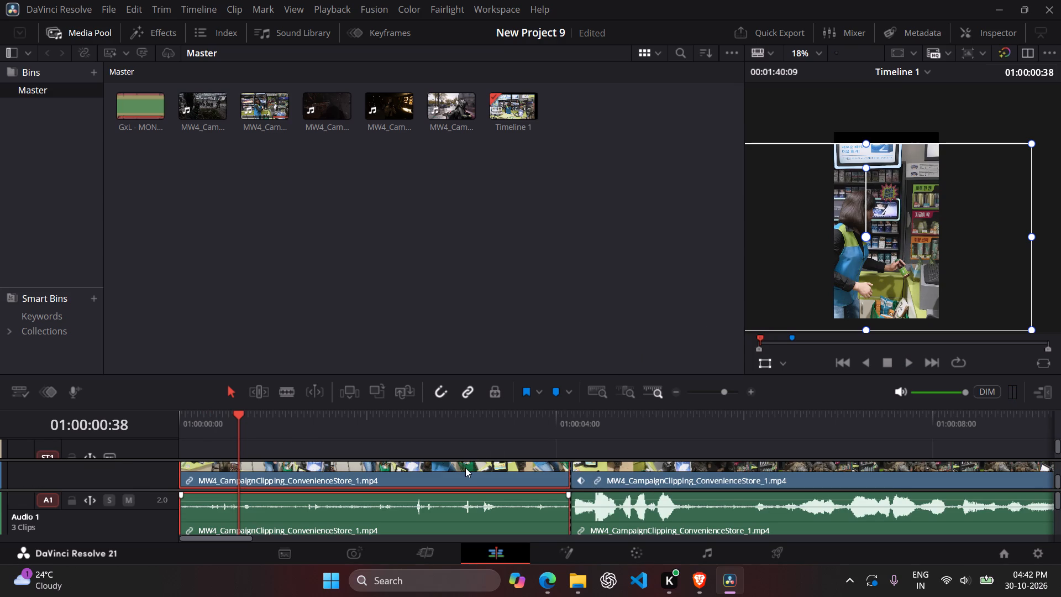
left_click(465, 468)
left_click(1002, 32)
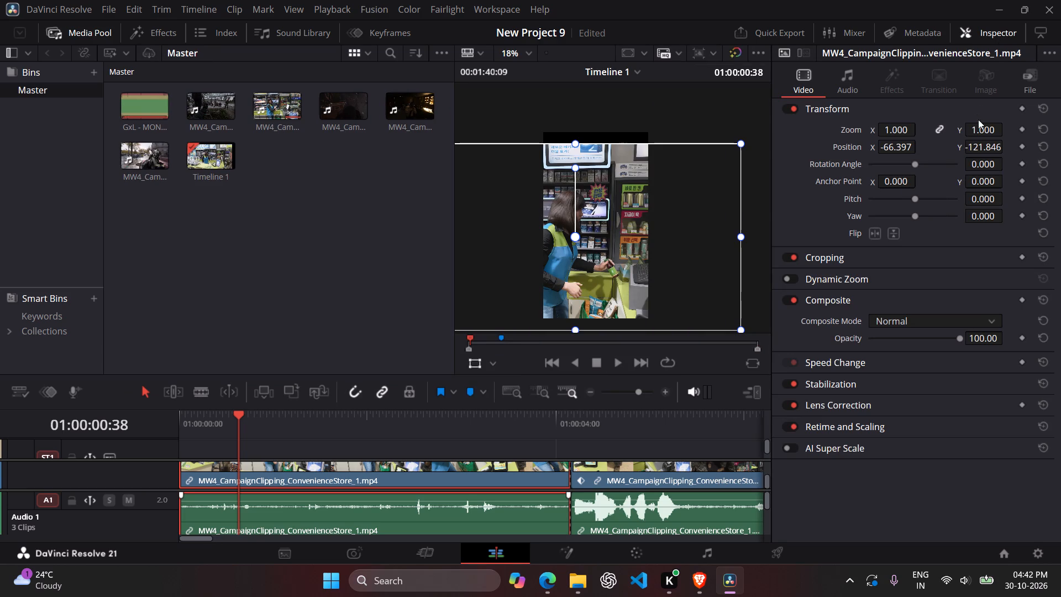
left_click(975, 147)
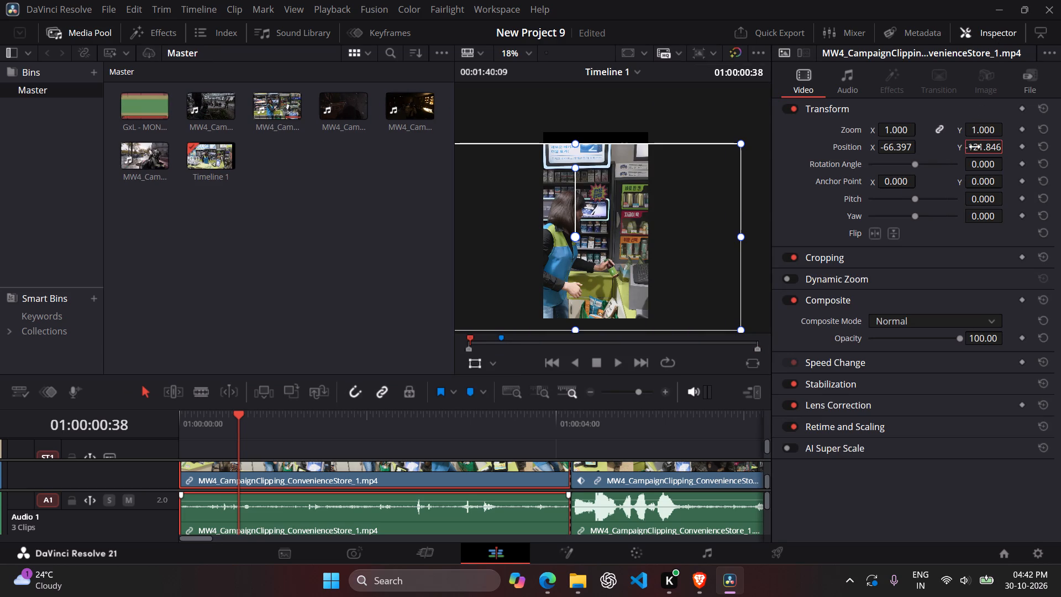
left_click(975, 147)
key("0")
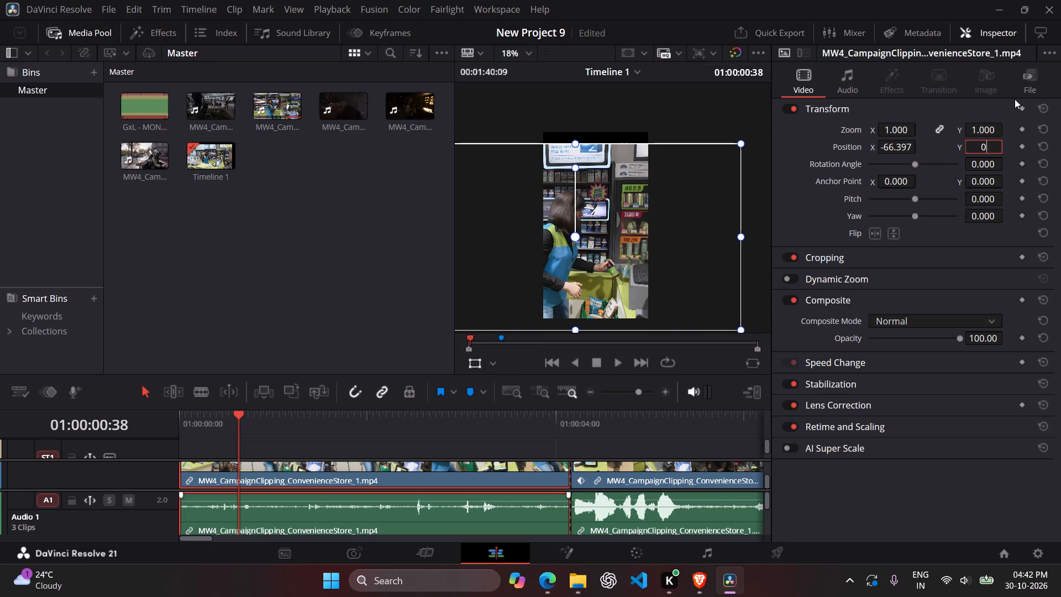
key("Return")
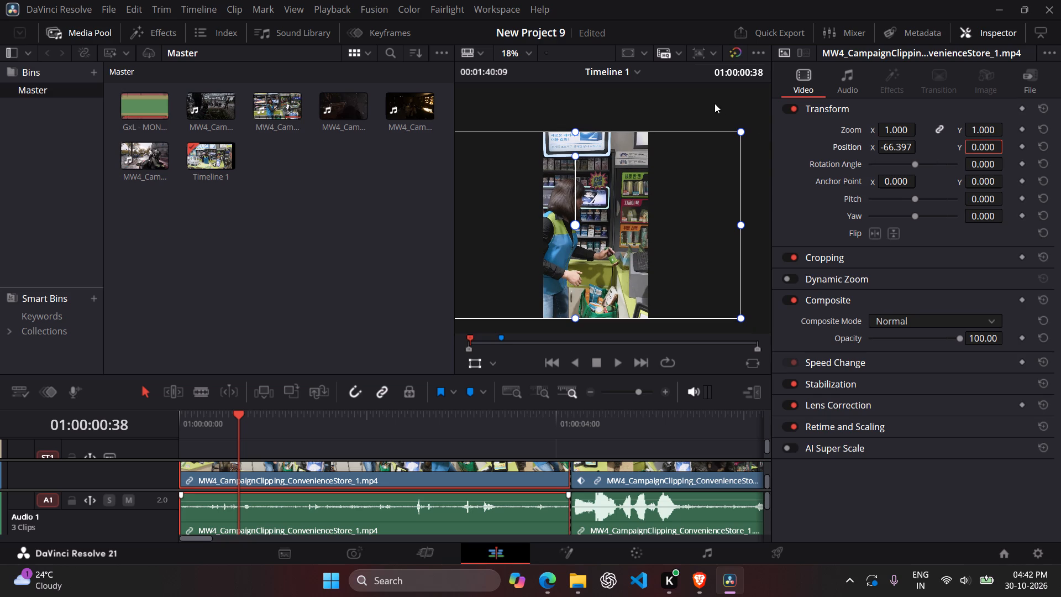
left_click(689, 111)
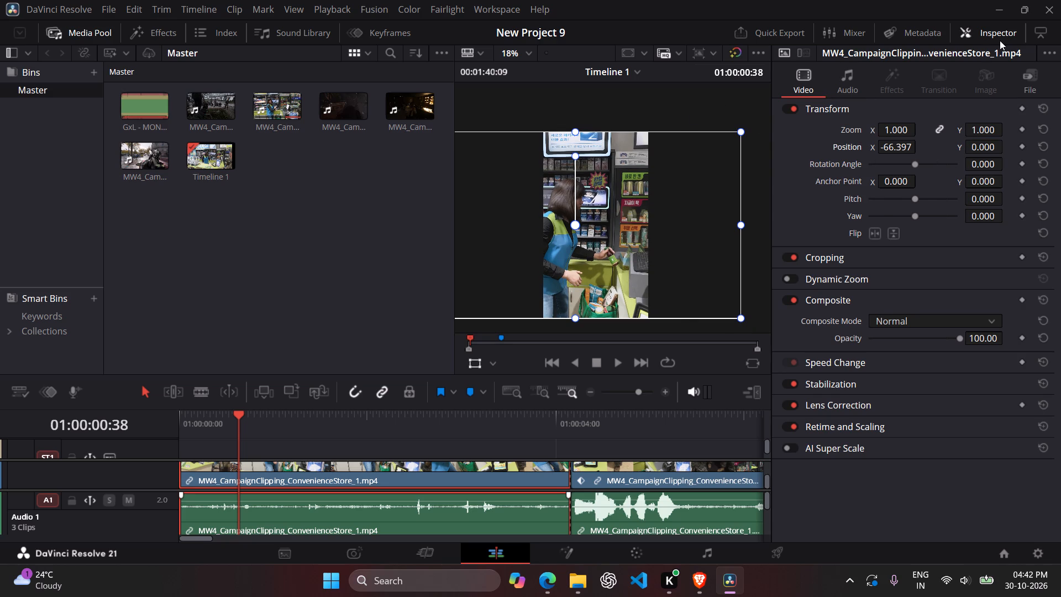
Play the edit from the start into the third segment to review framing and sync, and return the playhead to the start.
left_click(1000, 40)
key("space")
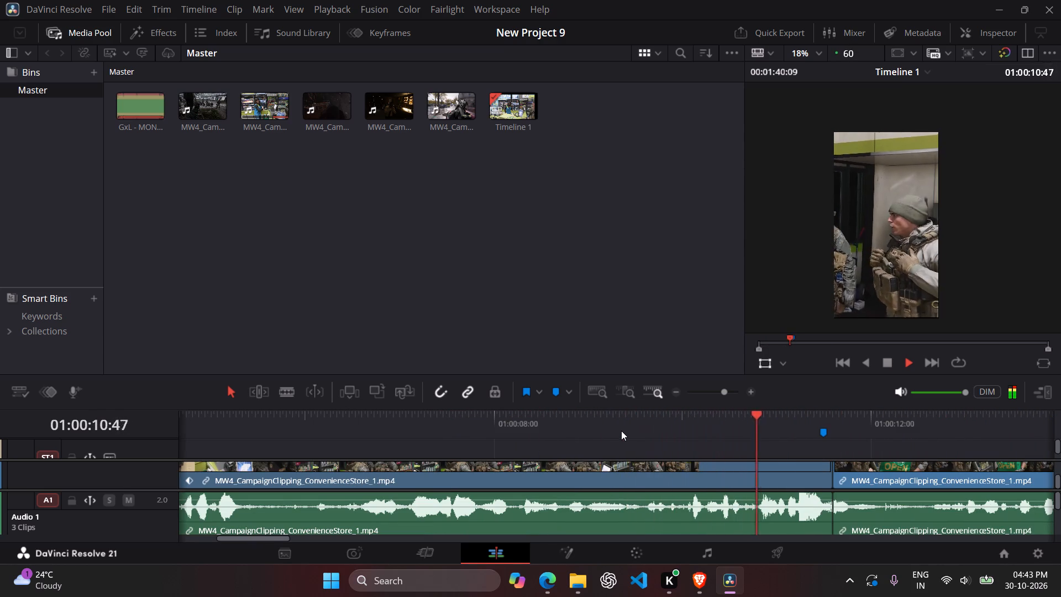
key("space")
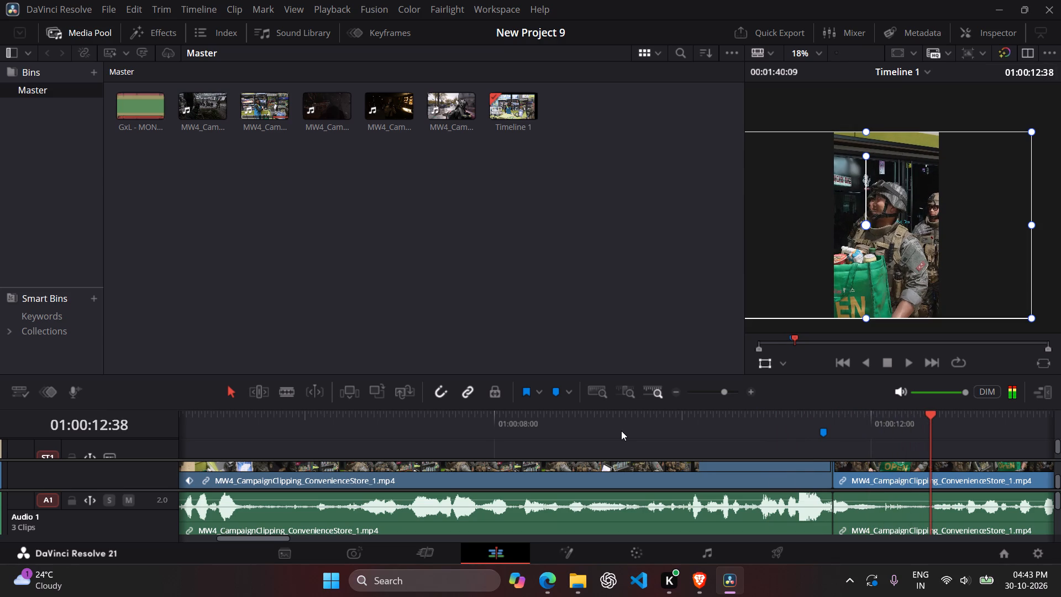
left_click_drag(939, 432, 38, 431)
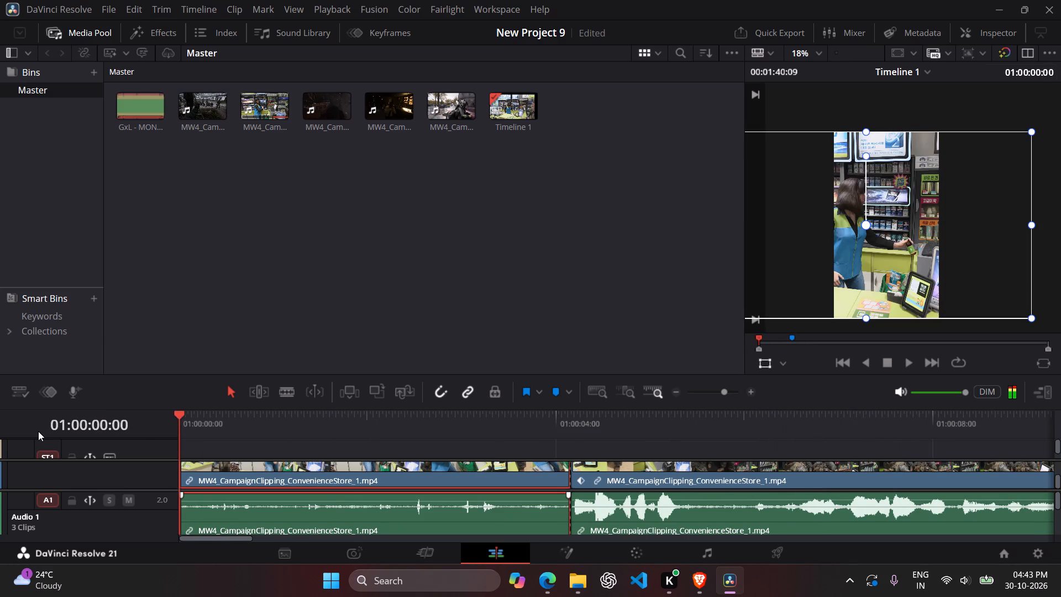
key("space")
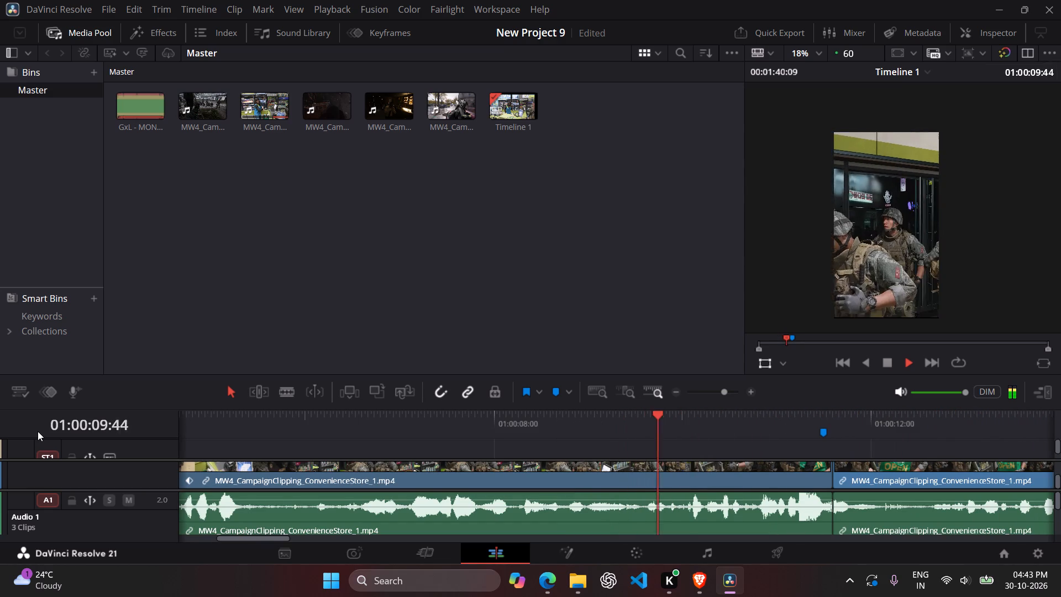
key("space")
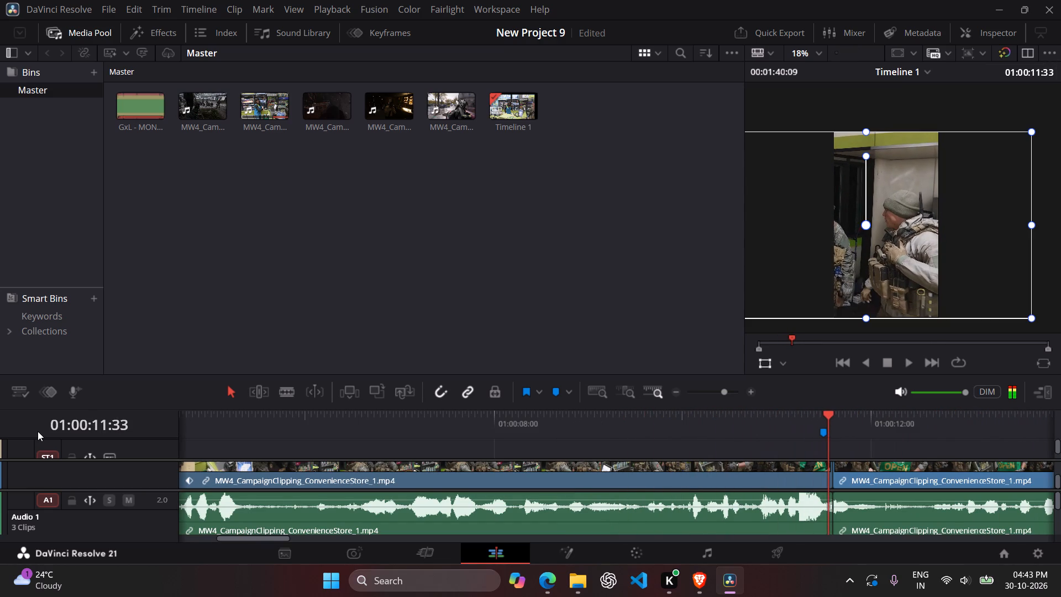
key("space")
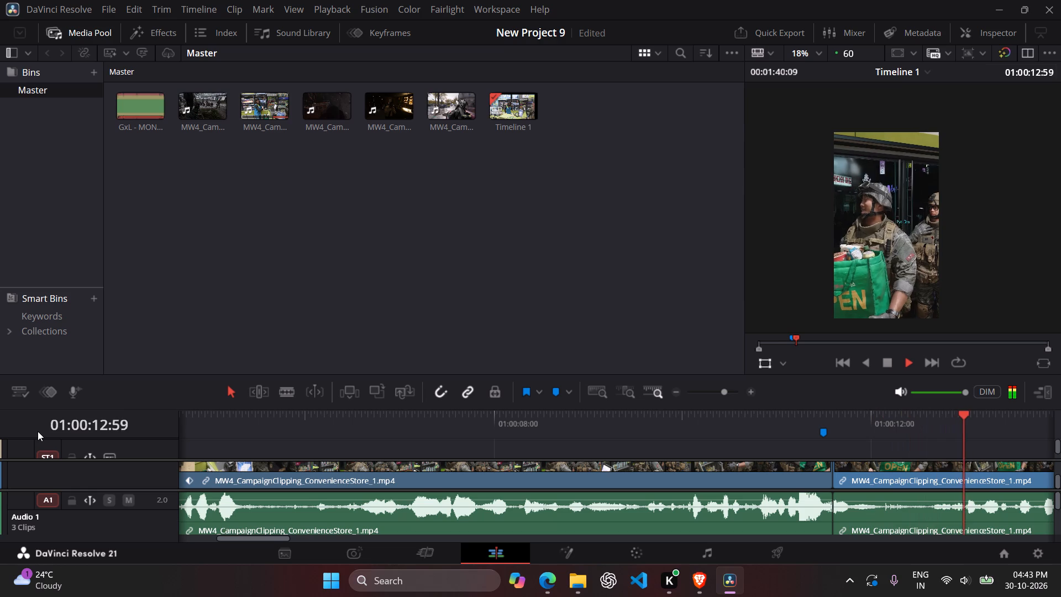
key("space")
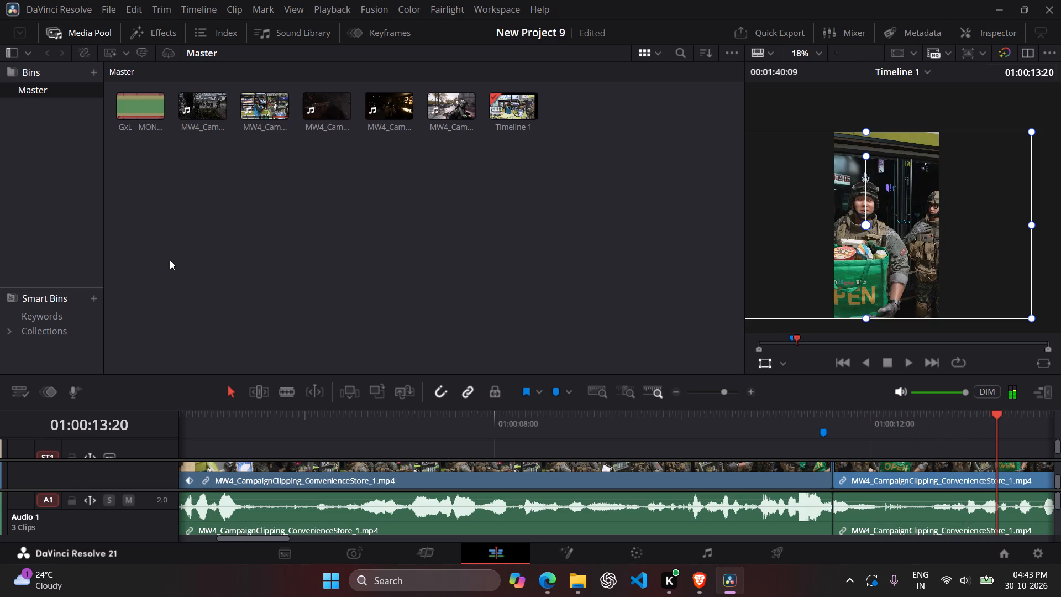
left_click(332, 240)
left_click_drag(262, 438, 0, 437)
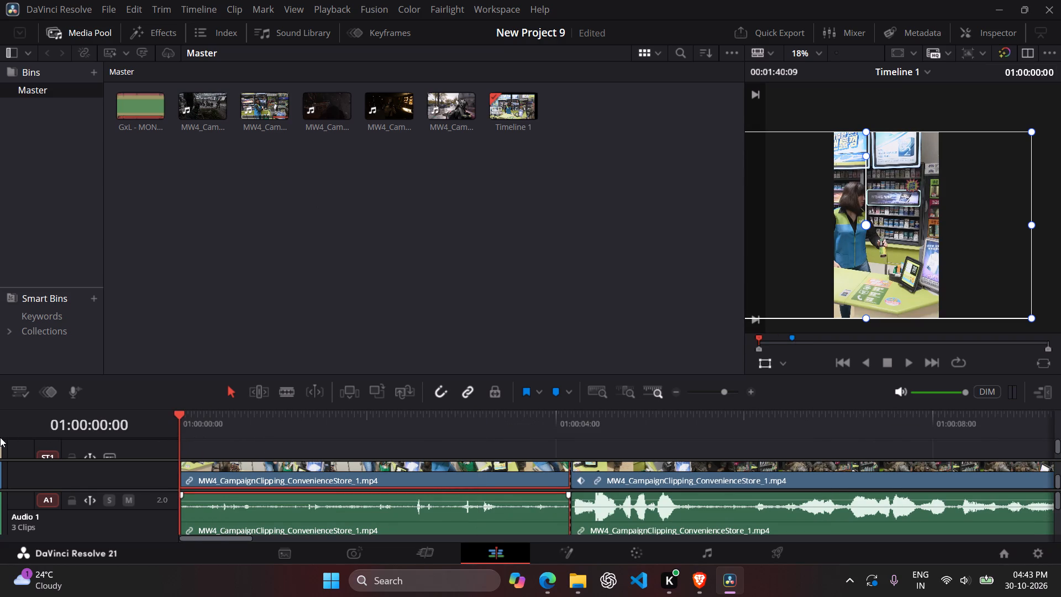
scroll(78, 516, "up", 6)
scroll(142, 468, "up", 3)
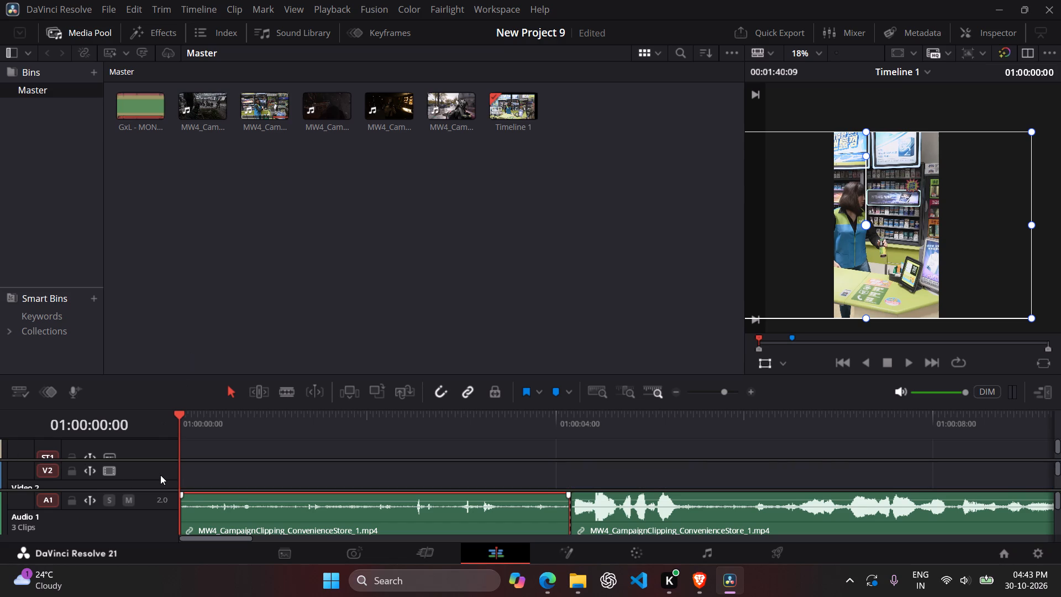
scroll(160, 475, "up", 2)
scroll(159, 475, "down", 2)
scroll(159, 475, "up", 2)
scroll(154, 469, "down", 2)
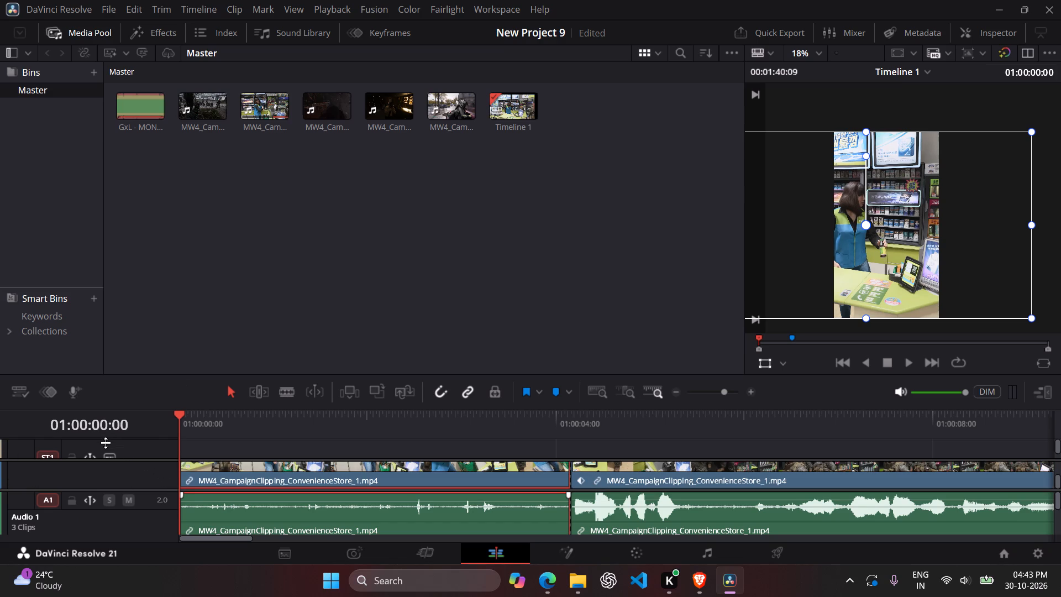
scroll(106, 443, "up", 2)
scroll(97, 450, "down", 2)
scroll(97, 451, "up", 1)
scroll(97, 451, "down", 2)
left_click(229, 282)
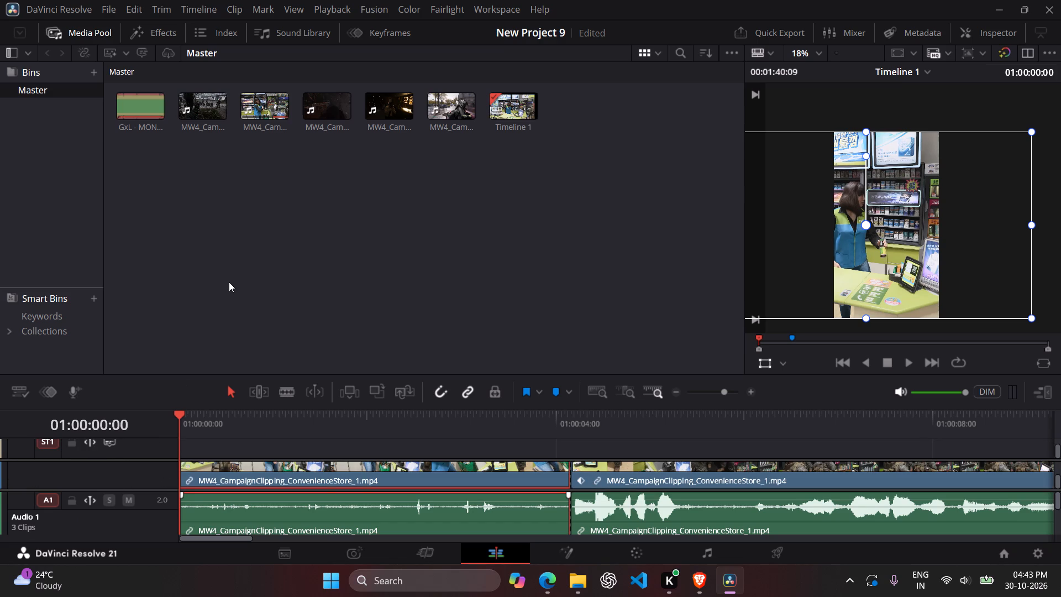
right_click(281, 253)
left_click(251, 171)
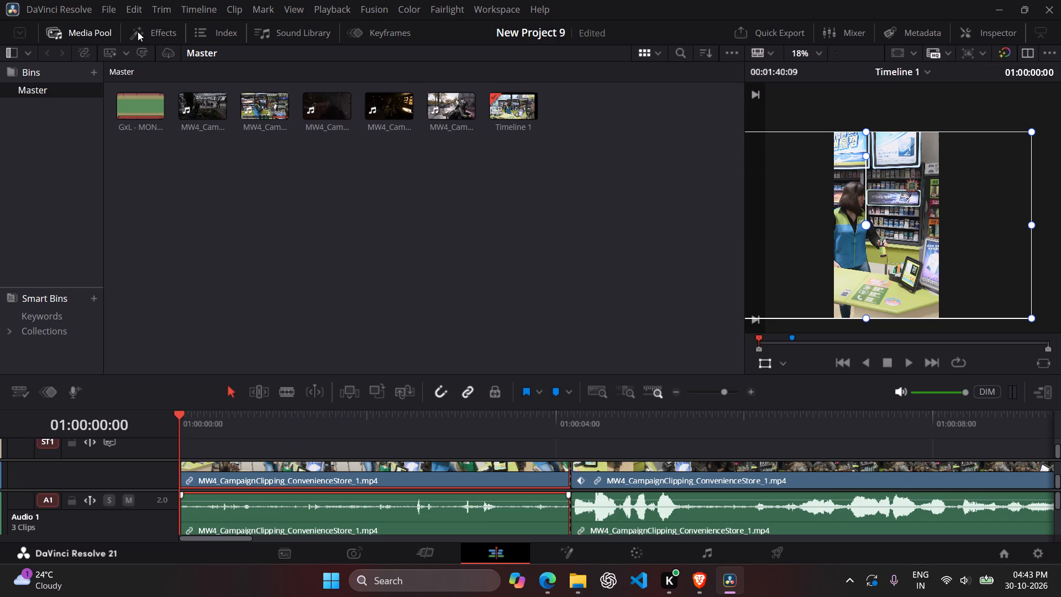
Browse the title effects and show the Animated presets within the Subtitles category.
left_click(138, 32)
scroll(529, 252, "down", 2)
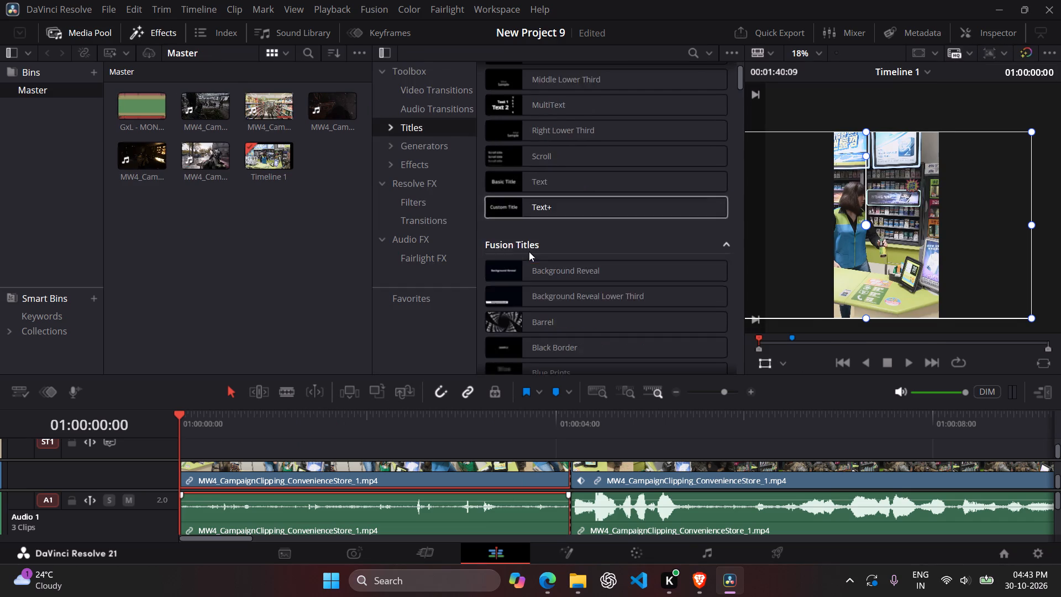
scroll(529, 252, "down", 12)
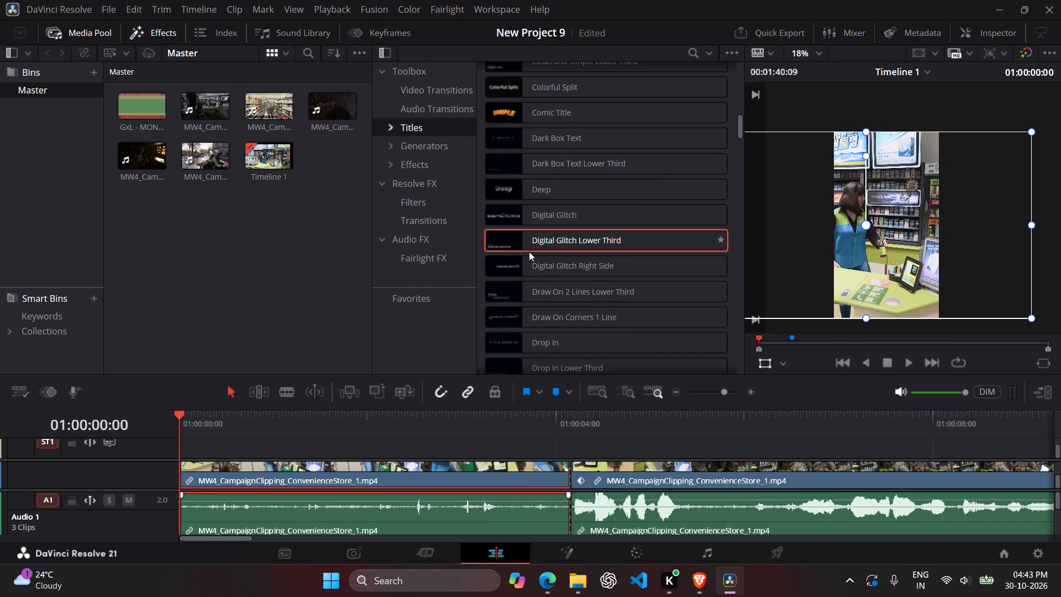
scroll(529, 252, "down", 3)
left_click(393, 129)
left_click(400, 148)
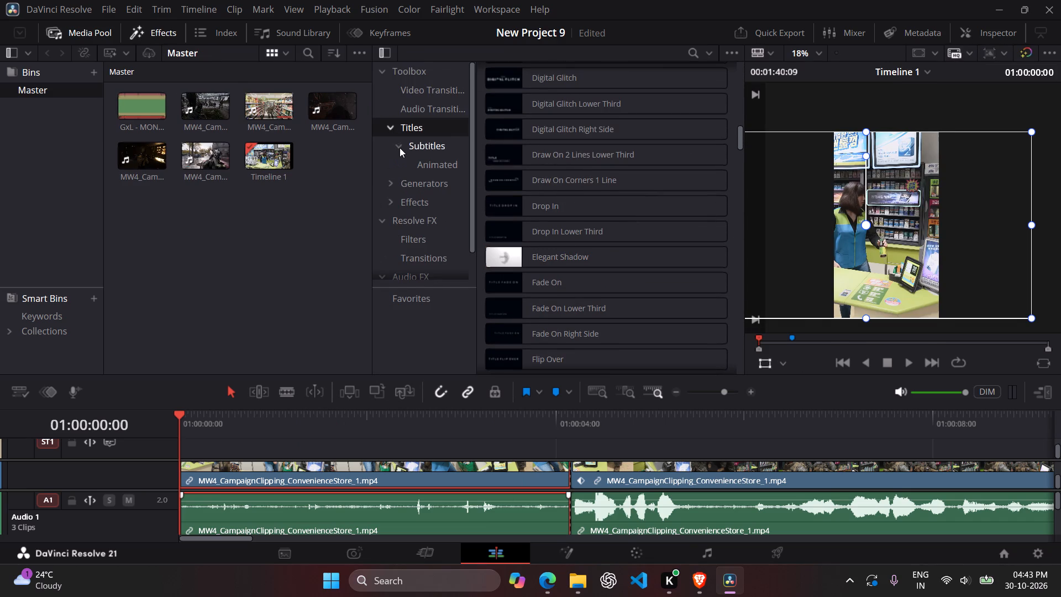
left_click(422, 148)
left_click(430, 170)
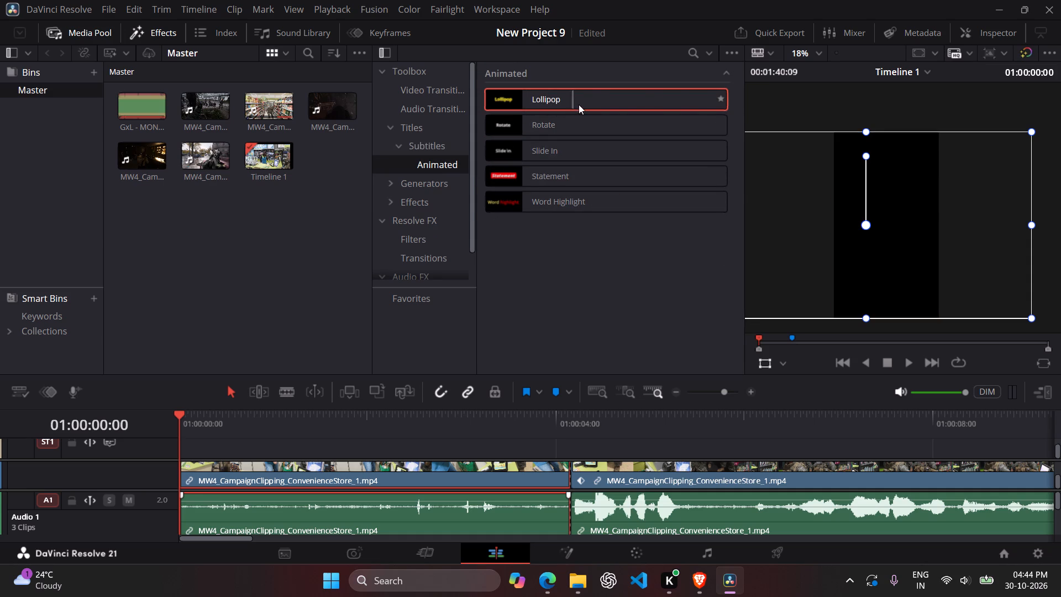
Preview the Lollipop animated subtitle preset in the source viewer.
left_click(707, 109)
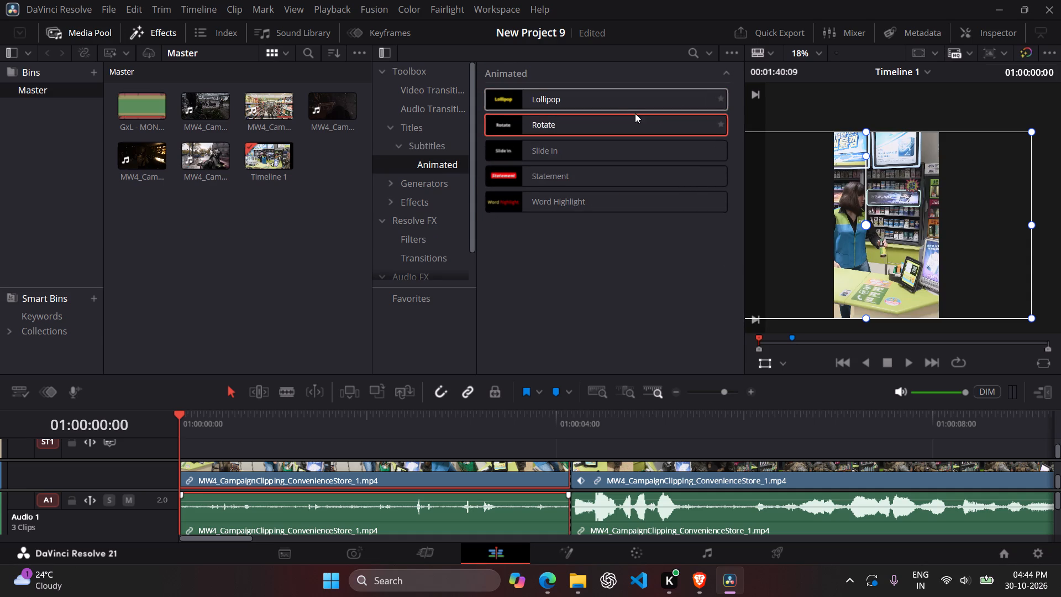
double_click(602, 102)
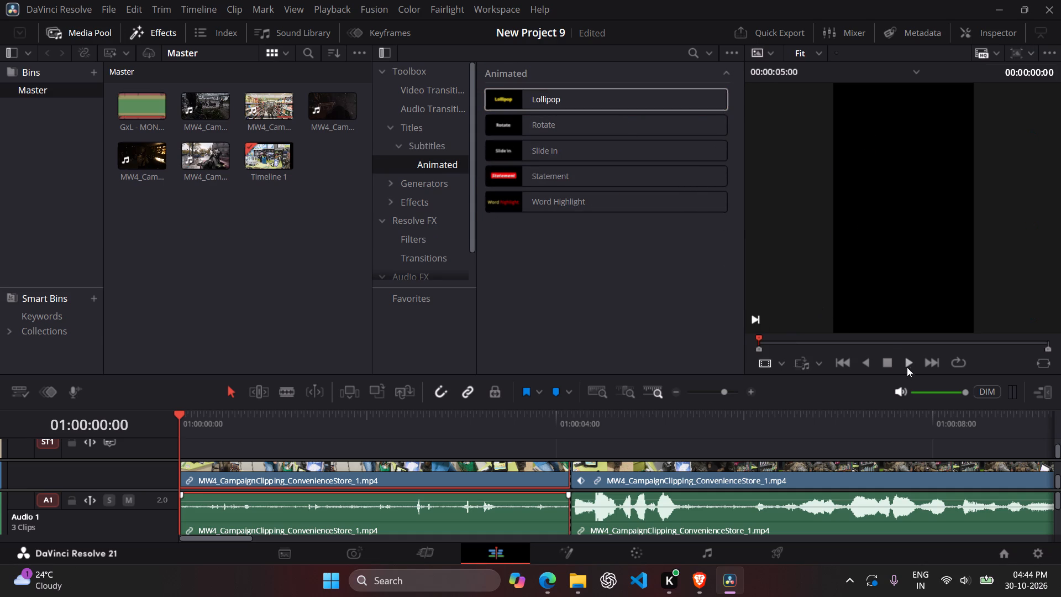
left_click(911, 360)
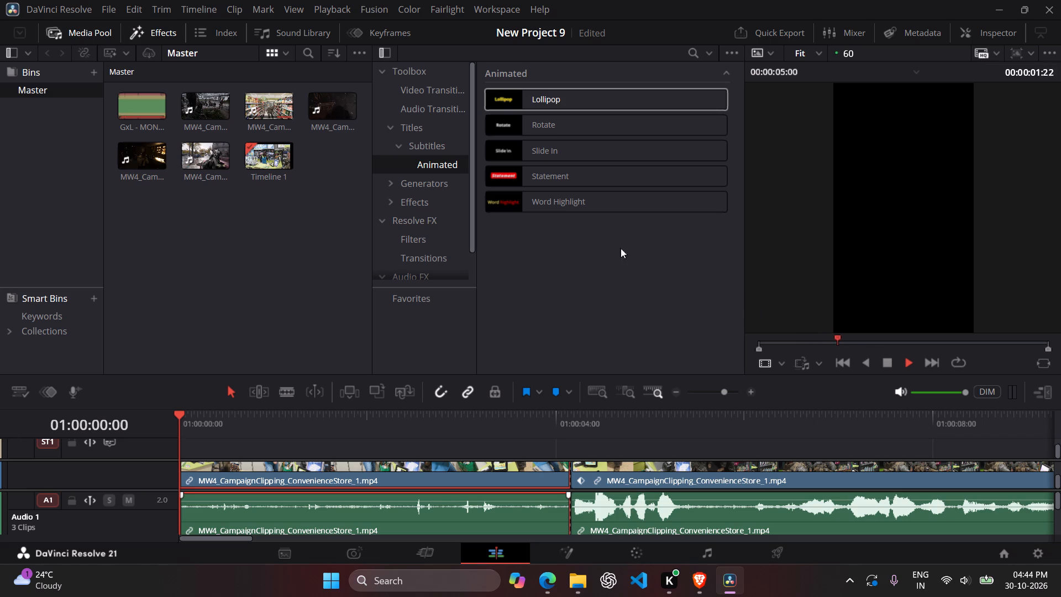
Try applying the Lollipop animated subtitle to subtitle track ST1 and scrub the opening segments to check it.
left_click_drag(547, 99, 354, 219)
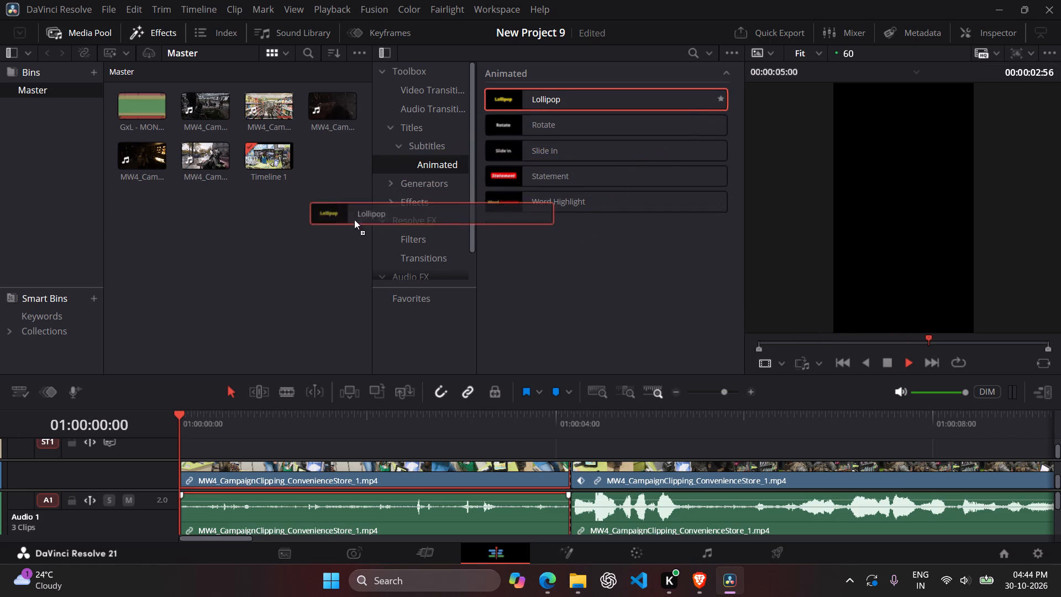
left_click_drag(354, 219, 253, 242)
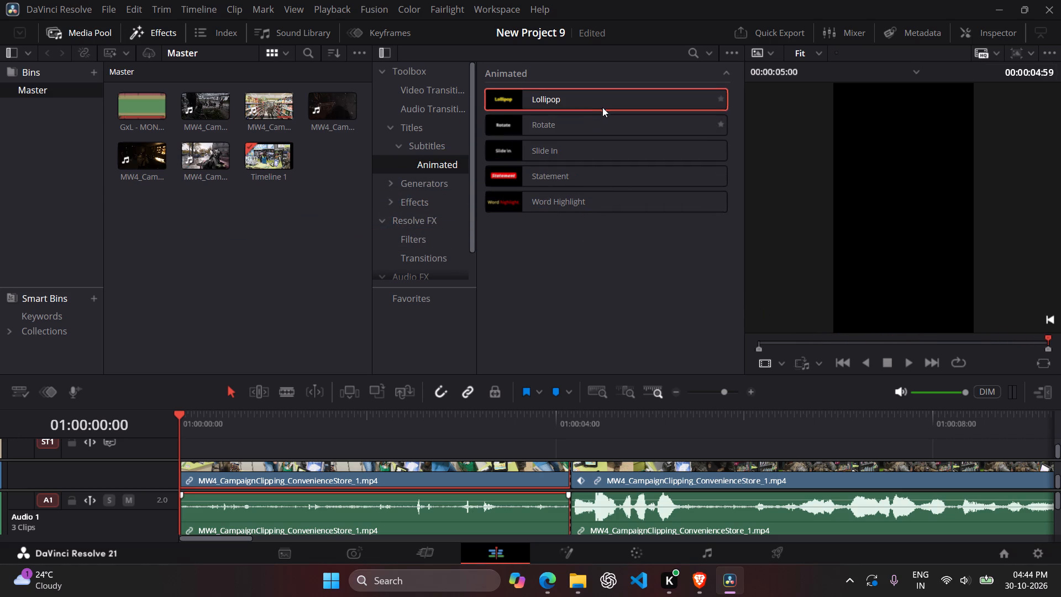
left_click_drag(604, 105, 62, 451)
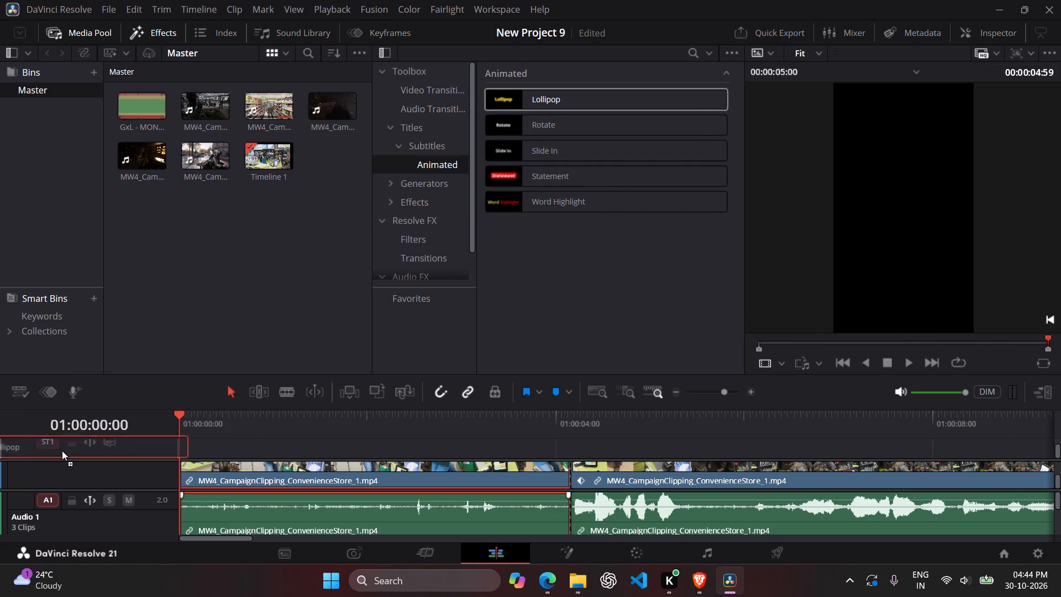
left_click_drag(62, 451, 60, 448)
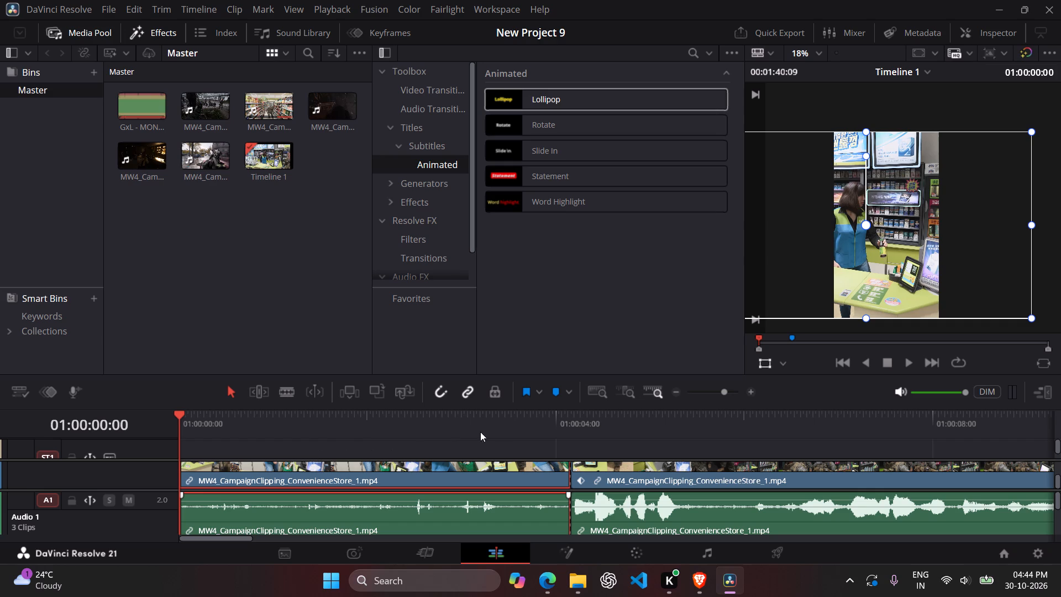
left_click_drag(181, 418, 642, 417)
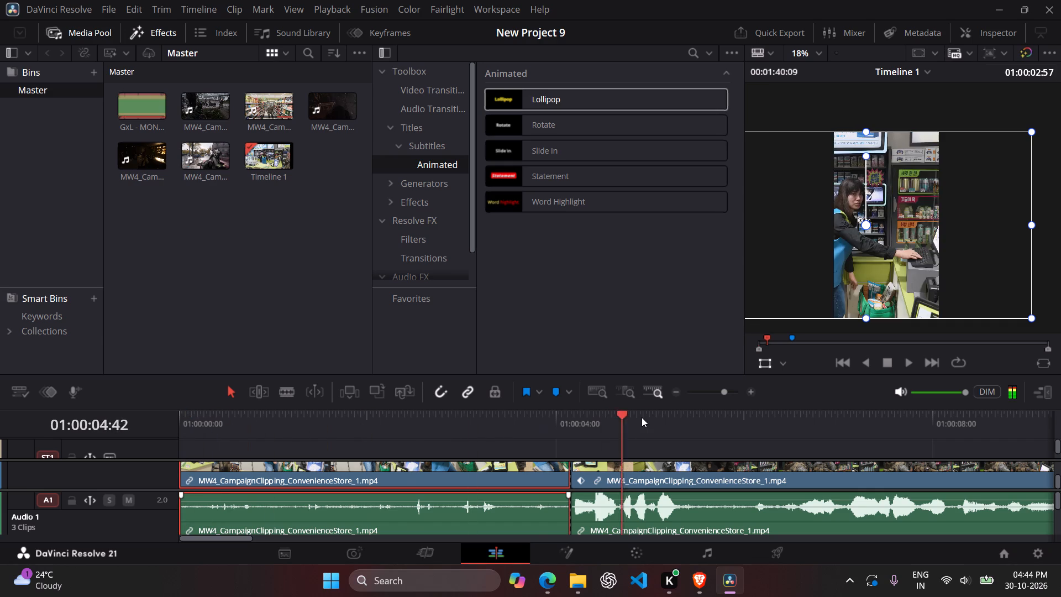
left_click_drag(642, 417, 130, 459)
Enlarge the timeline area and inspect its subtitle, video and audio tracks.
scroll(124, 460, "up", 2)
scroll(124, 459, "down", 2)
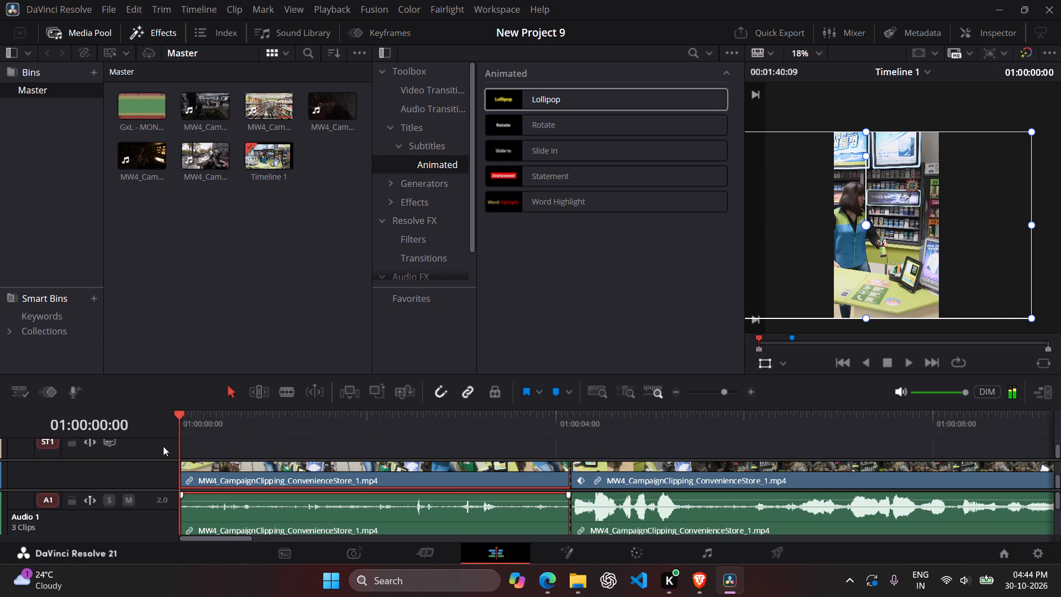
left_click(204, 411)
left_click_drag(206, 407, 214, 358)
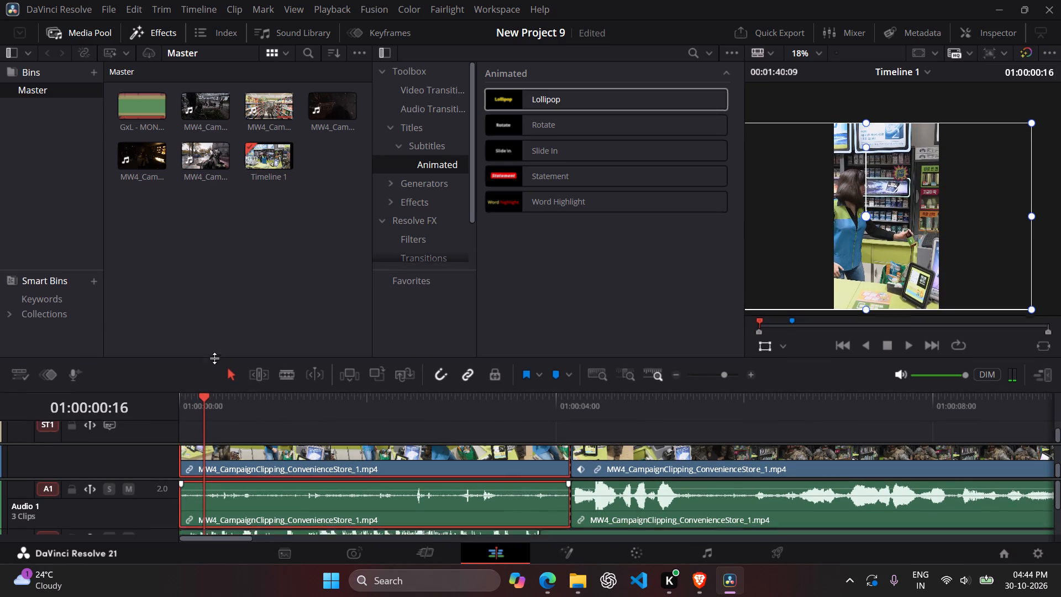
left_click_drag(214, 358, 219, 249)
scroll(113, 439, "up", 3)
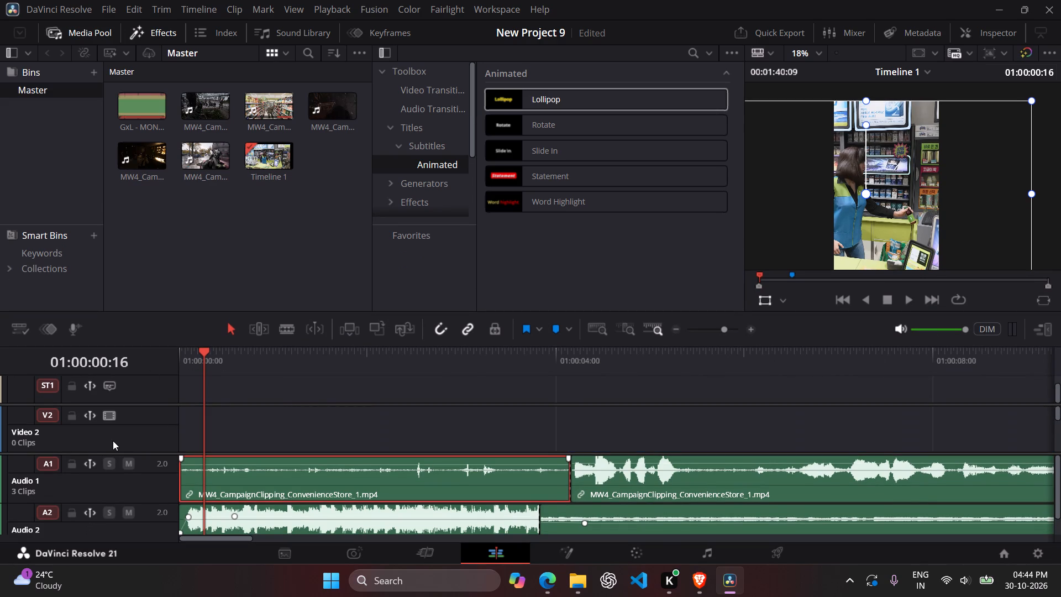
scroll(113, 441, "up", 3)
scroll(130, 385, "down", 4)
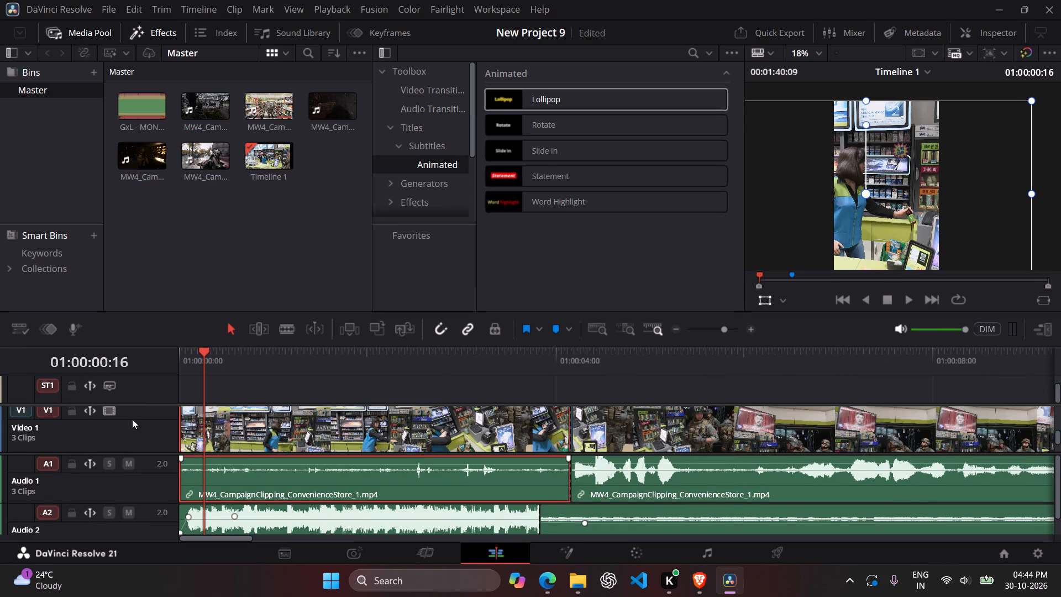
scroll(133, 421, "up", 4)
left_click(159, 380)
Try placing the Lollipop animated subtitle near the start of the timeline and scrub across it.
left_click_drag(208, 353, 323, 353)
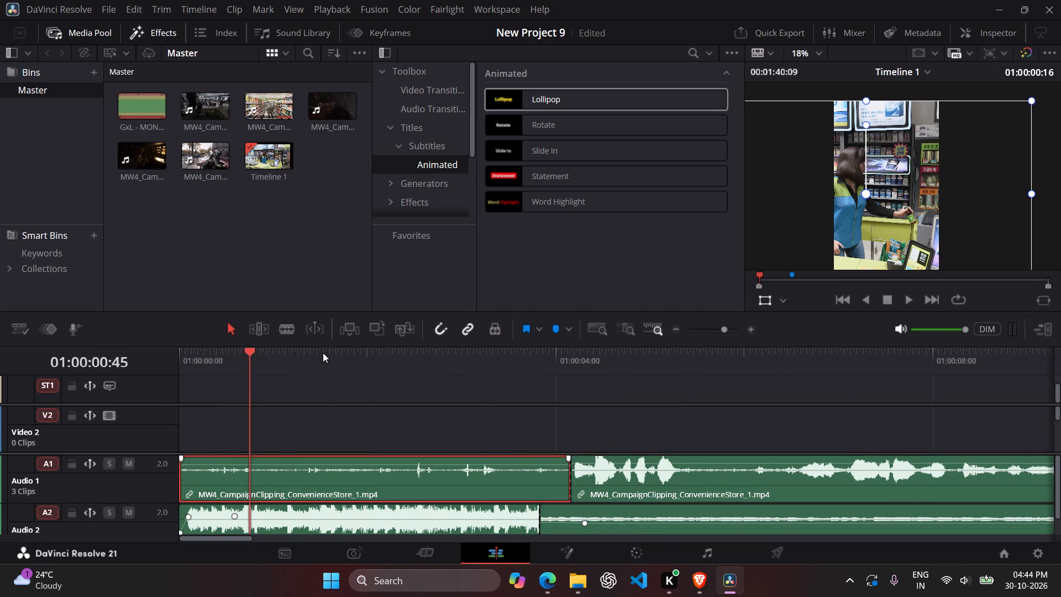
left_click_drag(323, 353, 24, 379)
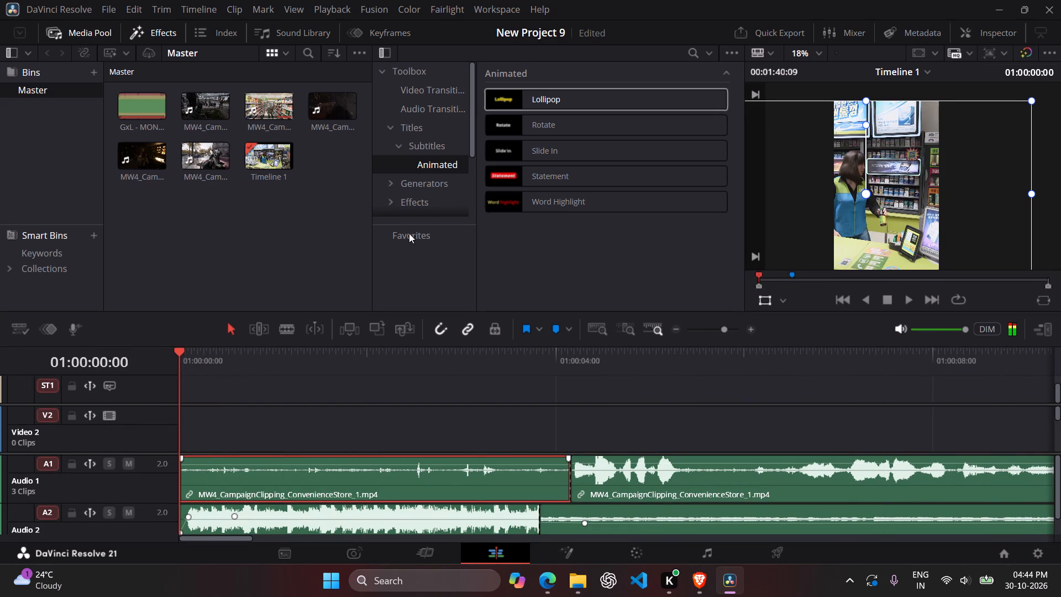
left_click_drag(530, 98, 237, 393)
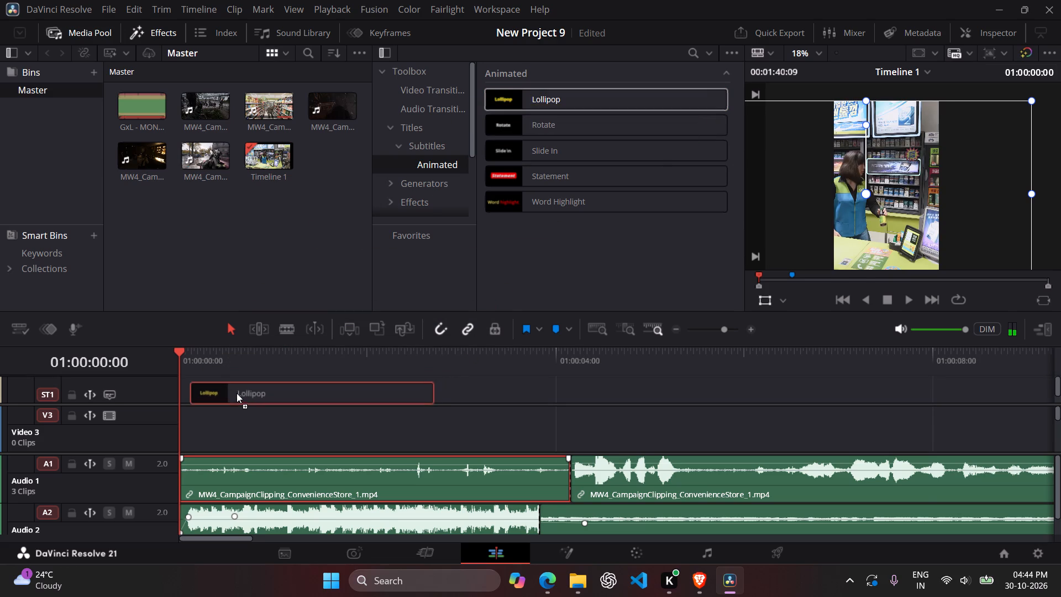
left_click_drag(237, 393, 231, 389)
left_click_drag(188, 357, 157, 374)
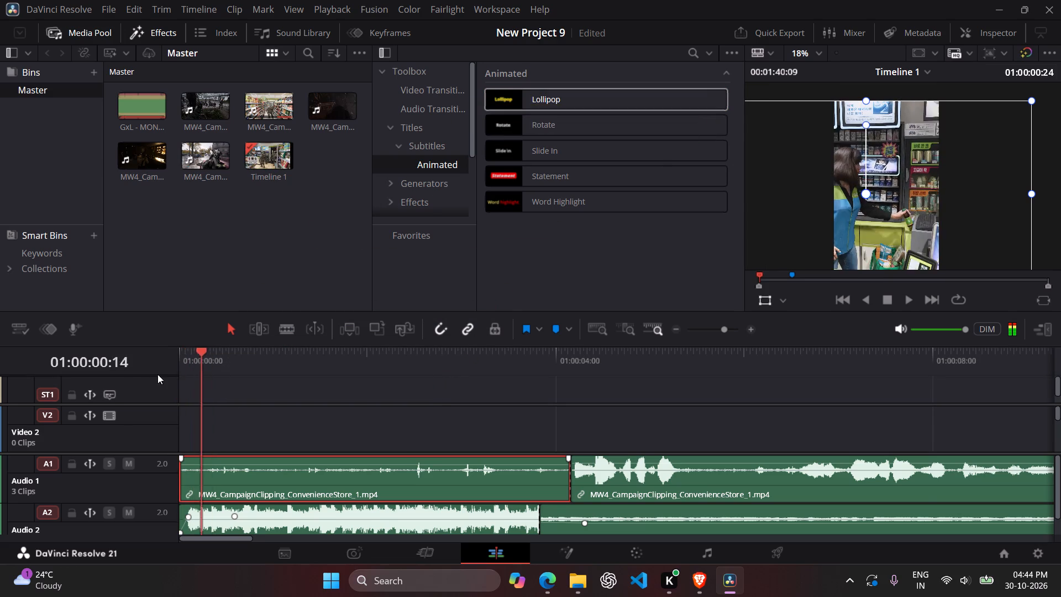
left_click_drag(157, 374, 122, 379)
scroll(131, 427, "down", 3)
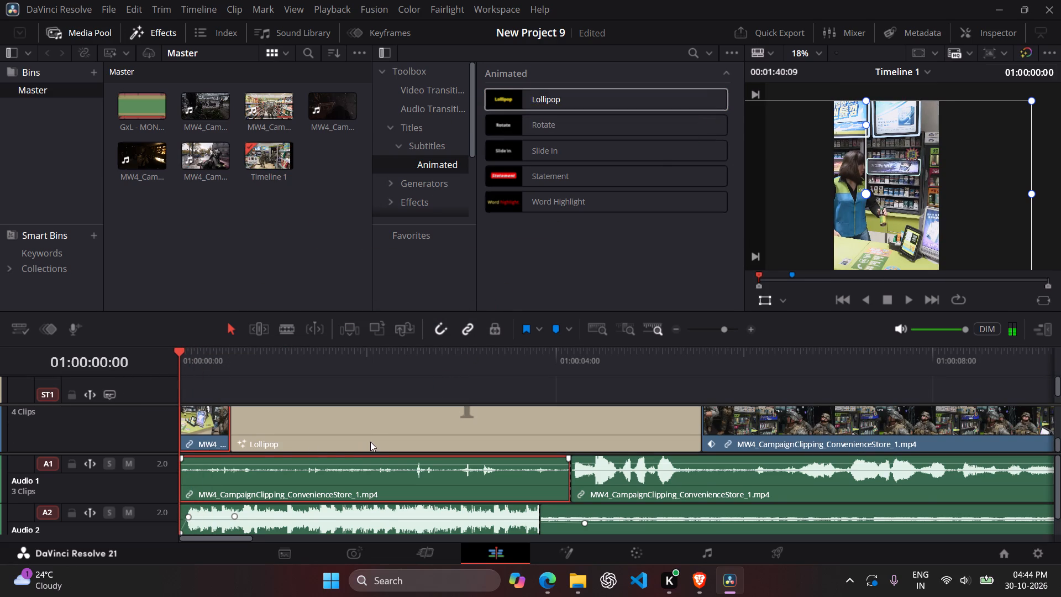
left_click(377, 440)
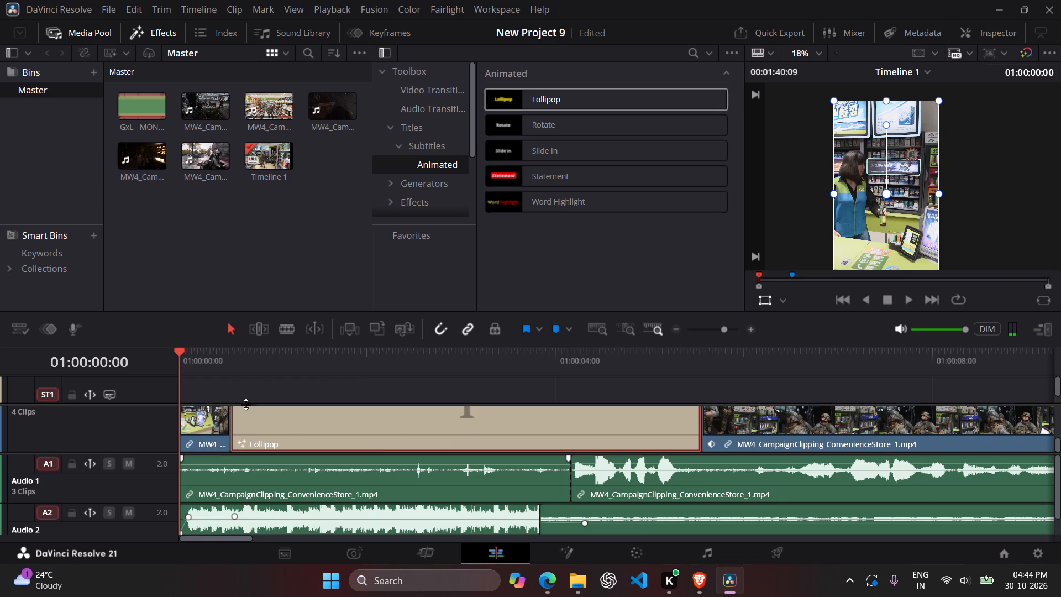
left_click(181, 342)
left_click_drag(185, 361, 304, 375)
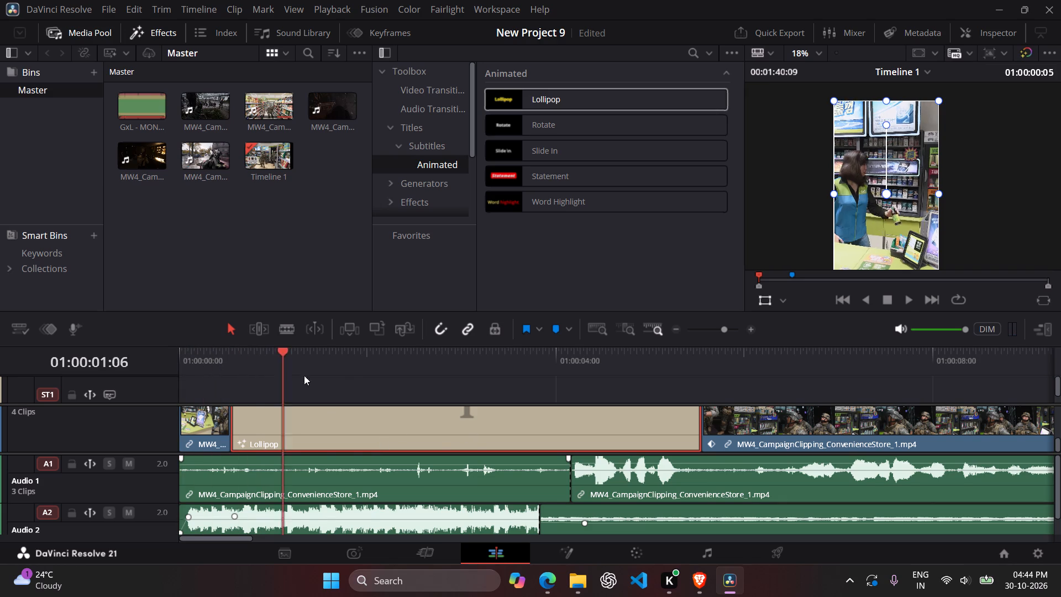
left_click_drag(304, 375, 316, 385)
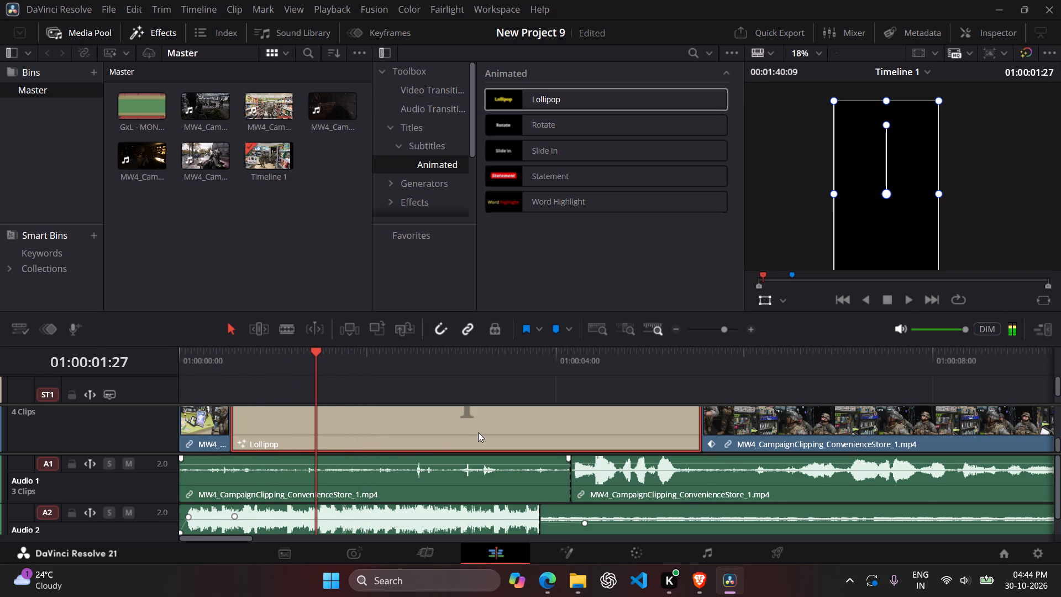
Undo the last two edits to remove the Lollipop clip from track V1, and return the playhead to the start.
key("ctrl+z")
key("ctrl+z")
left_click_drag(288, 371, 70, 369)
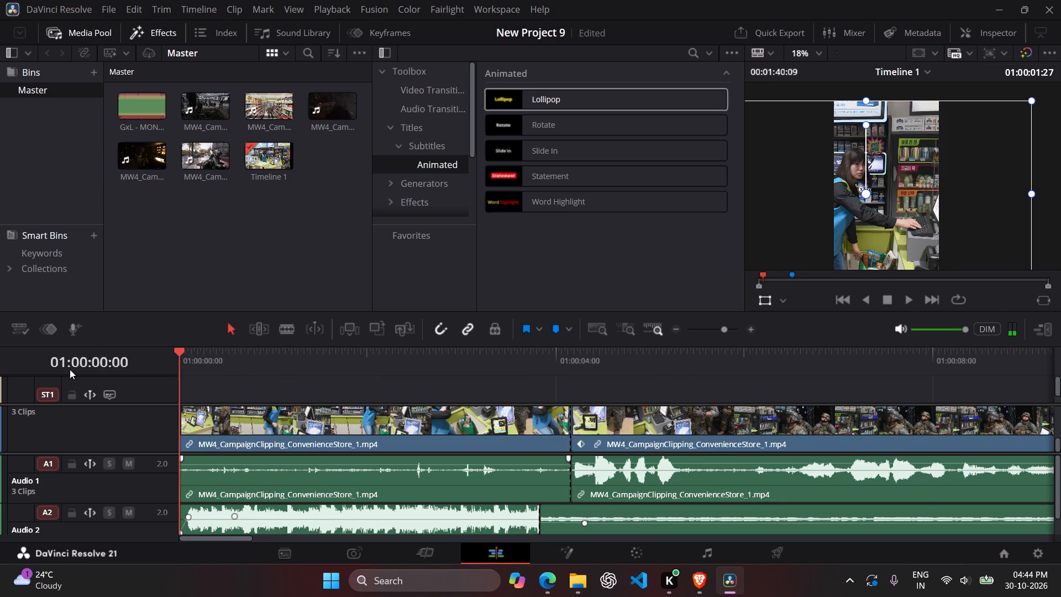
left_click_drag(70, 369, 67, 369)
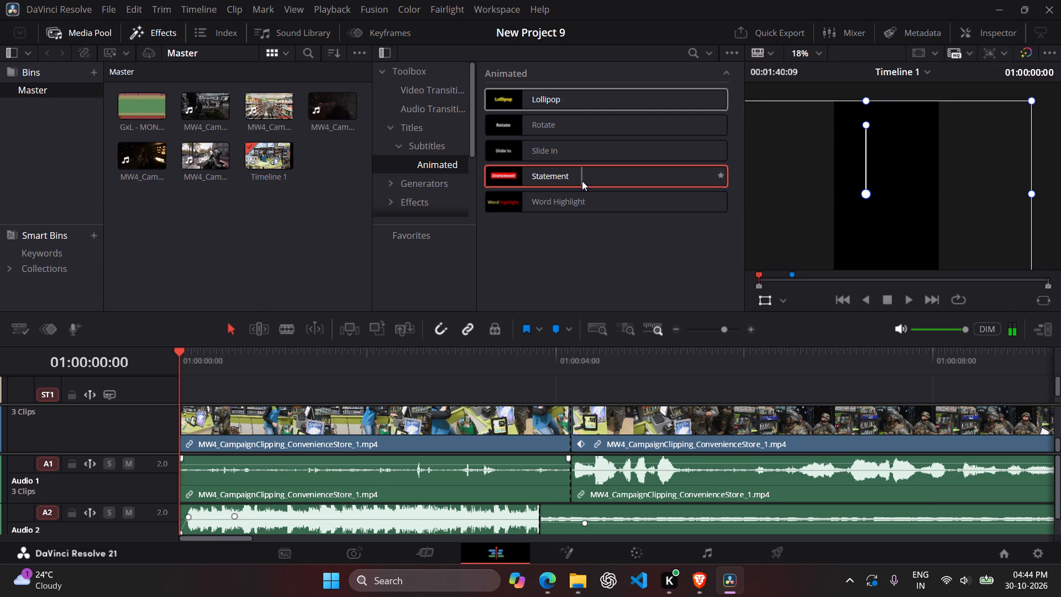
Try applying the Rotate animated subtitle to subtitle track ST1, scrub the edit to check it, and return to the start.
left_click(582, 181)
left_click(558, 129)
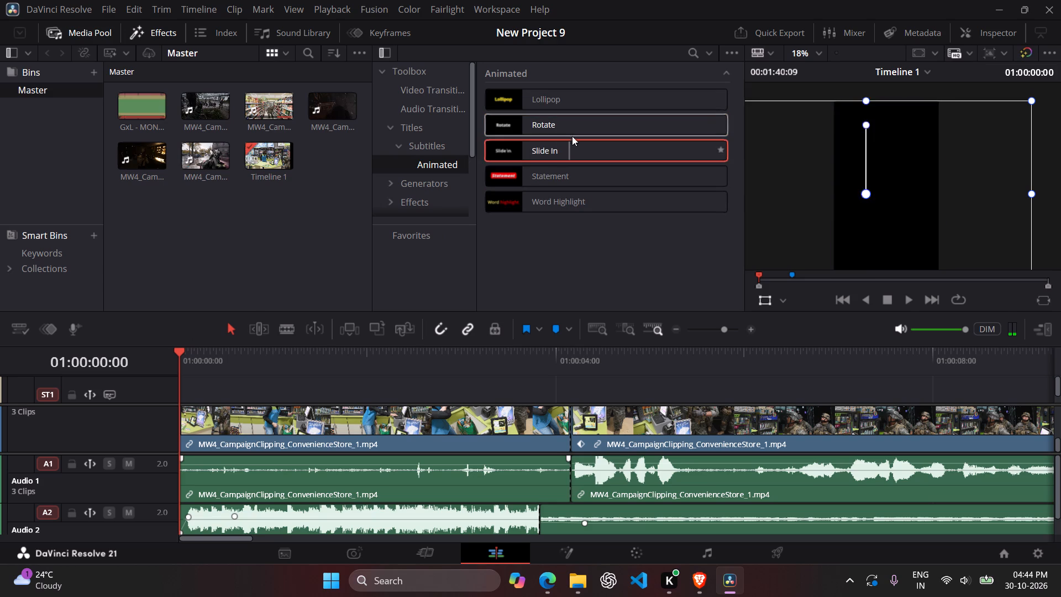
left_click_drag(563, 133, 506, 171)
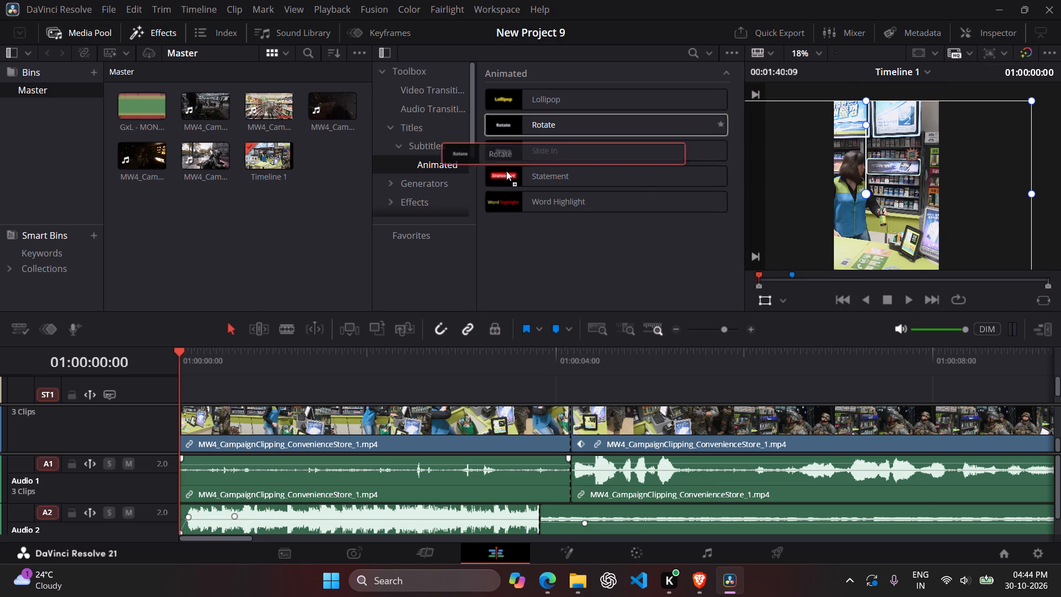
left_click_drag(506, 171, 234, 379)
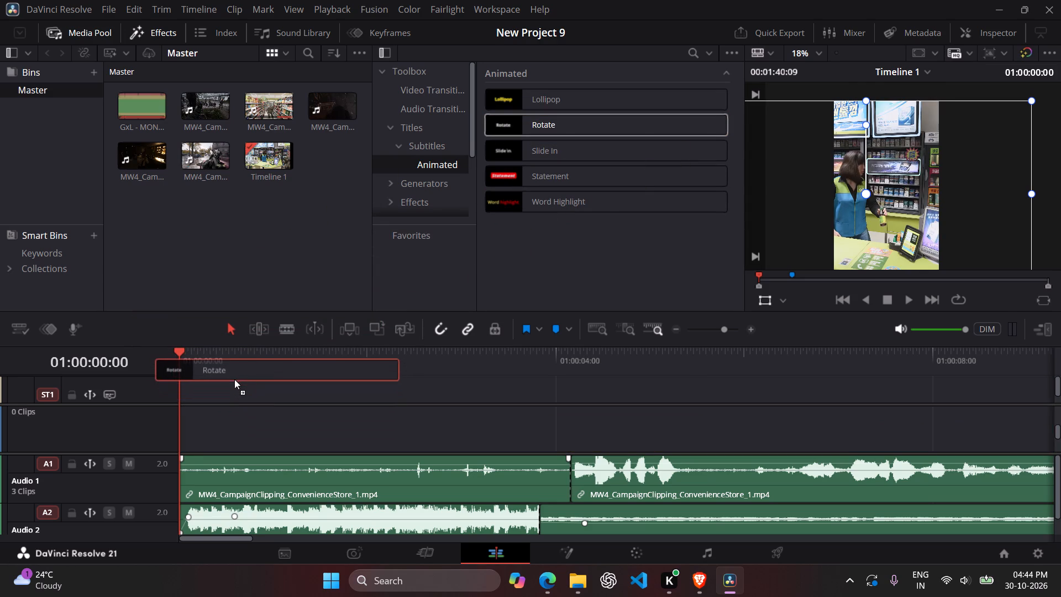
left_click_drag(234, 379, 108, 397)
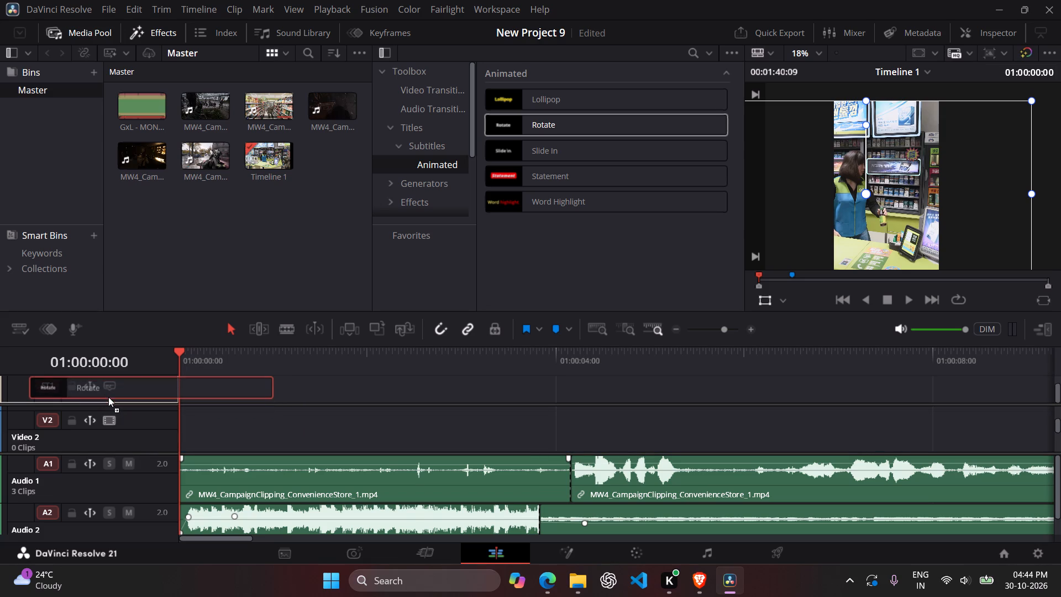
left_click_drag(108, 397, 108, 392)
scroll(286, 385, "down", 3)
scroll(282, 431, "down", 3)
left_click_drag(187, 358, 308, 354)
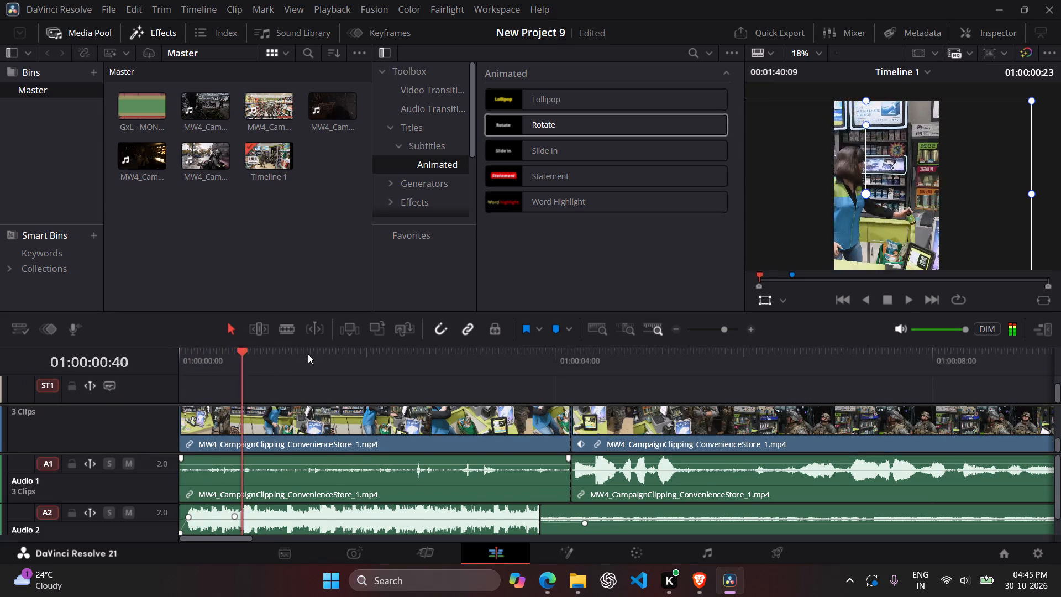
left_click_drag(308, 354, 241, 417)
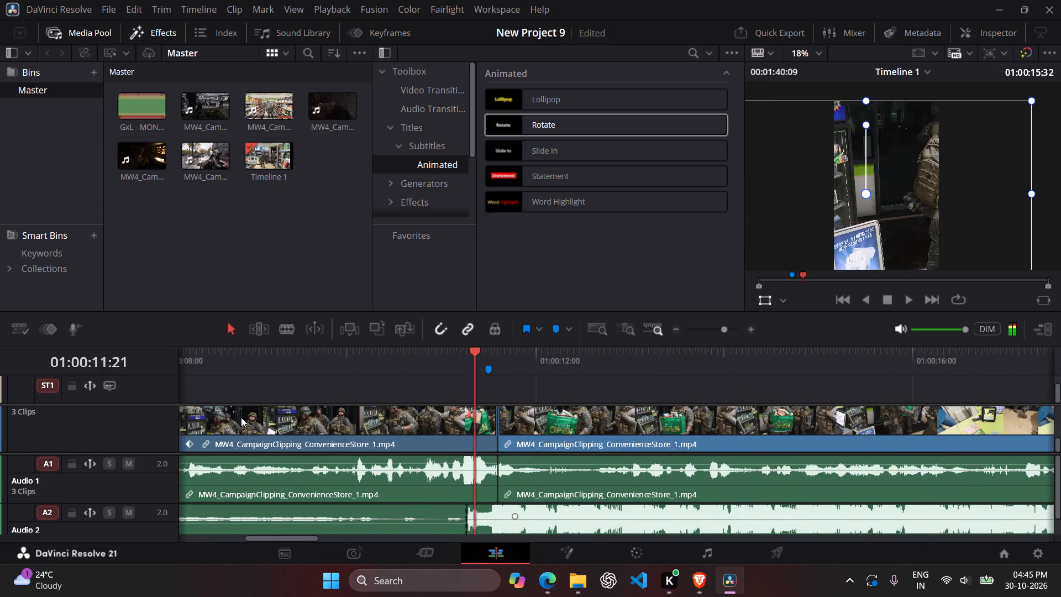
left_click_drag(241, 417, 0, 417)
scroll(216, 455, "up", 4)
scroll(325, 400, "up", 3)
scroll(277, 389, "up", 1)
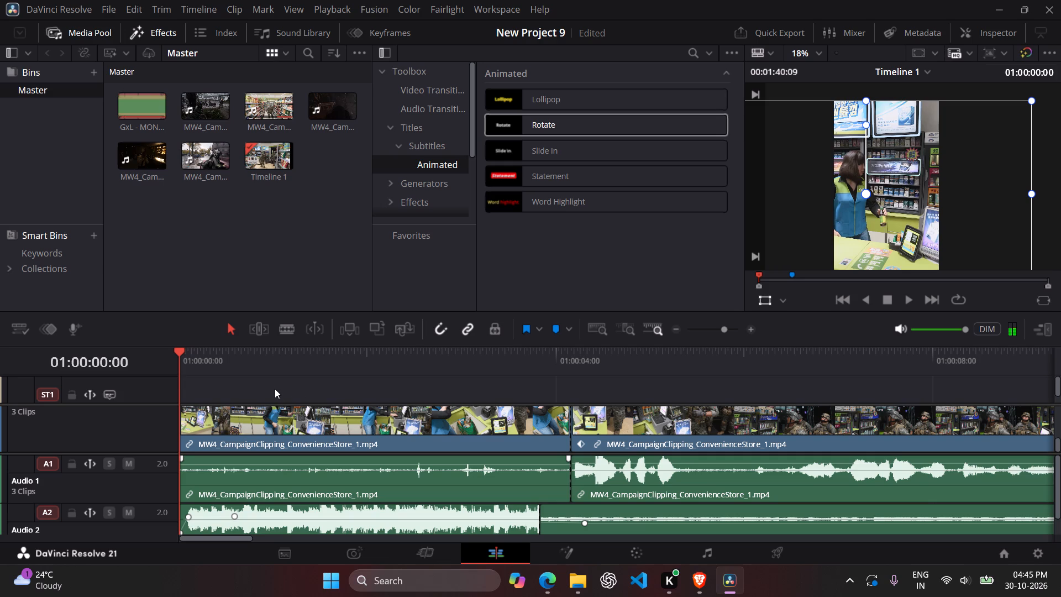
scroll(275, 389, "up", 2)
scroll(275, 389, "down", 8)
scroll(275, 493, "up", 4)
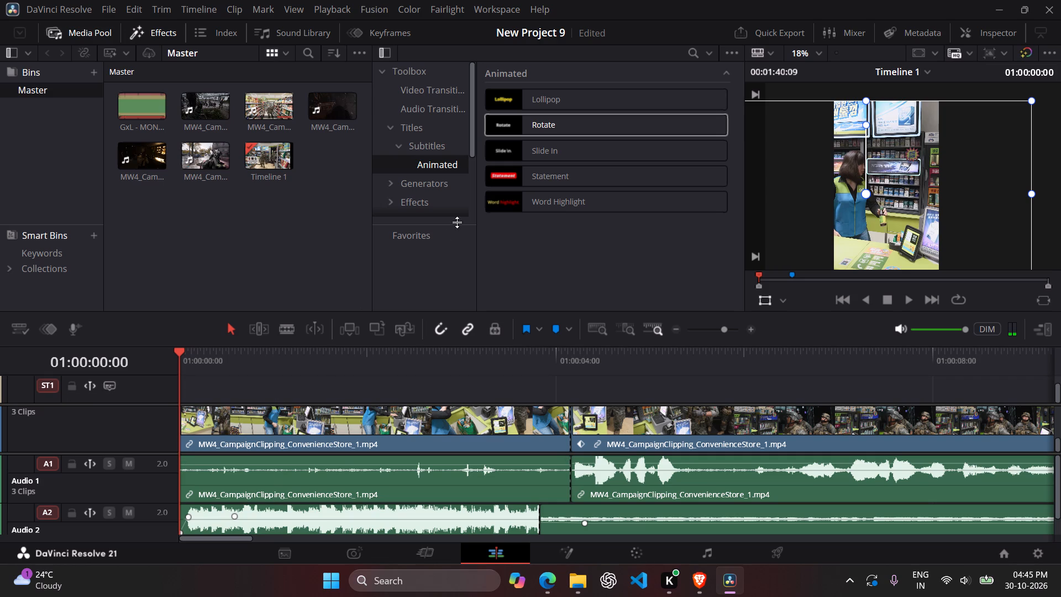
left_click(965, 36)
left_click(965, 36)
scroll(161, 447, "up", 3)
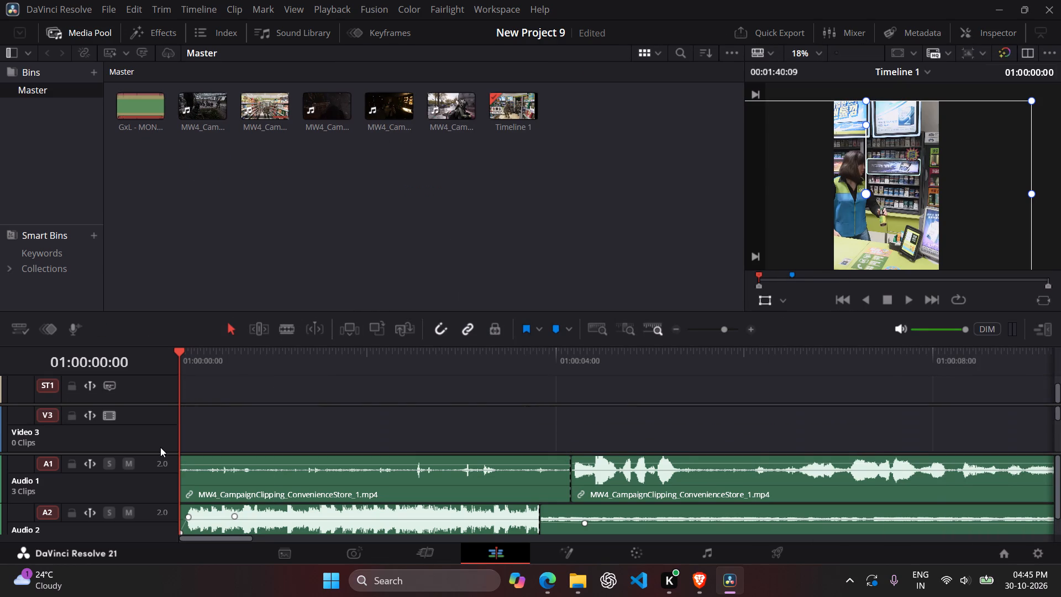
Look through video tracks V1 to V3 above the audio tracks in the timeline.
scroll(199, 421, "down", 4)
scroll(197, 422, "up", 4)
scroll(192, 426, "down", 5)
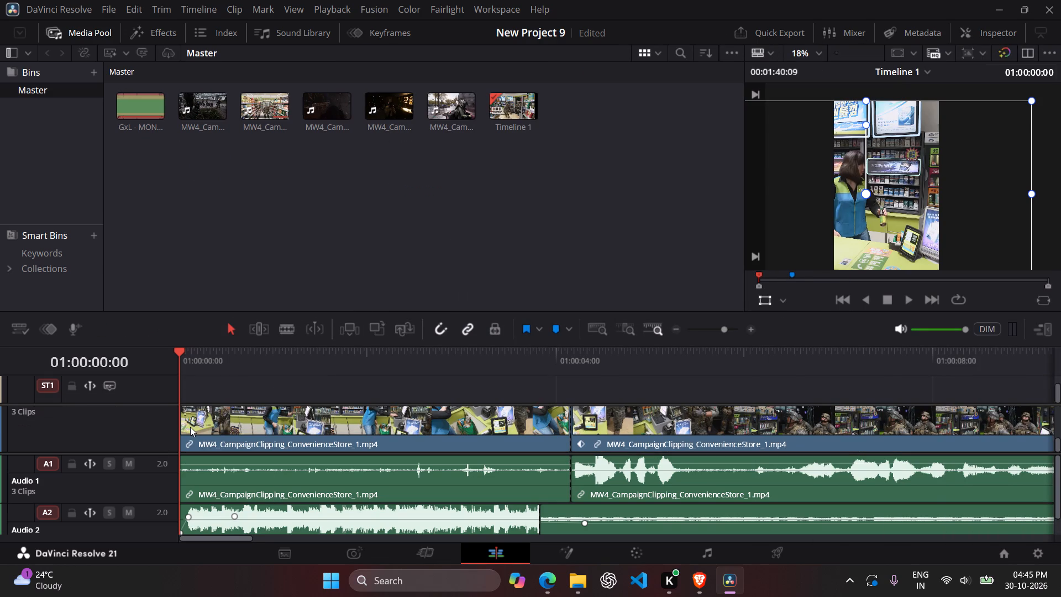
scroll(190, 427, "down", 1)
scroll(207, 427, "up", 3)
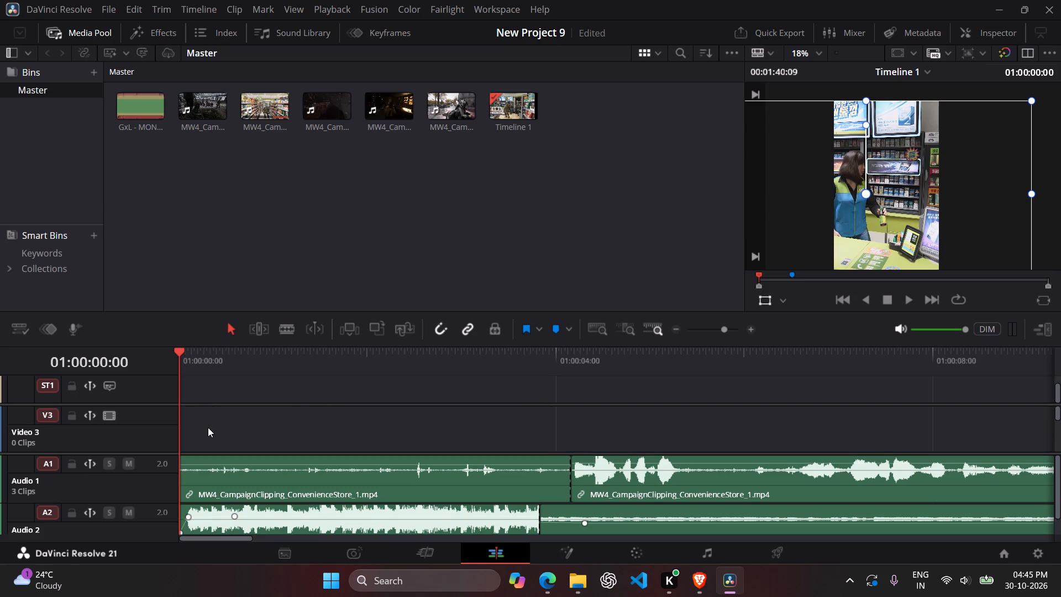
scroll(208, 428, "up", 6)
scroll(207, 430, "down", 4)
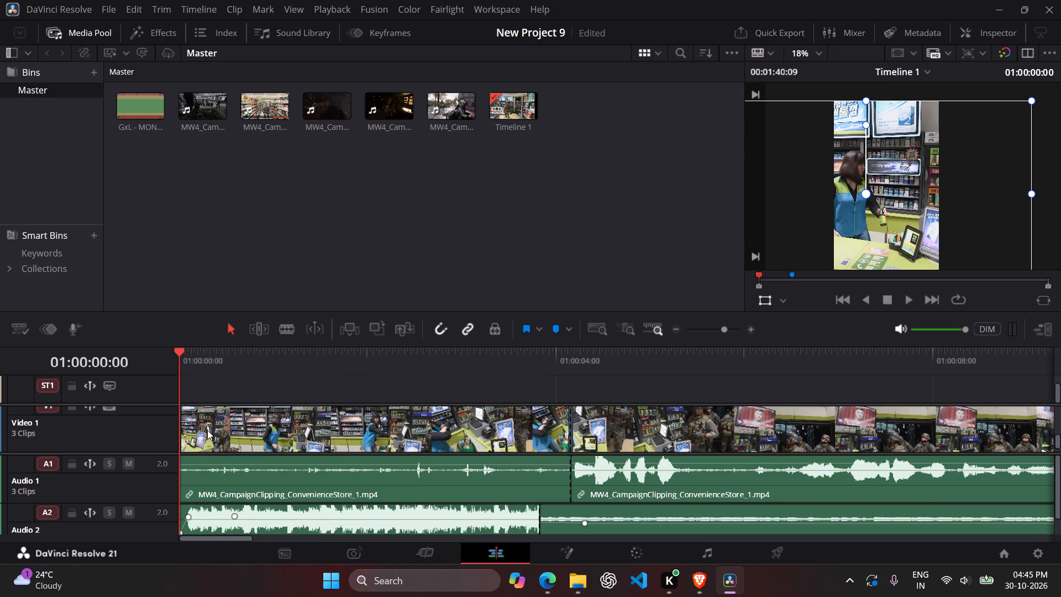
Mark an In point at 01:00:04:10, at the cut between the first and second video clips.
left_click_drag(181, 359, 580, 399)
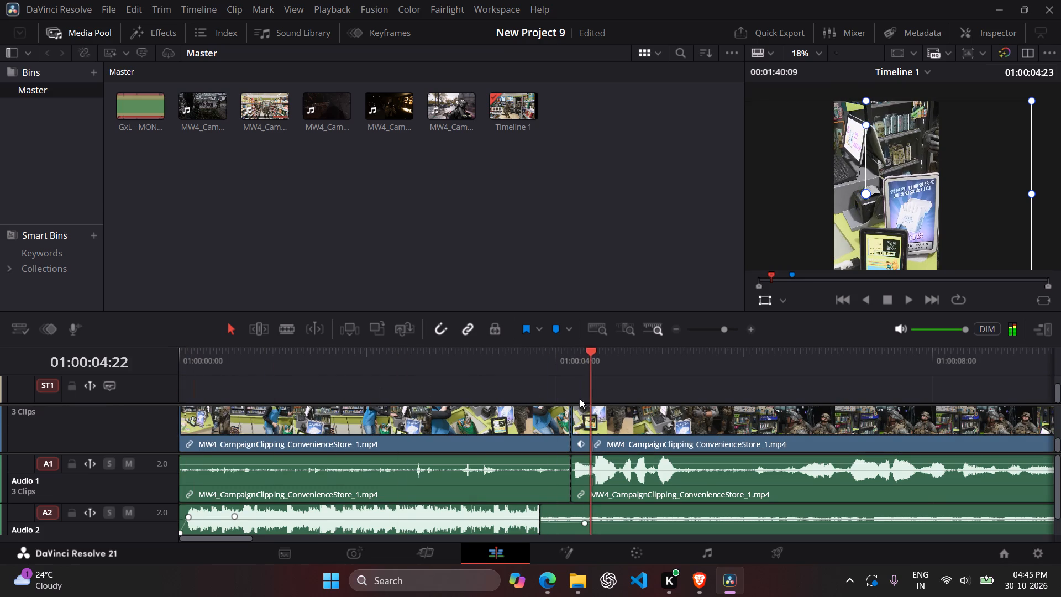
left_click_drag(580, 399, 523, 411)
key("space")
key("space")
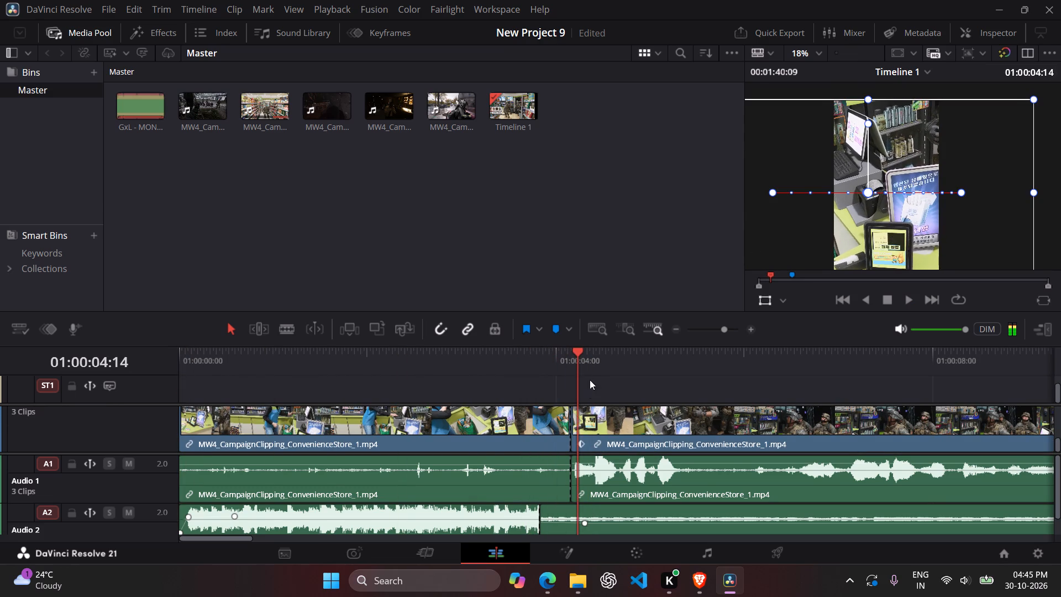
left_click_drag(585, 371, 492, 388)
key("space")
key("space")
key("space")
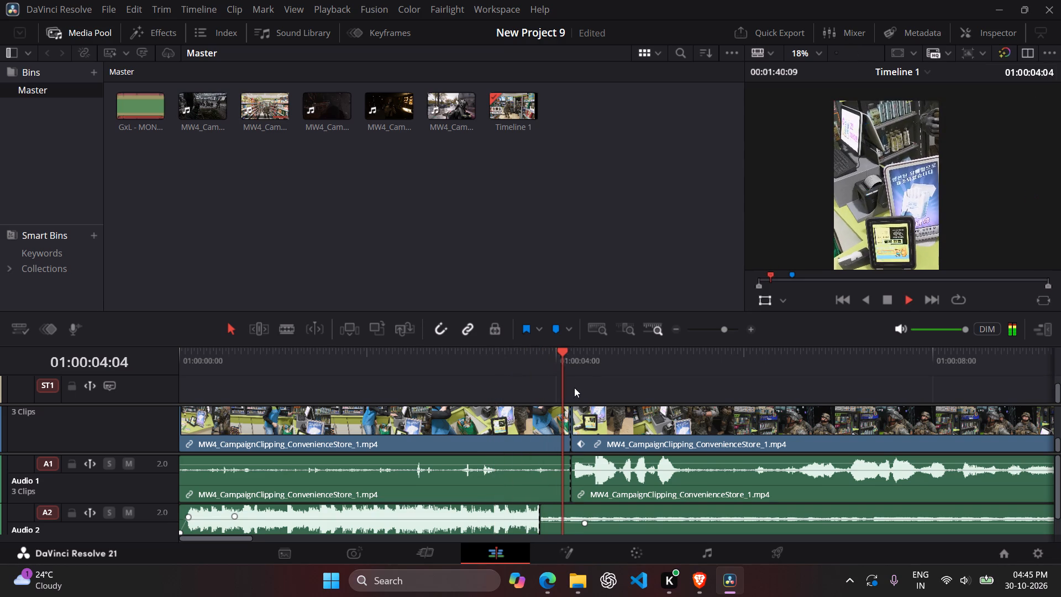
key("space")
left_click_drag(581, 374, 571, 374)
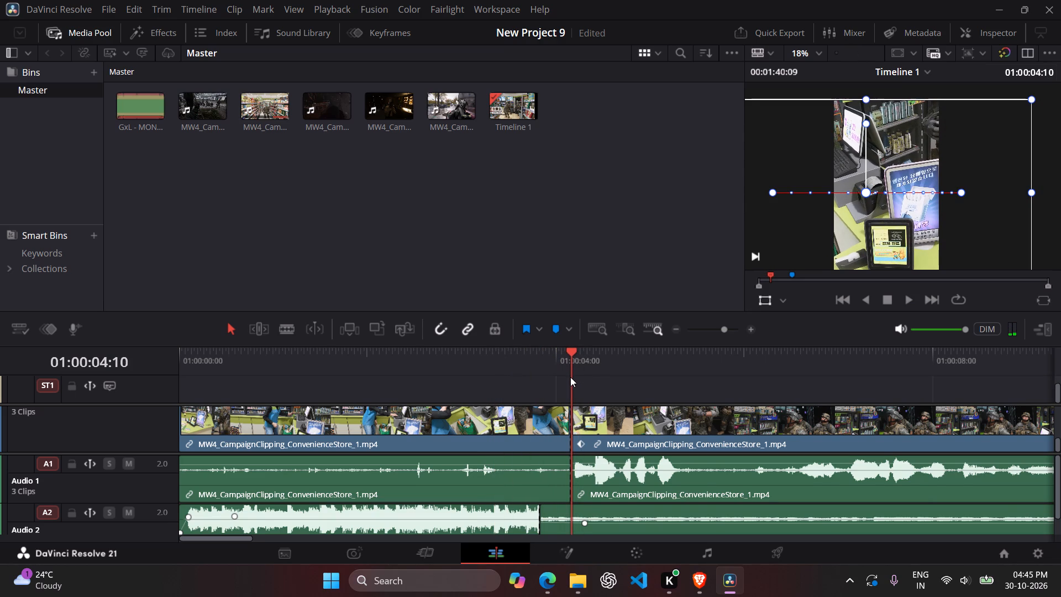
type("i")
Play through the second video clip and mark an Out point at its end, 01:00:11:36.
key("space")
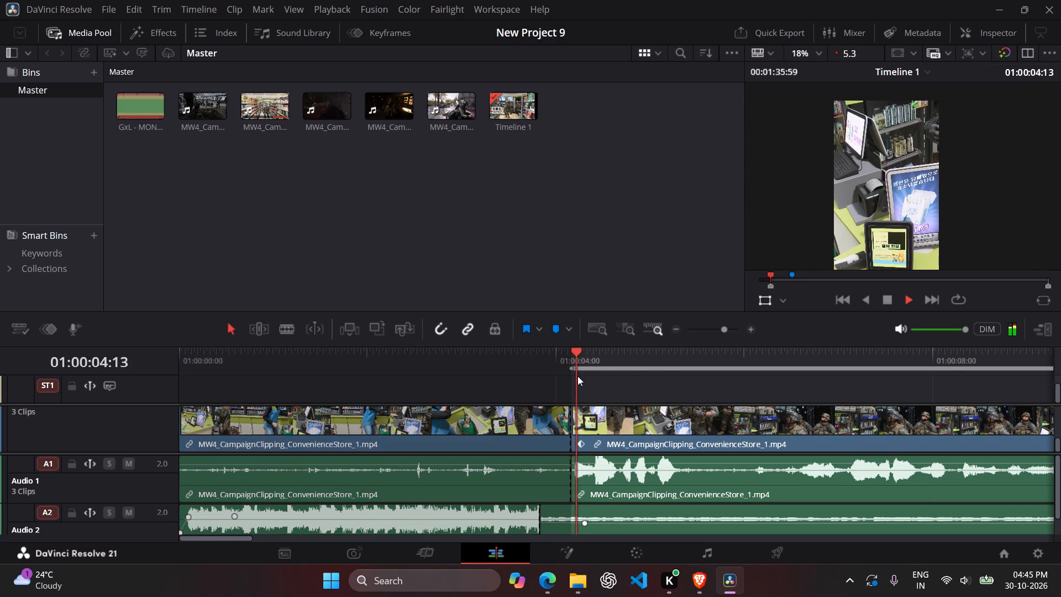
key("space")
key("space")
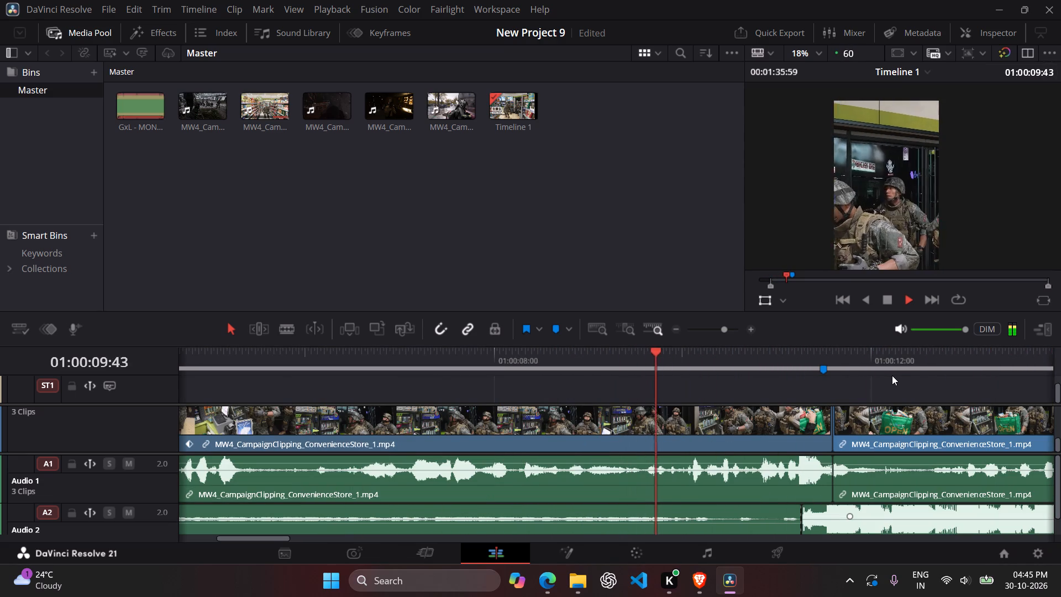
key("space")
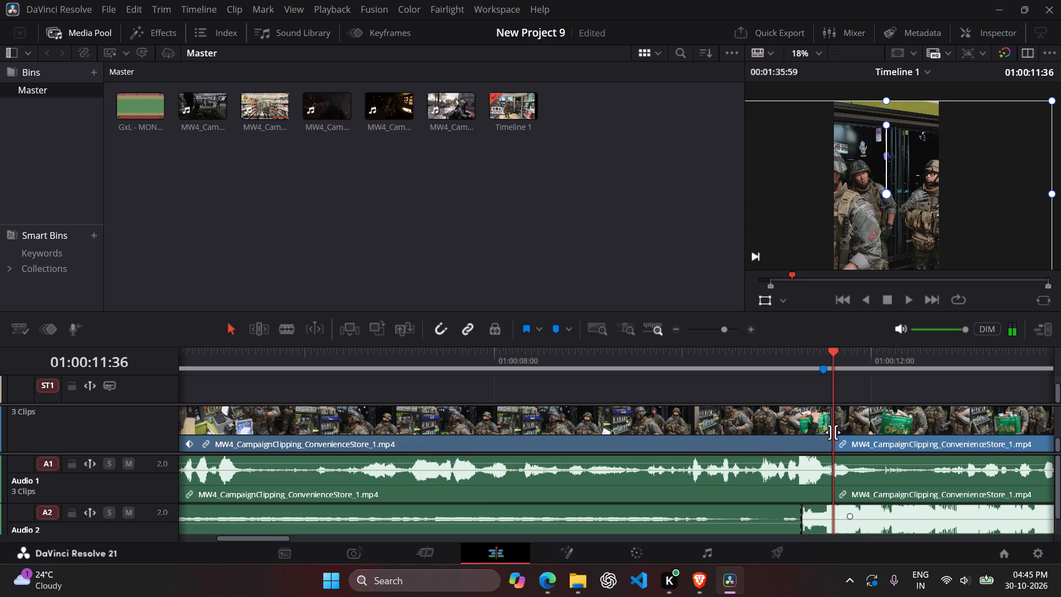
key("a")
left_click(809, 427)
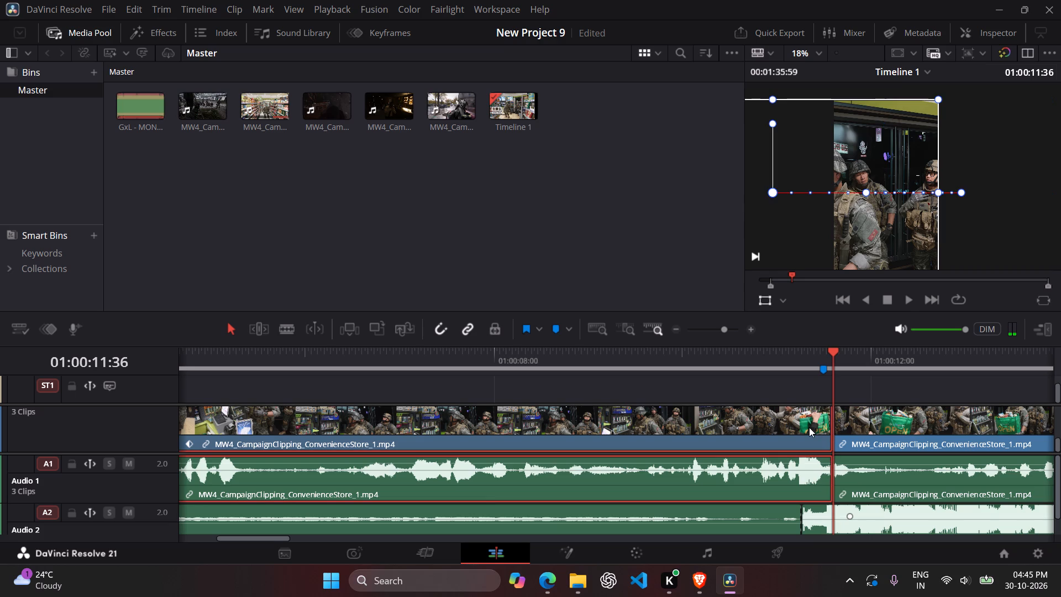
key("o")
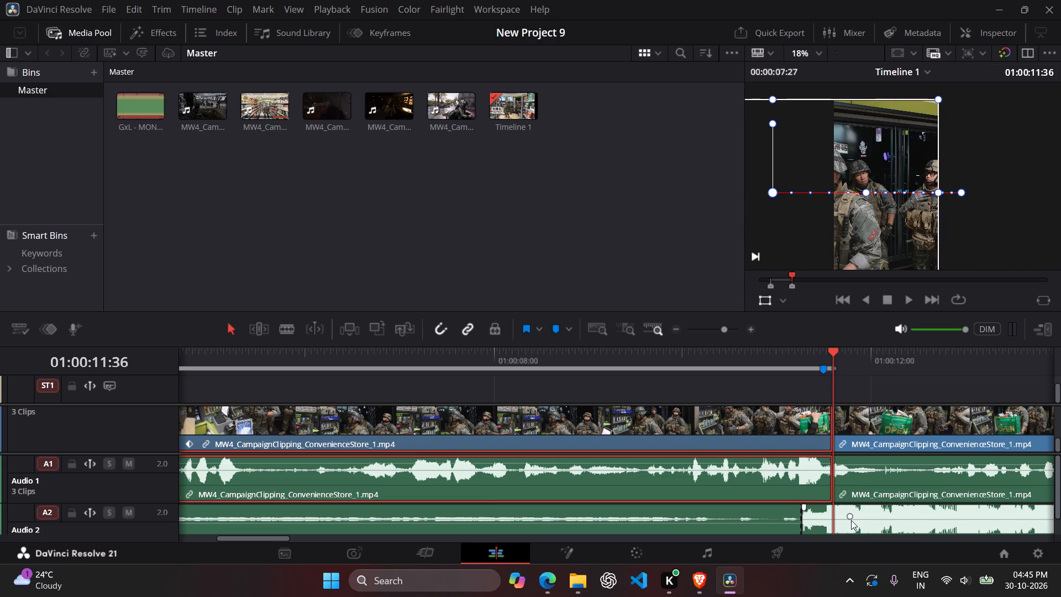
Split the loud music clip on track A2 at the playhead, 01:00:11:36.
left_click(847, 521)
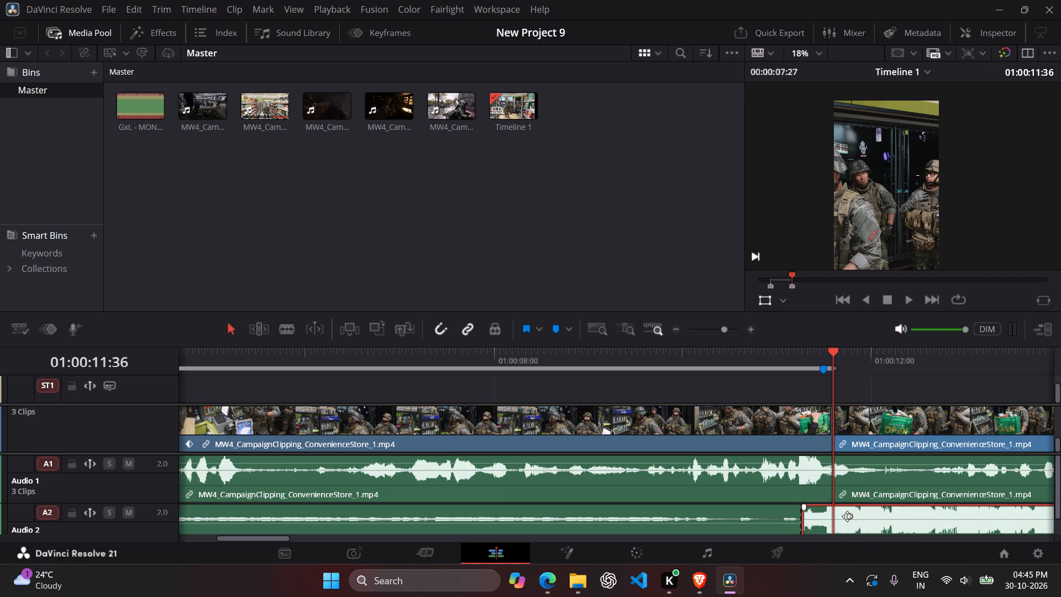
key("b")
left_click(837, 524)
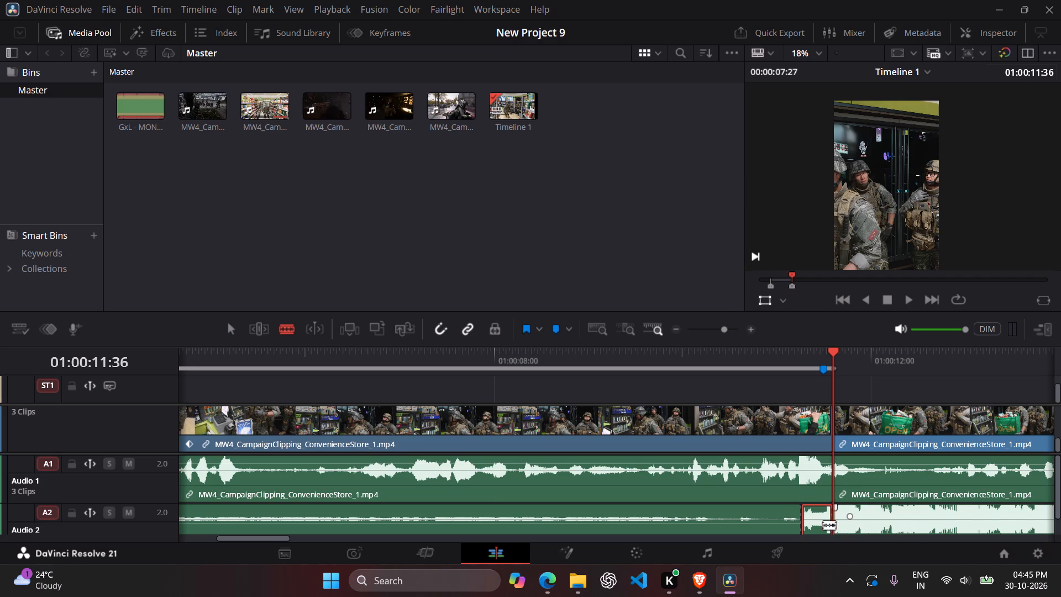
Return to the selection tool and scrub back and forth across the marked range to review the edit.
left_click_drag(826, 353, 146, 392)
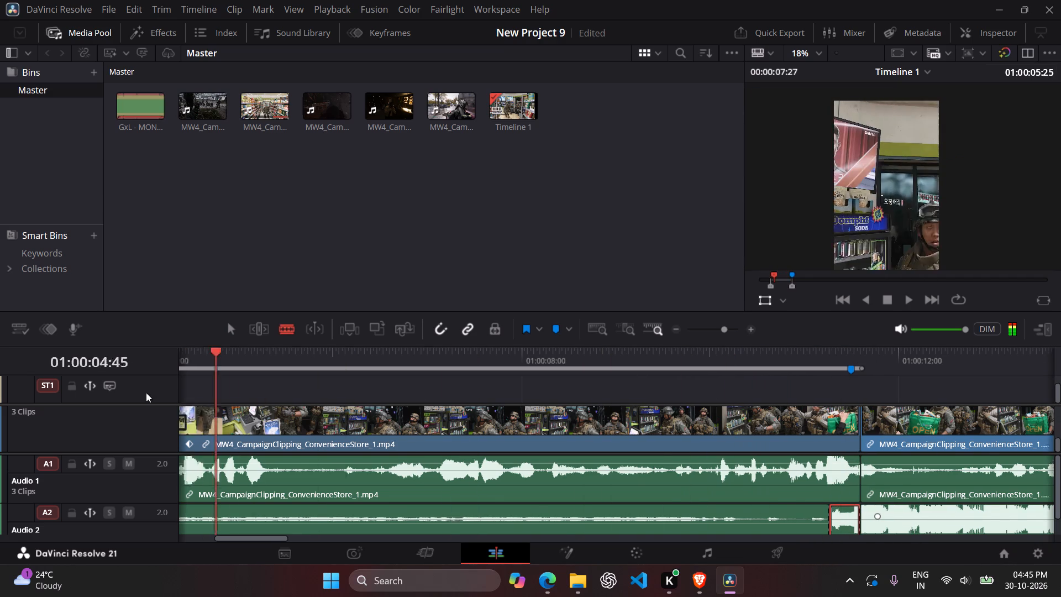
left_click_drag(146, 392, 490, 413)
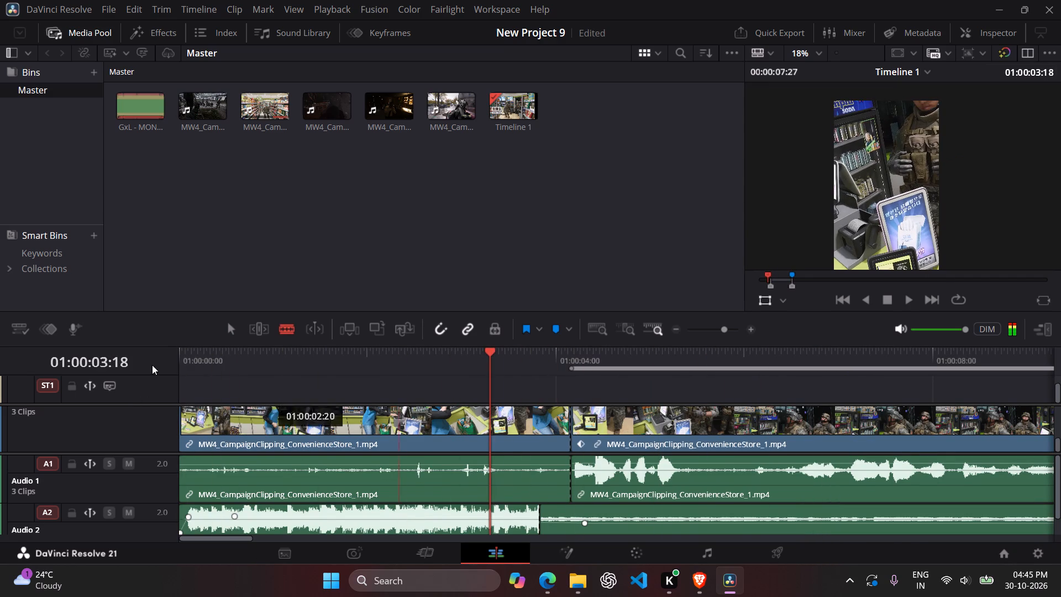
left_click(225, 331)
left_click_drag(482, 362, 617, 386)
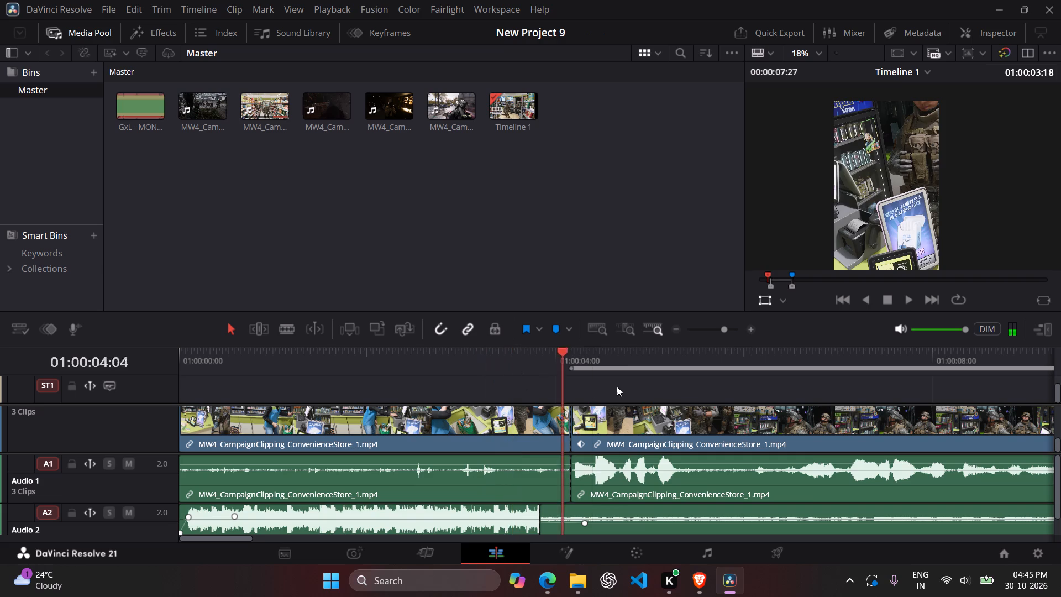
left_click_drag(617, 386, 1060, 397)
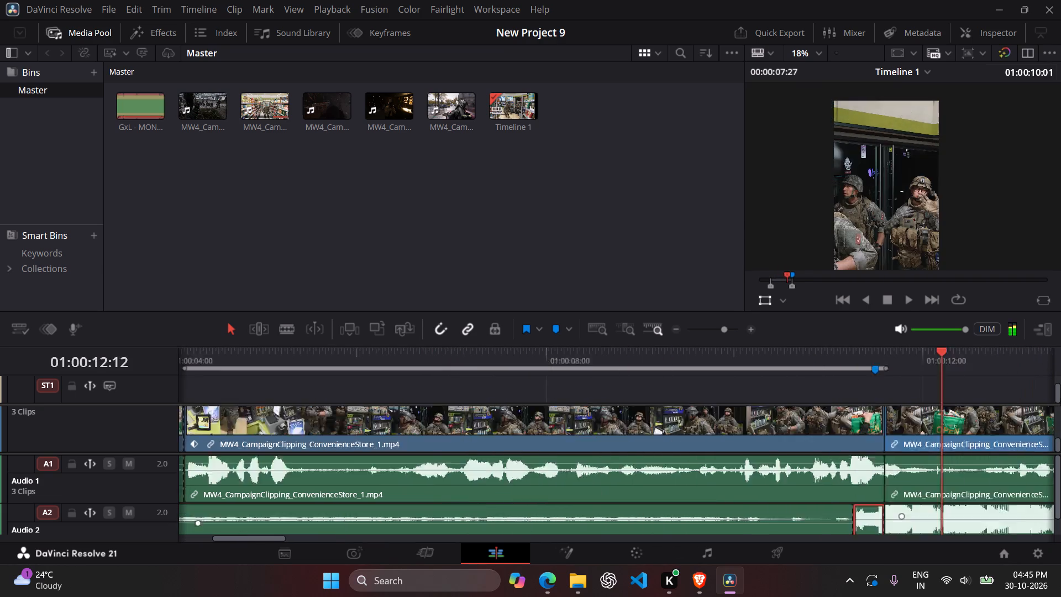
left_click_drag(1060, 397, 1007, 422)
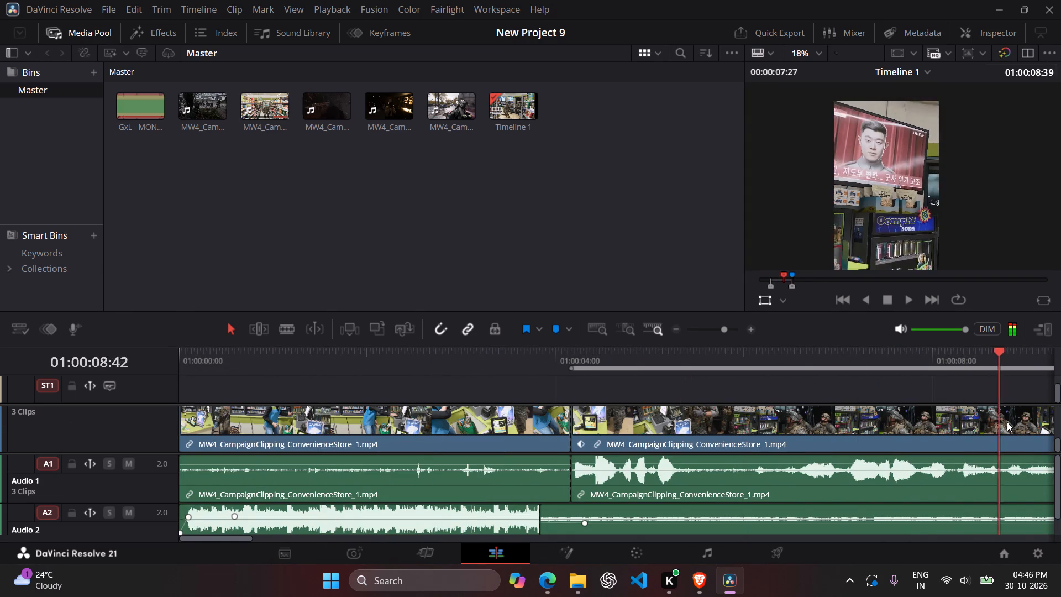
left_click_drag(1007, 422, 904, 416)
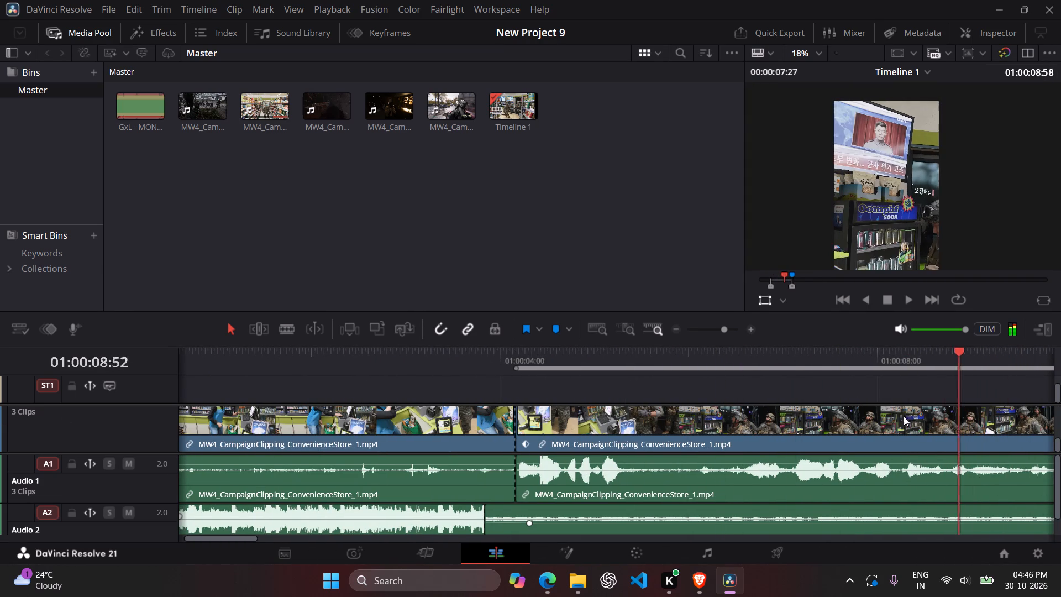
left_click_drag(904, 416, 716, 420)
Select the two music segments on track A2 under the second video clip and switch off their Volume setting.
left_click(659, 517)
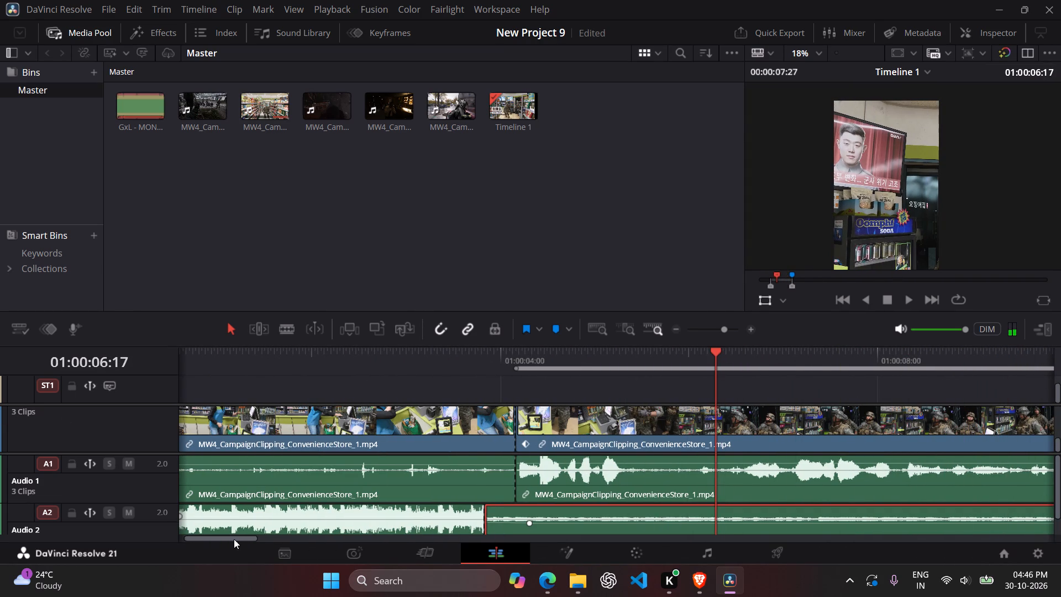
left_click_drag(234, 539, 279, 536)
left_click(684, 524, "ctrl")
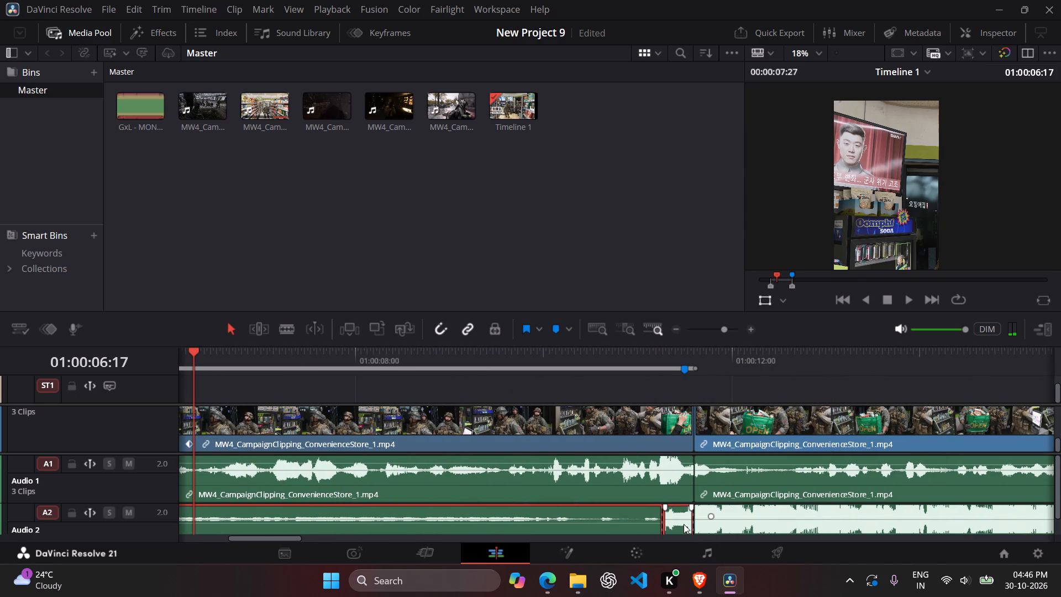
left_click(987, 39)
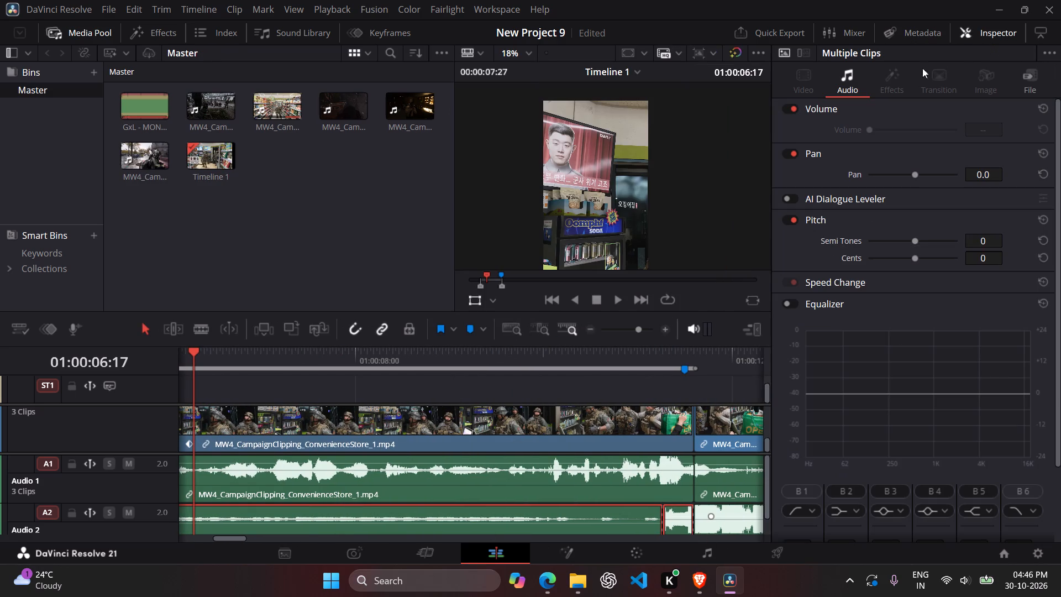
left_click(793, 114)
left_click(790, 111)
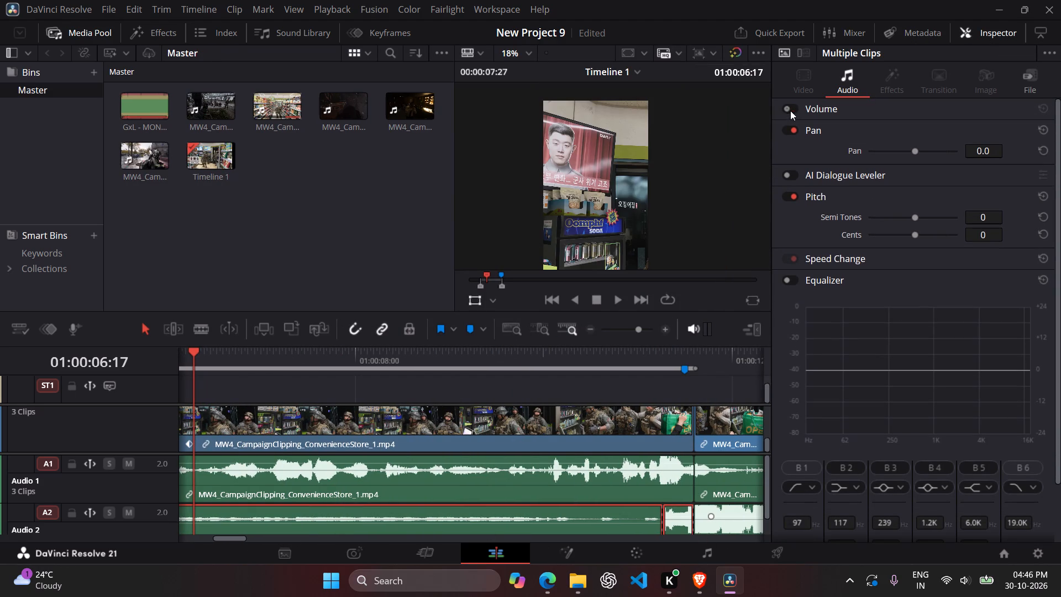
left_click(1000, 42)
Scrub back before the In point and play into the second clip to check its audio.
left_click_drag(204, 363, 159, 363)
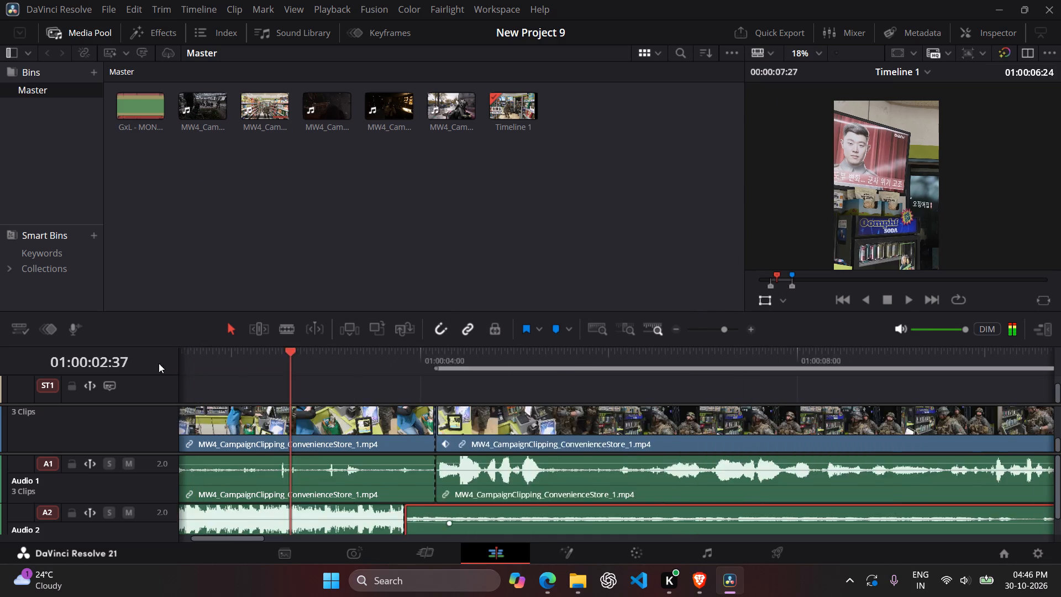
left_click_drag(159, 363, 551, 383)
left_click_drag(532, 378, 496, 378)
left_click_drag(553, 362, 515, 361)
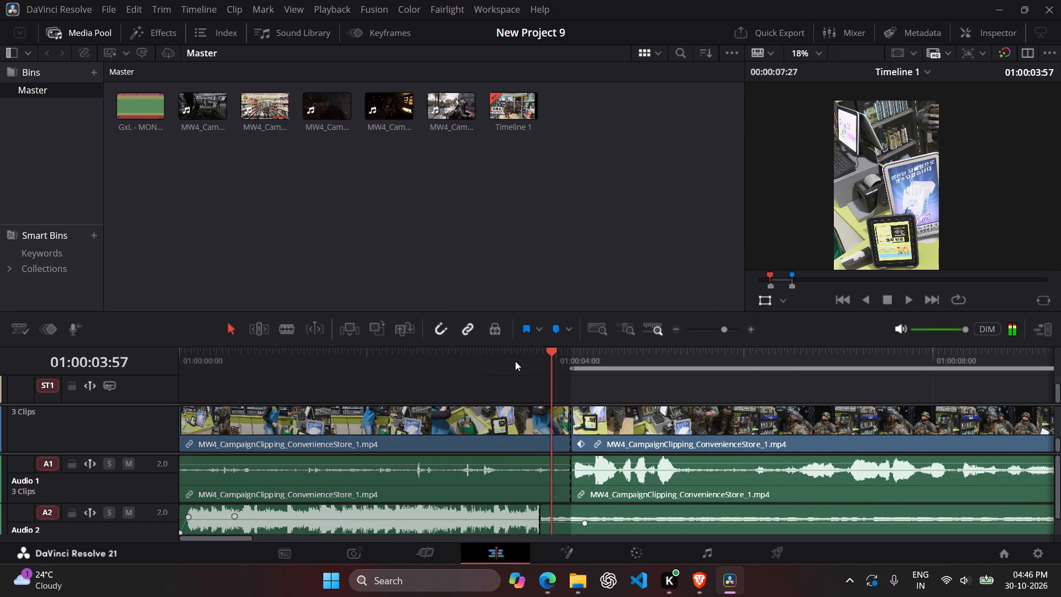
left_click_drag(515, 361, 501, 361)
key("space")
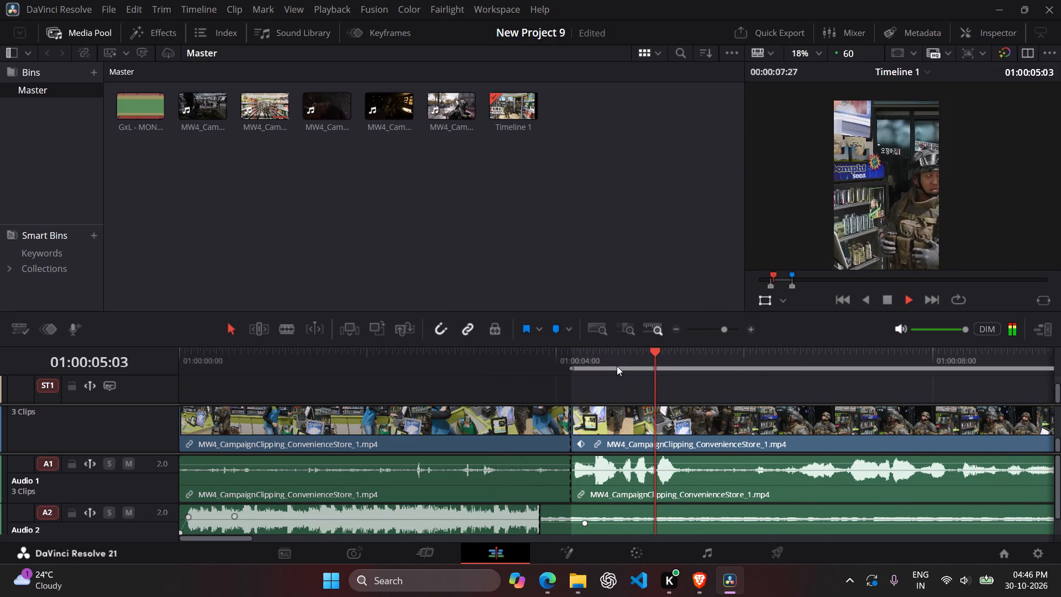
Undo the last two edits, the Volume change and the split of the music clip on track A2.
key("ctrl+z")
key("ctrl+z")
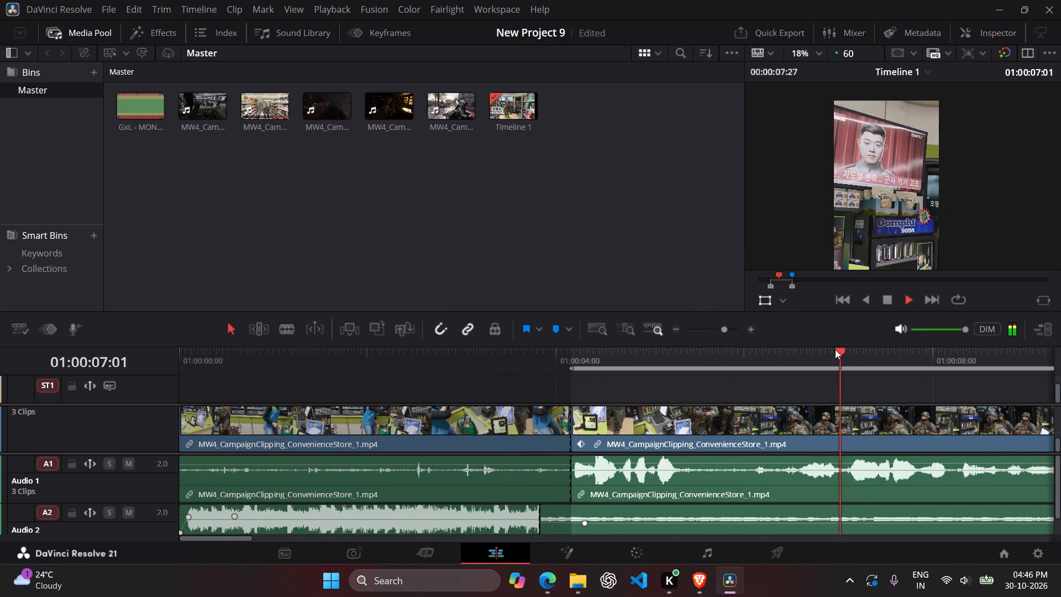
Select the quiet music clip on A2, replay the edit from the start, and park the playhead at 01:00:11:36.
left_click_drag(852, 354, 533, 405)
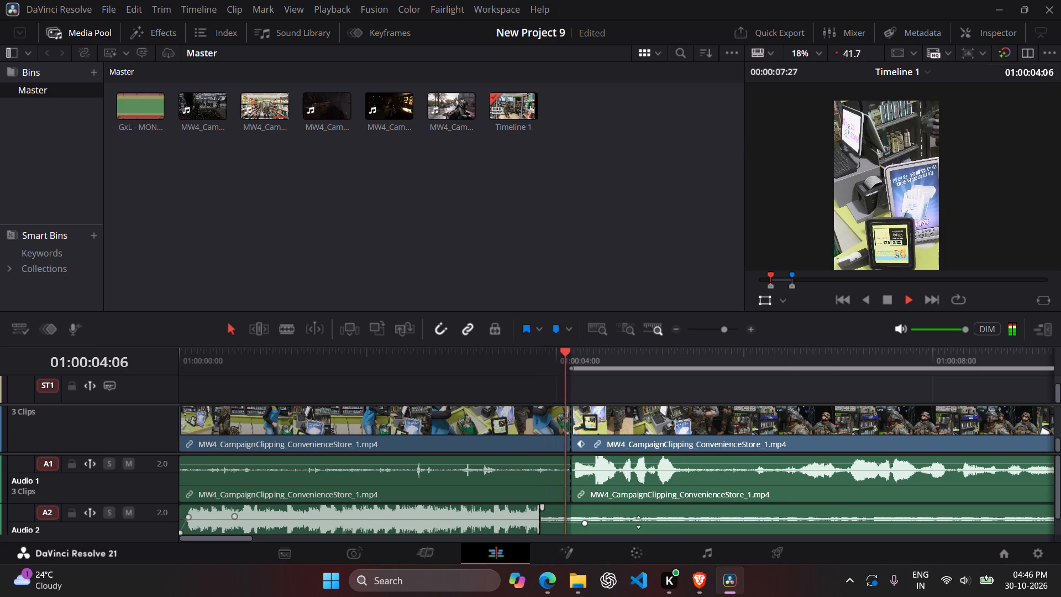
left_click(627, 523)
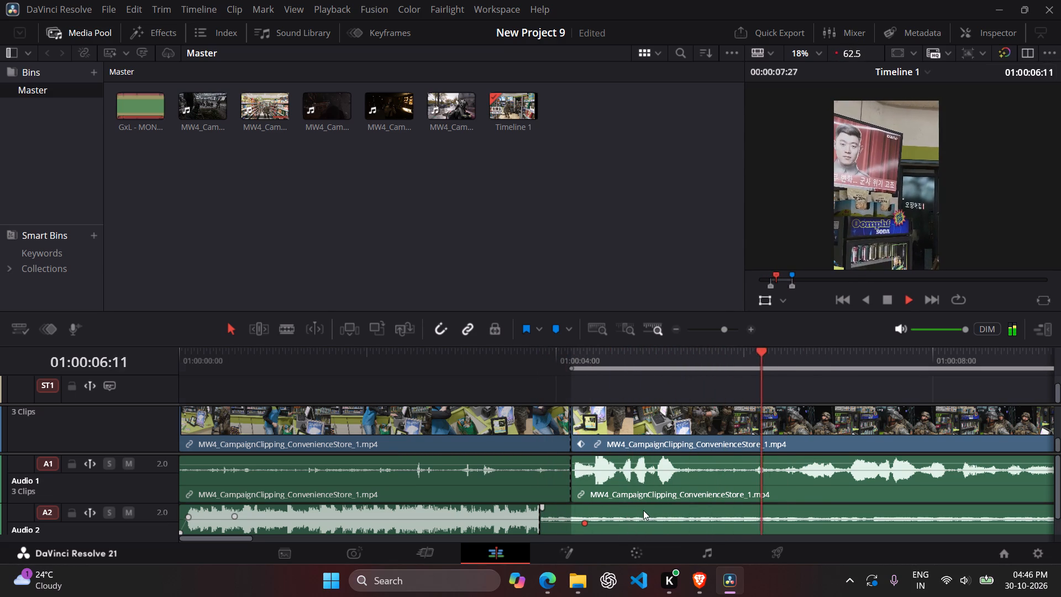
left_click(643, 510)
left_click_drag(847, 353, 89, 474)
left_click_drag(228, 540, 336, 534)
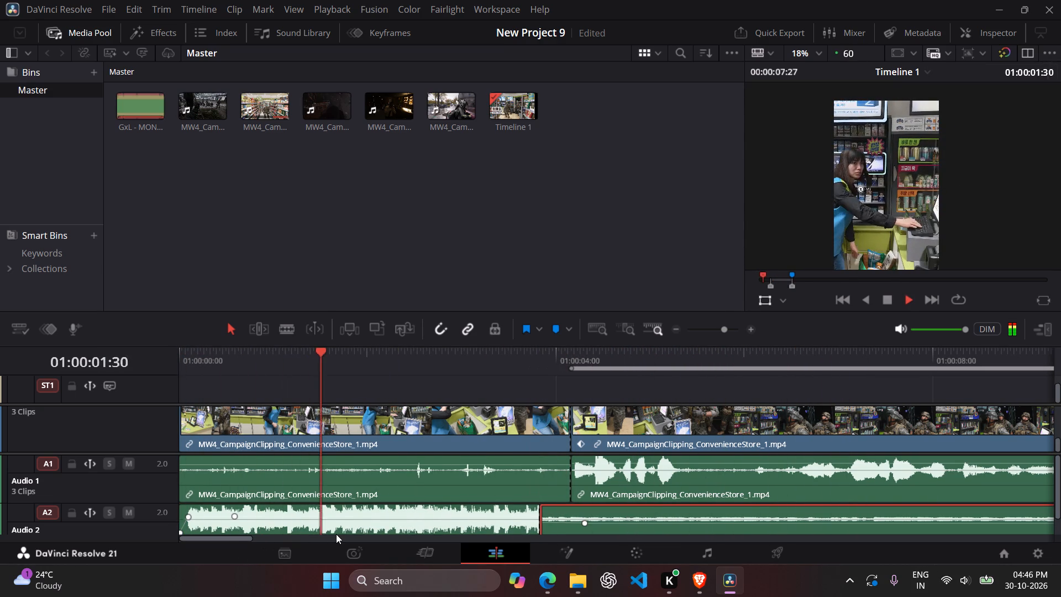
left_click_drag(336, 534, 337, 534)
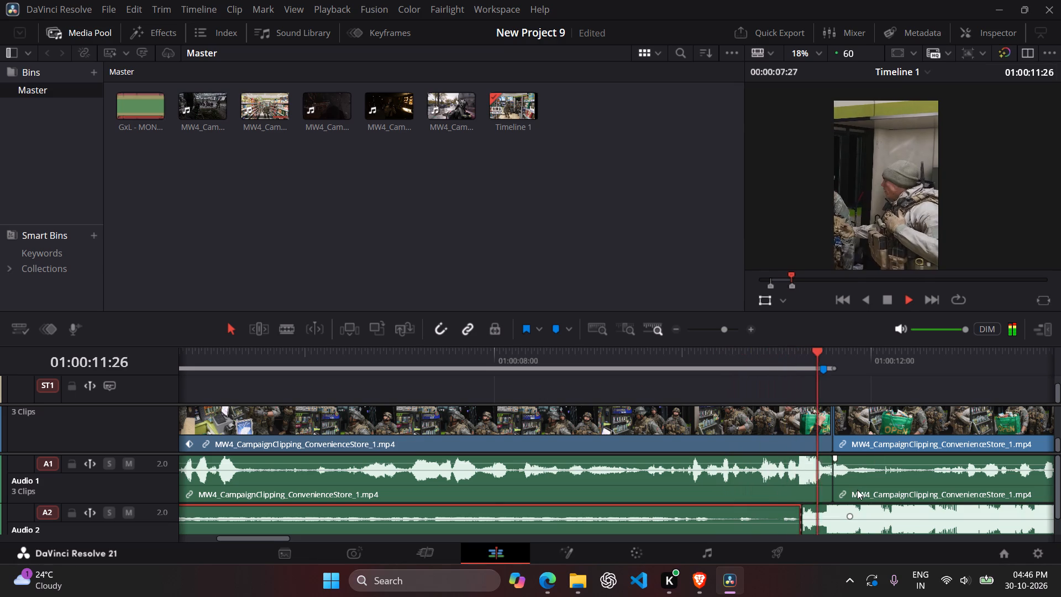
key("space")
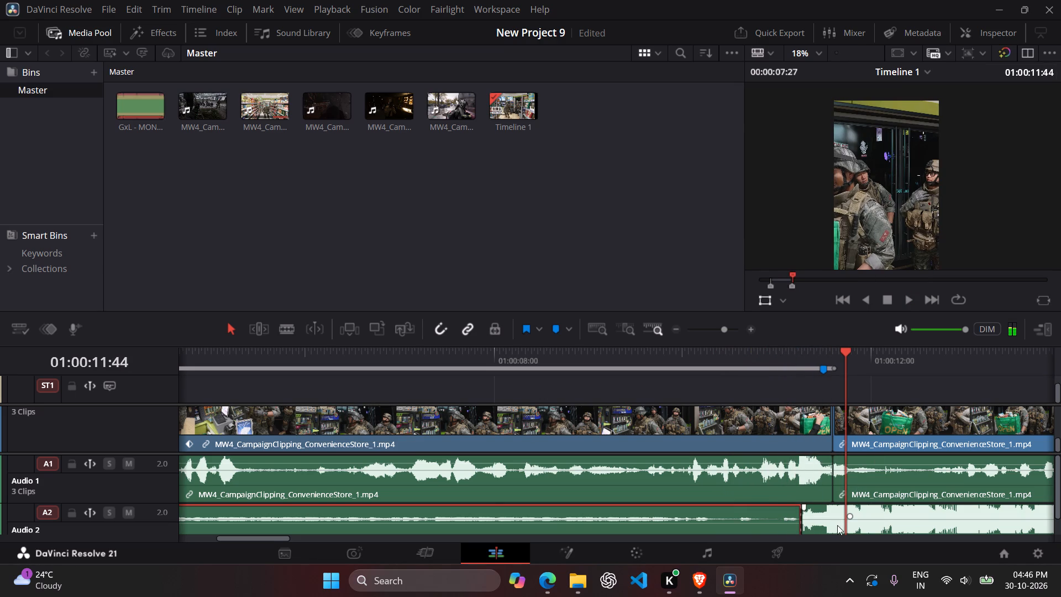
left_click_drag(843, 347, 837, 349)
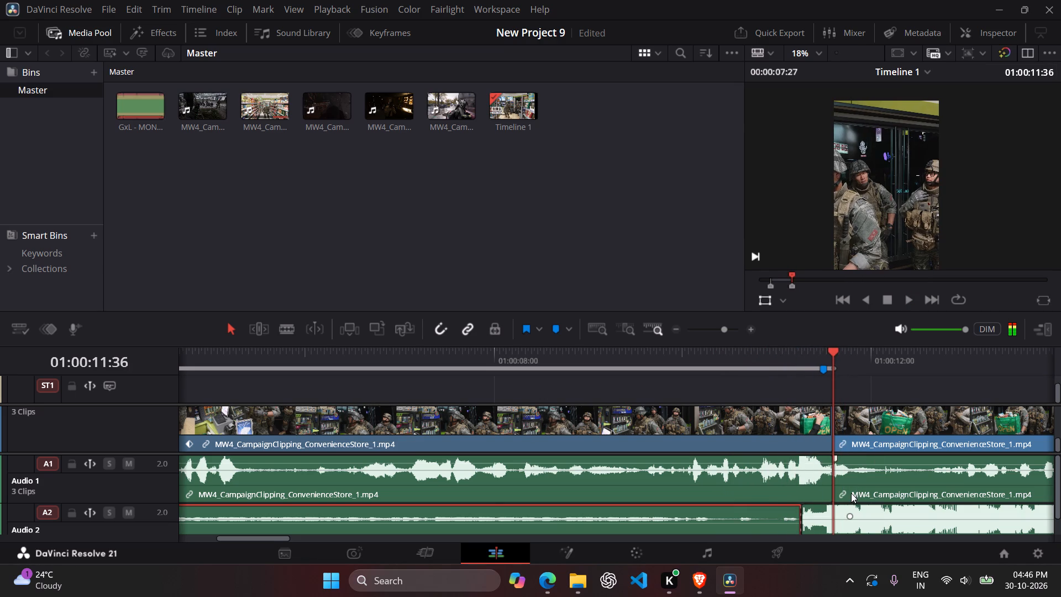
Split the music clip on track A2 at 01:00:11:36, where the third video clip begins.
key("b")
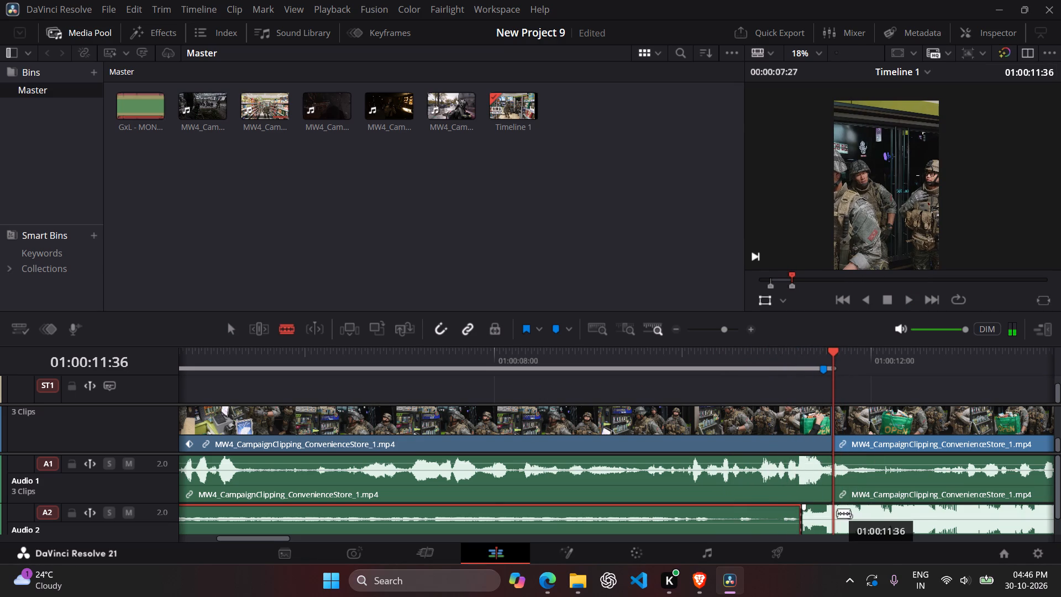
left_click(835, 515)
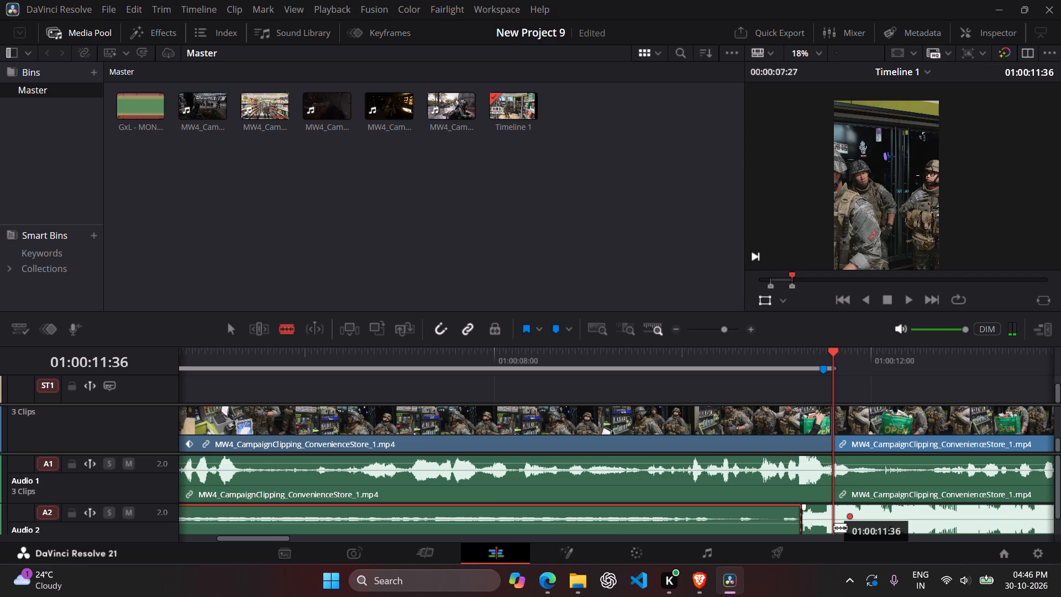
left_click(834, 526)
key("a")
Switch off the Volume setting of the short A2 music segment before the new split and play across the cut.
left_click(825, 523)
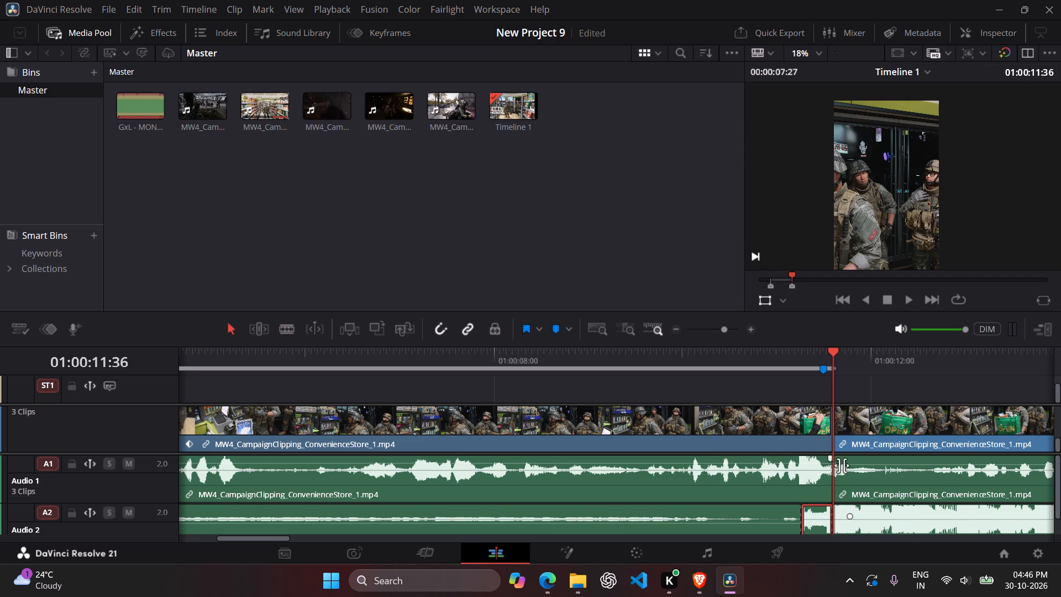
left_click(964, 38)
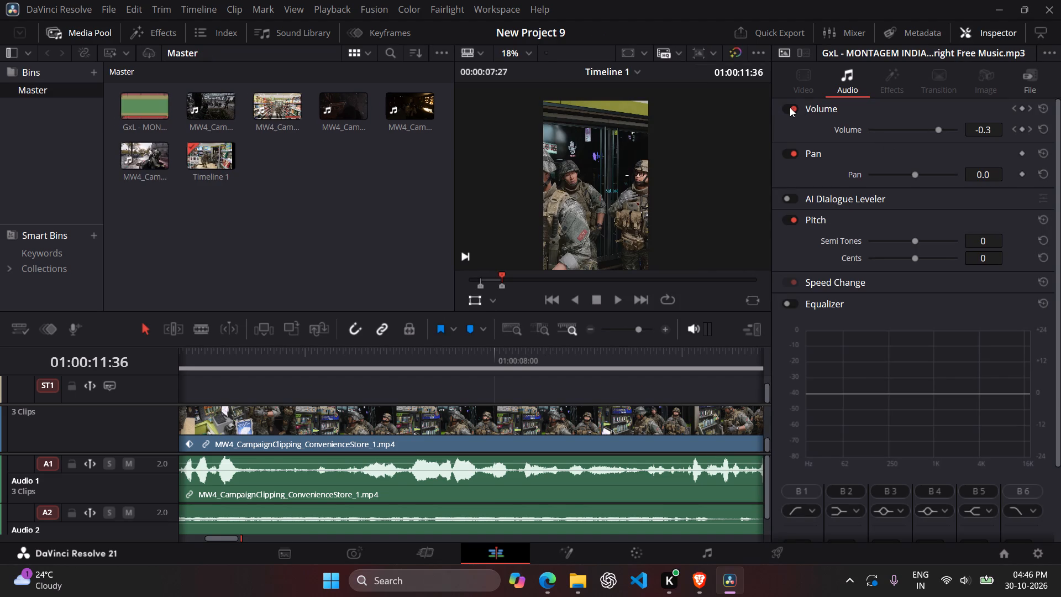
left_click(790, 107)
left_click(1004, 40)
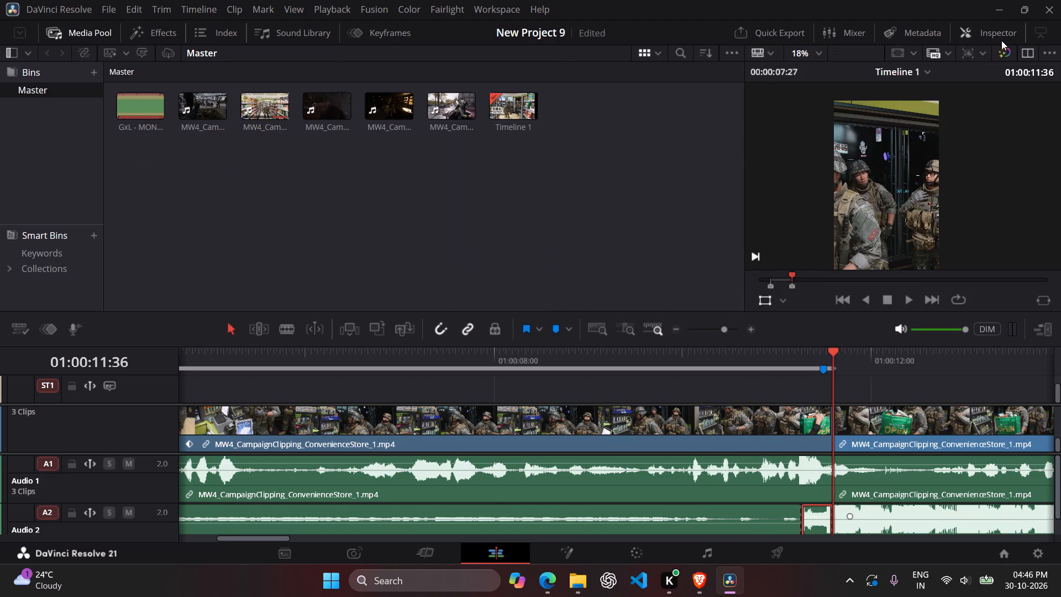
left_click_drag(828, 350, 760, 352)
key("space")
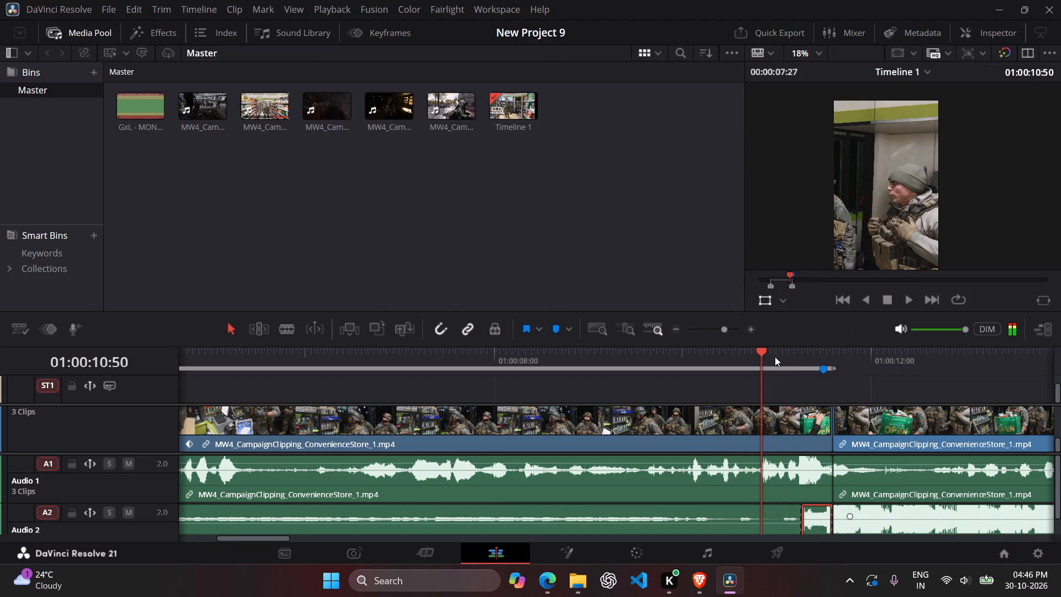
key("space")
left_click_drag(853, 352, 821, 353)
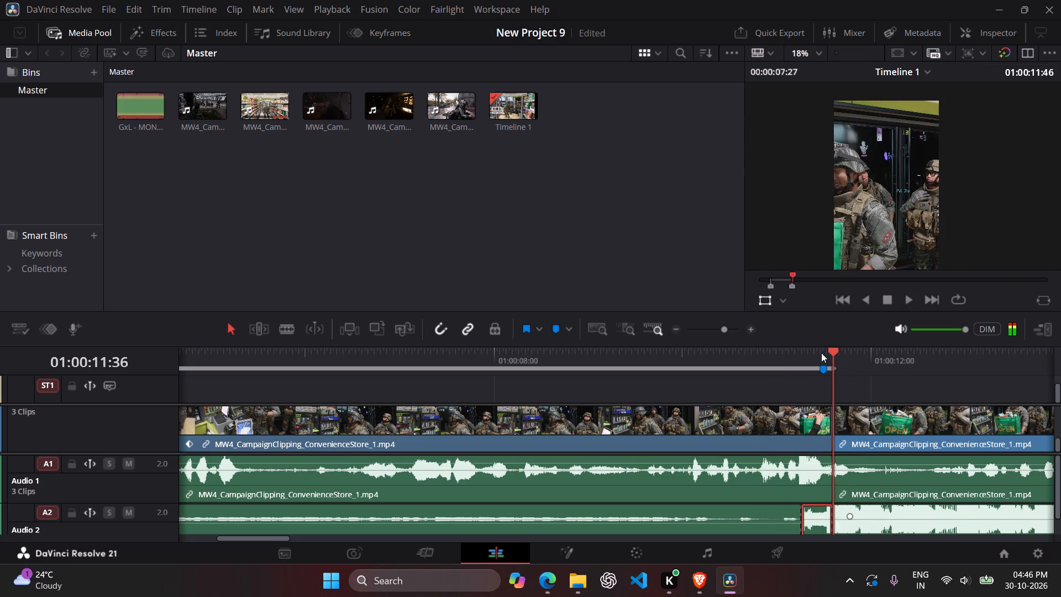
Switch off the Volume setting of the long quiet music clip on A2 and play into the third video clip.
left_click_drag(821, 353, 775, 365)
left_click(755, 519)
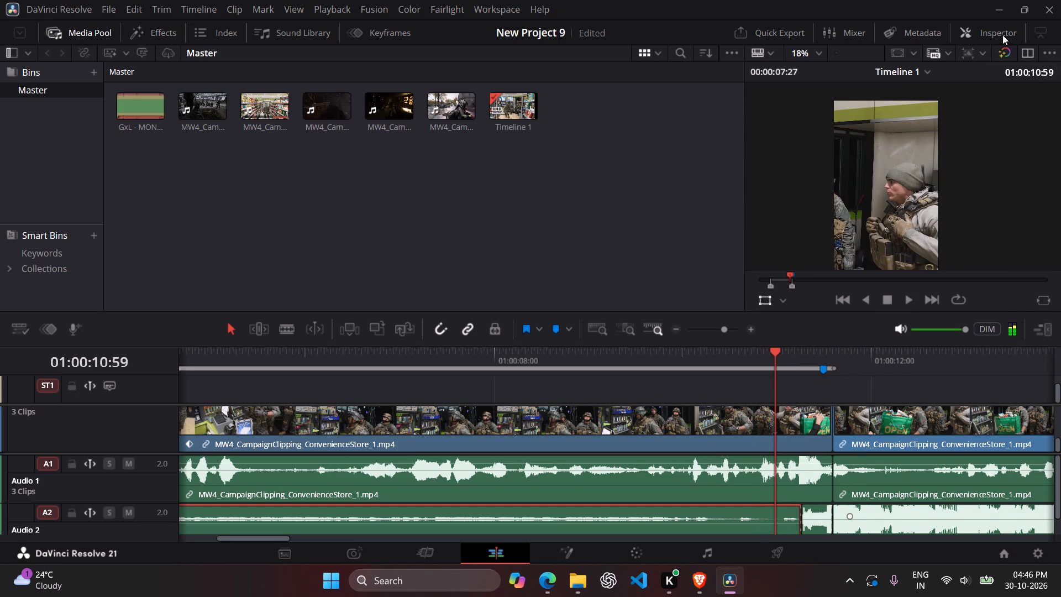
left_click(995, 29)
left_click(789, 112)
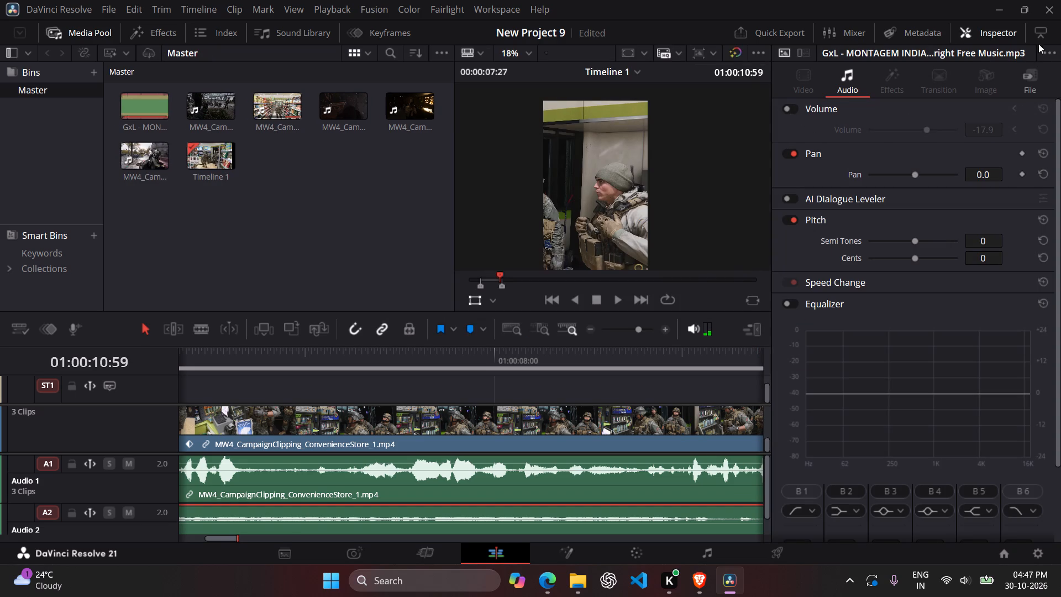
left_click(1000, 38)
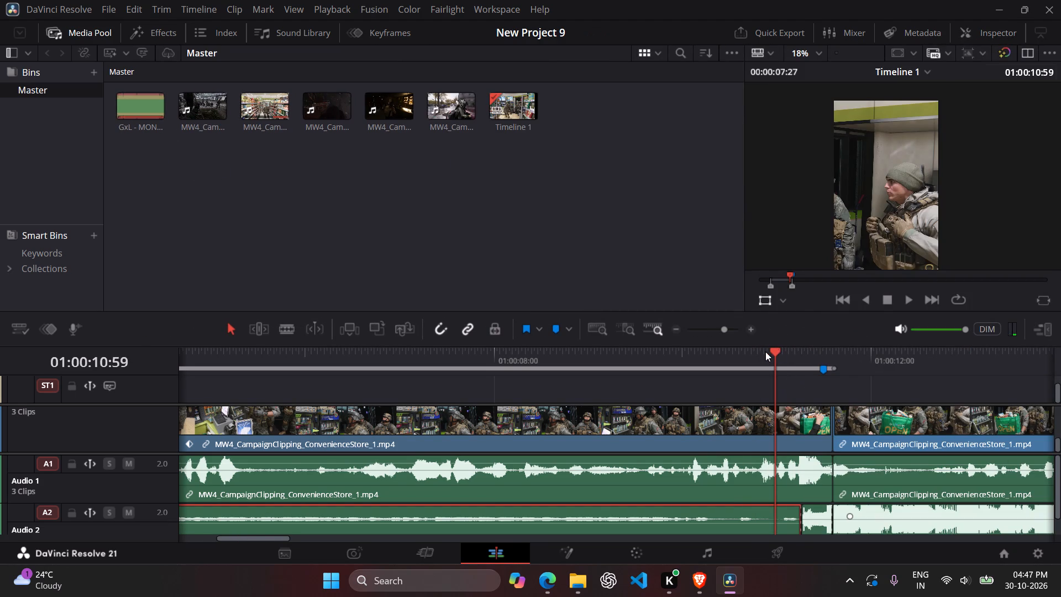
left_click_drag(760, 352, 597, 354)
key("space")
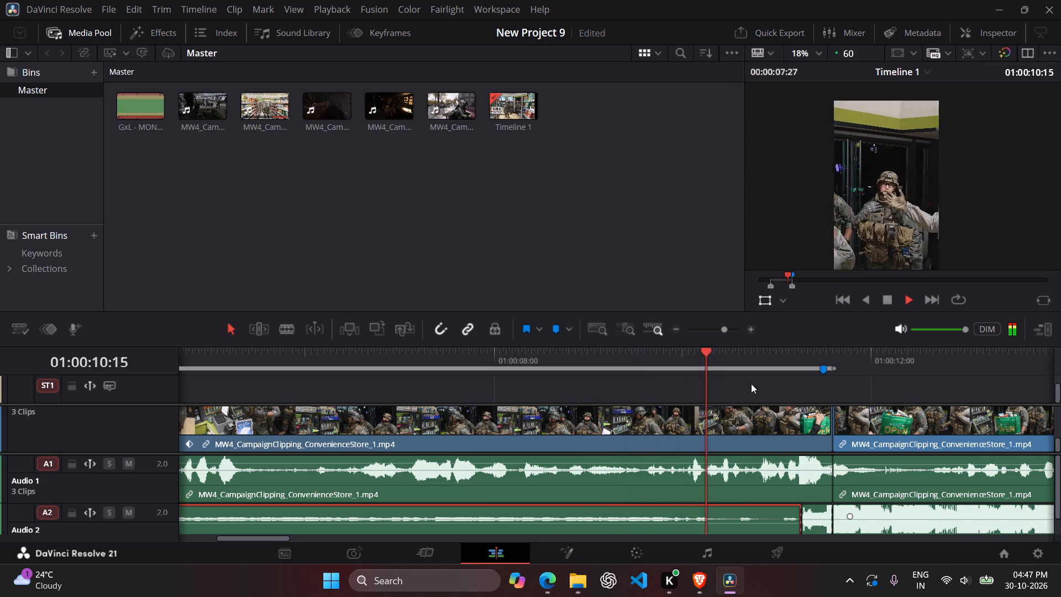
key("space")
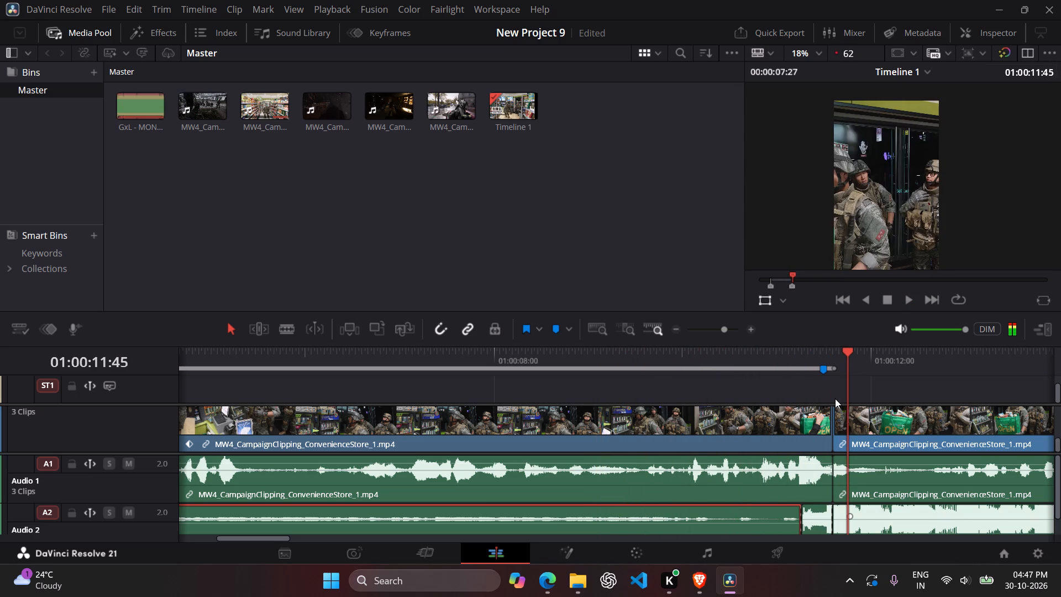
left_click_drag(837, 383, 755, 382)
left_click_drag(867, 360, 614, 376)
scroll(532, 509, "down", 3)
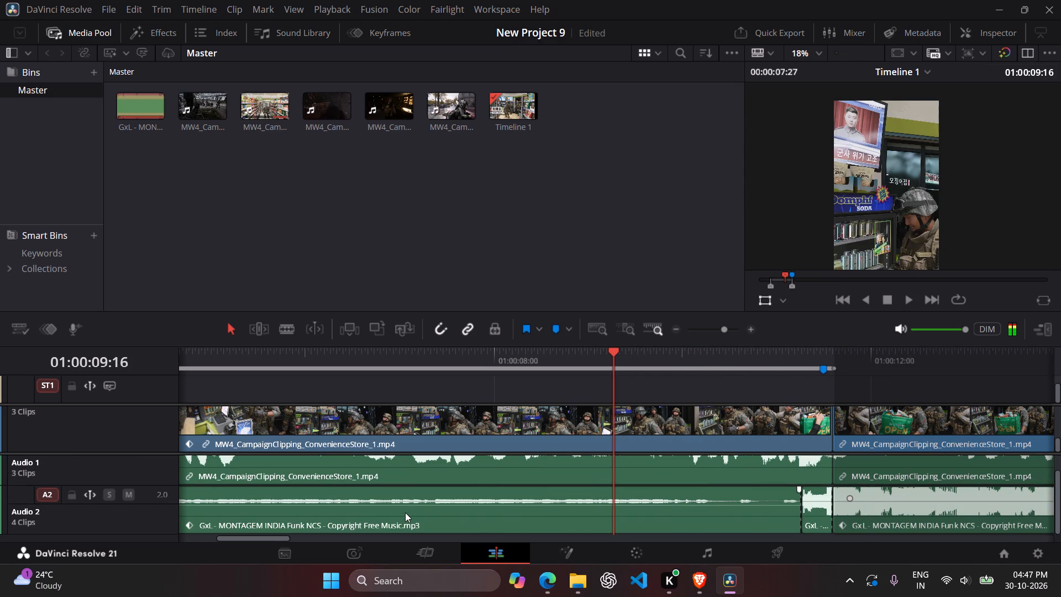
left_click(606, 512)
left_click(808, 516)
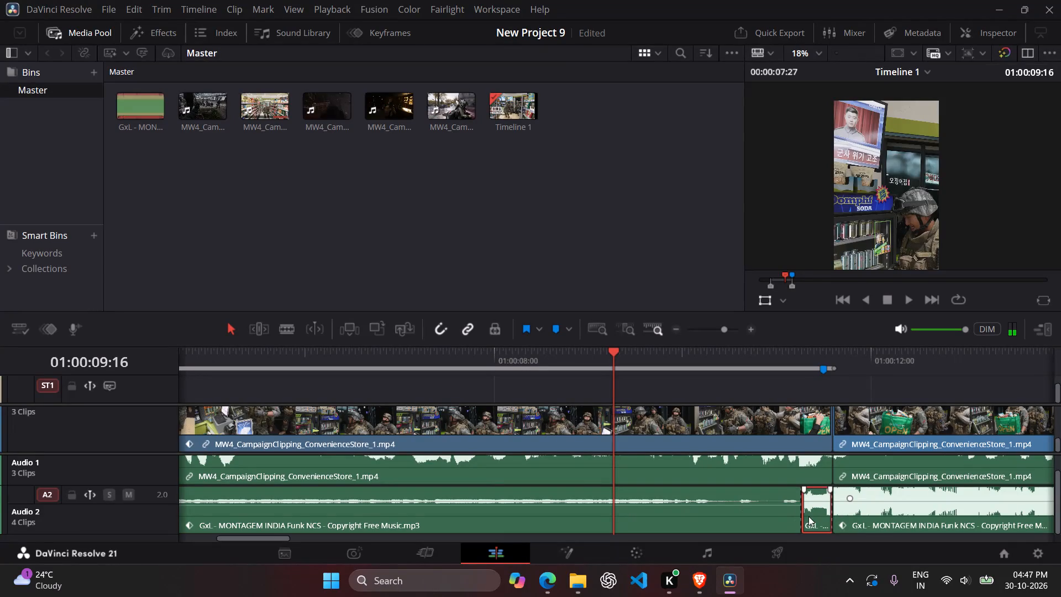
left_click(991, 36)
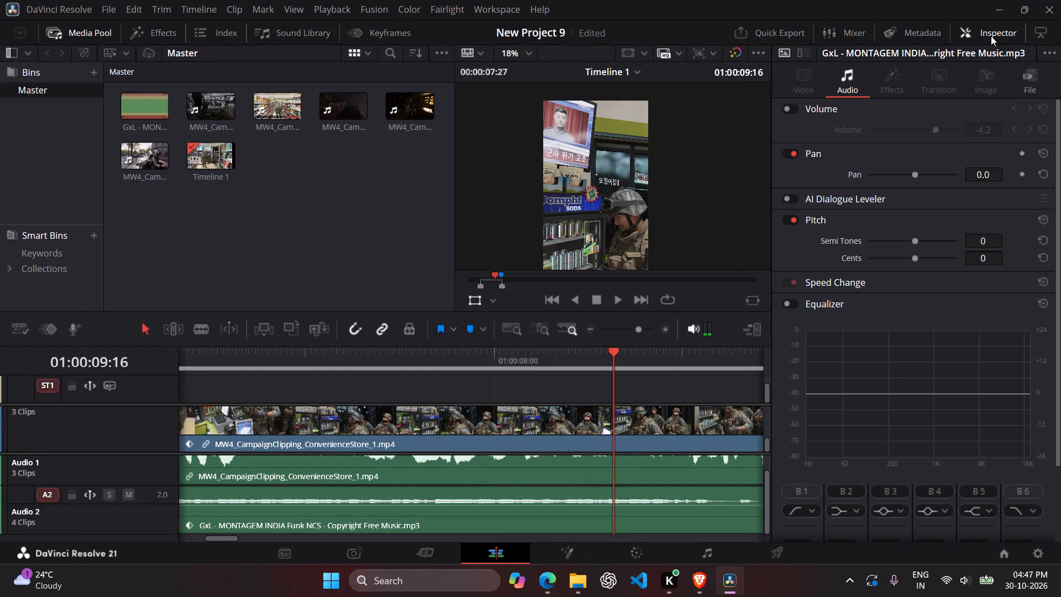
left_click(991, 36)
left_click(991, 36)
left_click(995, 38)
Switch the quiet A2 music clip's Volume back on, lower it to the minimum at 01:00:09:16, and play to check.
left_click(680, 503)
left_click(679, 521)
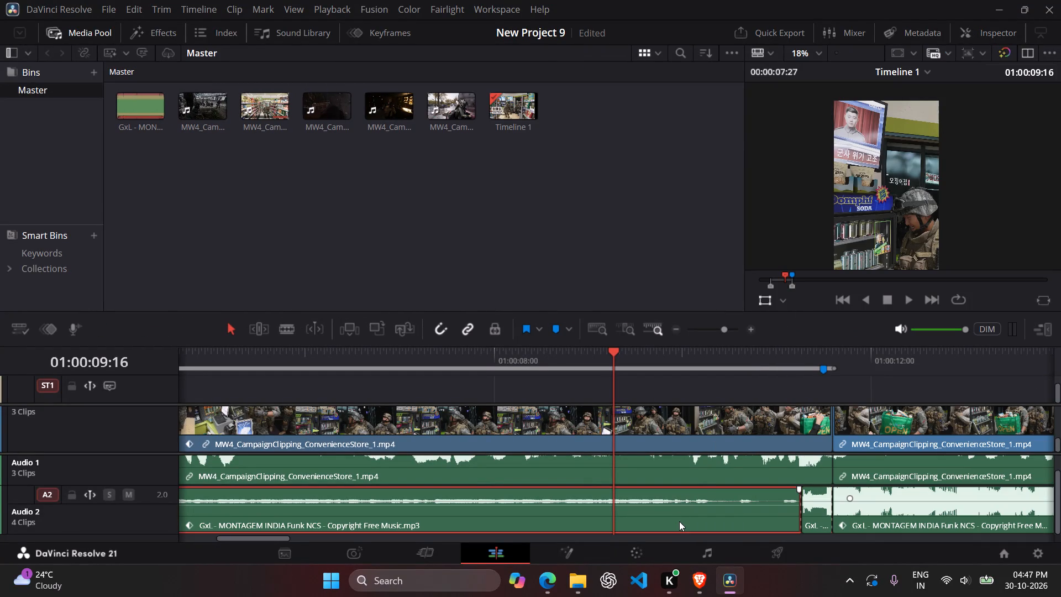
left_click(978, 34)
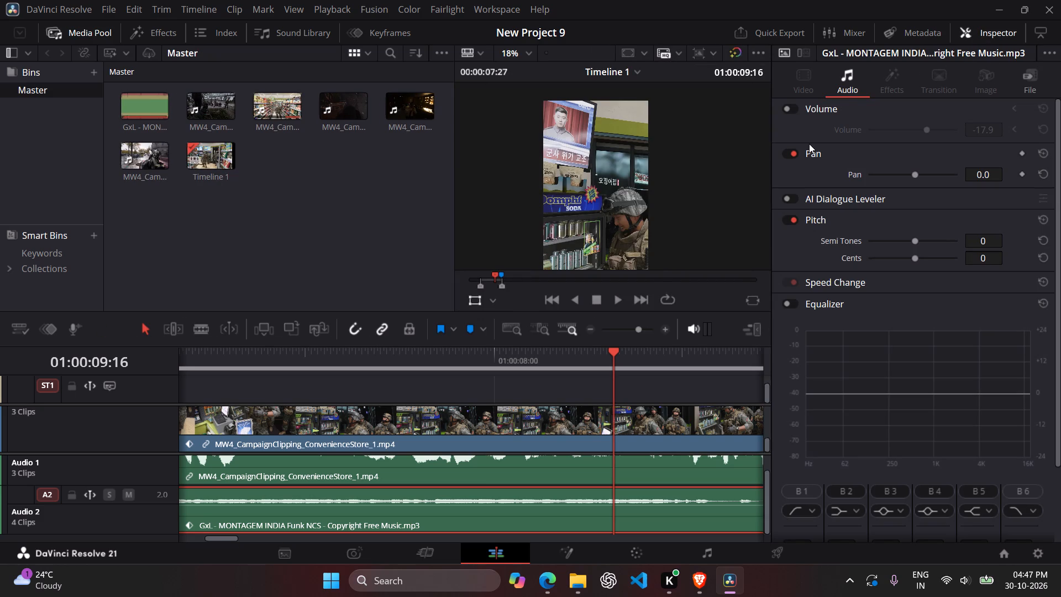
left_click(790, 111)
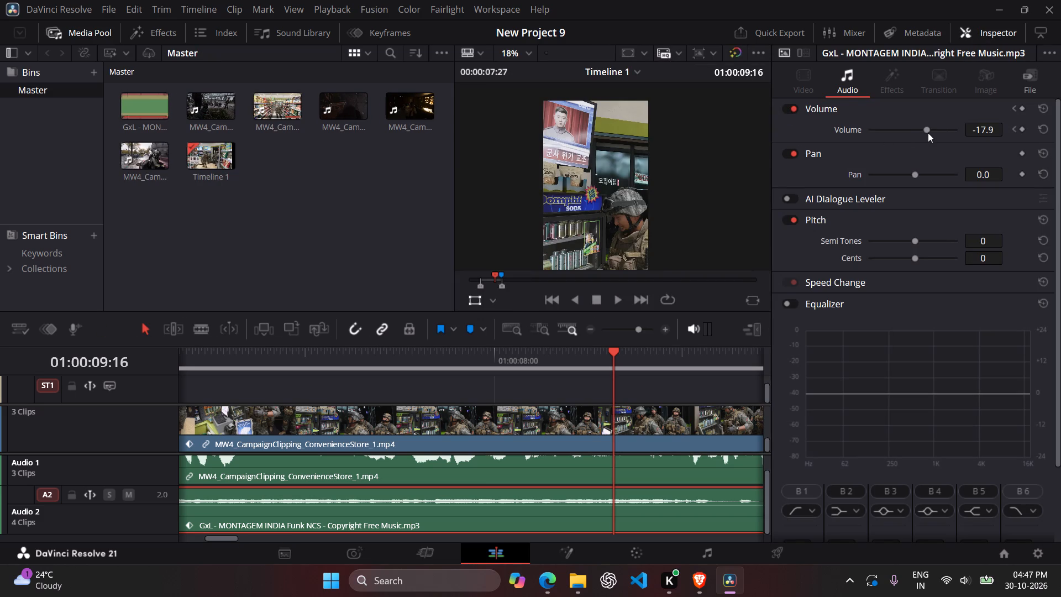
left_click_drag(928, 132, 718, 144)
left_click(999, 24)
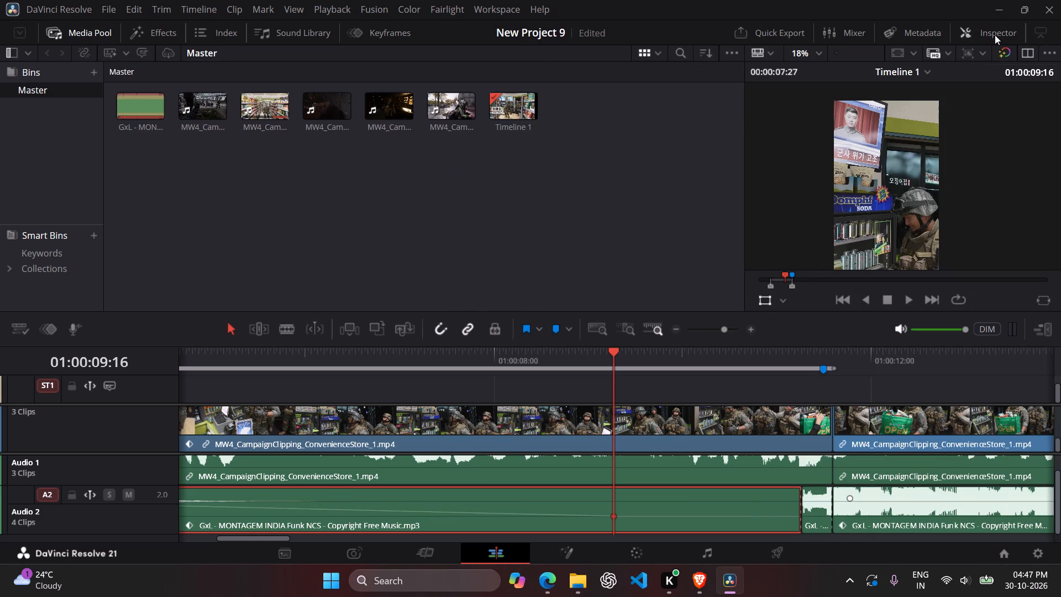
key("space")
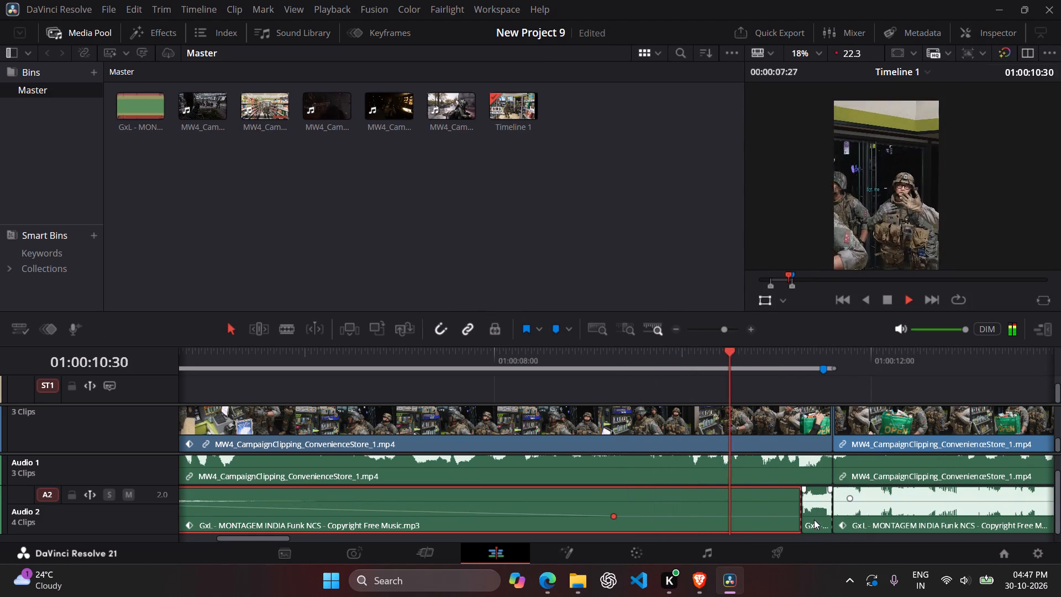
key("space")
Switch the short A2 music segment's Volume back on and lower it to the minimum at 01:00:11:27.
left_click(808, 510)
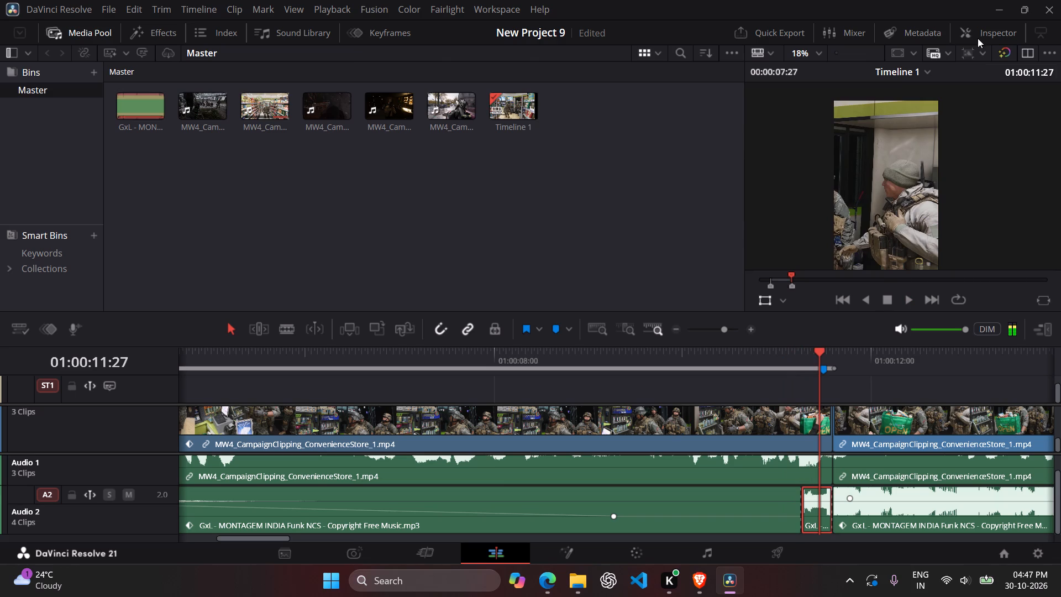
left_click(978, 35)
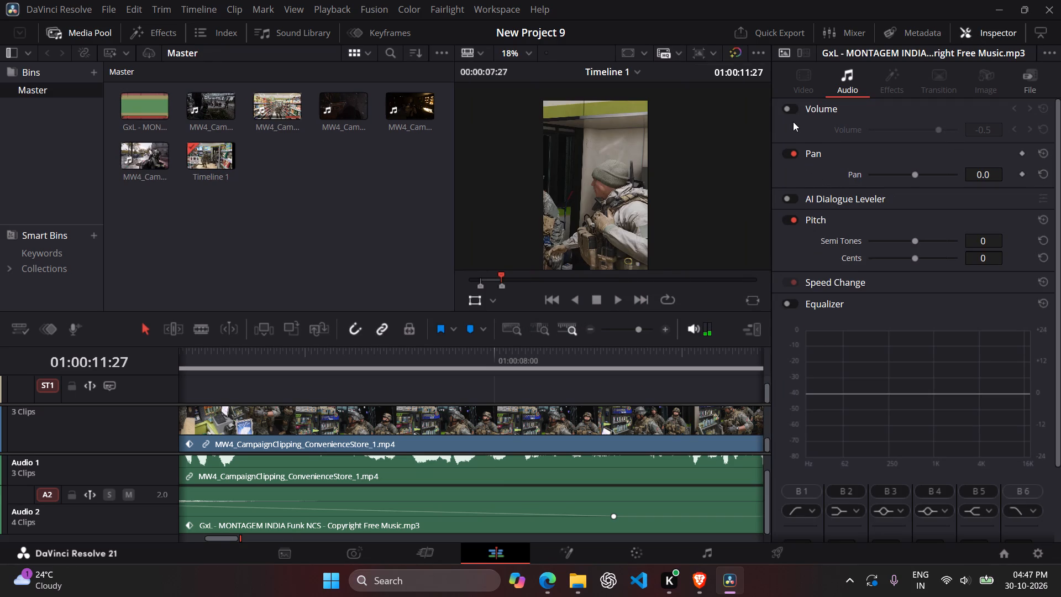
double_click(793, 114)
scroll(876, 134, "up", 2)
scroll(836, 184, "up", 2)
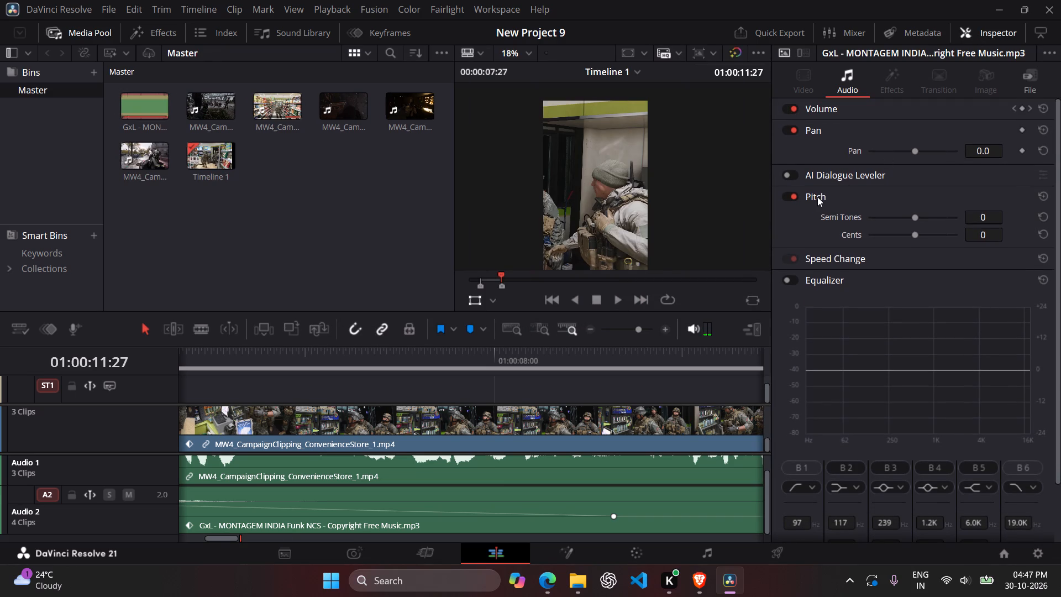
scroll(844, 178, "up", 3)
scroll(848, 132, "up", 1)
left_click(871, 108)
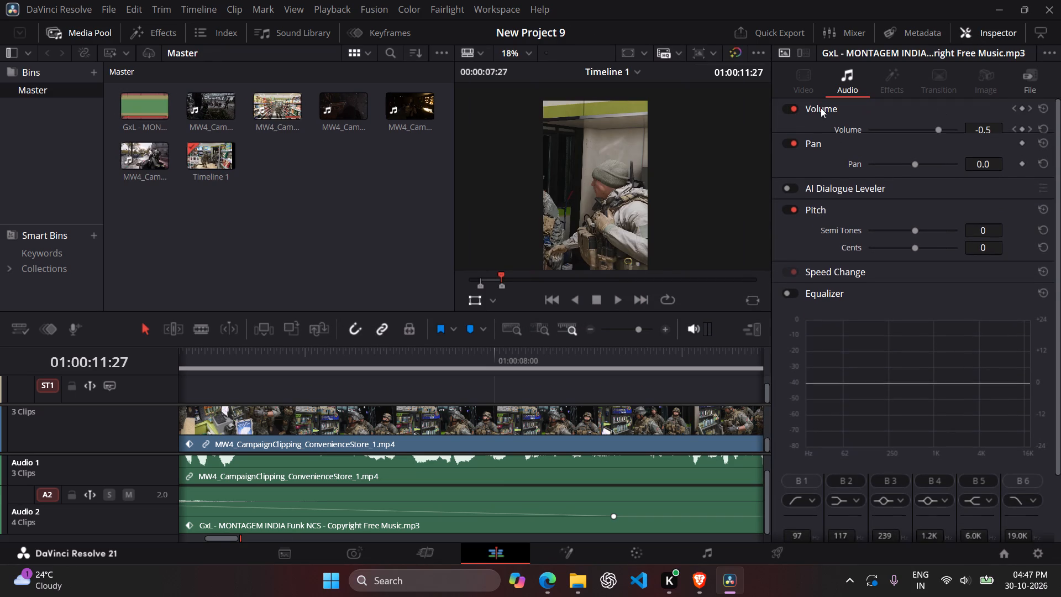
left_click_drag(936, 129, 729, 131)
left_click(997, 36)
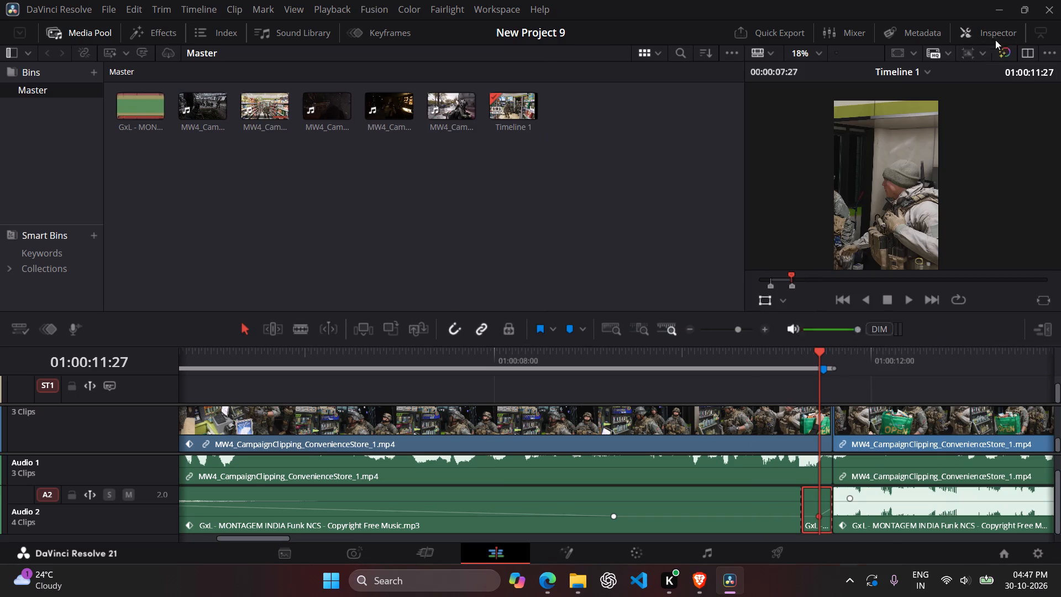
Replay the first music transition and pull the quiet A2 clip's first volume keyframe, just after 01:00:04:00, all the way down.
left_click_drag(819, 347, 171, 366)
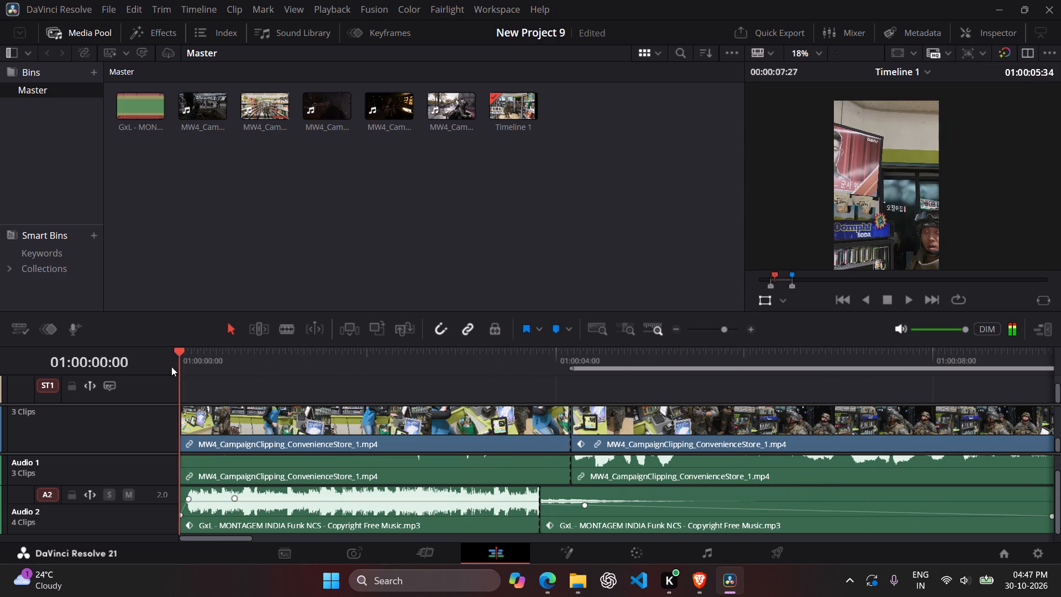
left_click_drag(171, 366, 455, 418)
key("space")
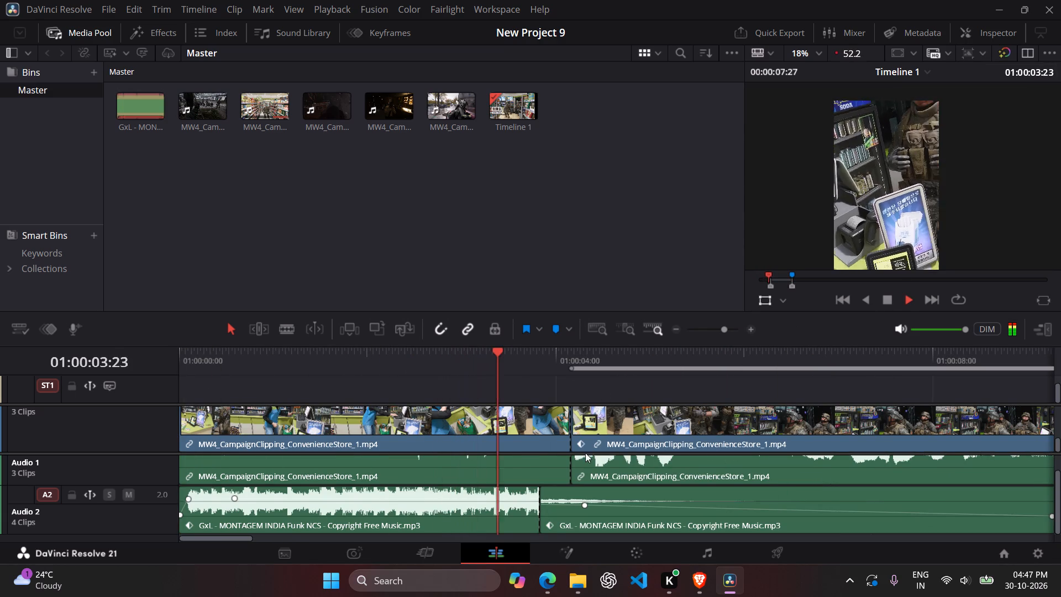
key("space")
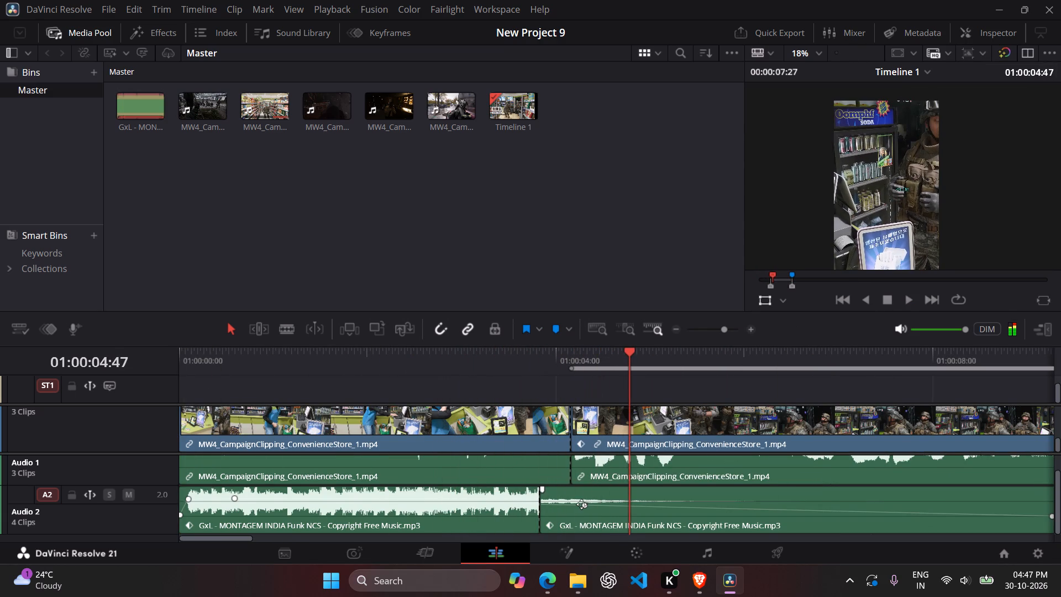
left_click_drag(581, 504, 581, 531)
left_click(583, 507)
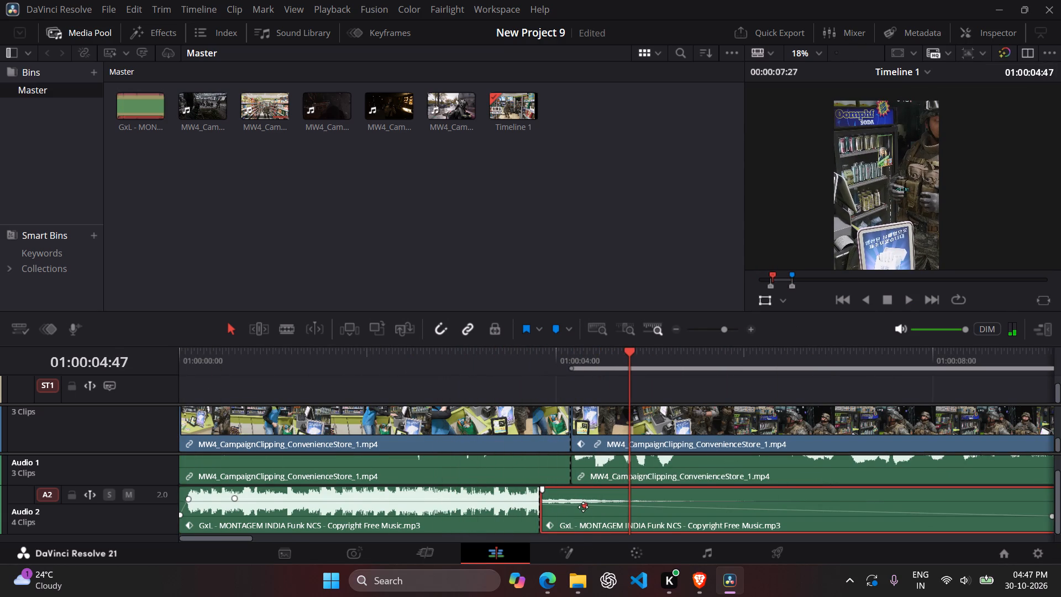
left_click_drag(583, 507, 583, 531)
Replay the edit from before the first music cut into the third video clip to check the music levels.
left_click_drag(631, 354, 497, 379)
key("space")
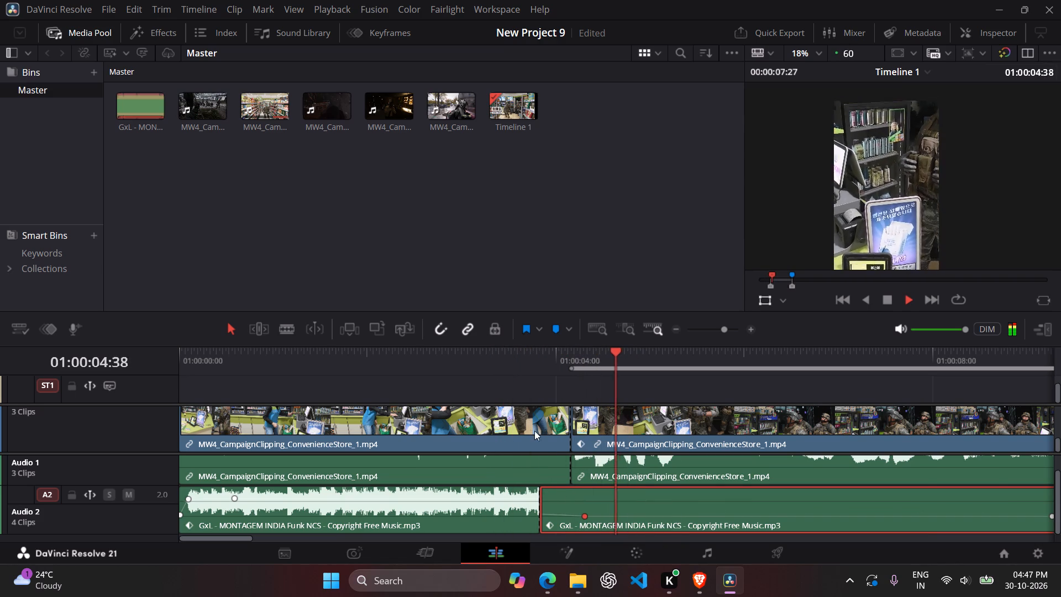
left_click_drag(242, 536, 285, 536)
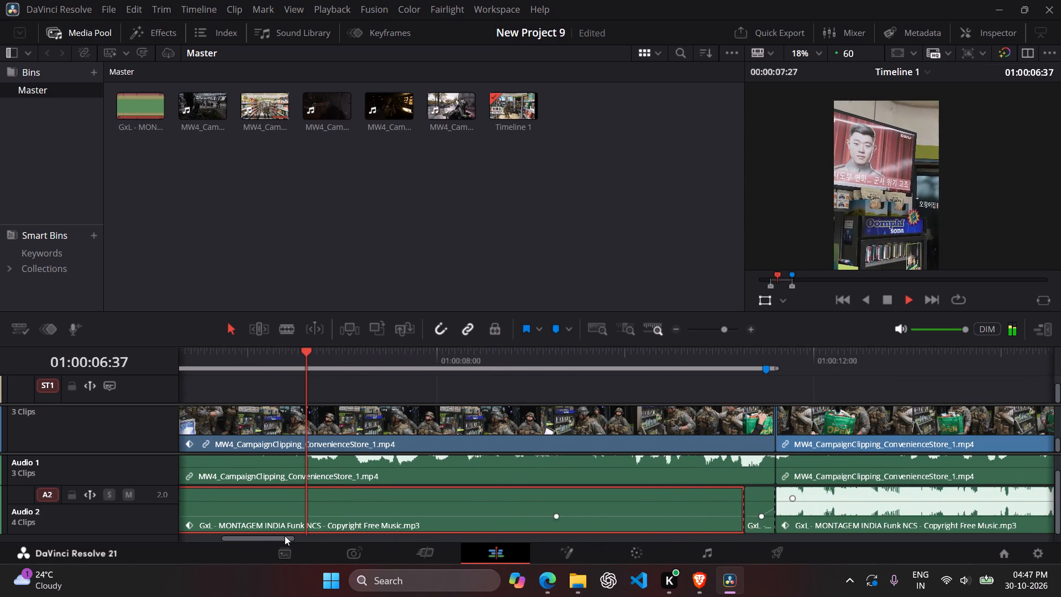
left_click_drag(285, 536, 289, 536)
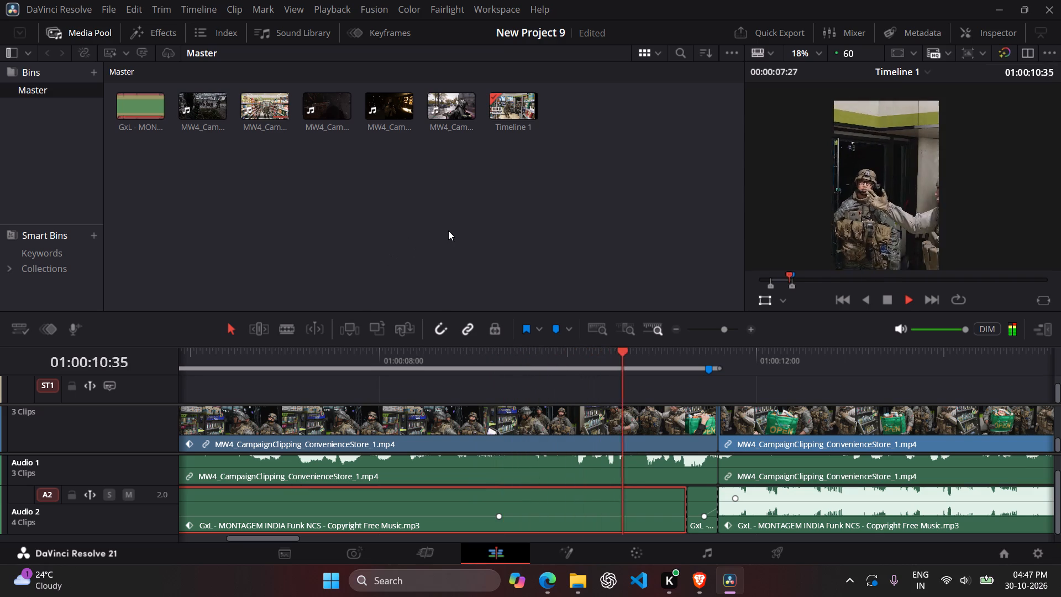
key("space")
key("space")
key("space")
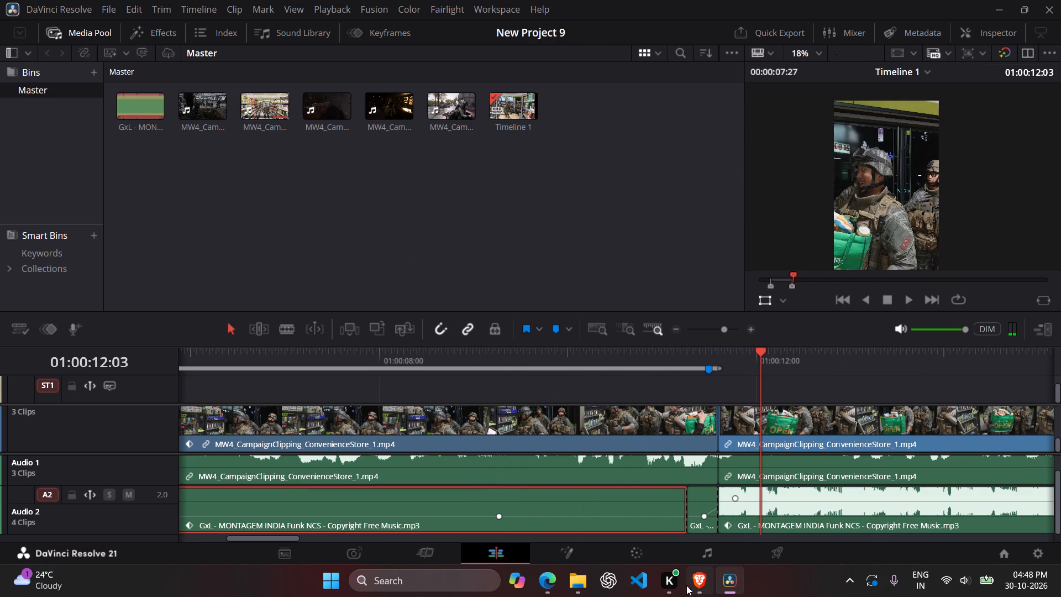
Launch AutoSubs and check that Timeline 1 is its linked timeline.
left_click(514, 7)
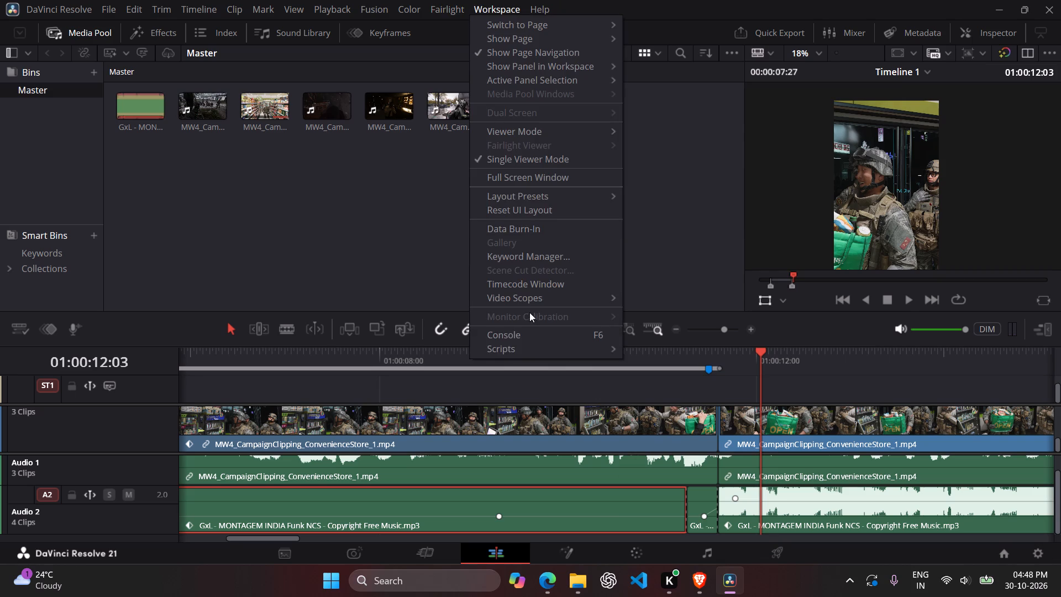
left_click(648, 348)
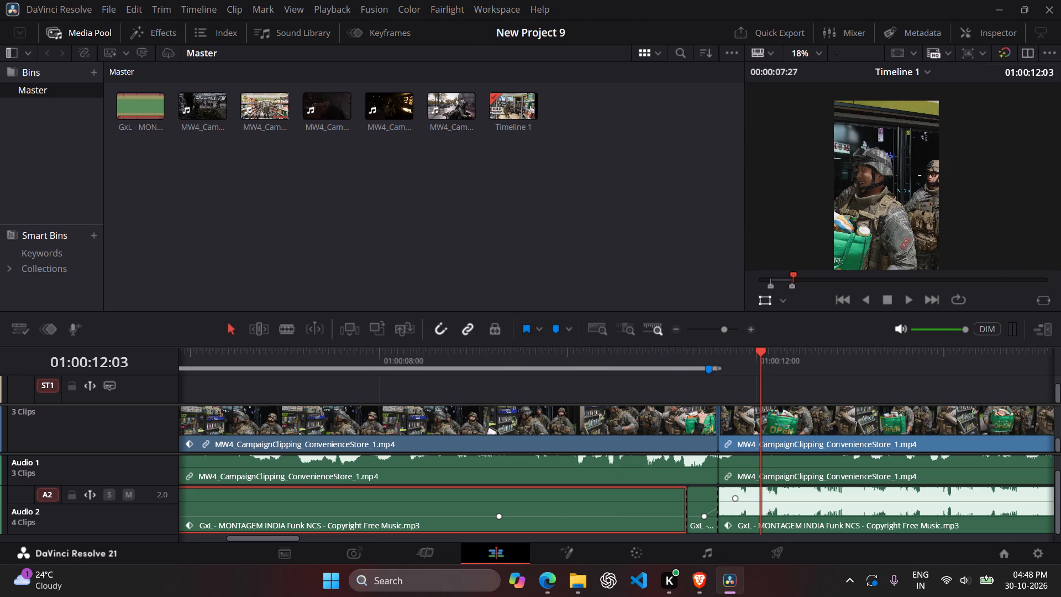
left_click(416, 583)
type("au")
key("t")
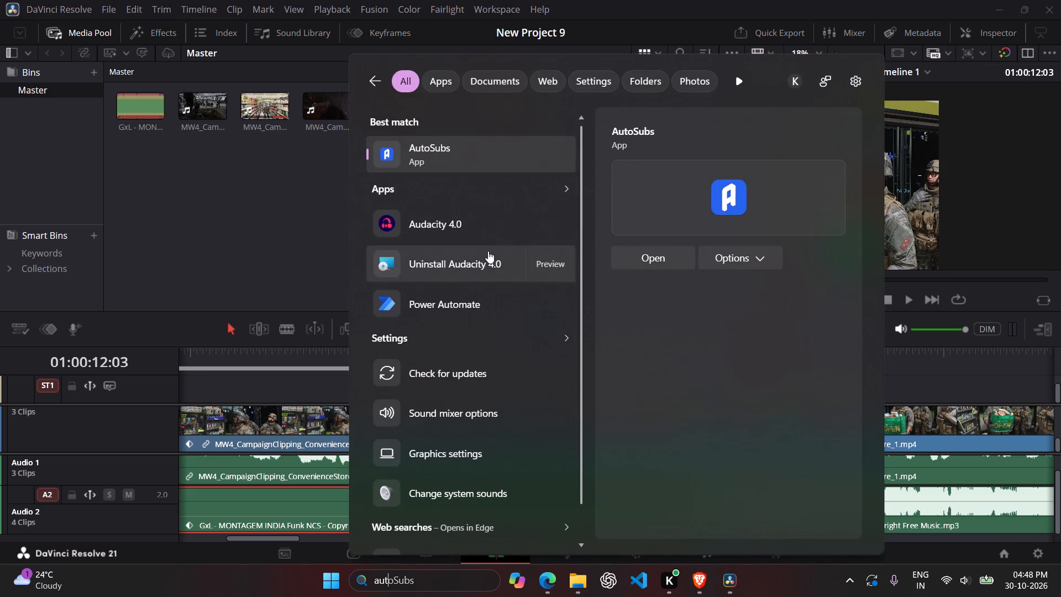
left_click(481, 143)
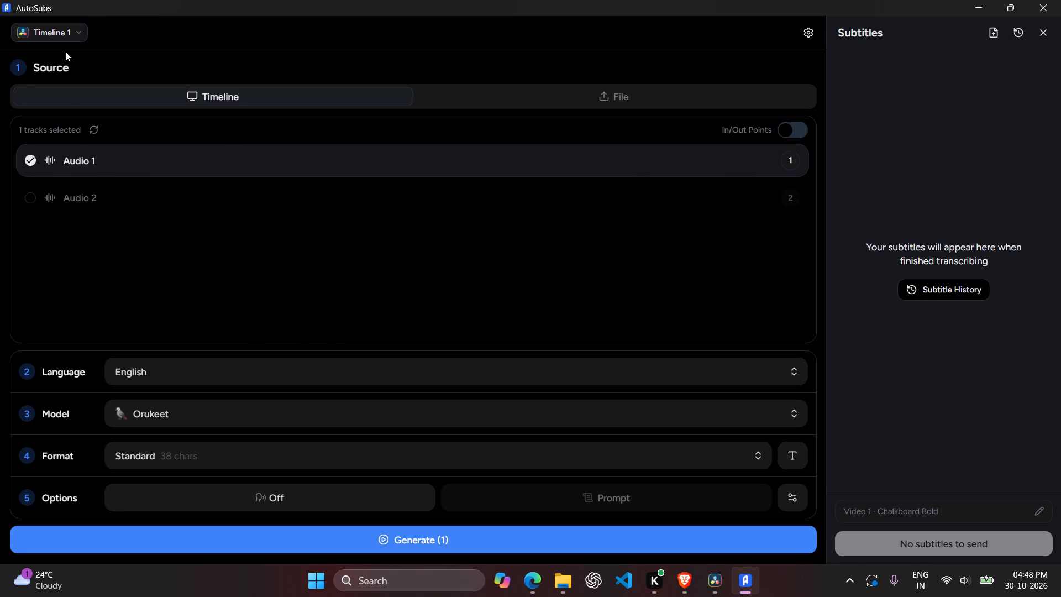
left_click(67, 35)
left_click(67, 34)
Return to DaVinci Resolve and undo the recent volume reductions on the quiet and short A2 music clips.
left_click(702, 580)
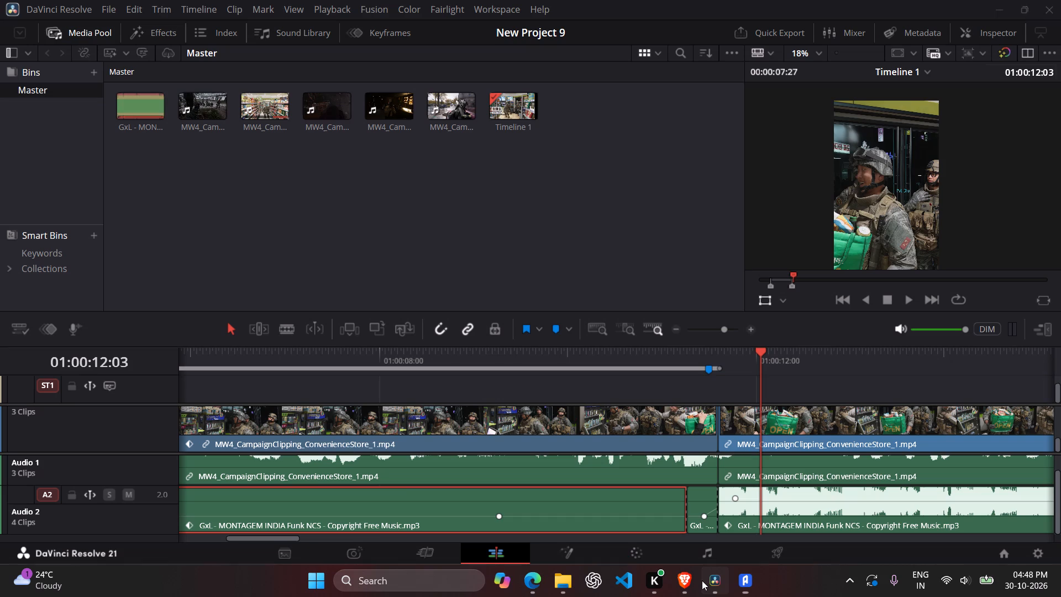
scroll(136, 495, "up", 1)
scroll(136, 495, "down", 2)
scroll(128, 512, "up", 1)
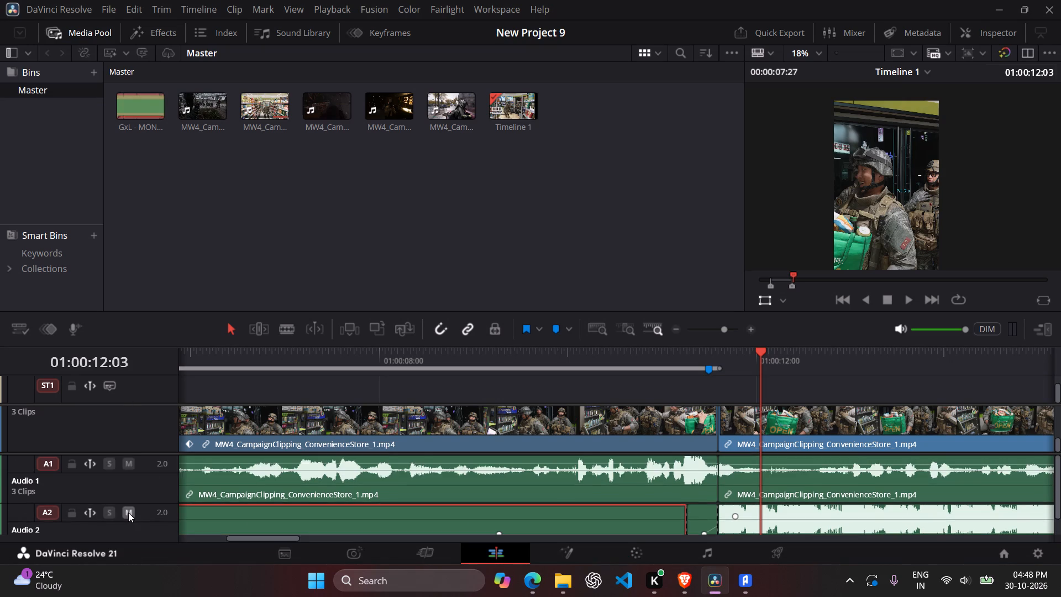
scroll(128, 512, "down", 1)
scroll(128, 512, "up", 1)
scroll(128, 512, "down", 1)
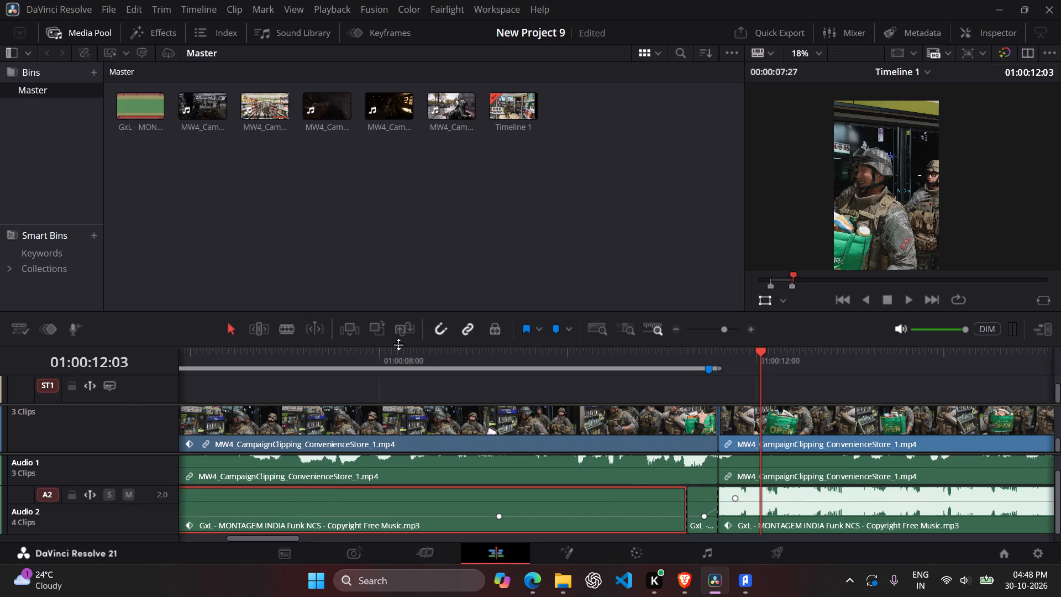
key("ctrl+z")
key("ctrl+z")
key("ctrl+z")
key("ctrl+z")
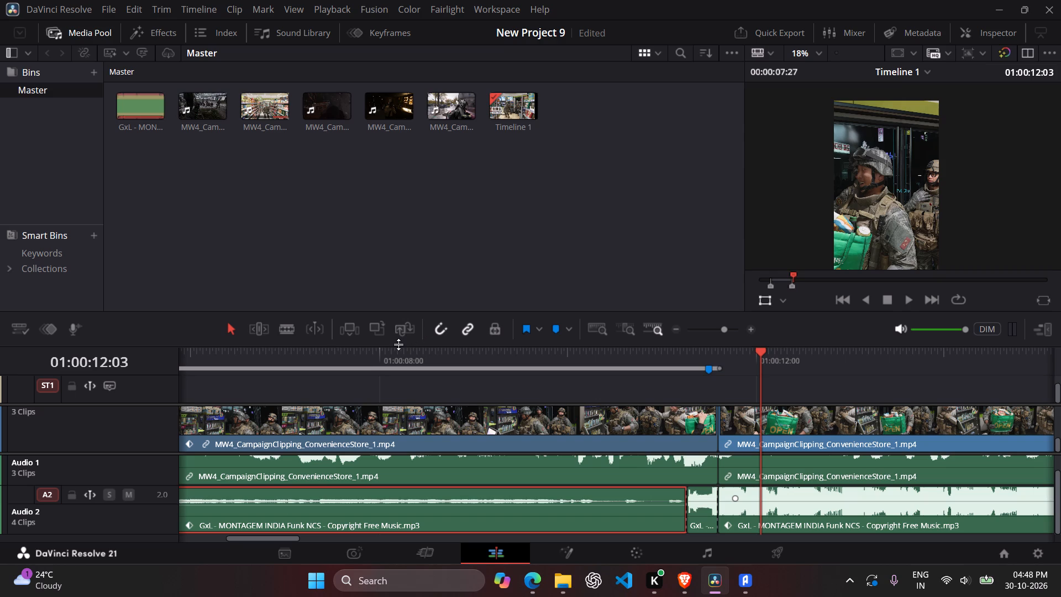
key("ctrl+z")
key("ctrl+z")
key("ctrl+z")
key("ctrl+z")
Replay the edit from the start into the third video clip to check the restored music levels.
left_click_drag(761, 354, 689, 355)
left_click_drag(698, 353, 342, 389)
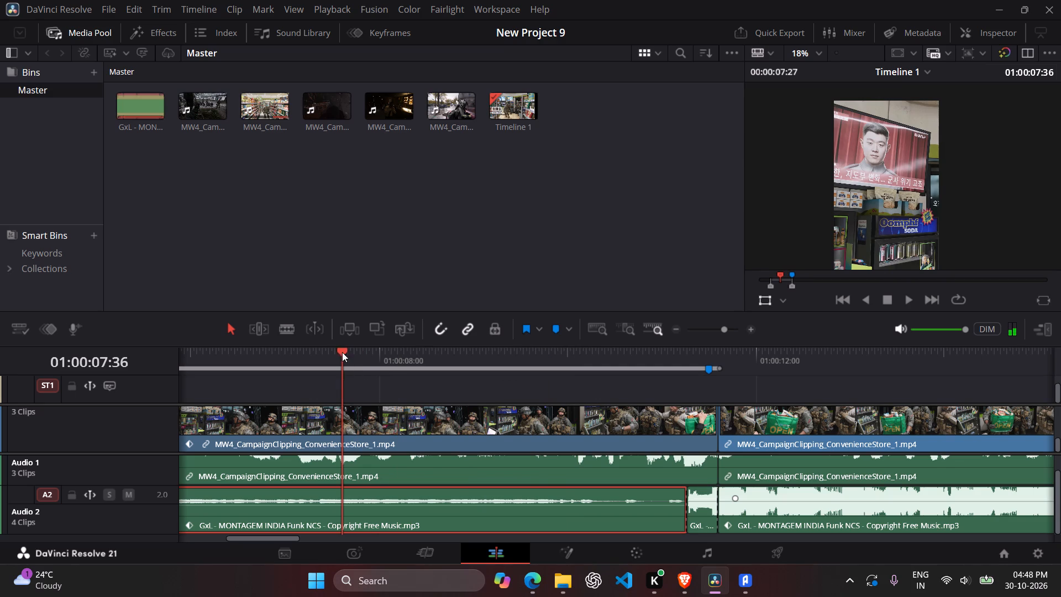
left_click_drag(342, 352, 220, 360)
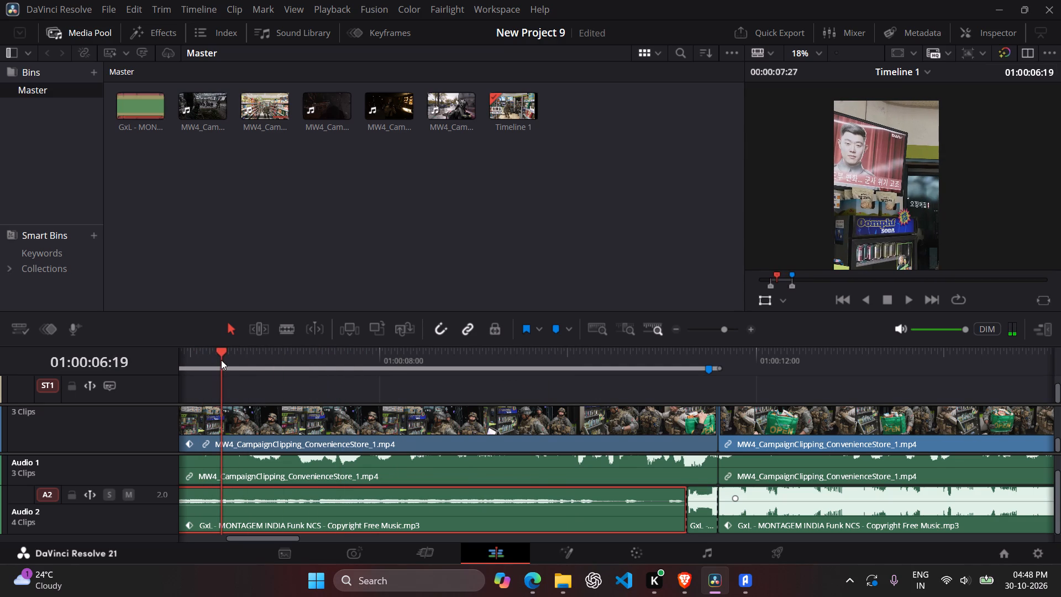
left_click_drag(227, 360, 266, 370)
key("space")
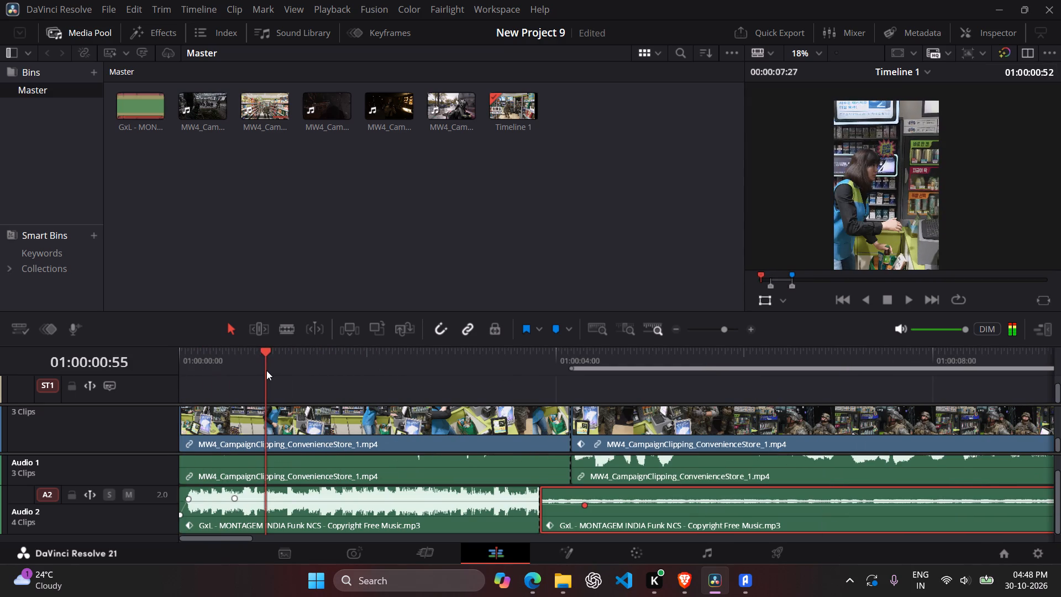
left_click_drag(288, 360, 173, 360)
key("space")
key("space")
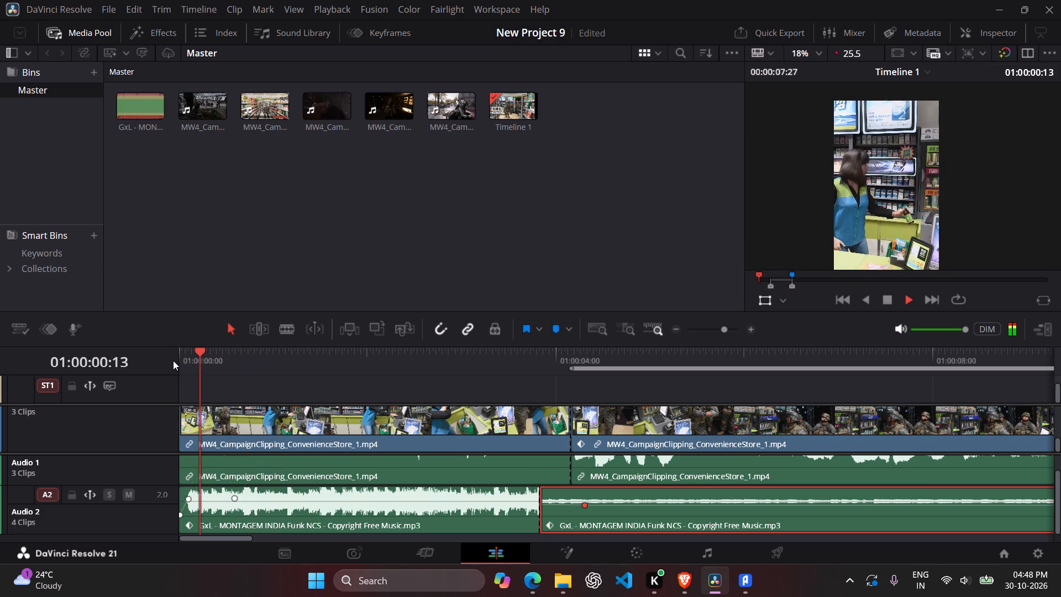
key("space")
left_click_drag(209, 363, 166, 364)
key("space")
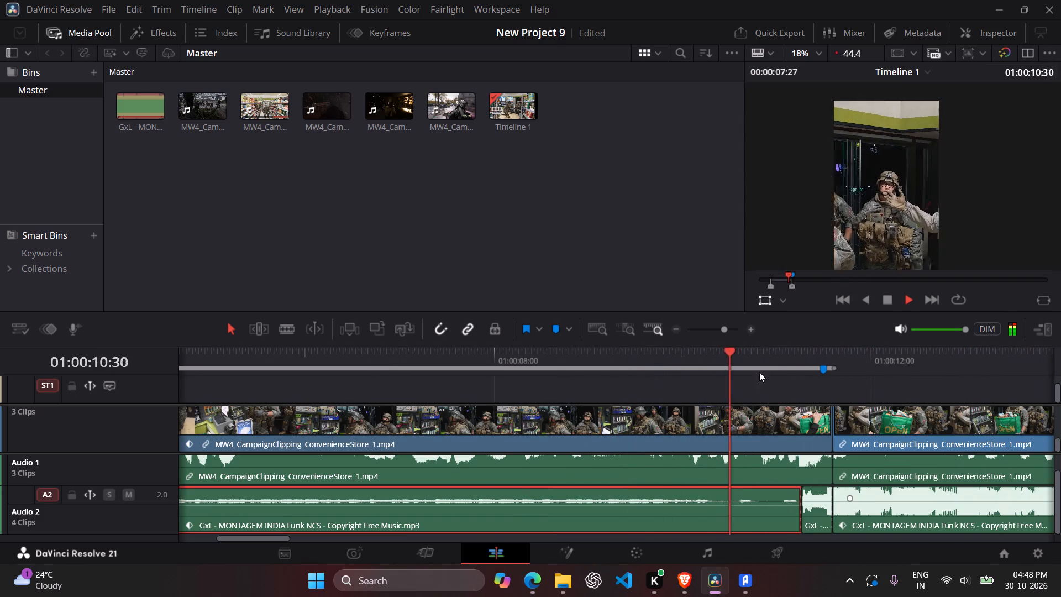
key("space")
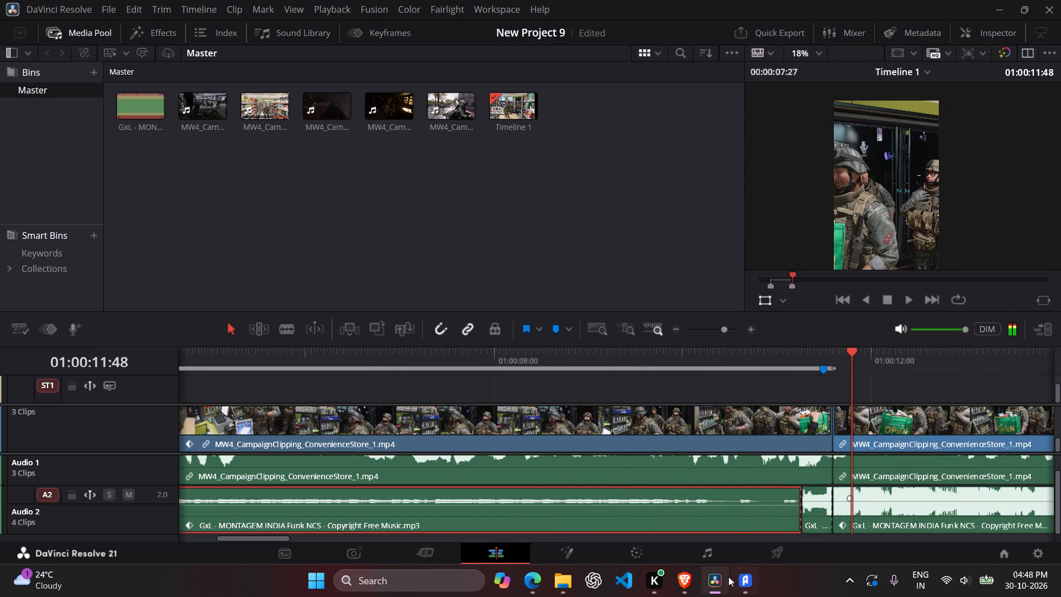
In AutoSubs, restrict the source to the timeline's In/Out Points and generate English subtitles from Audio 1 with the Orukeet model.
left_click(742, 585)
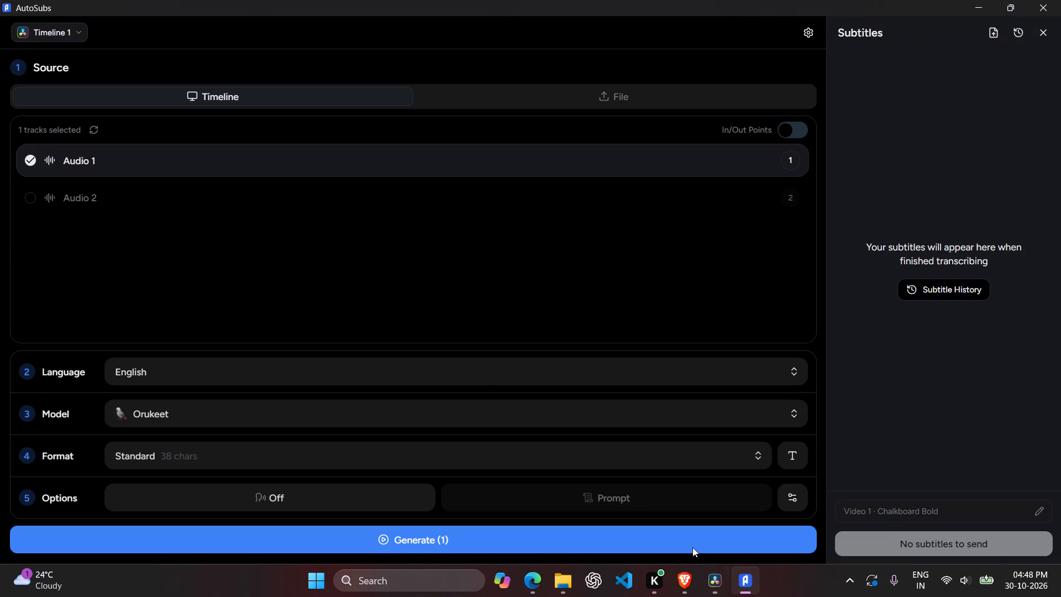
left_click(717, 588)
scroll(396, 475, "up", 1)
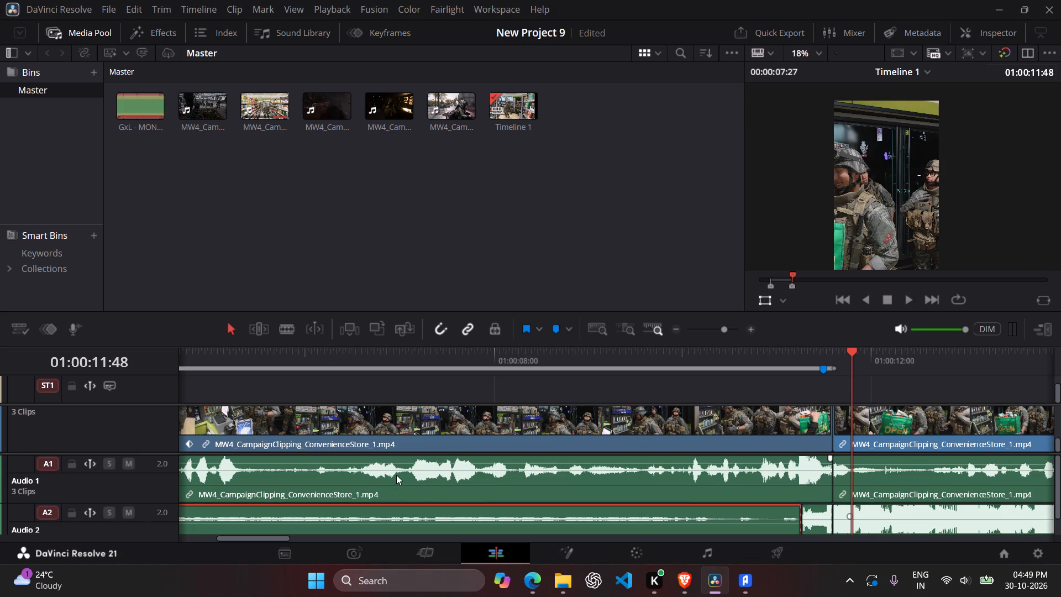
scroll(396, 475, "up", 2)
left_click_drag(852, 352, 262, 404)
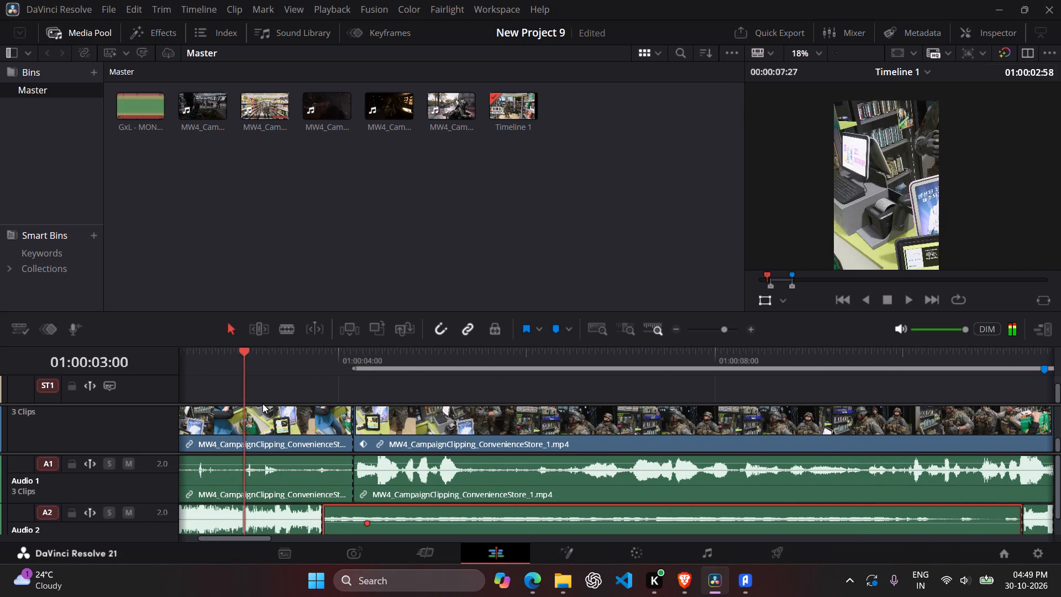
left_click_drag(262, 404, 298, 405)
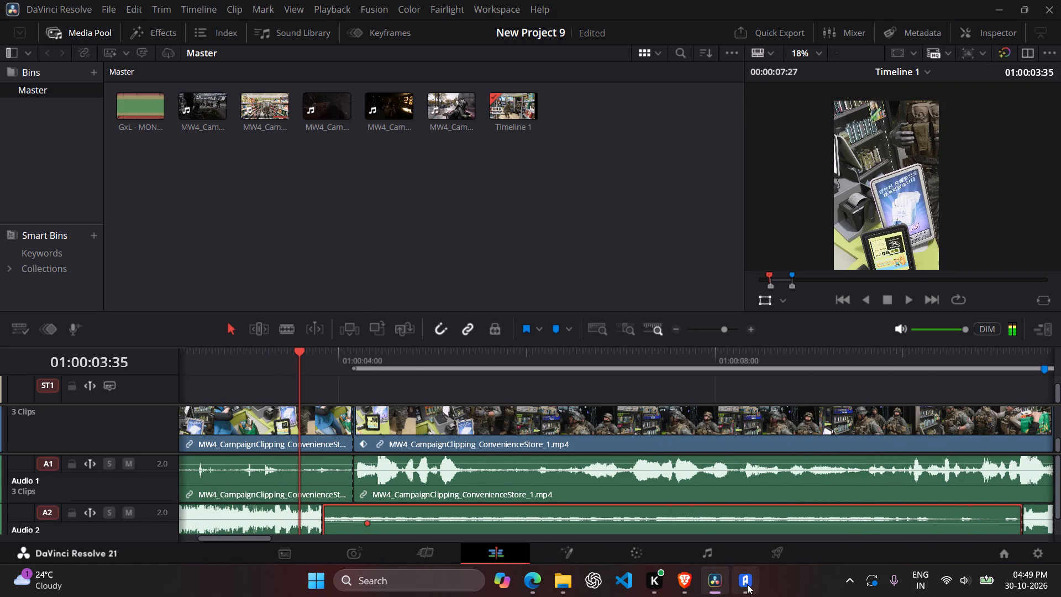
left_click(747, 584)
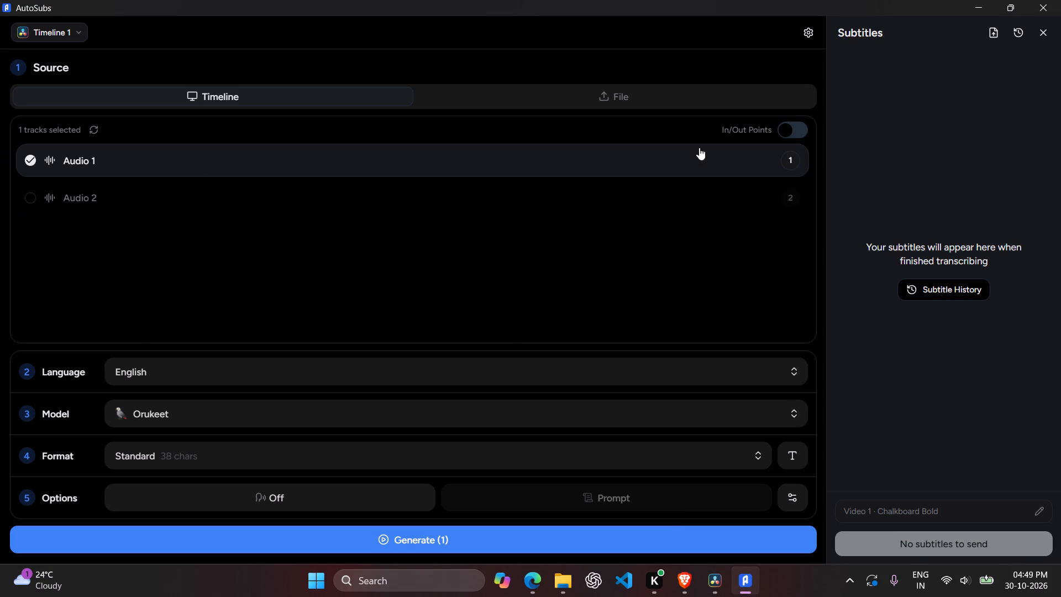
left_click(788, 131)
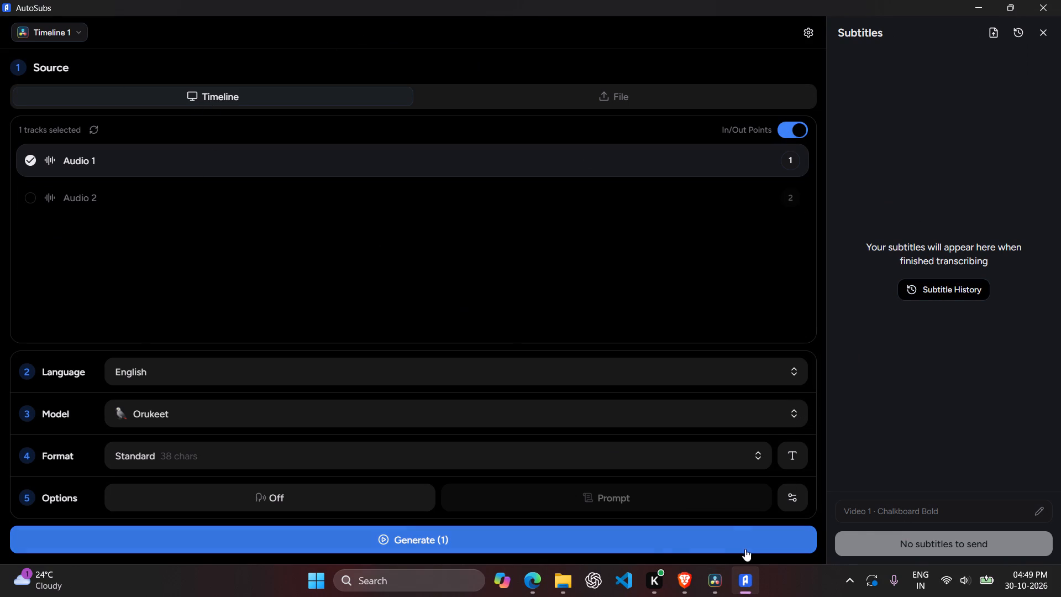
left_click(655, 533)
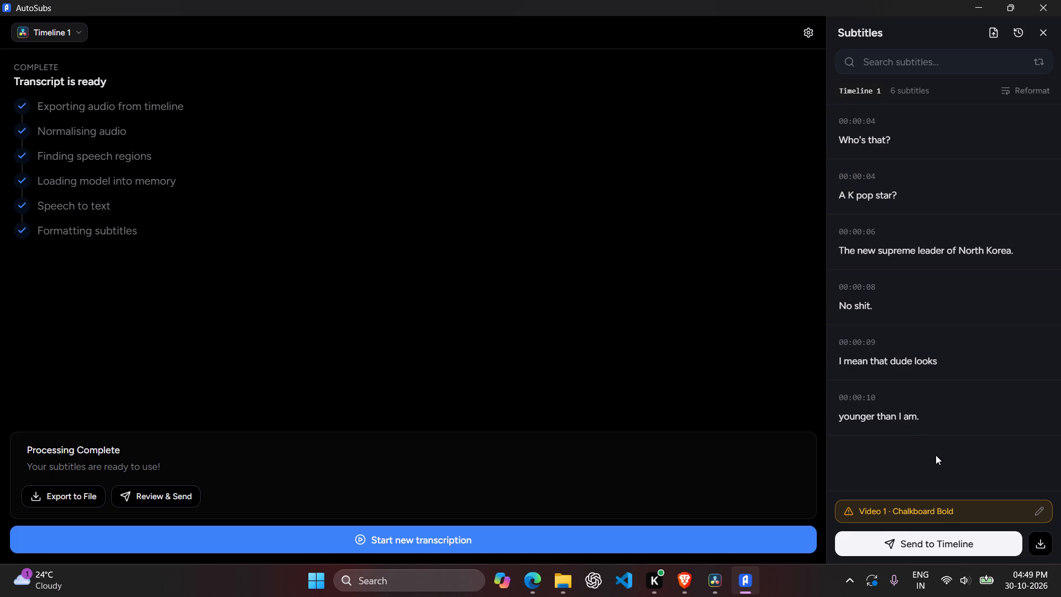
Send the generated subtitles to Timeline 1 in the Chalkboard Bold style and locate them on Video 4 in DaVinci Resolve.
left_click(936, 536)
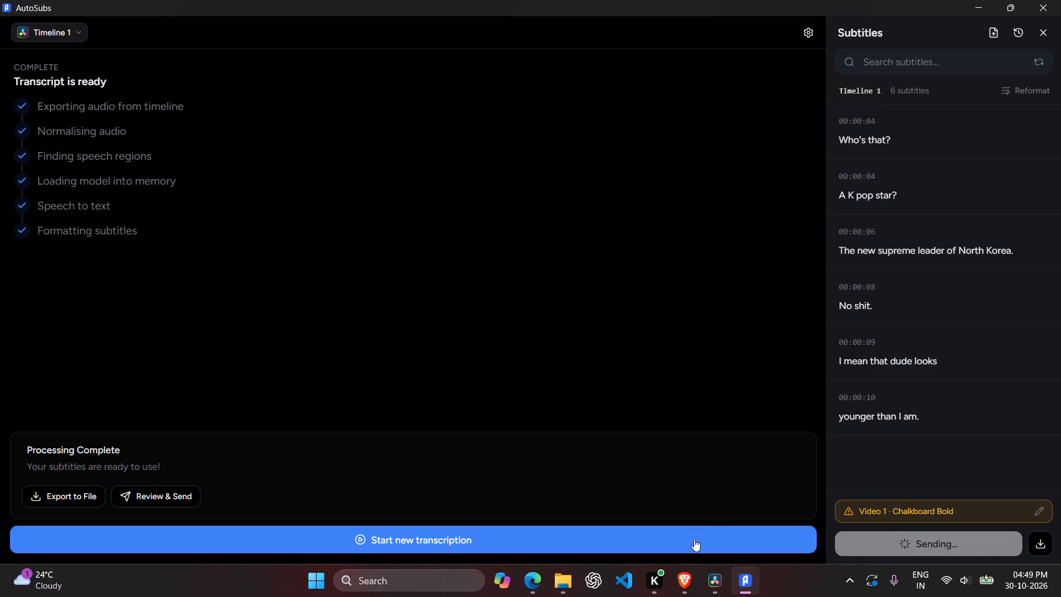
left_click(726, 579)
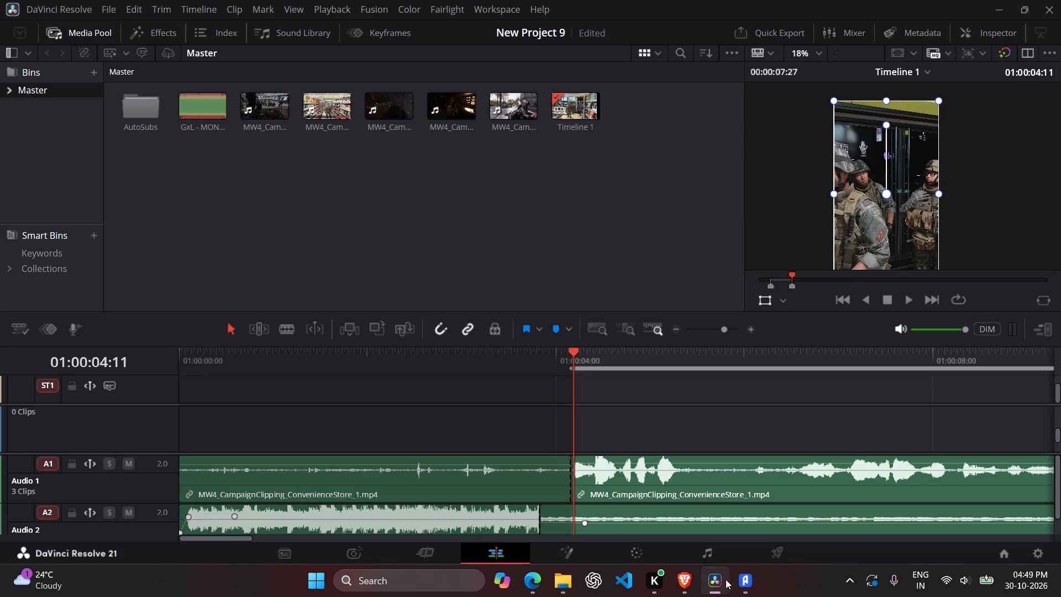
scroll(589, 403, "up", 4)
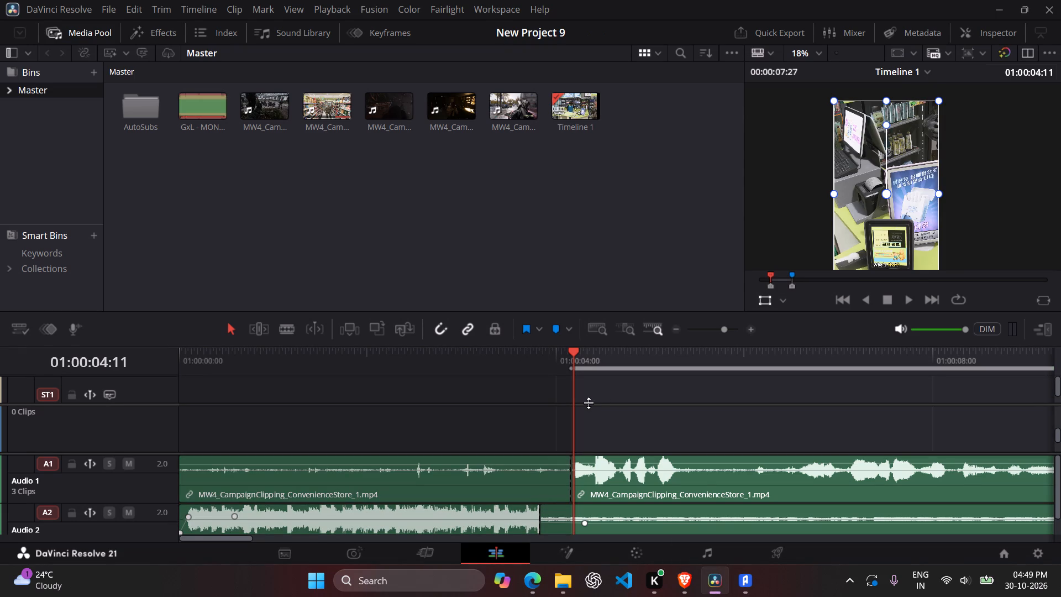
scroll(589, 403, "down", 10)
scroll(588, 430, "up", 6)
scroll(588, 430, "down", 5)
scroll(588, 430, "up", 4)
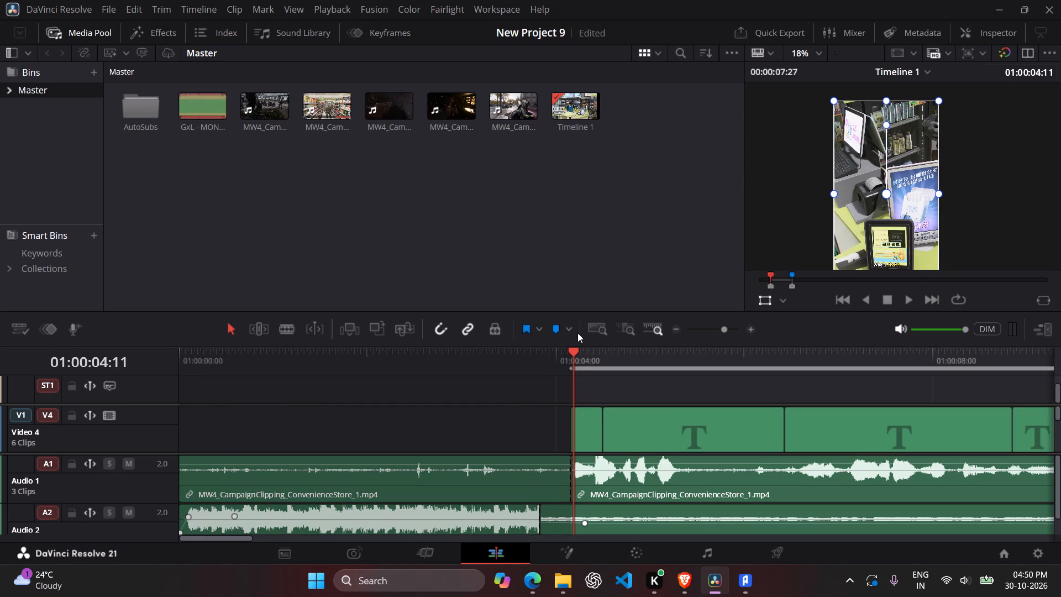
Play the edit from the start into the third video clip to check the subtitles against the dialogue.
left_click_drag(576, 354, 466, 353)
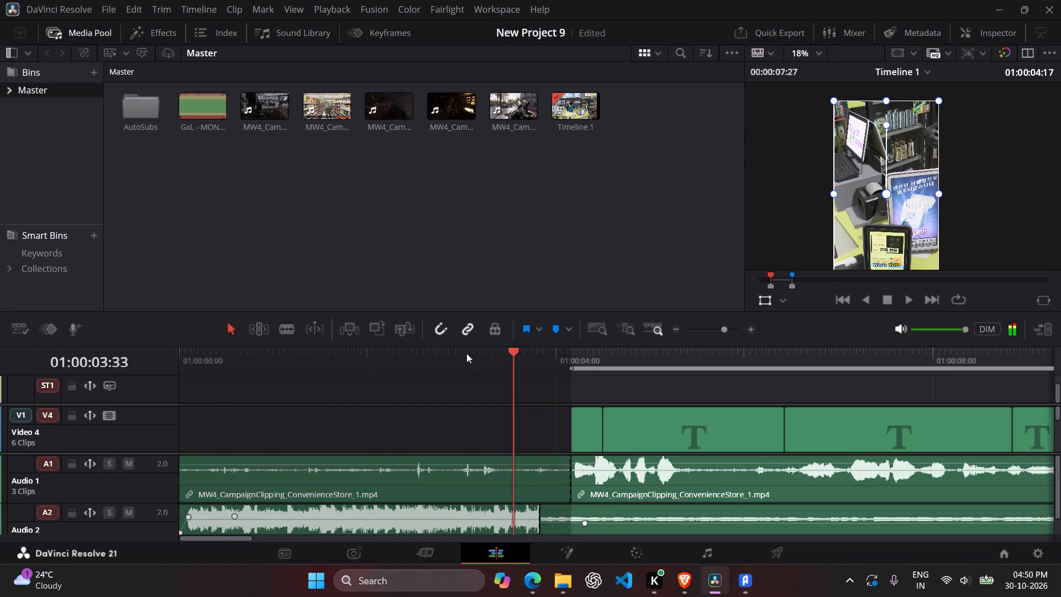
left_click_drag(466, 353, 48, 353)
key("space")
key("space")
key("space")
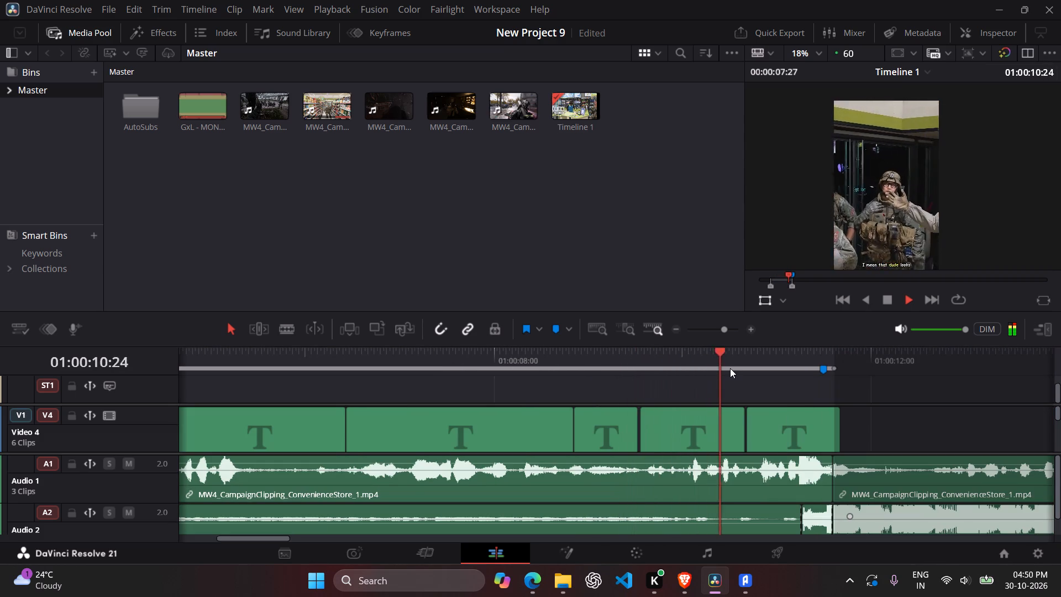
left_click_drag(875, 371, 778, 371)
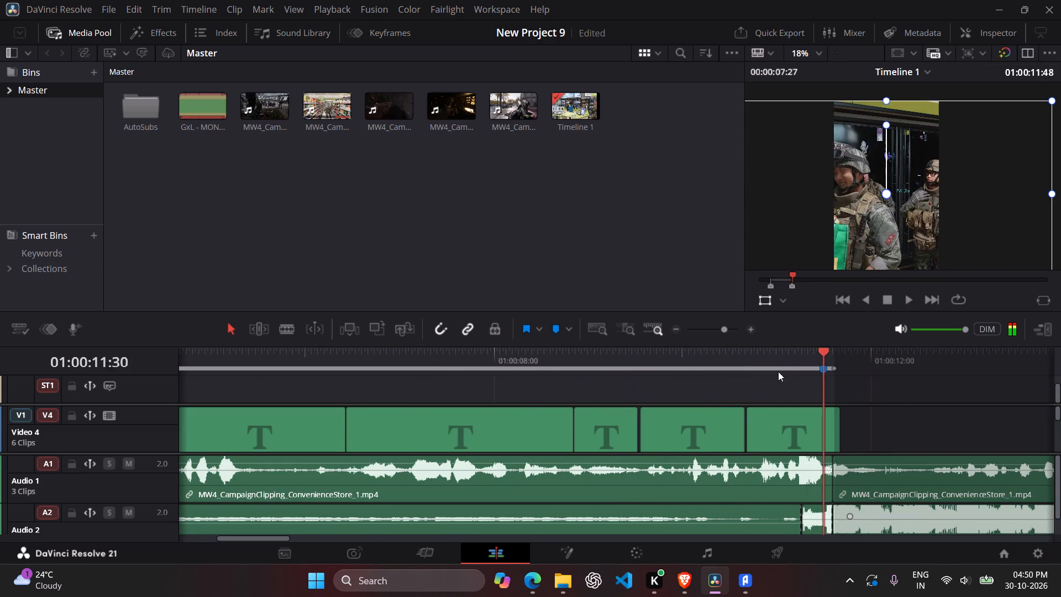
left_click_drag(778, 371, 0, 370)
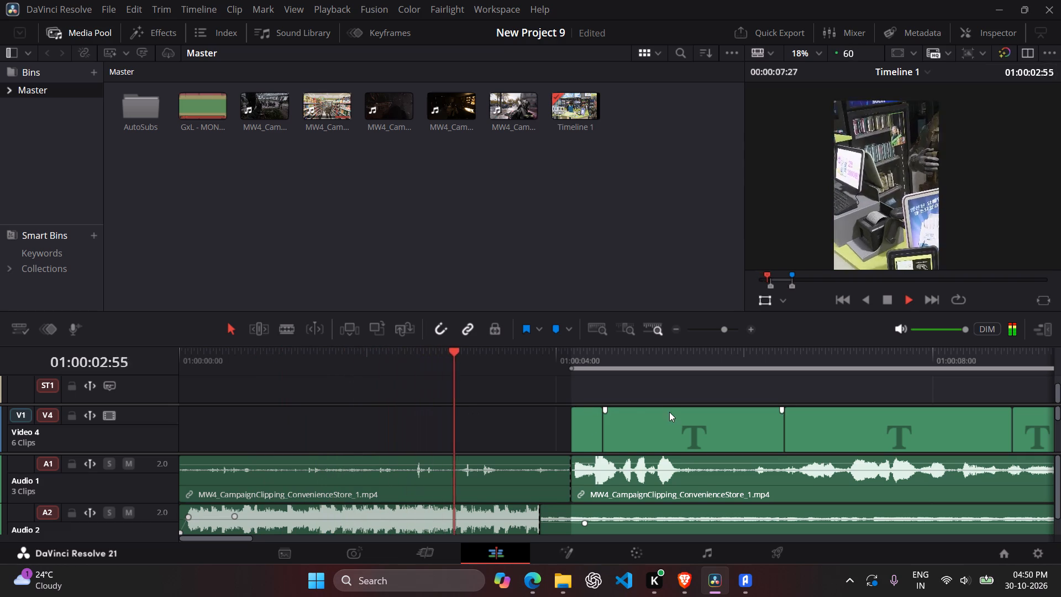
Select all six subtitle clips on Video 4 and set the vertical position to 353.
left_click_drag(614, 351, 580, 356)
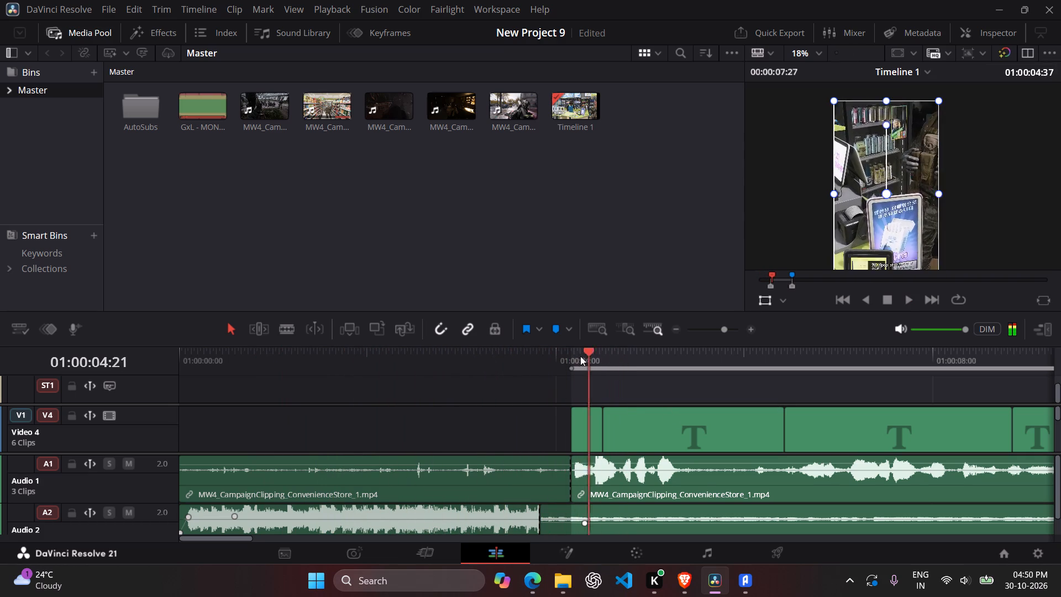
left_click_drag(580, 356, 570, 363)
key("space")
left_click(587, 424)
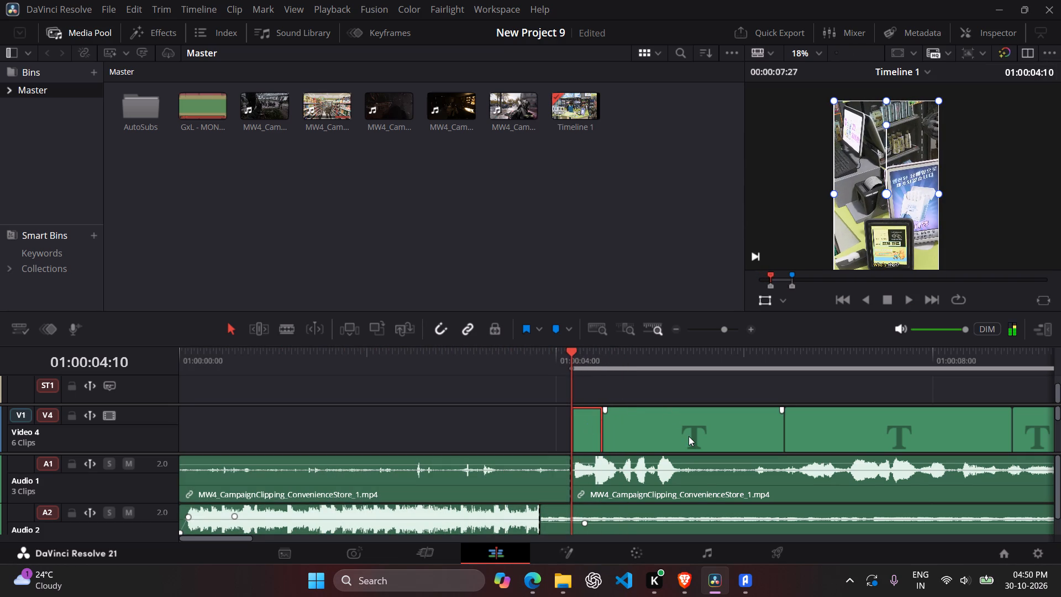
left_click(689, 436, "ctrl")
left_click(874, 436, "ctrl")
left_click_drag(576, 357, 703, 357)
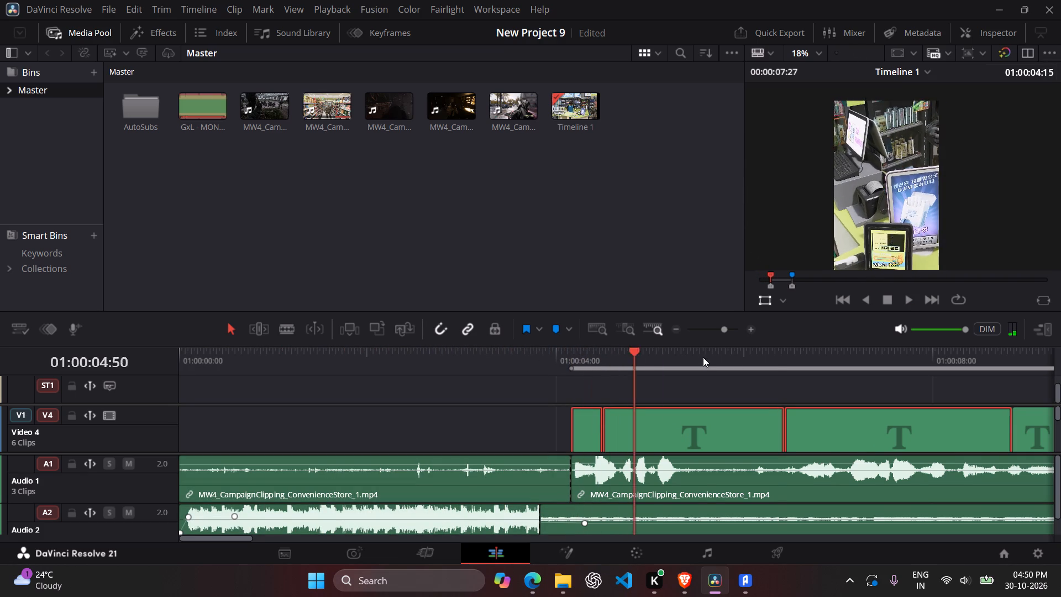
left_click_drag(703, 357, 279, 399)
left_click(354, 432, "ctrl")
left_click(473, 433, "ctrl")
left_click(557, 433, "ctrl")
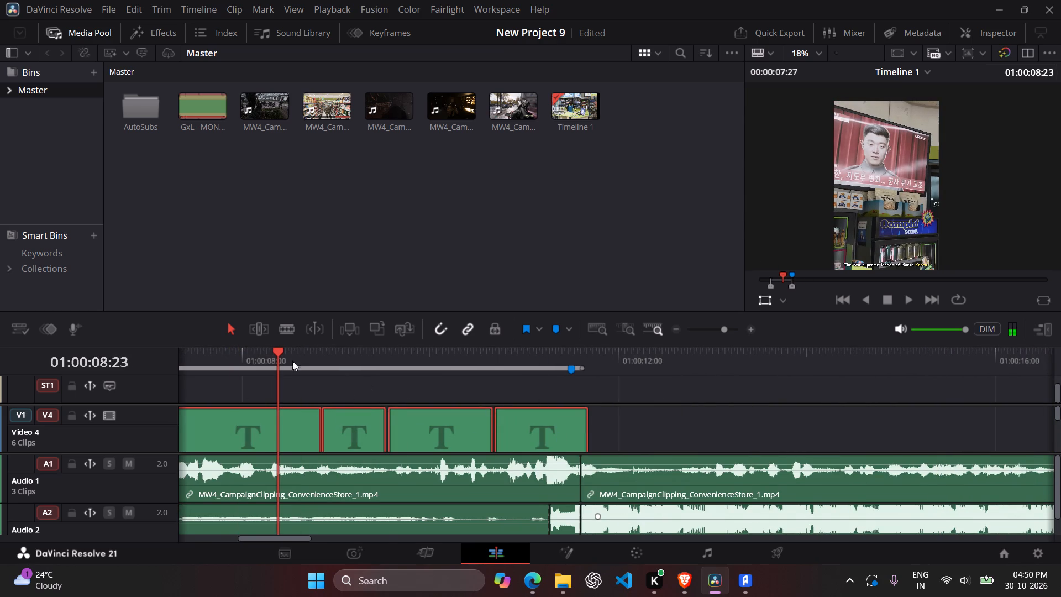
left_click_drag(282, 359, 628, 365)
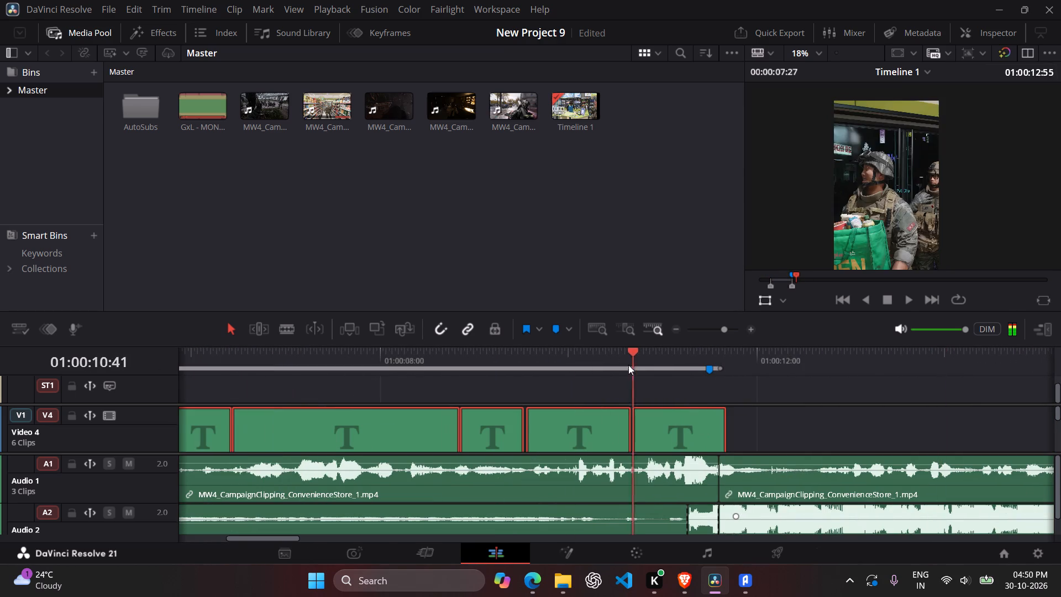
left_click_drag(628, 365, 536, 369)
left_click(976, 35)
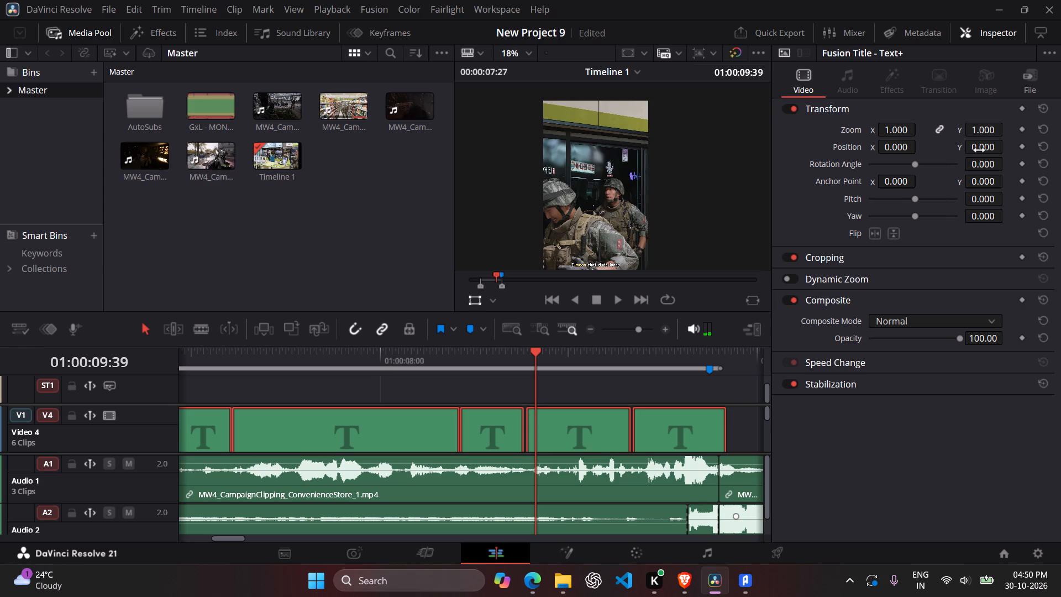
left_click_drag(979, 150, 979, 133)
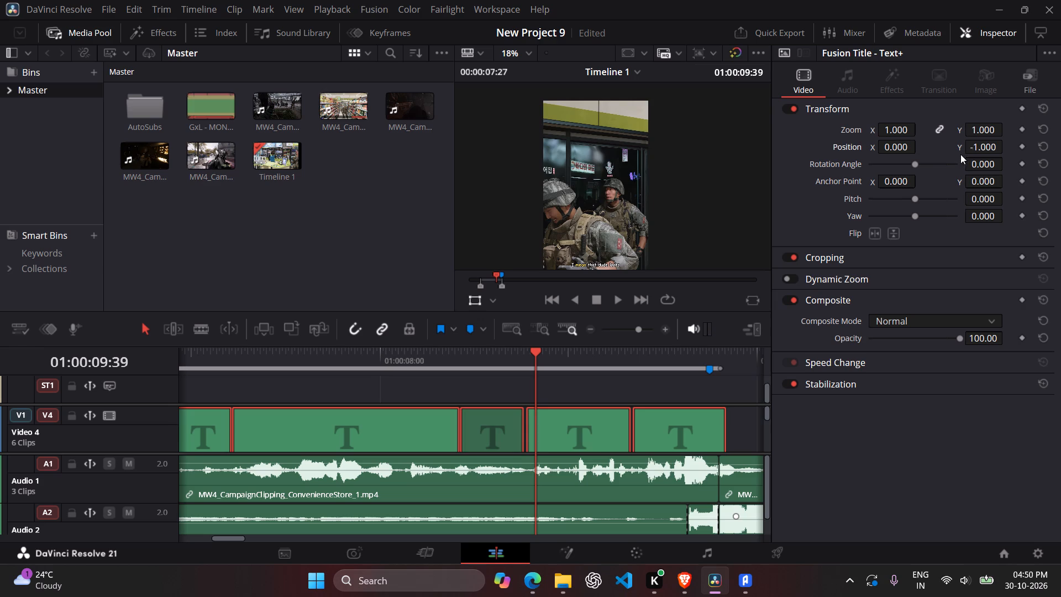
left_click_drag(979, 148, 982, 148)
left_click_drag(982, 148, 992, 148)
left_click_drag(539, 350, 500, 353)
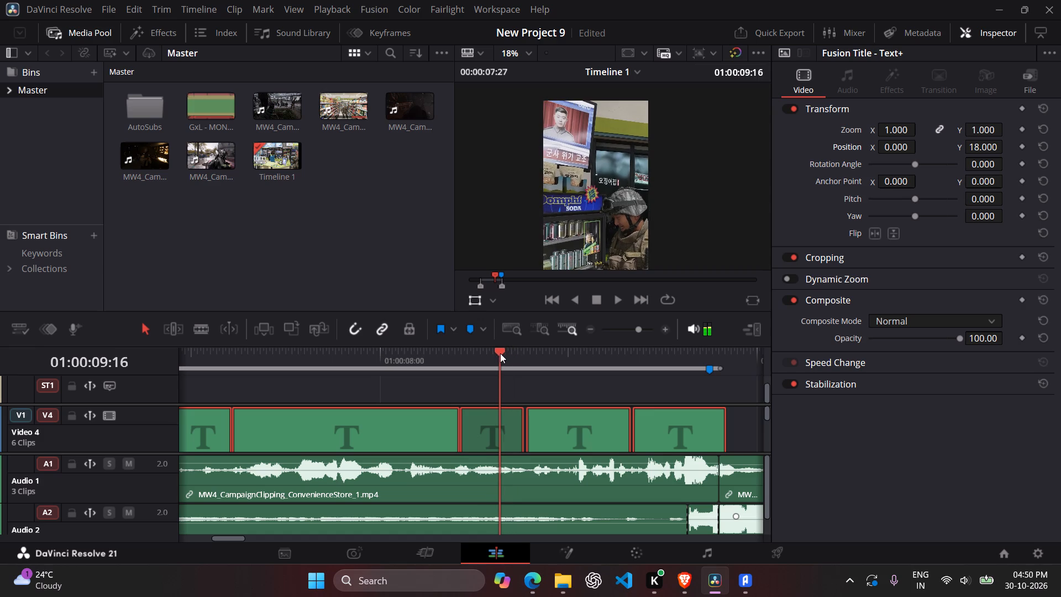
left_click_drag(500, 353, 508, 353)
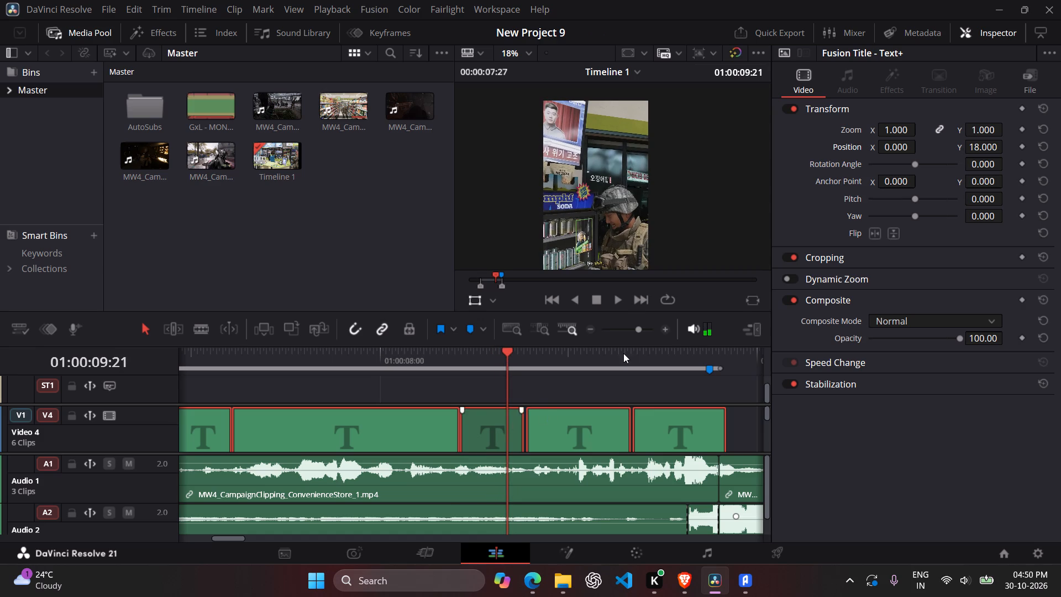
left_click_drag(977, 145, 997, 145)
left_click_drag(997, 145, 642, 274)
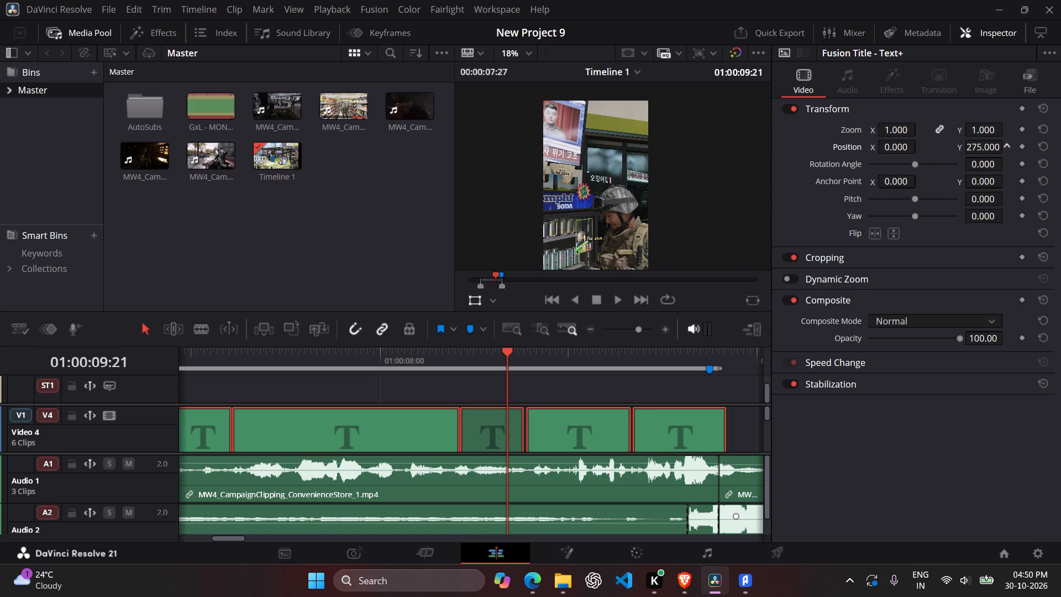
left_click_drag(642, 274, 685, 260)
left_click_drag(685, 260, 686, 259)
left_click_drag(686, 259, 688, 259)
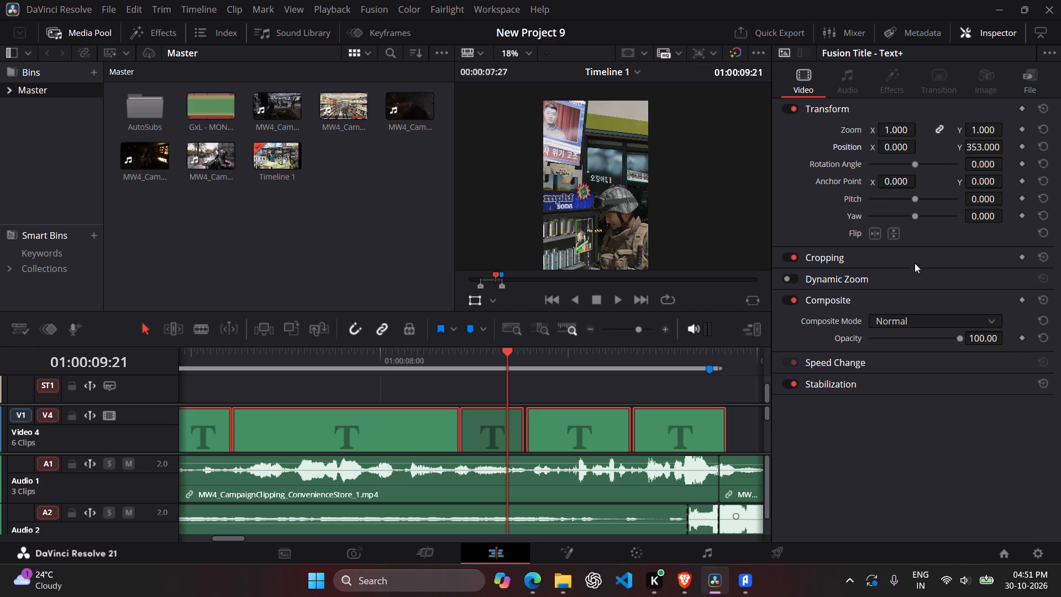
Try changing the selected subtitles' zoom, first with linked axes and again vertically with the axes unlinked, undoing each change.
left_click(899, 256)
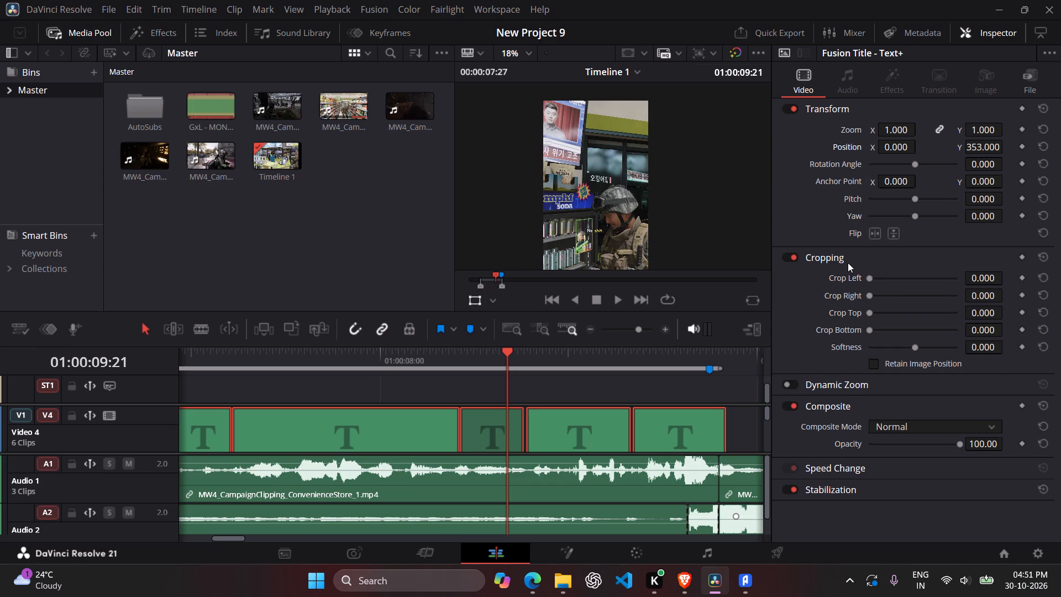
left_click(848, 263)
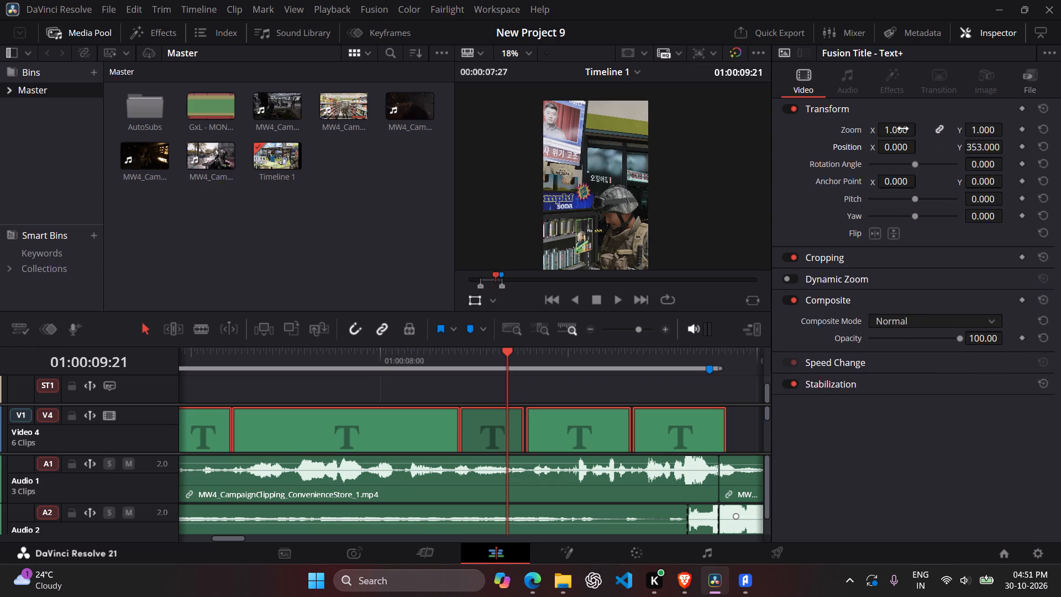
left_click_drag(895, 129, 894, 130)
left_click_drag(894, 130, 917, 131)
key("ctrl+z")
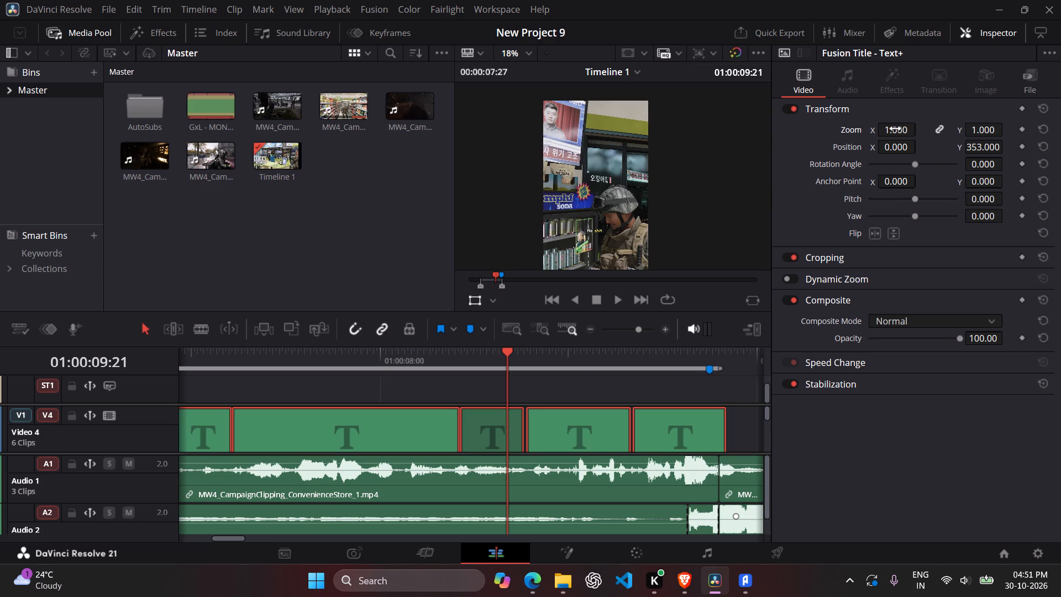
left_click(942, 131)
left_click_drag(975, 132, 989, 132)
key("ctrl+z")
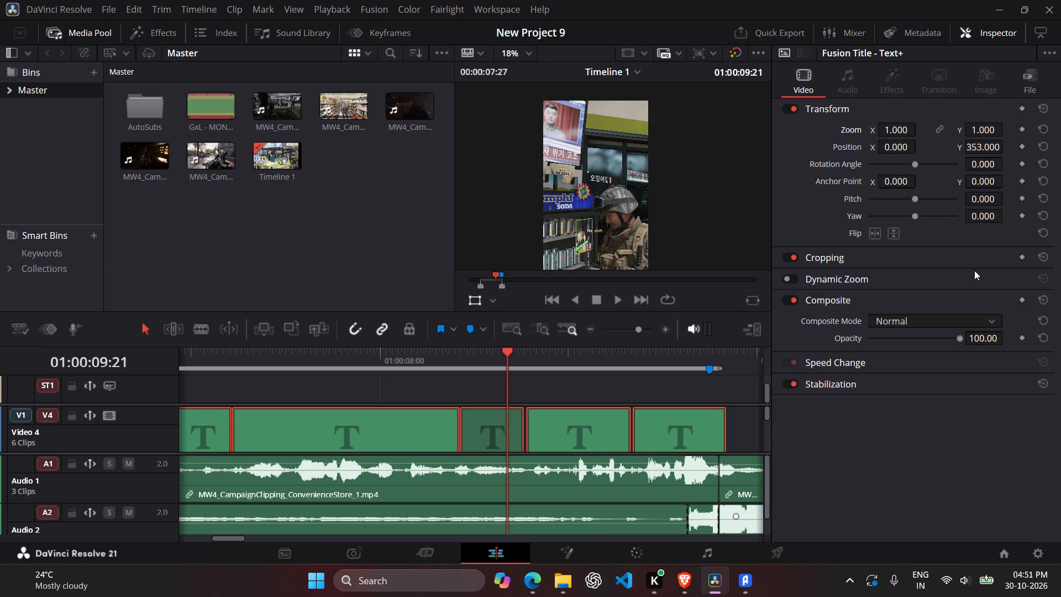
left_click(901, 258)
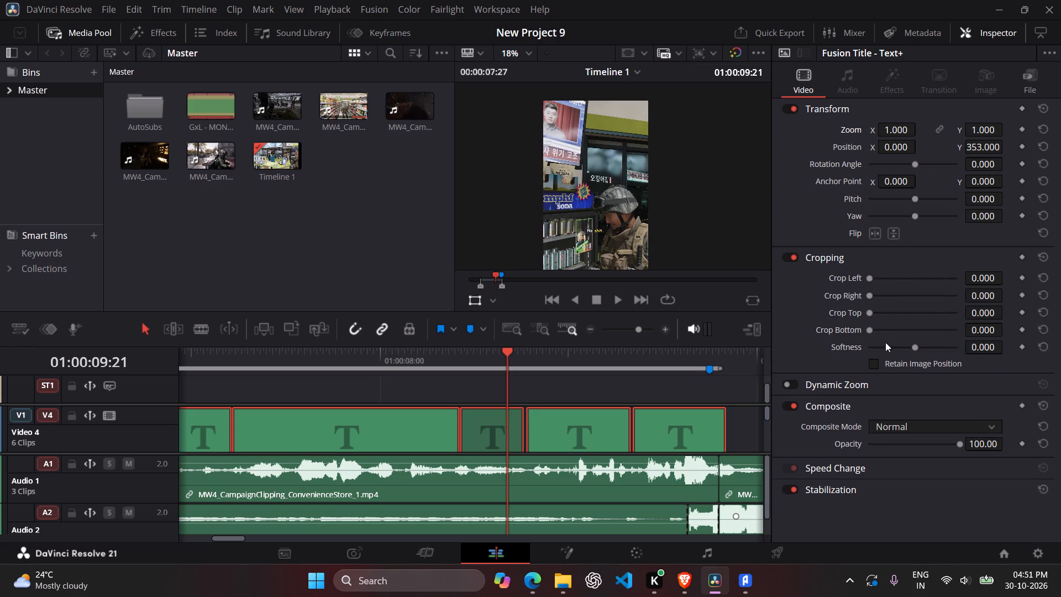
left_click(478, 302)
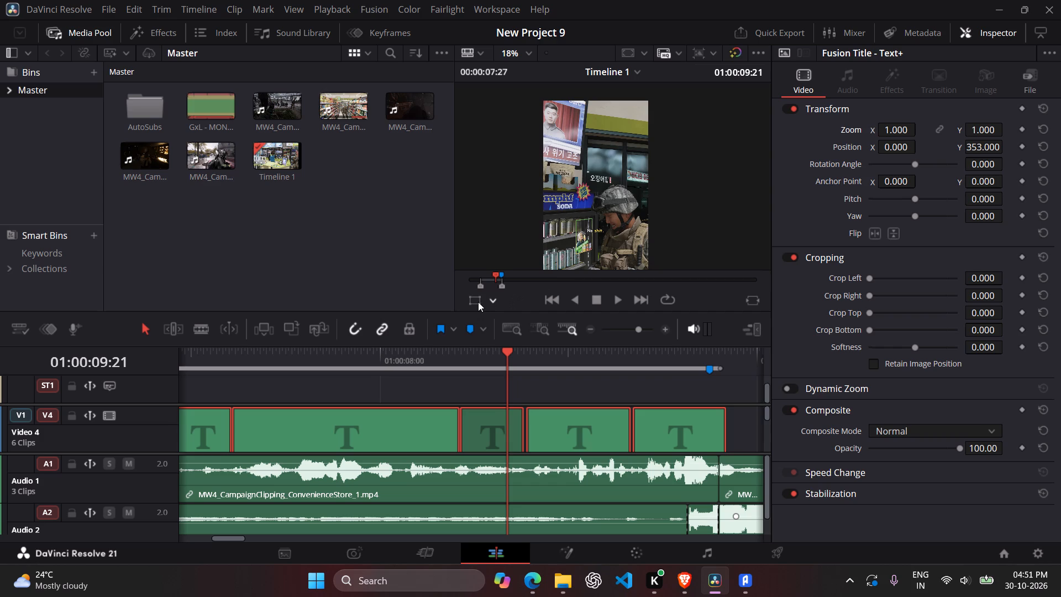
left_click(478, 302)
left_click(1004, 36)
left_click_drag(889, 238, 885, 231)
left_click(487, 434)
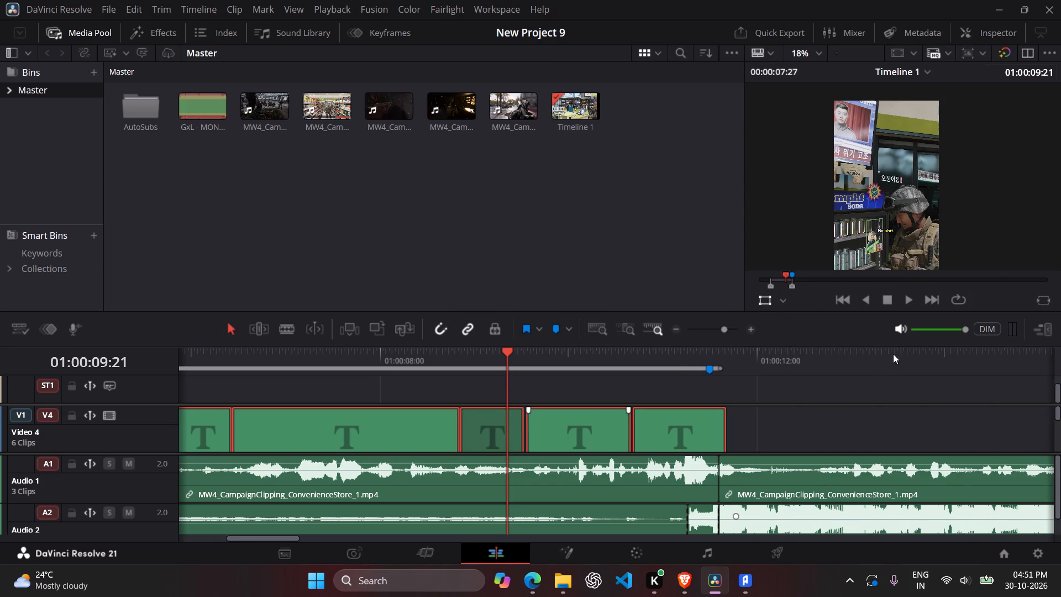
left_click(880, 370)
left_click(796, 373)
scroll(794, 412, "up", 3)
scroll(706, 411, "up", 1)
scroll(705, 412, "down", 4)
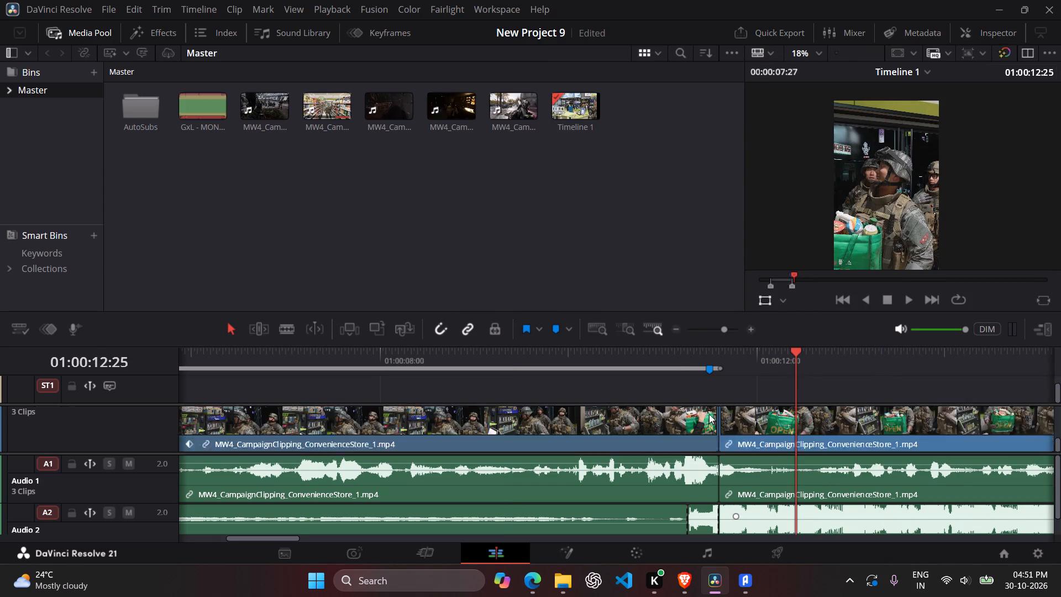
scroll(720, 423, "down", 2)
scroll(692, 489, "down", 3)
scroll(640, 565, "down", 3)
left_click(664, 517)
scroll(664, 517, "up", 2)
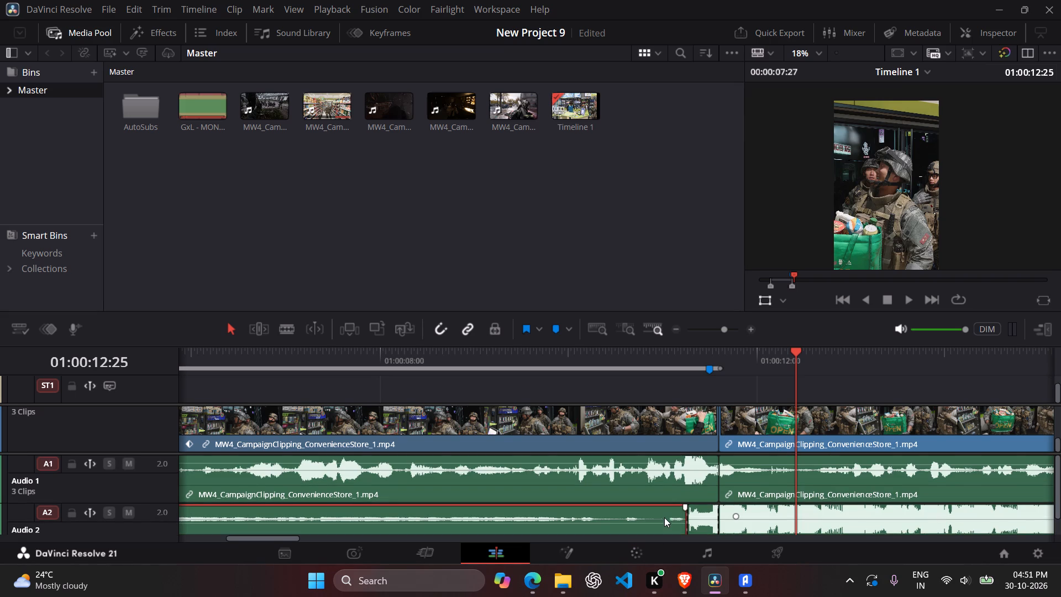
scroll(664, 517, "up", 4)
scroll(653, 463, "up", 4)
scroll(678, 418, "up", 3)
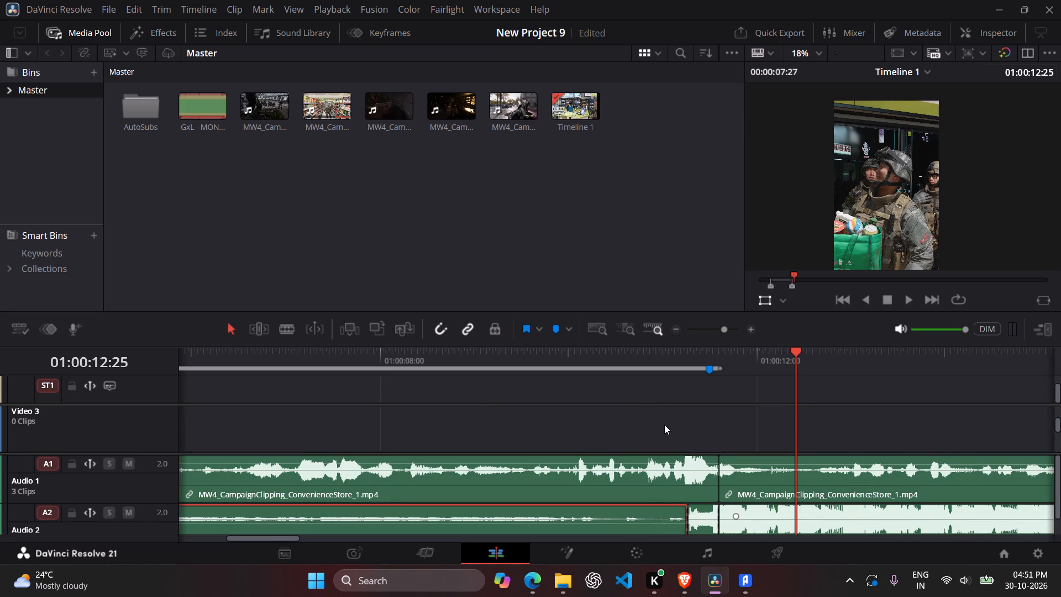
Select only the short "No shit" subtitle on Video 4, enlarge it directly in the viewer and move it higher in the frame.
left_click(737, 421)
left_click(455, 427)
left_click(505, 427)
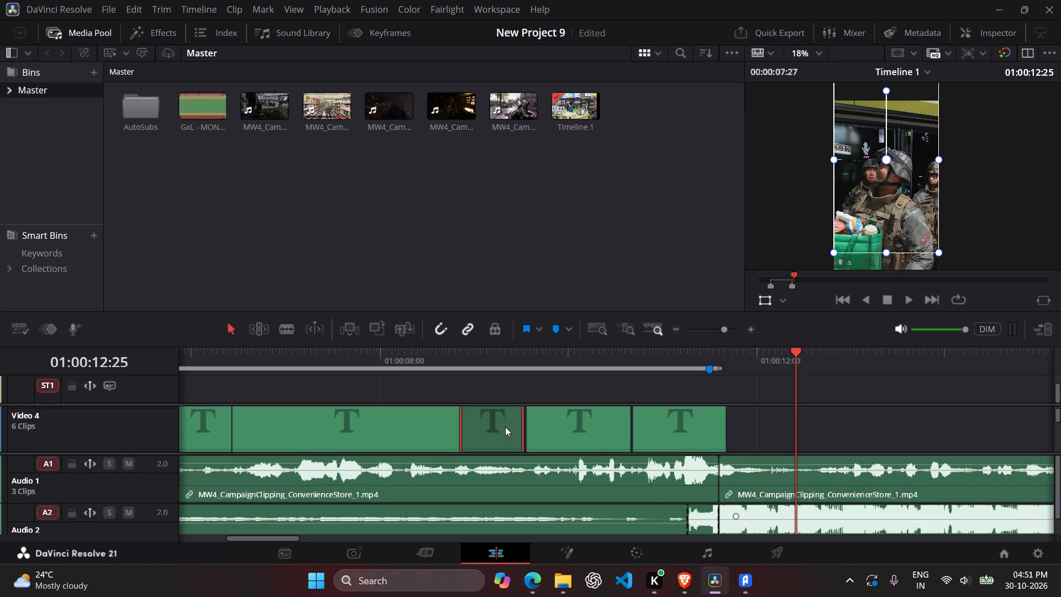
left_click_drag(796, 354, 553, 358)
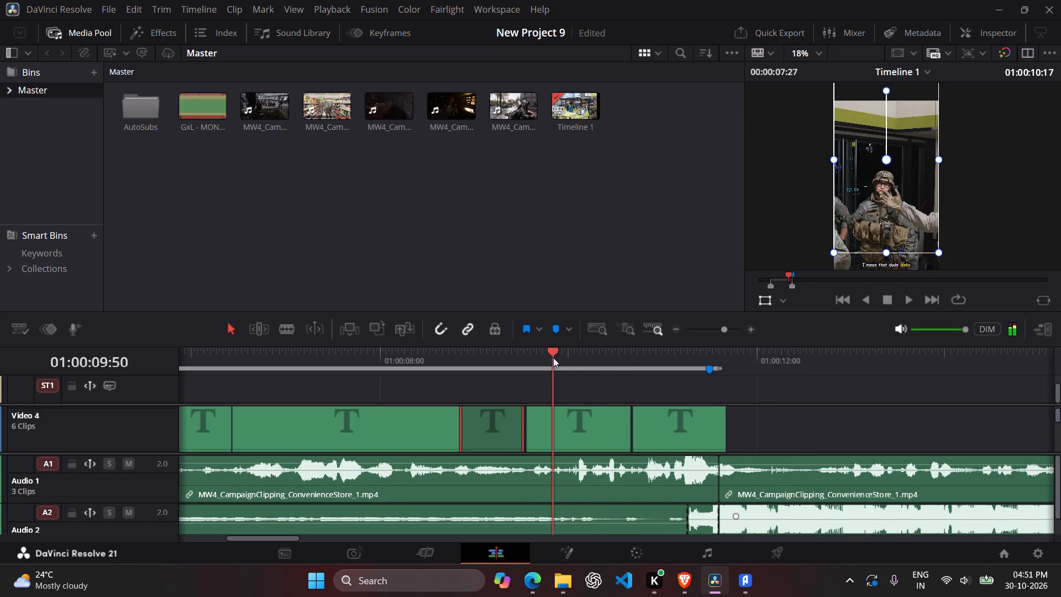
left_click_drag(553, 358, 510, 370)
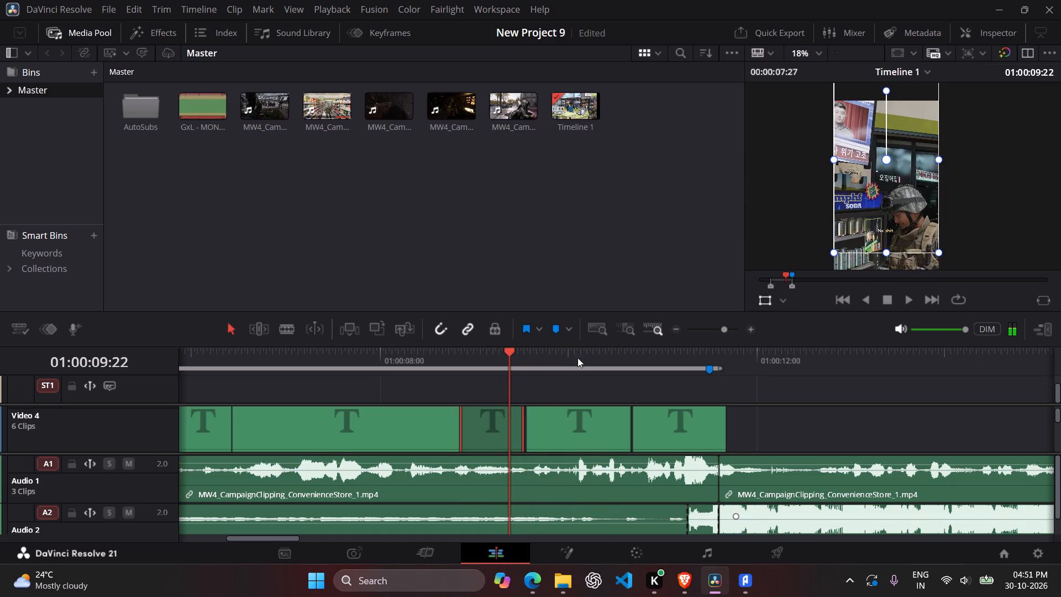
left_click_drag(937, 252, 965, 272, "shift")
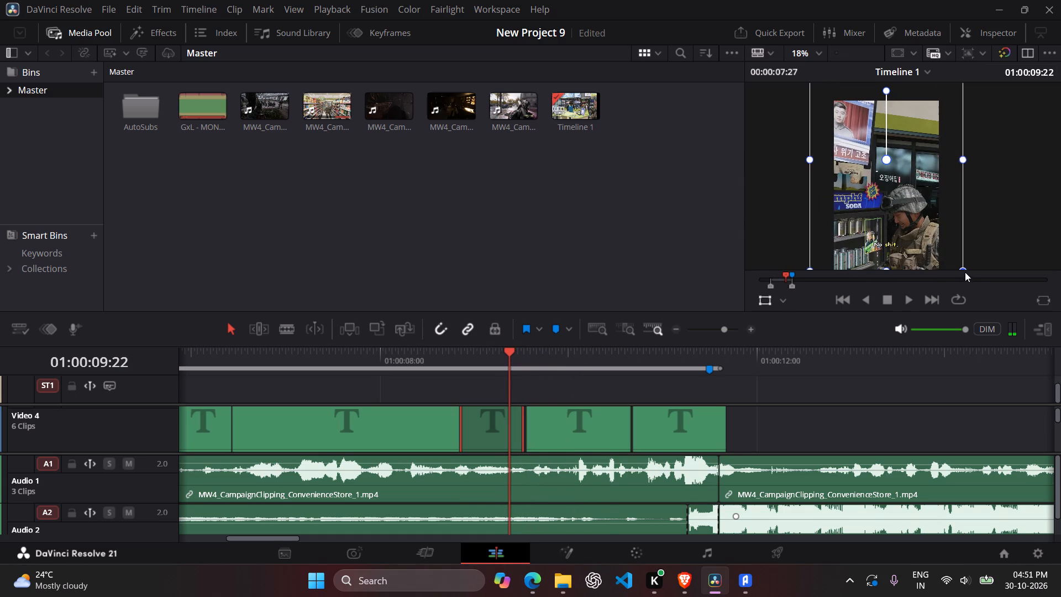
left_click_drag(965, 272, 971, 276, "shift")
left_click_drag(927, 247, 929, 222)
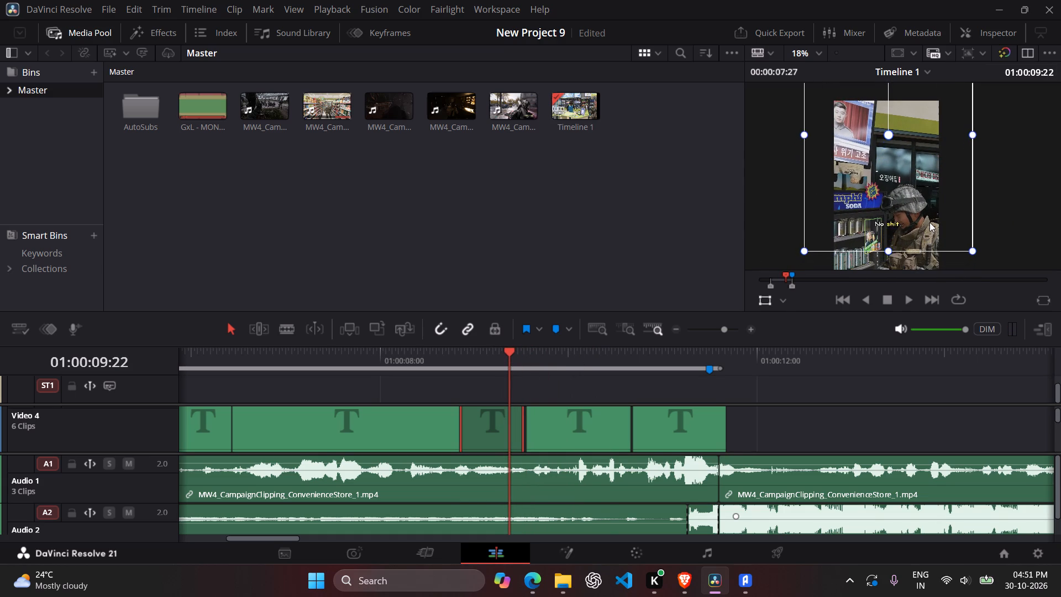
left_click_drag(929, 222, 928, 218)
scroll(886, 219, "up", 7)
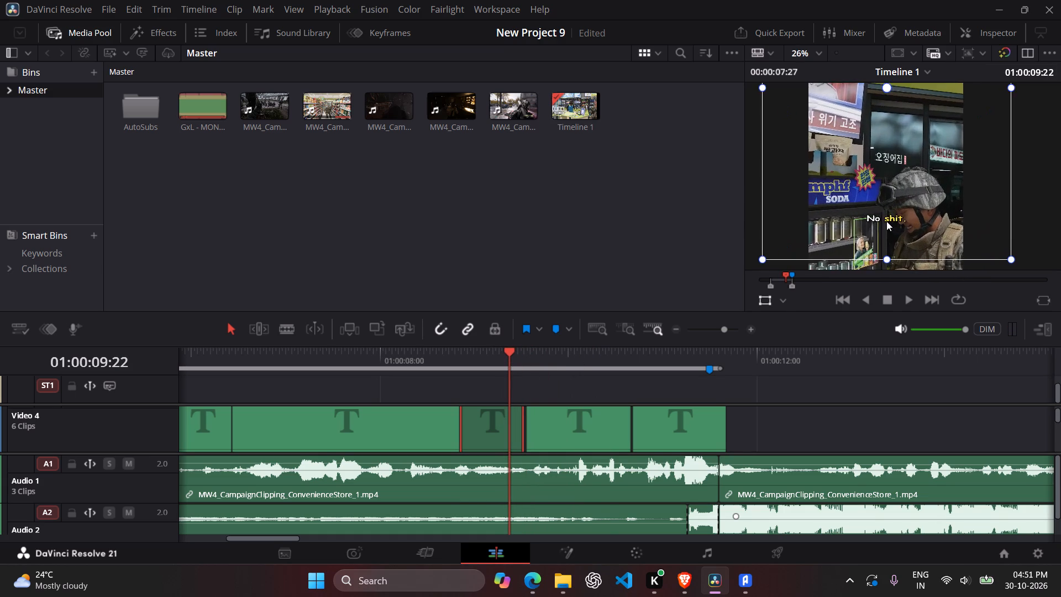
Undo the viewer enlargement and repositioning of the "No shit" subtitle on Video 4.
scroll(886, 221, "up", 5)
scroll(886, 222, "down", 2)
left_click(988, 25)
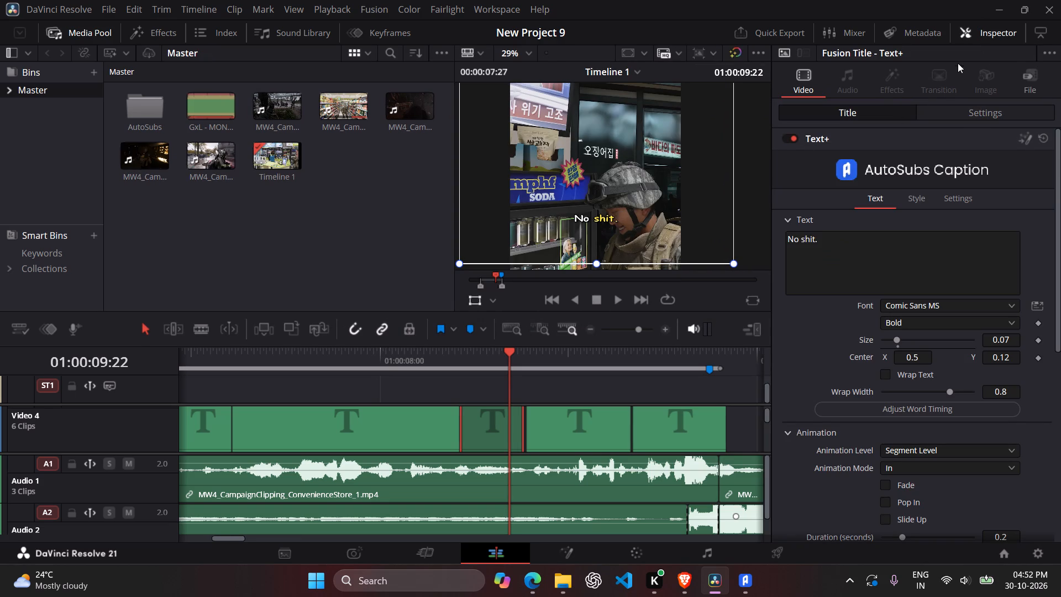
scroll(879, 350, "down", 2)
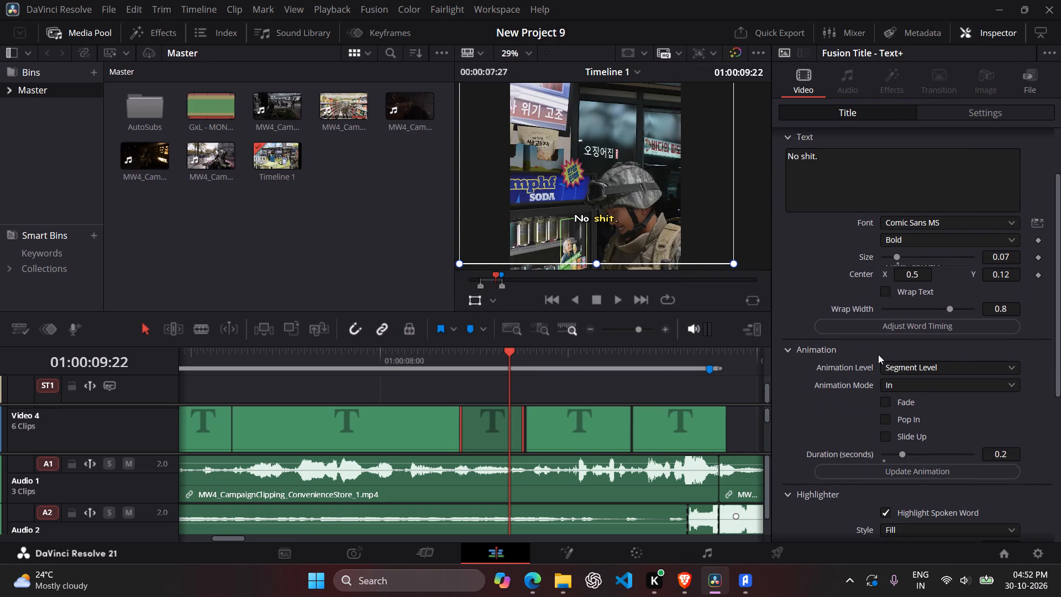
scroll(878, 354, "down", 1)
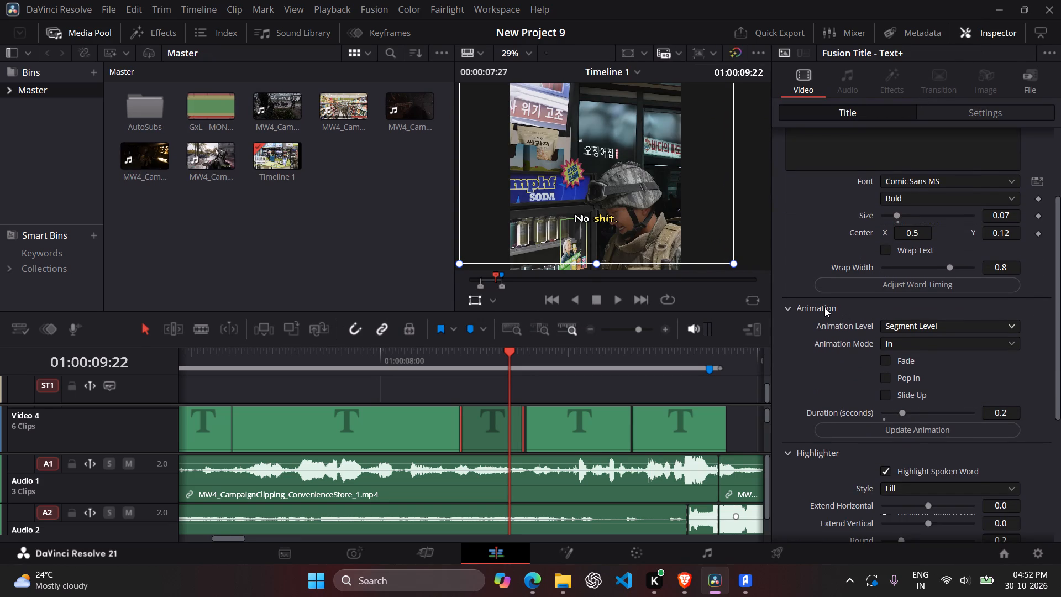
key("ctrl+z")
key("ctrl+z")
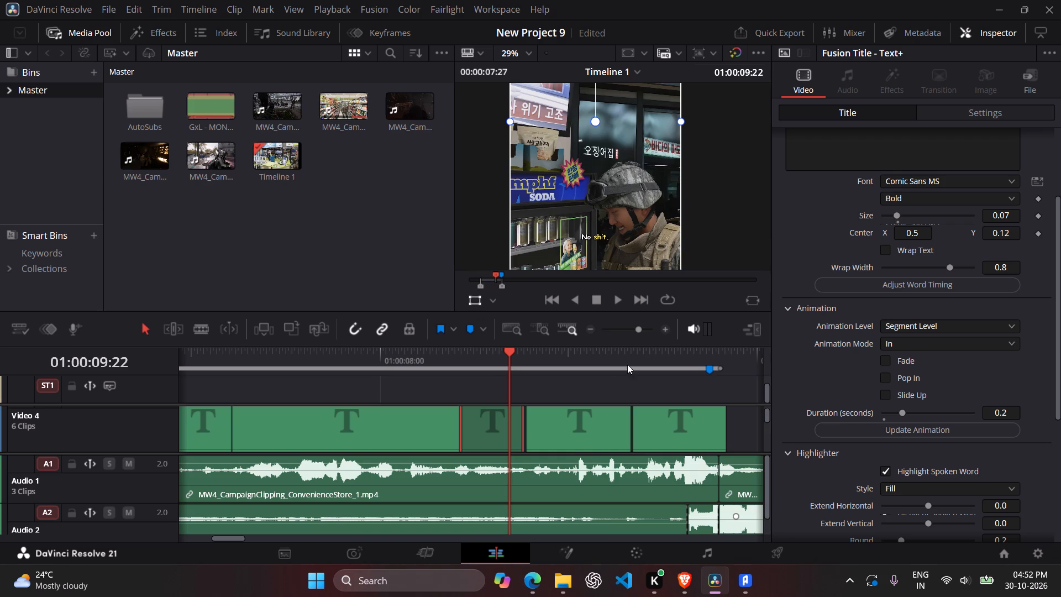
Increase the "No shit" subtitle's text size to 0.1457 in its Text+ settings.
scroll(630, 235, "down", 11)
scroll(680, 225, "up", 1)
scroll(680, 225, "down", 3)
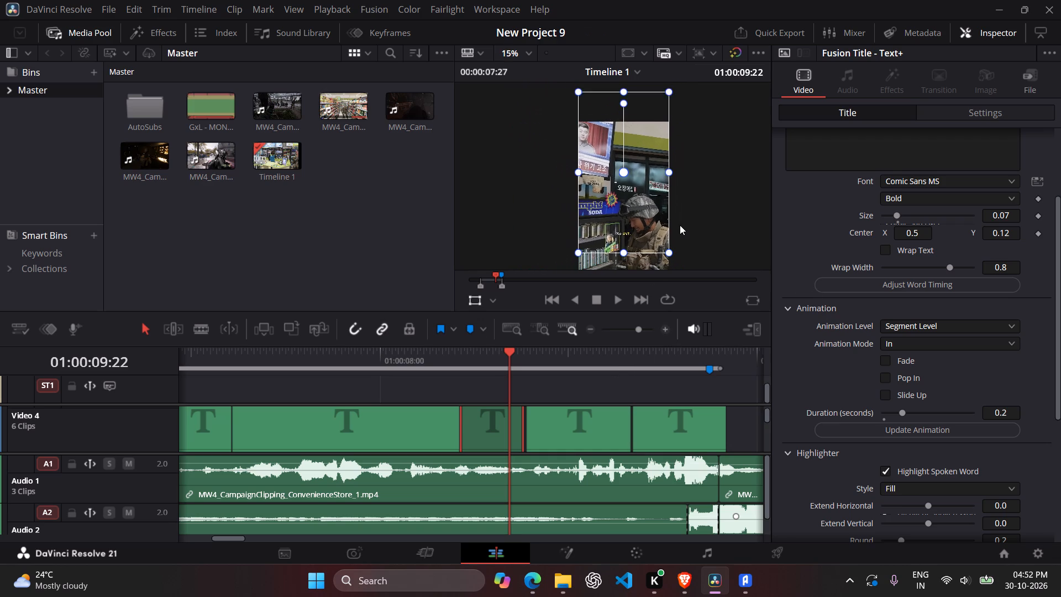
scroll(682, 231, "down", 3)
scroll(682, 233, "up", 5)
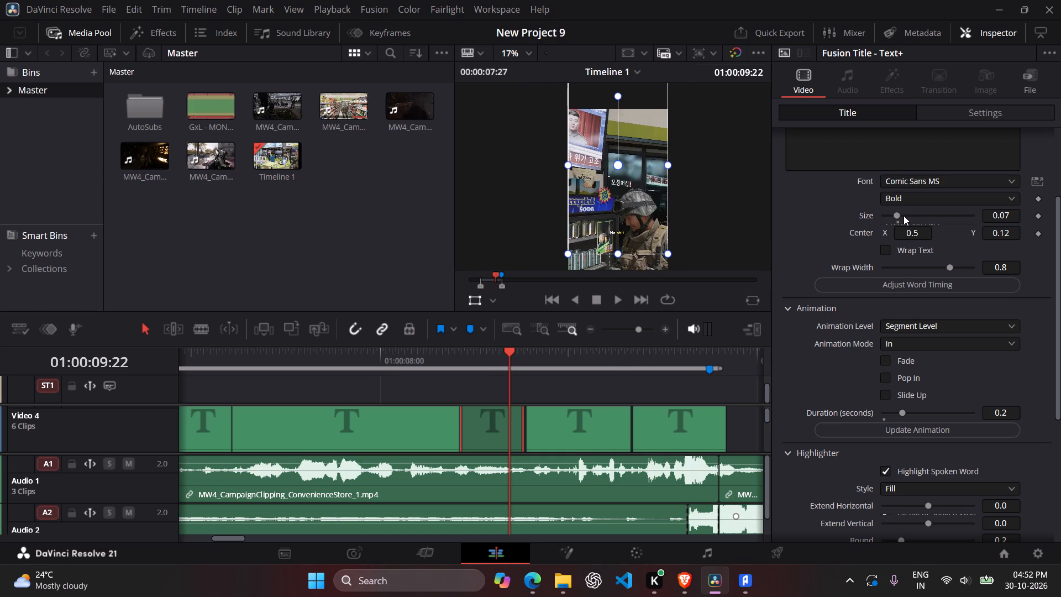
left_click_drag(897, 214, 917, 213)
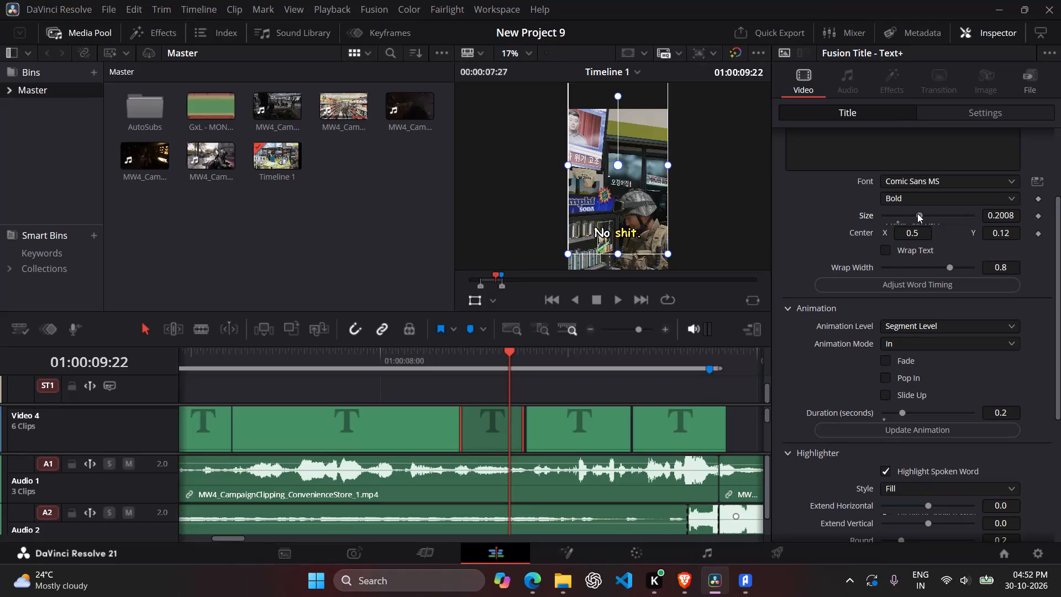
left_click_drag(917, 213, 909, 213)
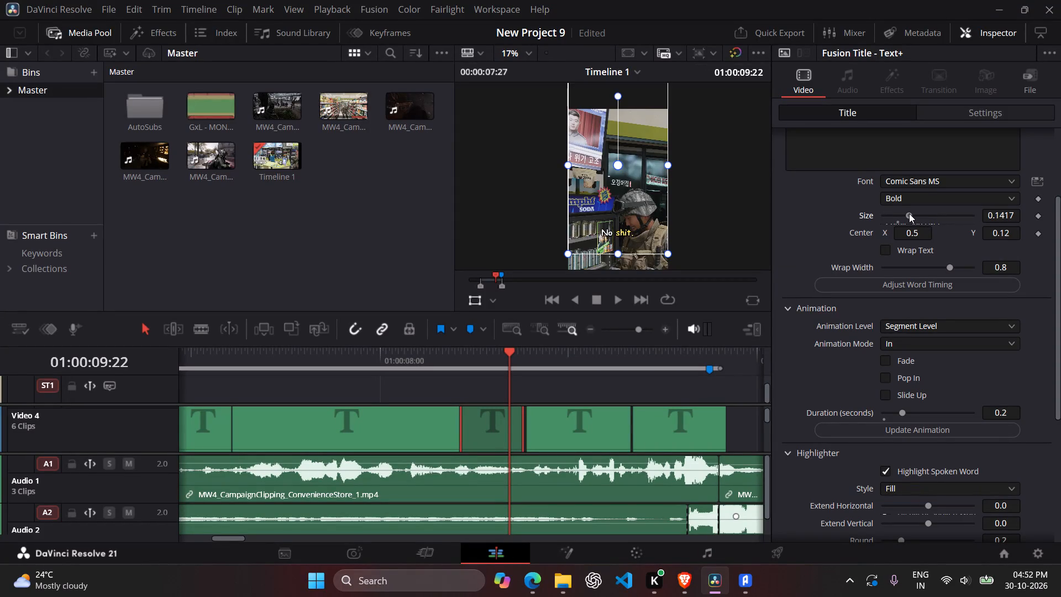
left_click_drag(909, 213, 910, 213)
left_click(984, 43)
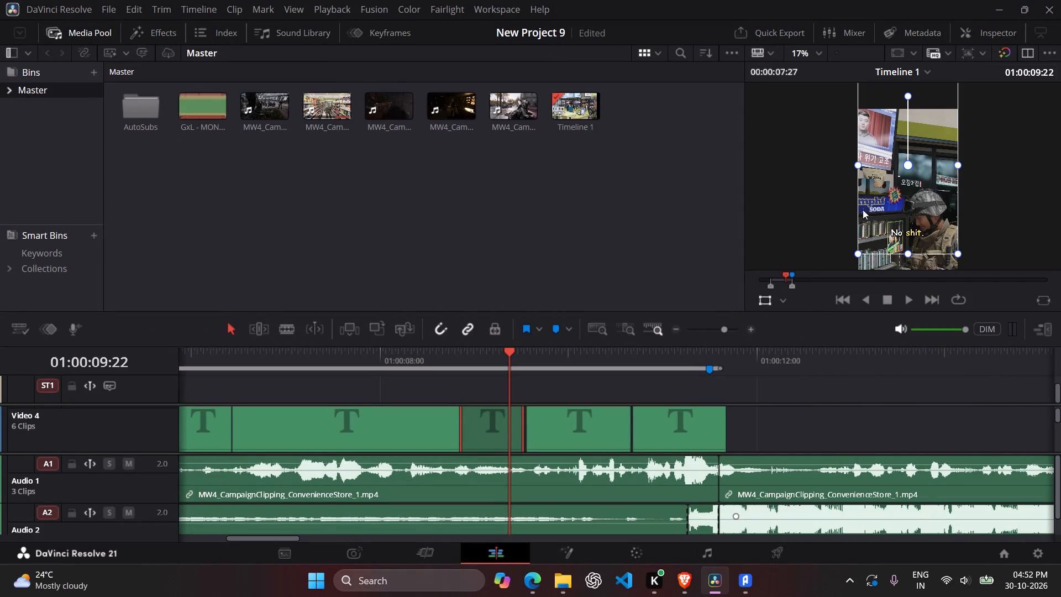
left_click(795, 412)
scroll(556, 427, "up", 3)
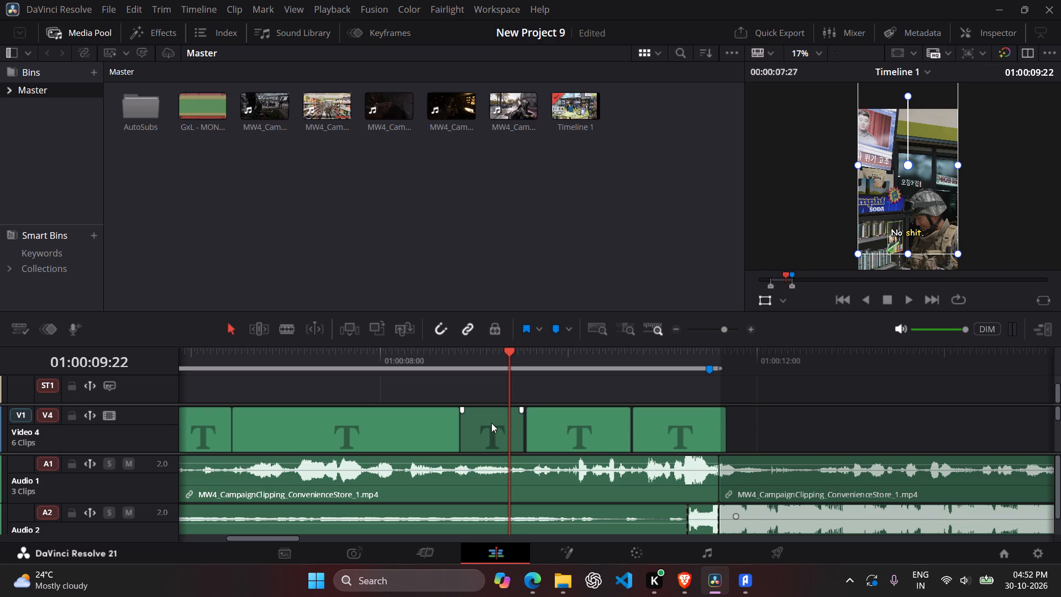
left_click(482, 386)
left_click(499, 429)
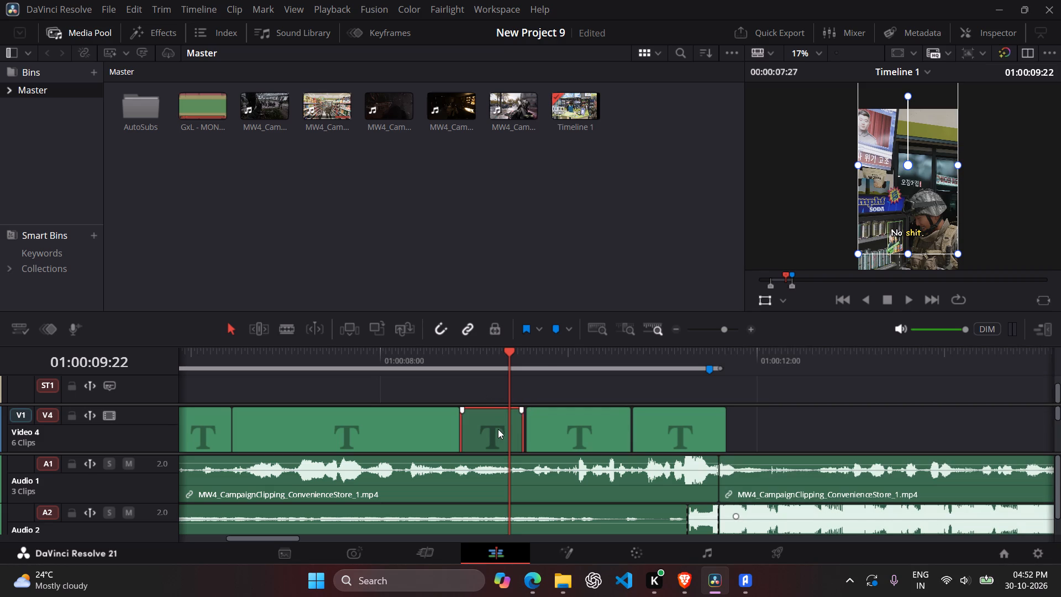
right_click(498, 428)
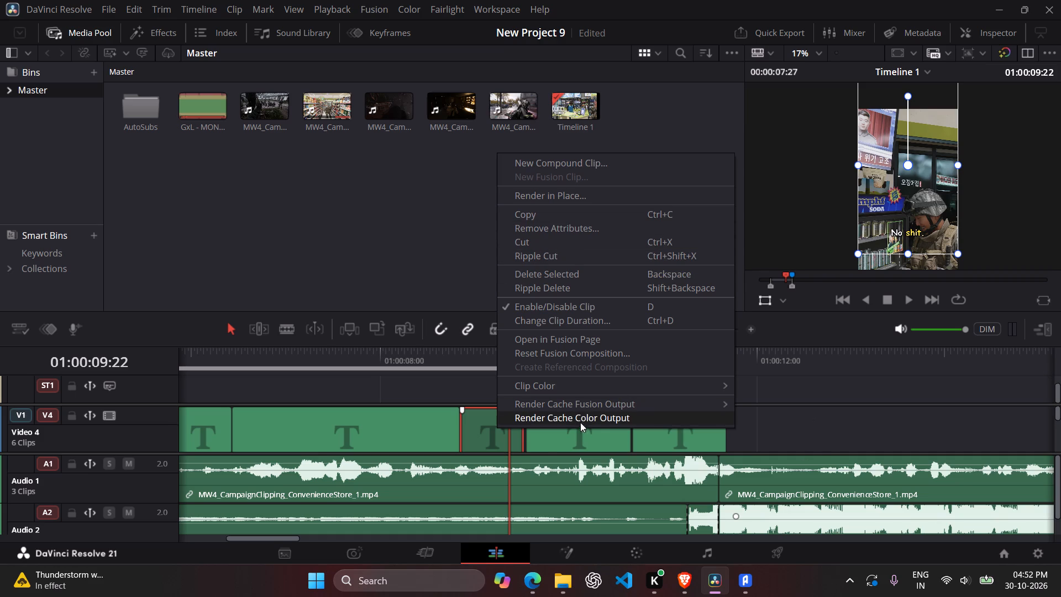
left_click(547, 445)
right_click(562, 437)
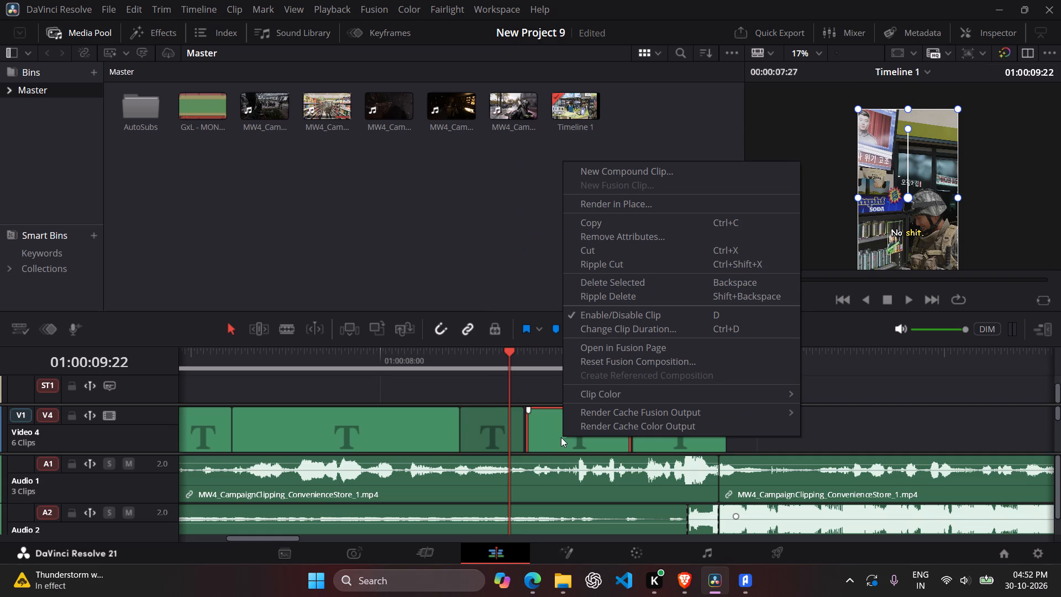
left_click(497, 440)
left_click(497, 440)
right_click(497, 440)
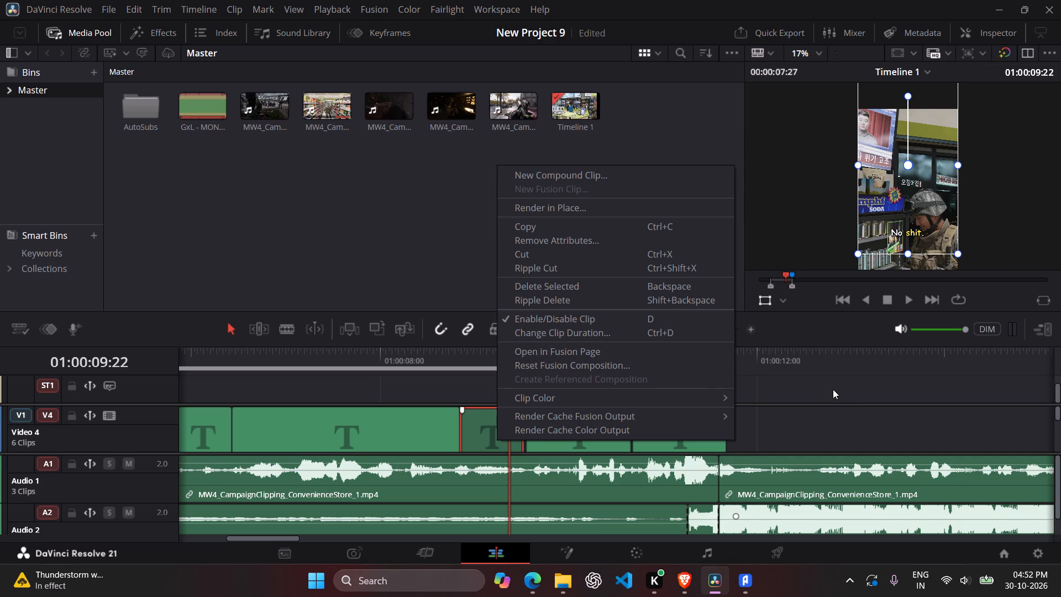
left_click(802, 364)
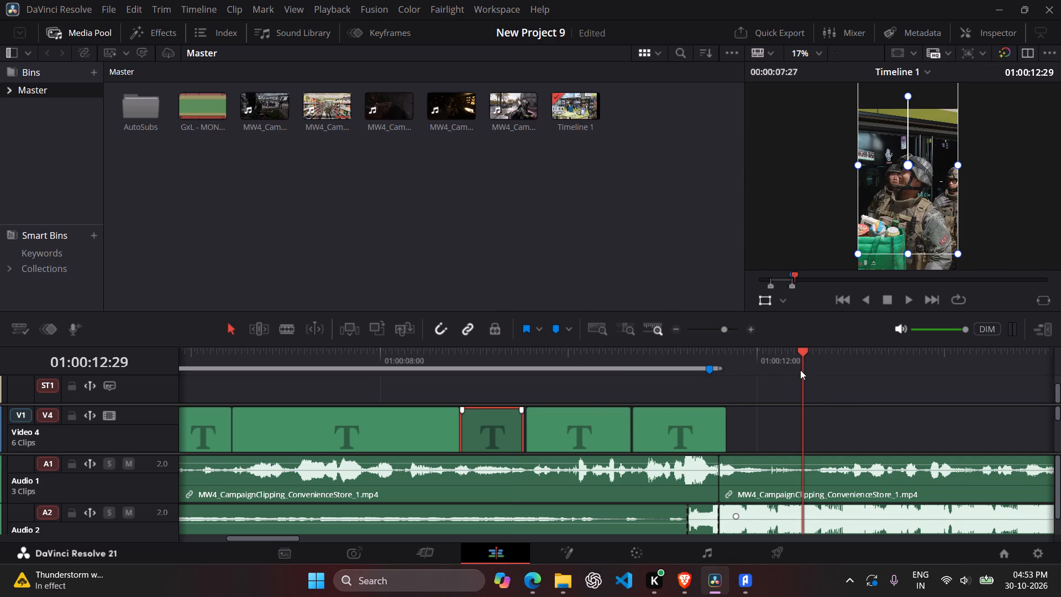
Return to the "No shit" subtitle on Video 4 and examine its title settings for text, size, center and animation.
left_click_drag(800, 370, 476, 379)
left_click(495, 437)
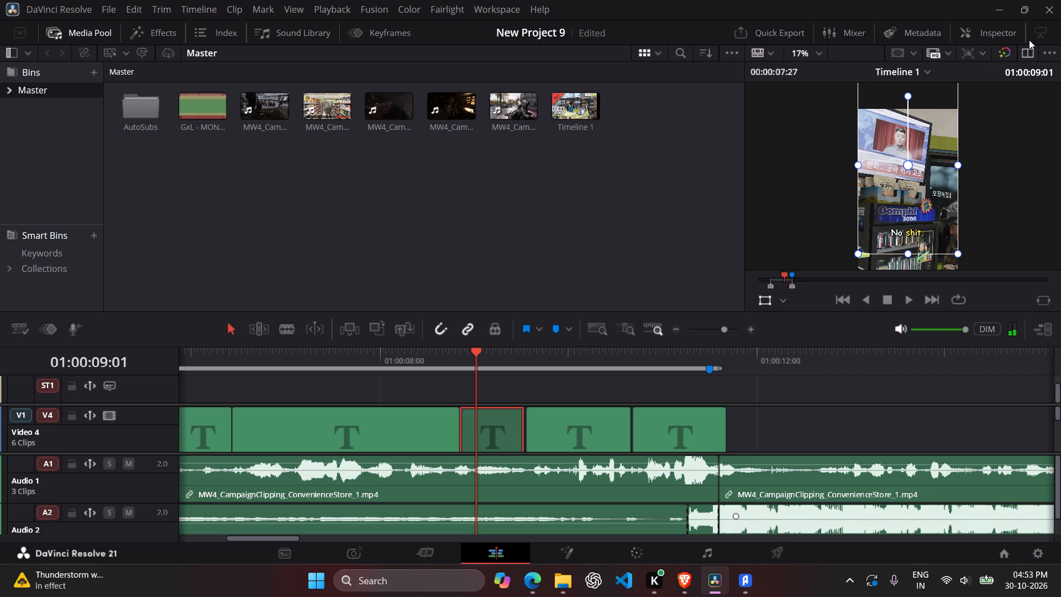
left_click(1004, 31)
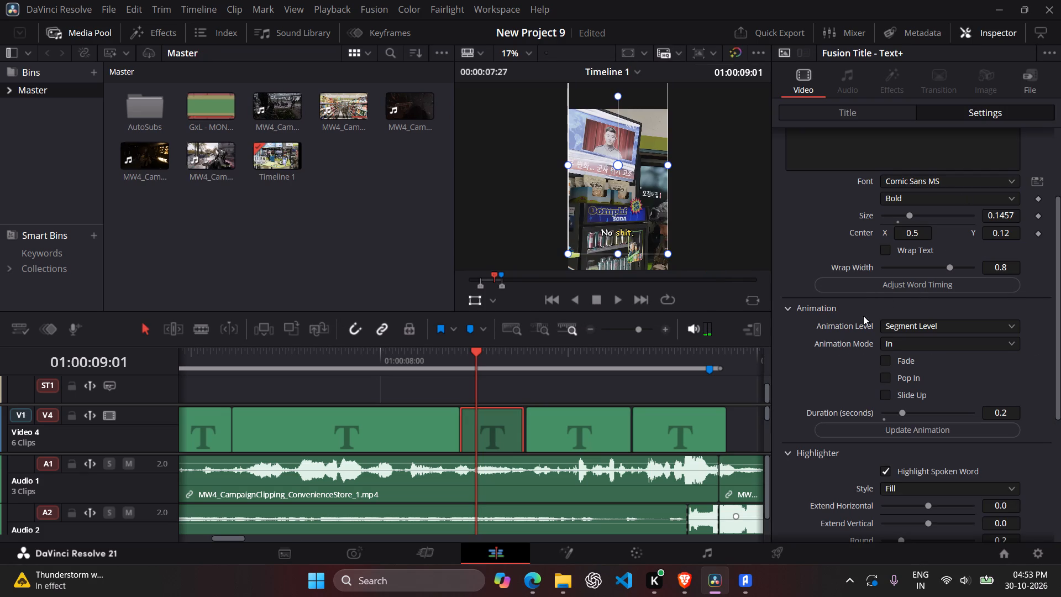
scroll(859, 244, "up", 1)
scroll(850, 302, "up", 2)
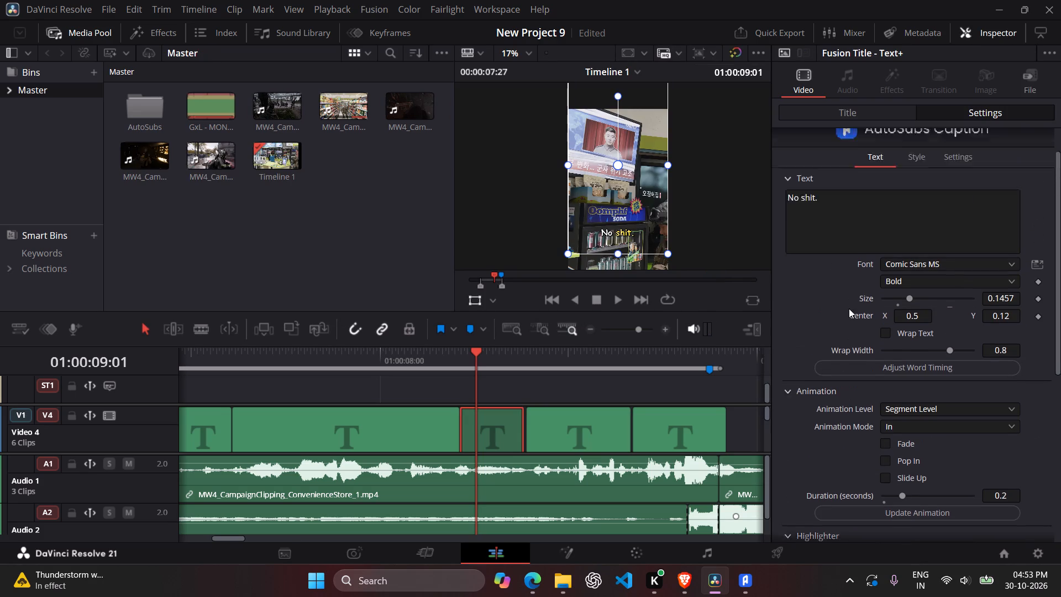
scroll(849, 308, "up", 6)
left_click(886, 113)
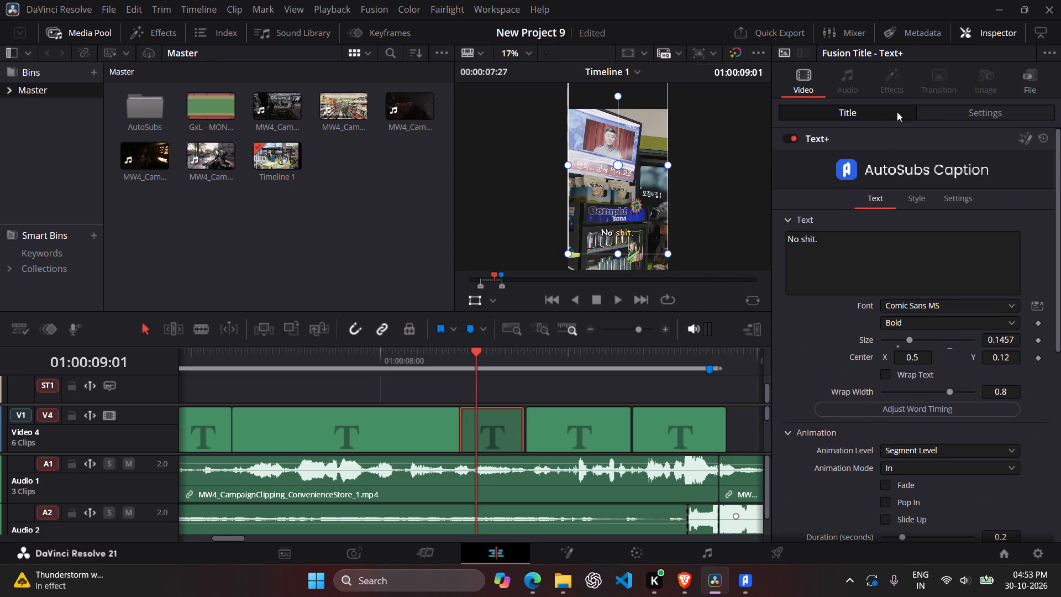
scroll(831, 367, "down", 4)
scroll(831, 370, "up", 1)
scroll(831, 370, "down", 2)
scroll(831, 370, "up", 2)
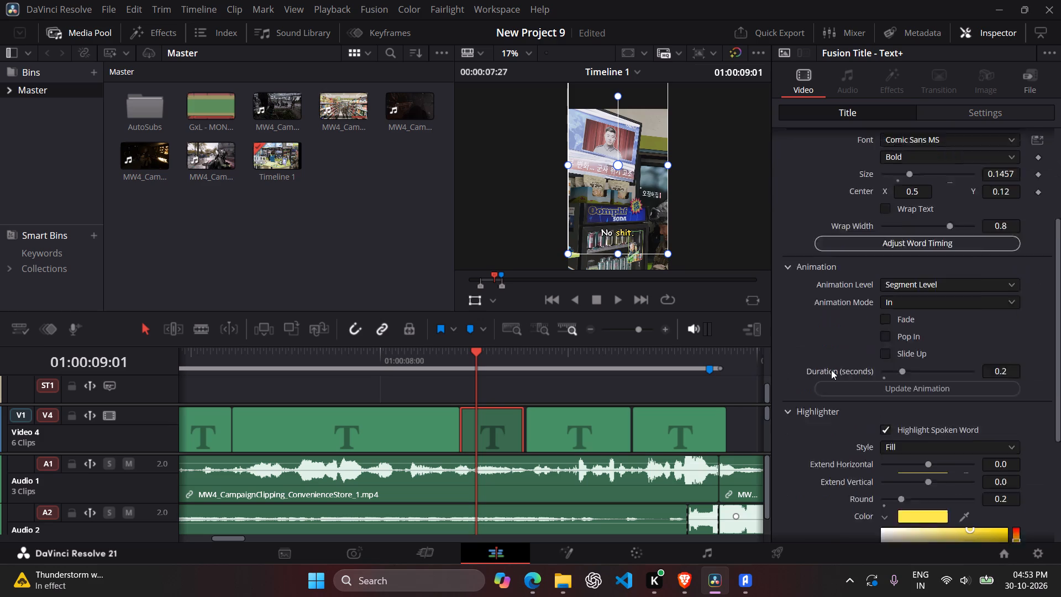
scroll(831, 370, "up", 3)
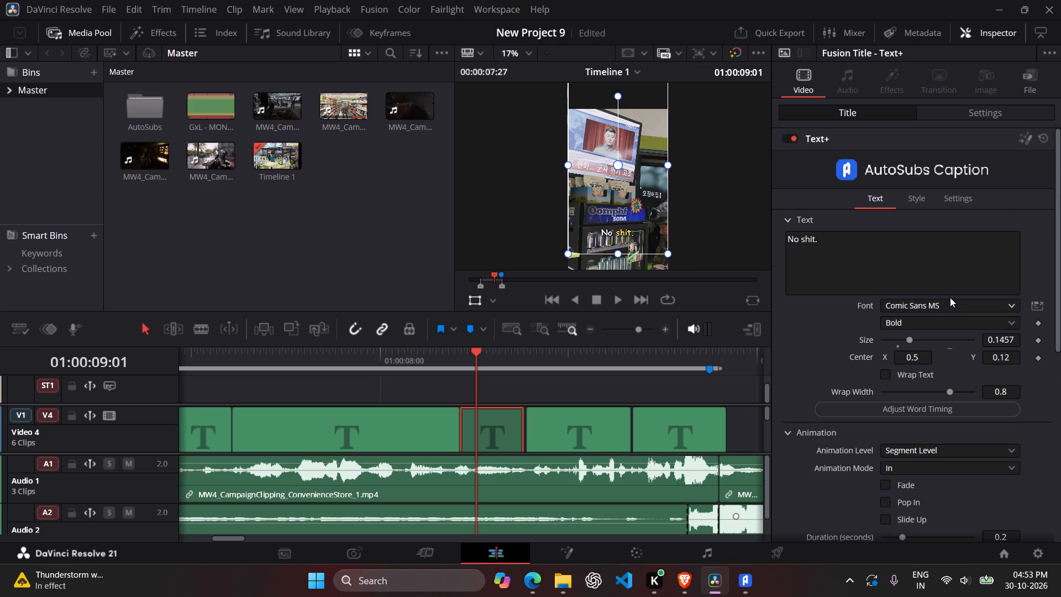
left_click(991, 37)
Select the subtitle "The new supreme leader of North Korea." on Video 4 and set its text size to 0.14.
left_click_drag(479, 356, 464, 356)
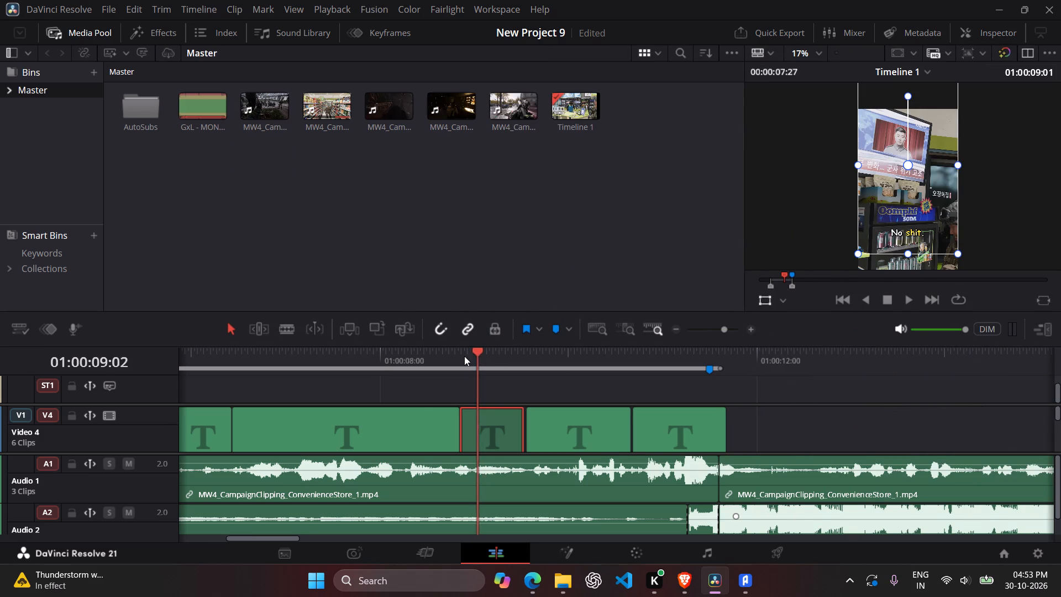
left_click_drag(464, 356, 430, 359)
left_click(396, 425)
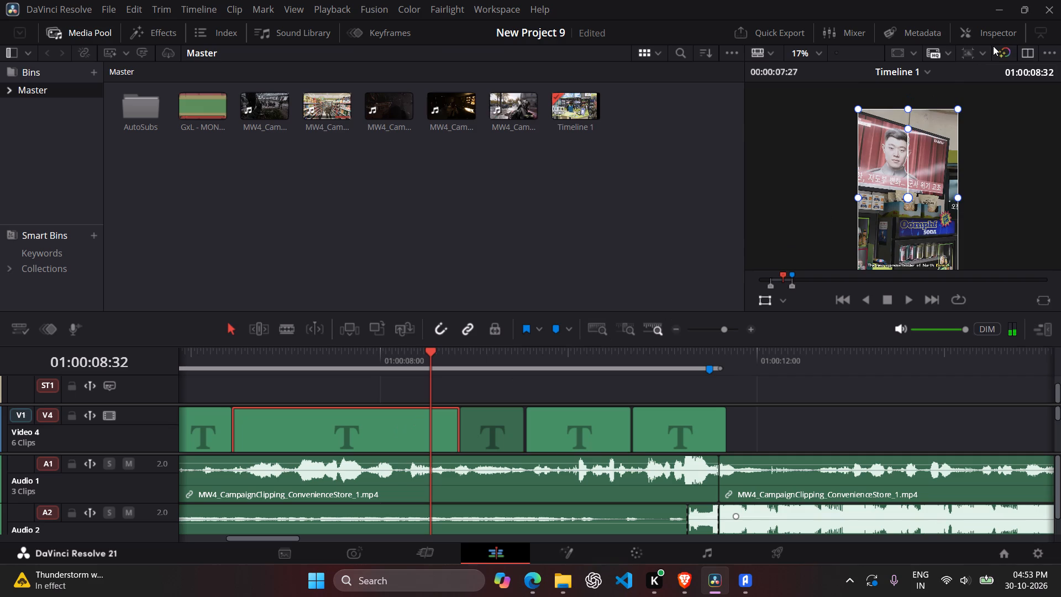
left_click(991, 42)
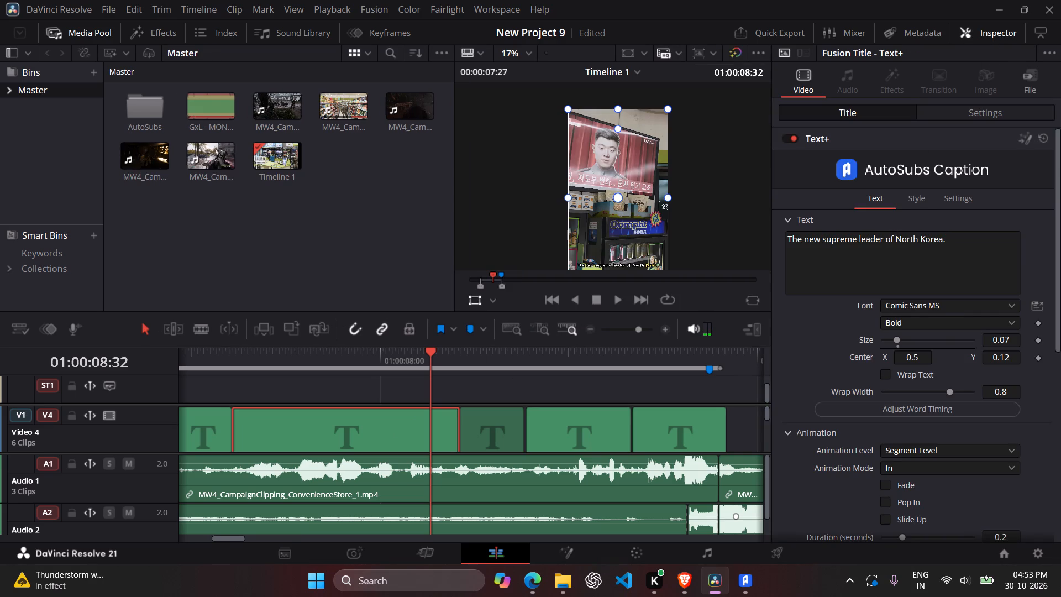
double_click(1002, 340)
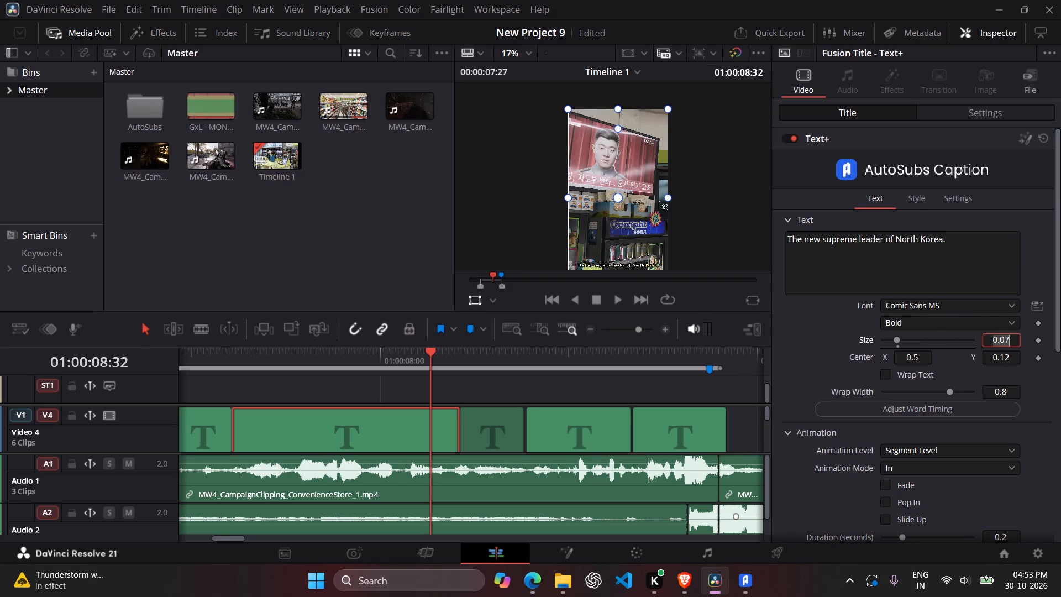
left_click(1005, 339)
left_click(1009, 339)
key("BackSpace")
key("BackSpace")
type("14")
key("Return")
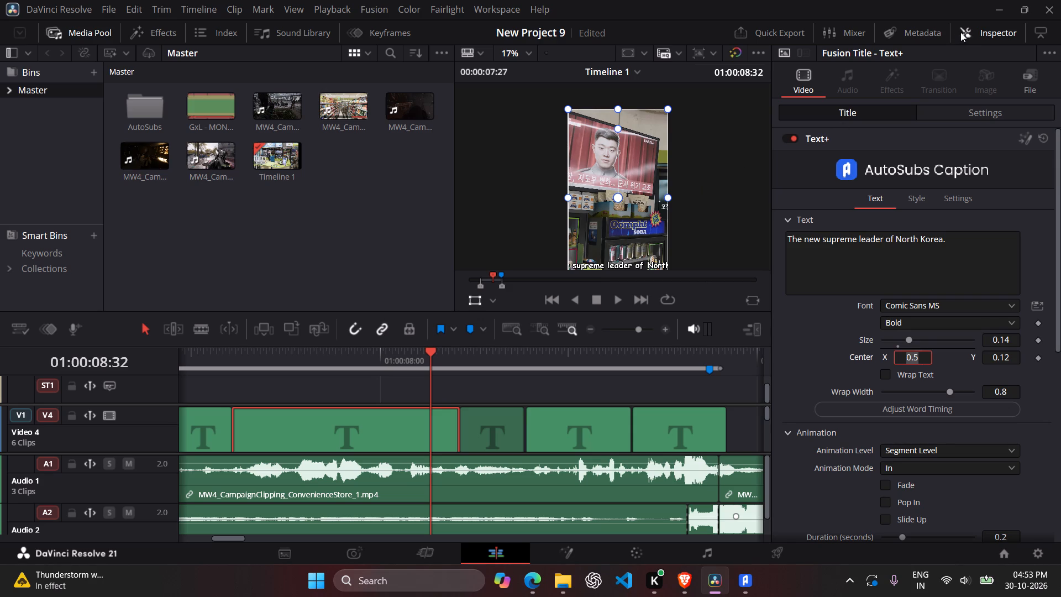
left_click(975, 39)
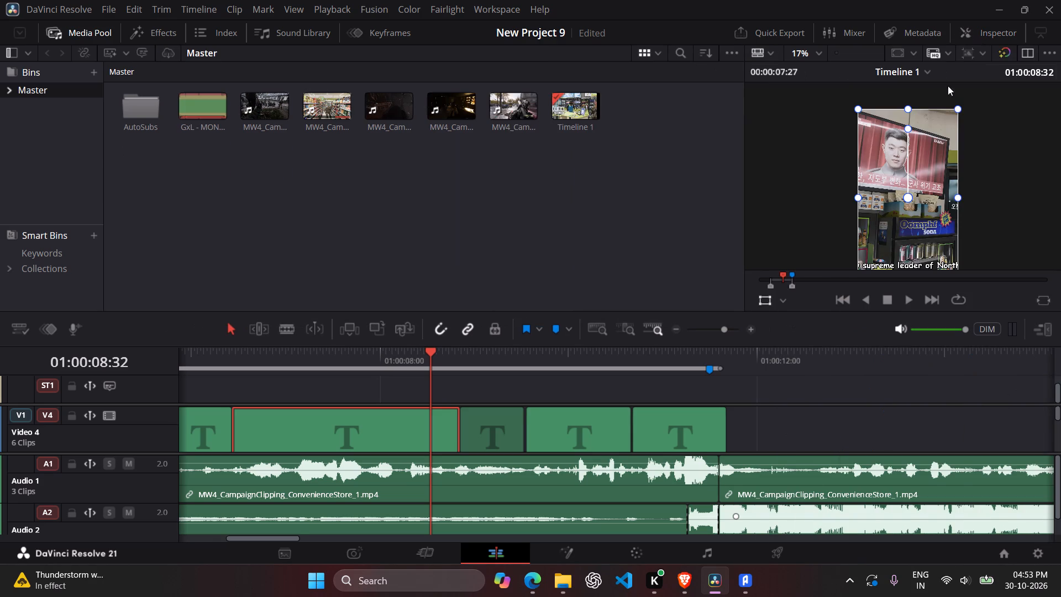
Examine the "No shit" subtitle's title settings and its transform settings, especially its vertical position.
left_click_drag(434, 352, 471, 352)
left_click(480, 417)
left_click(957, 25)
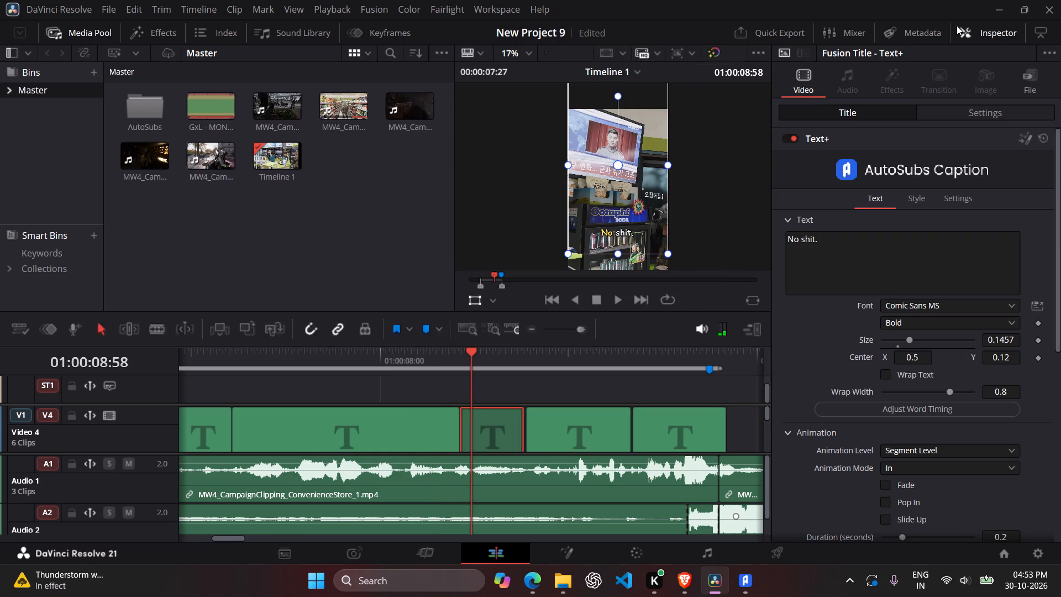
left_click(960, 35)
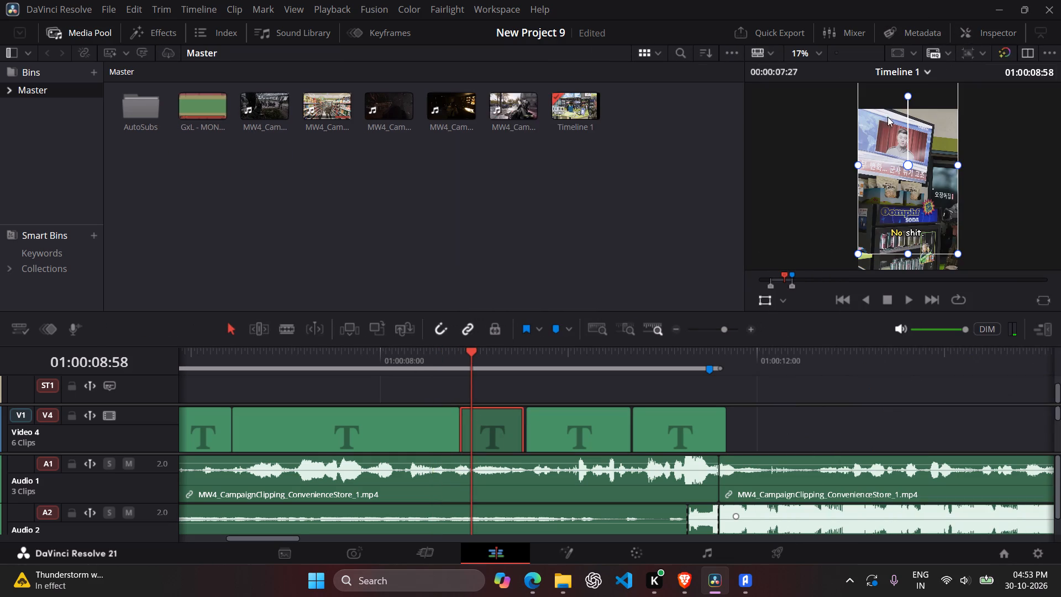
right_click(490, 441)
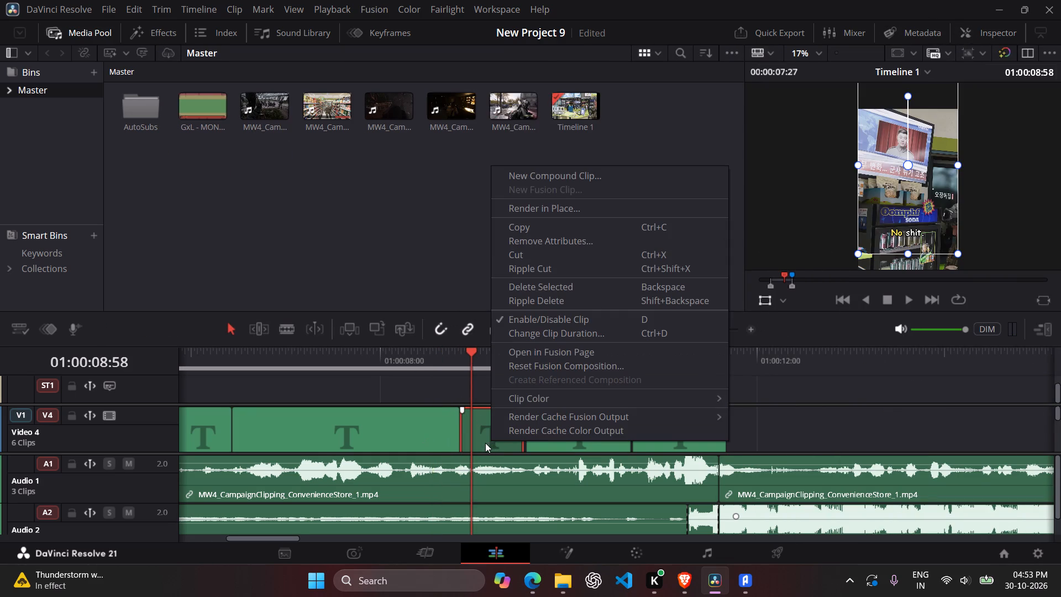
left_click(485, 443)
left_click(971, 25)
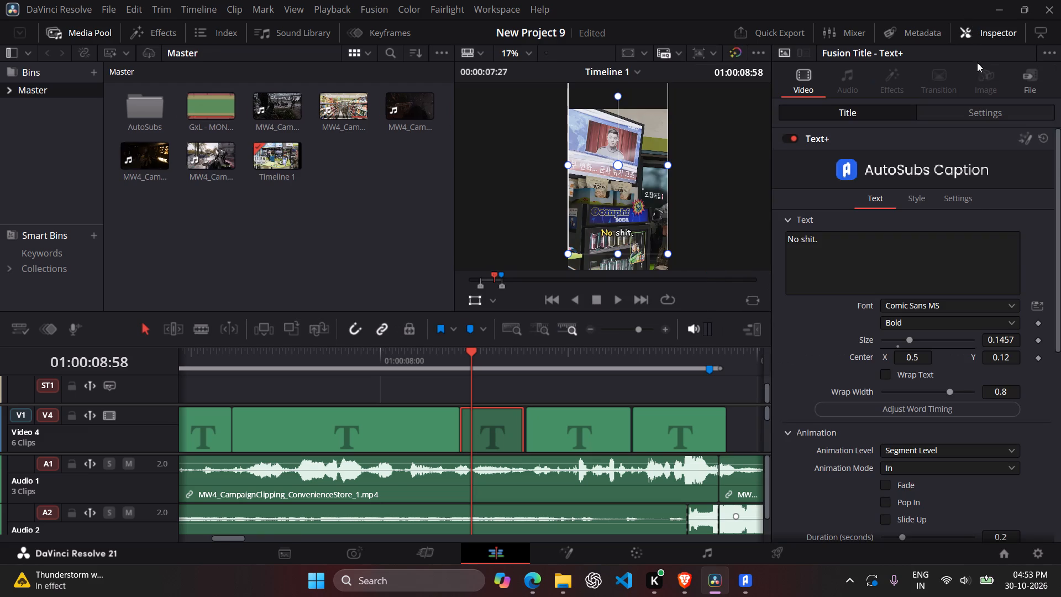
scroll(876, 402, "down", 7)
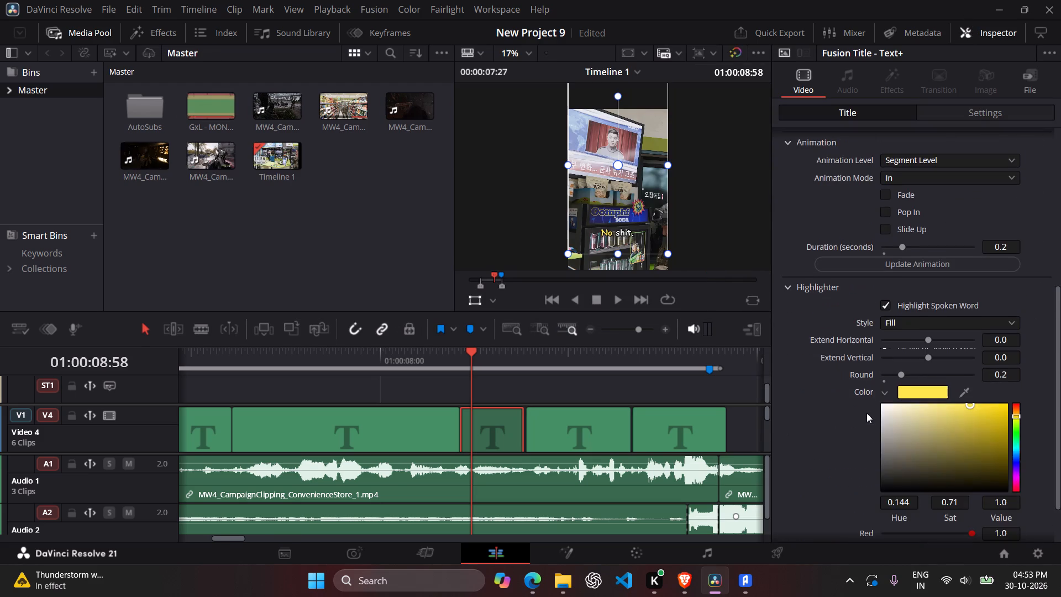
scroll(866, 413, "down", 4)
scroll(866, 413, "up", 13)
left_click(797, 219)
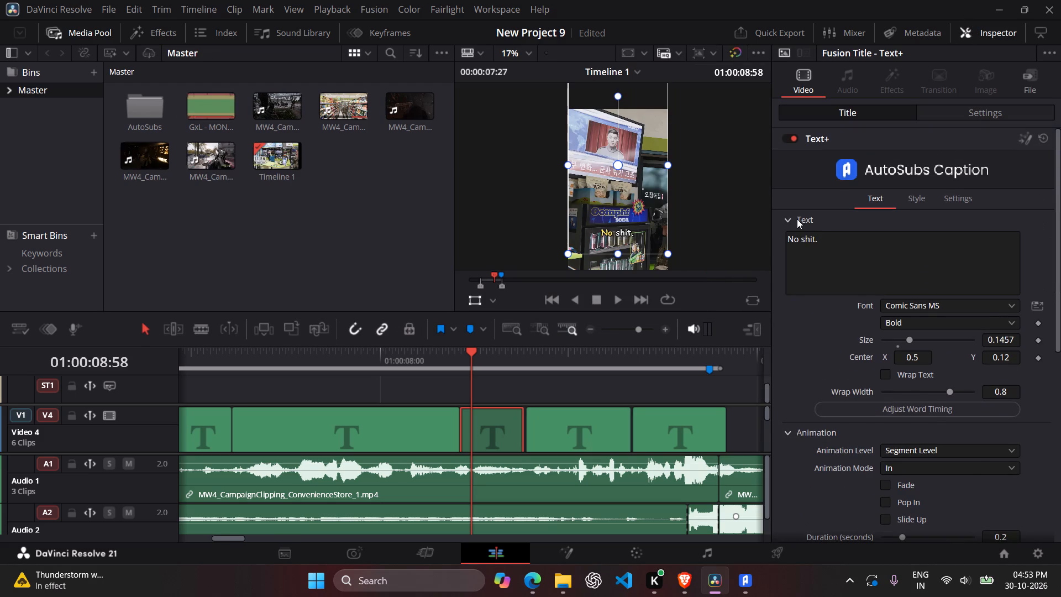
left_click(791, 220)
left_click(989, 103)
left_click(986, 116)
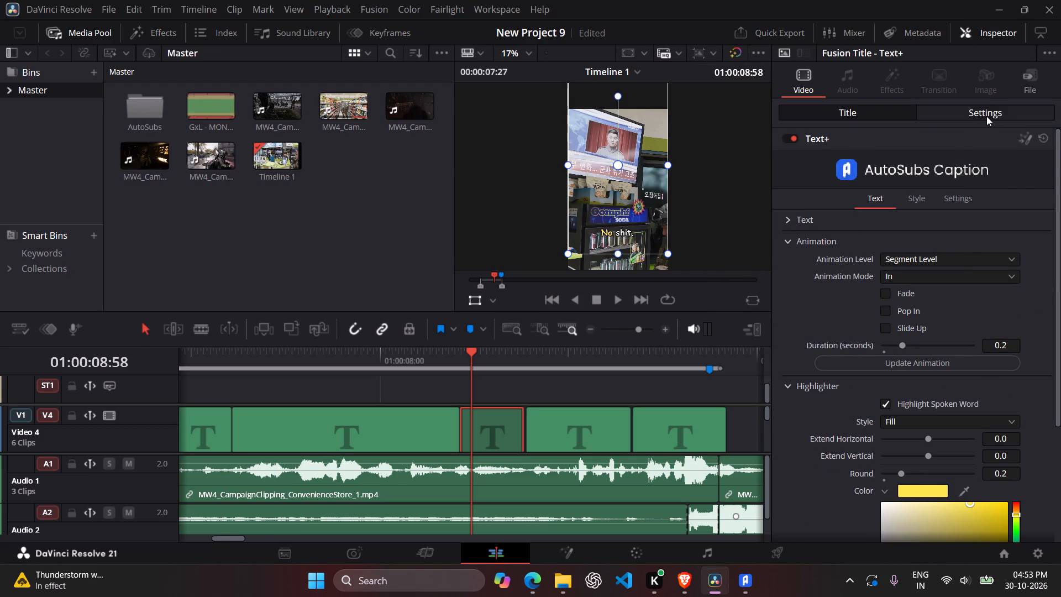
scroll(820, 234, "up", 3)
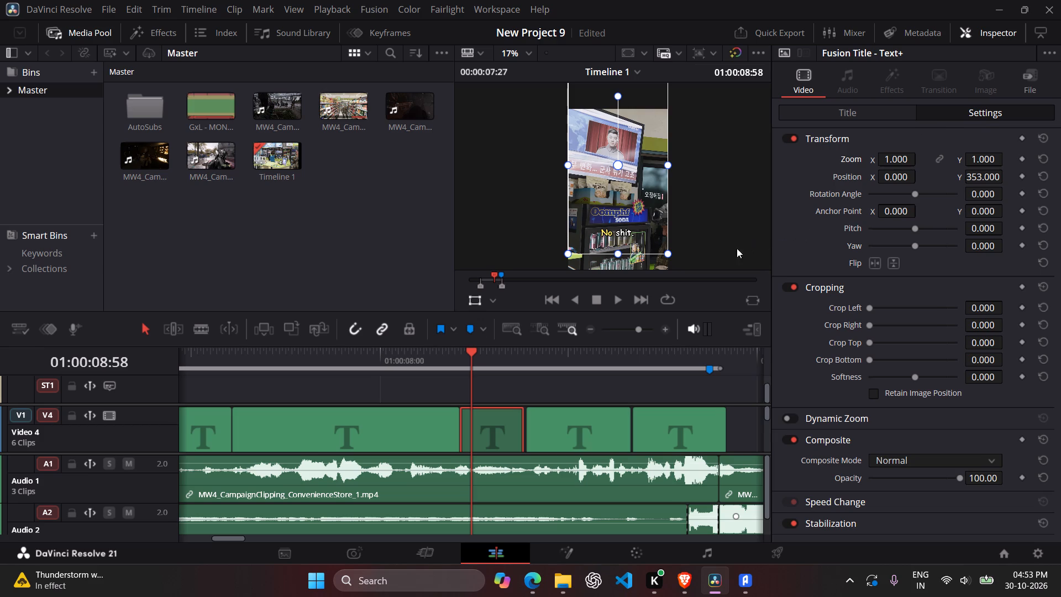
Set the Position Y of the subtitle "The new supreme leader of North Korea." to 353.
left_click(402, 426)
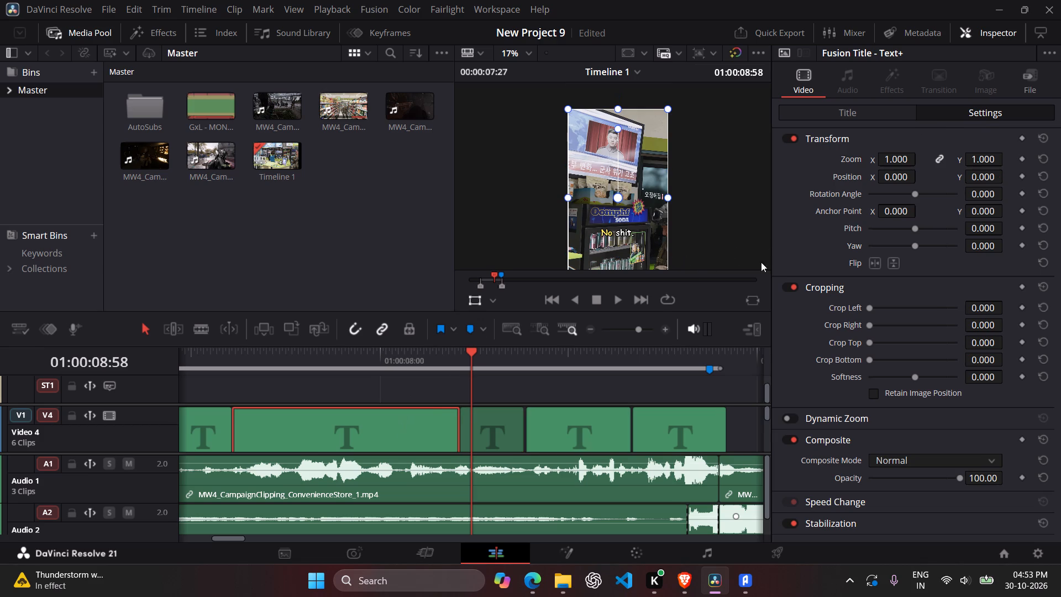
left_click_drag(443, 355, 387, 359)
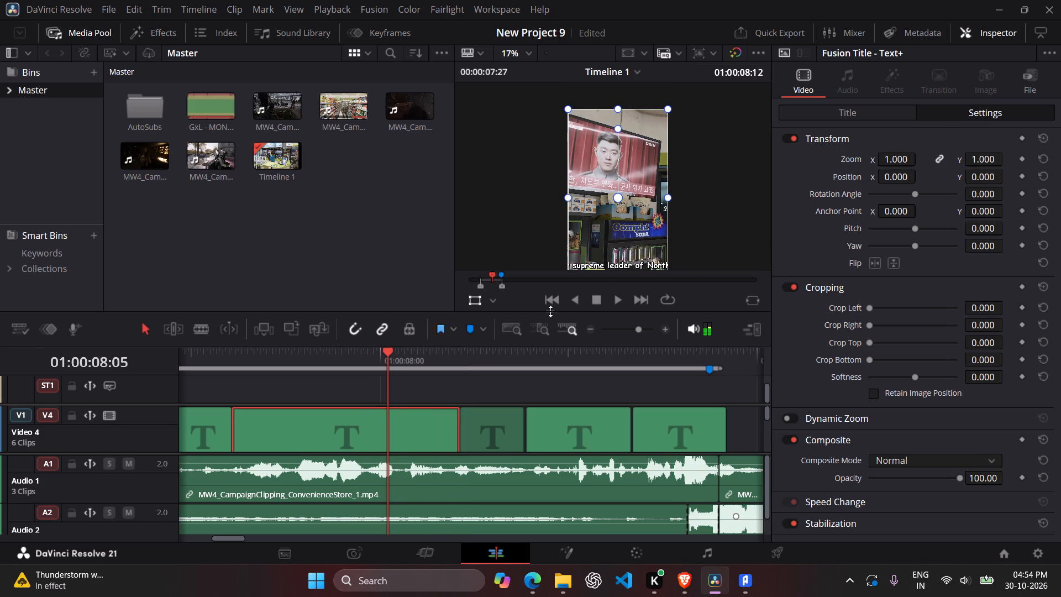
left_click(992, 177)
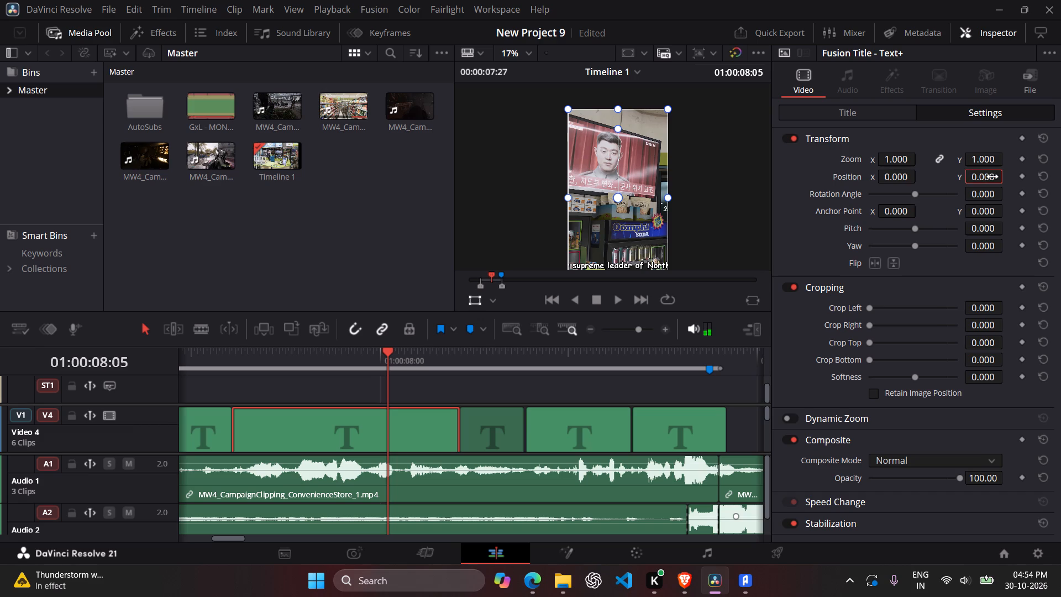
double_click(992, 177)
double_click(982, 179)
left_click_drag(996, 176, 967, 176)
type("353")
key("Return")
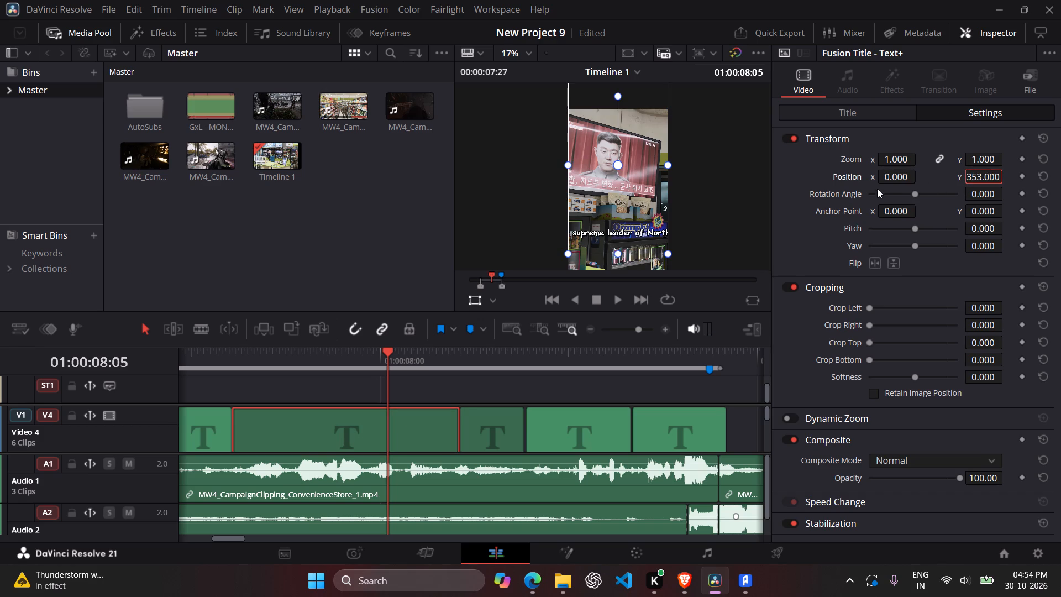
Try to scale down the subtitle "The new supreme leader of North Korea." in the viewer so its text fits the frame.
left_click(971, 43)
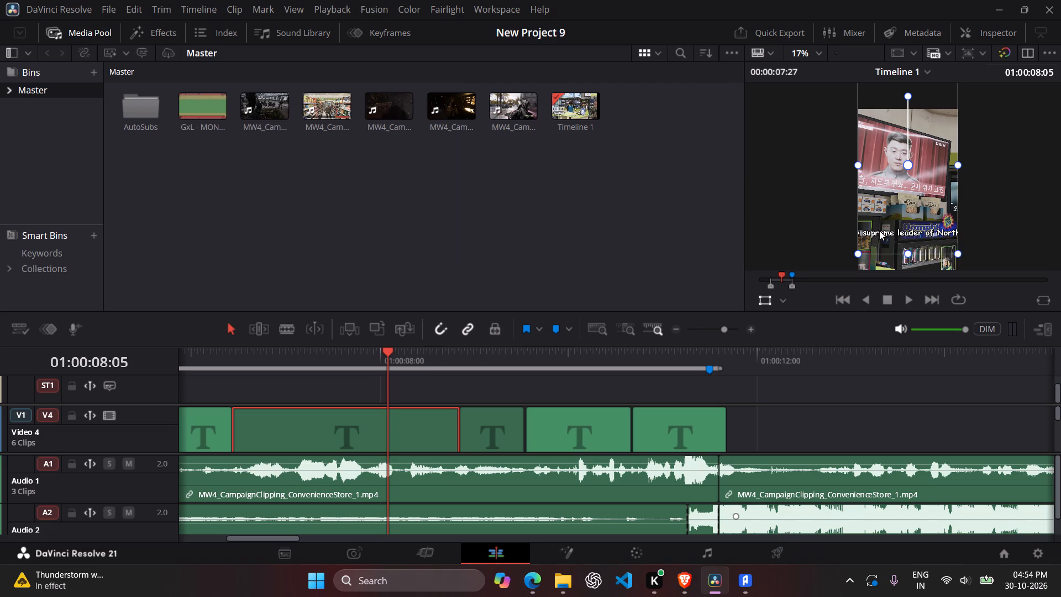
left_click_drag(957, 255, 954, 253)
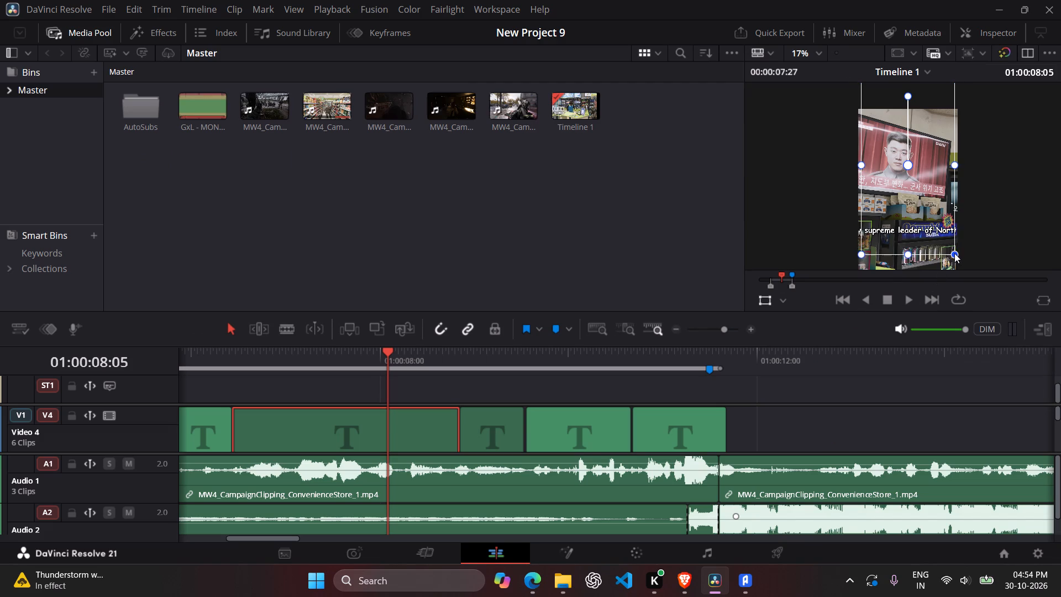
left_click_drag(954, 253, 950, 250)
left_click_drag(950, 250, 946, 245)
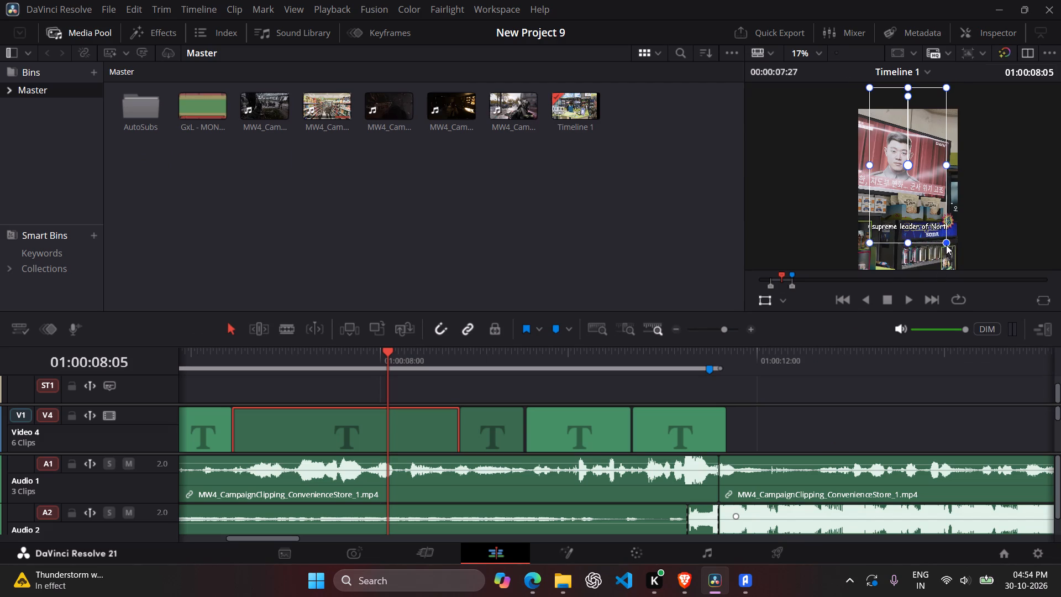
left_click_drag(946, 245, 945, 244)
Undo the viewer scaling, the Position Y change and the text size increase on "The new supreme leader of North Korea.".
key("ctrl+z")
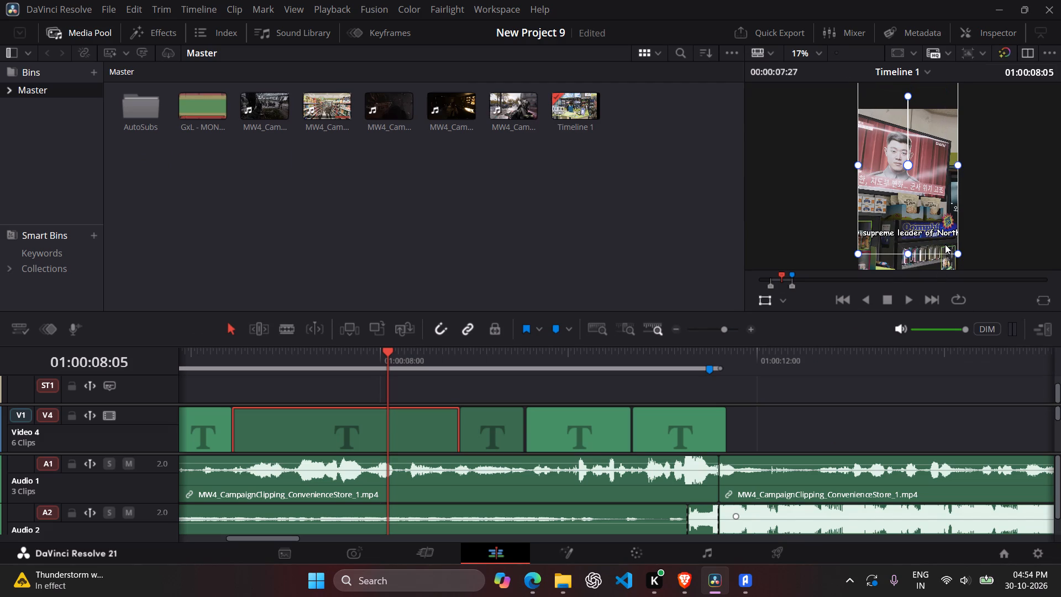
key("ctrl+z")
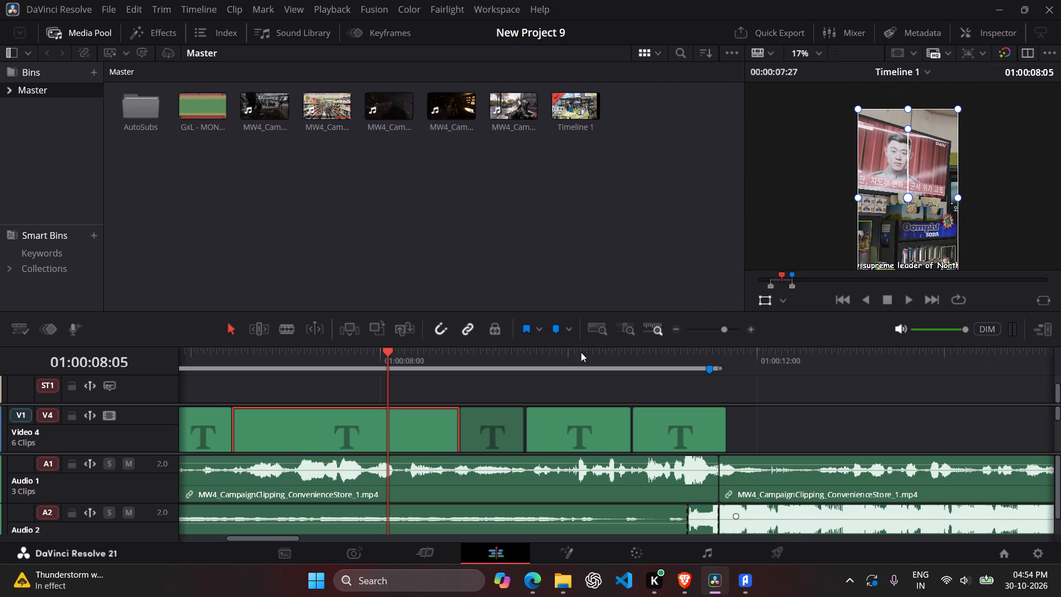
key("ctrl+z")
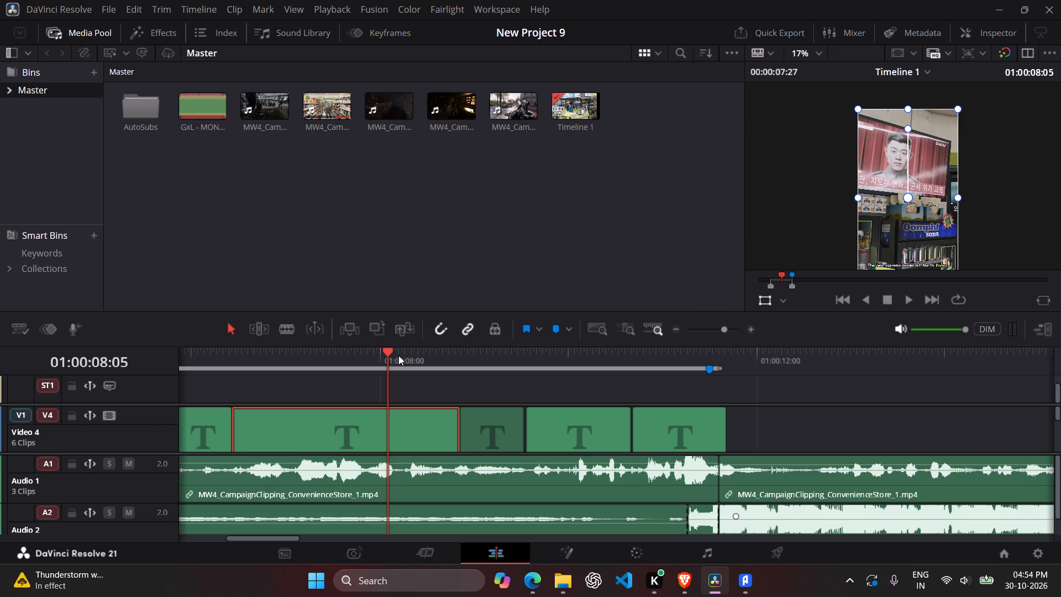
Set the Position Y of the subtitle "The new supreme leader of North Korea." to 353 in its transform settings.
left_click(995, 31)
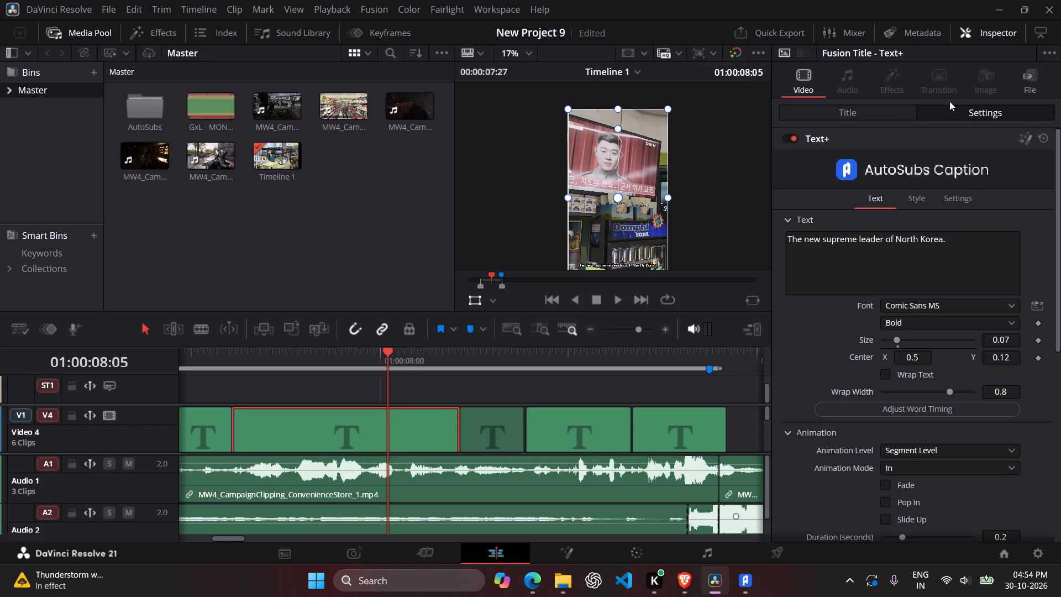
left_click(995, 106)
left_click(936, 116)
left_click(911, 114)
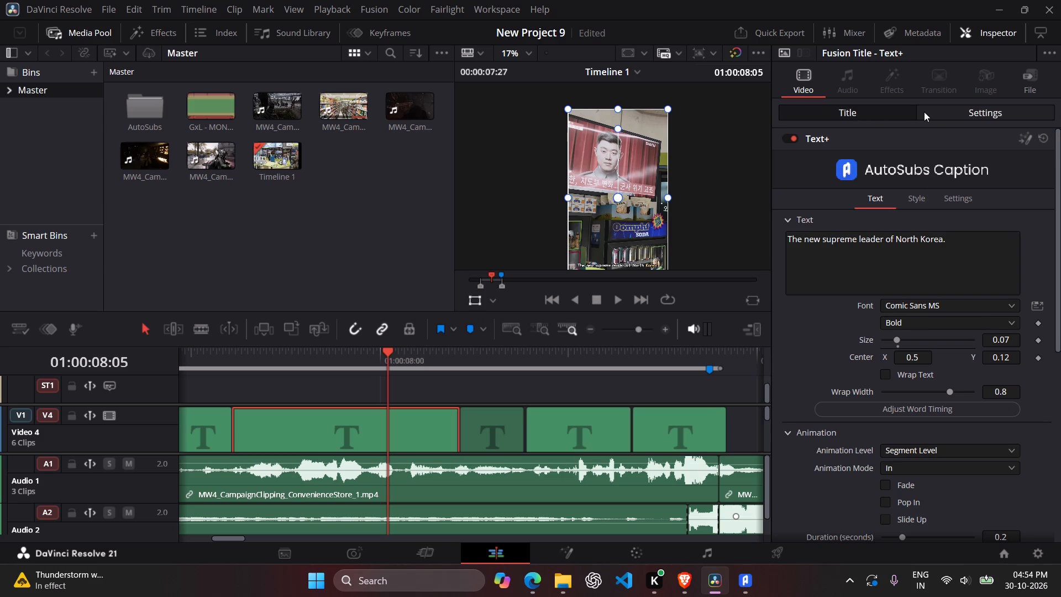
left_click(928, 111)
double_click(978, 173)
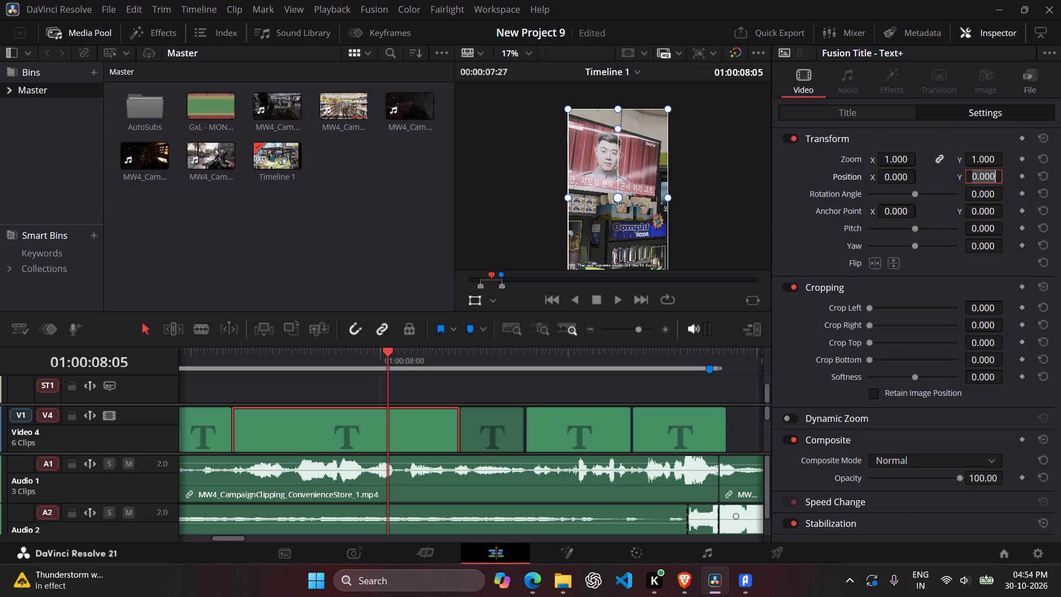
type("353")
key("Return")
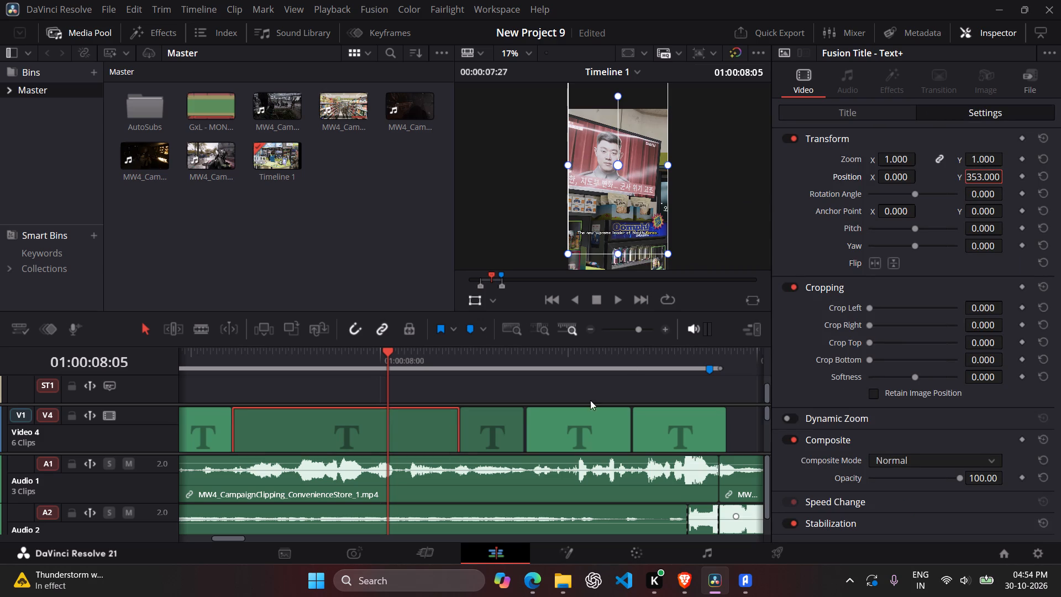
Select the subtitle right after "No shit" on Video 4 and set its Position Y to 353.
left_click(565, 417)
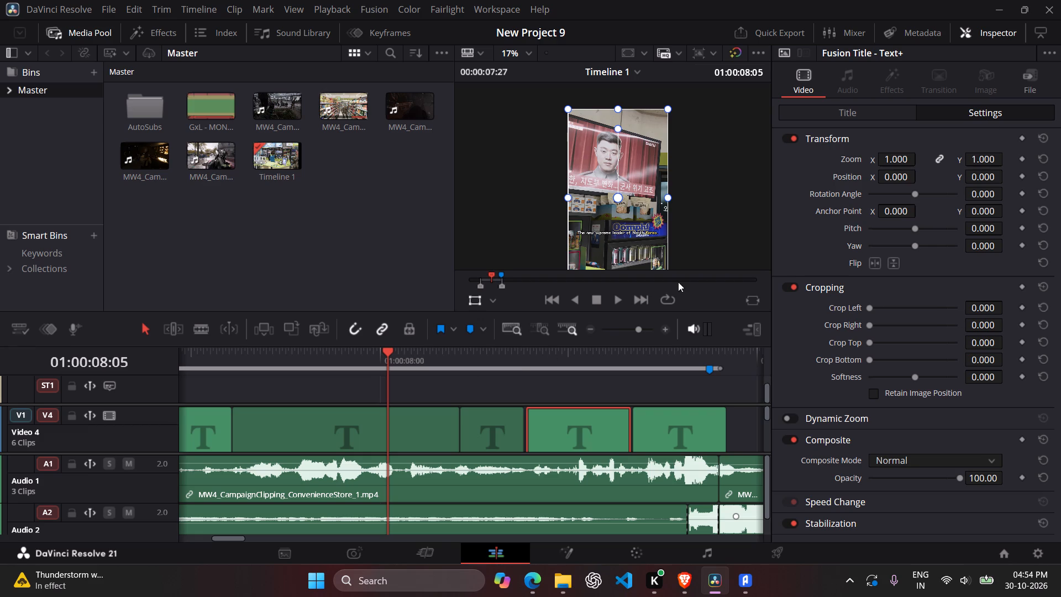
left_click_drag(398, 350, 554, 350)
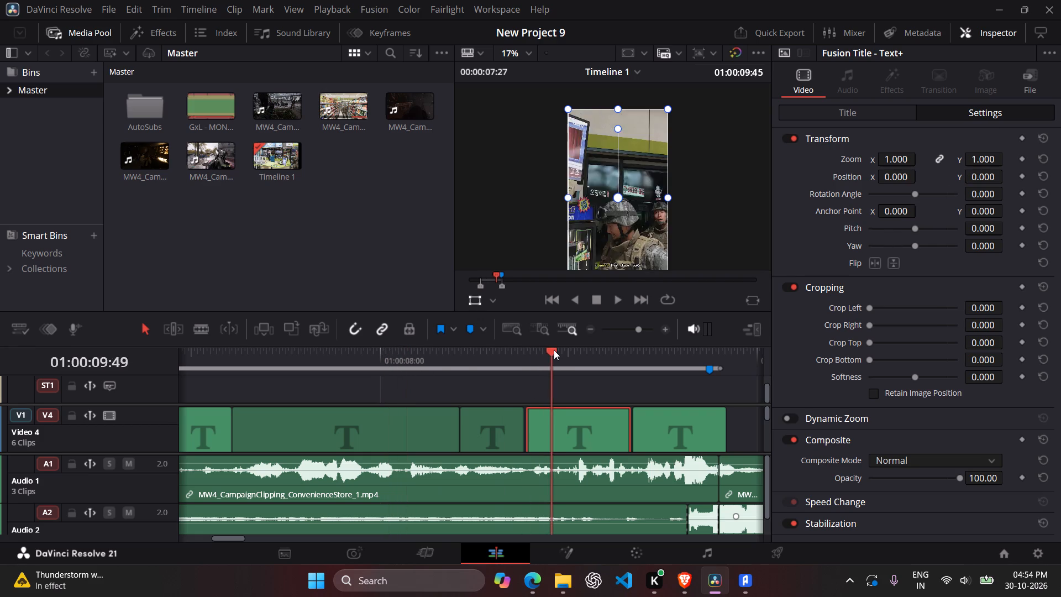
left_click_drag(554, 350, 555, 350)
double_click(981, 180)
key("w")
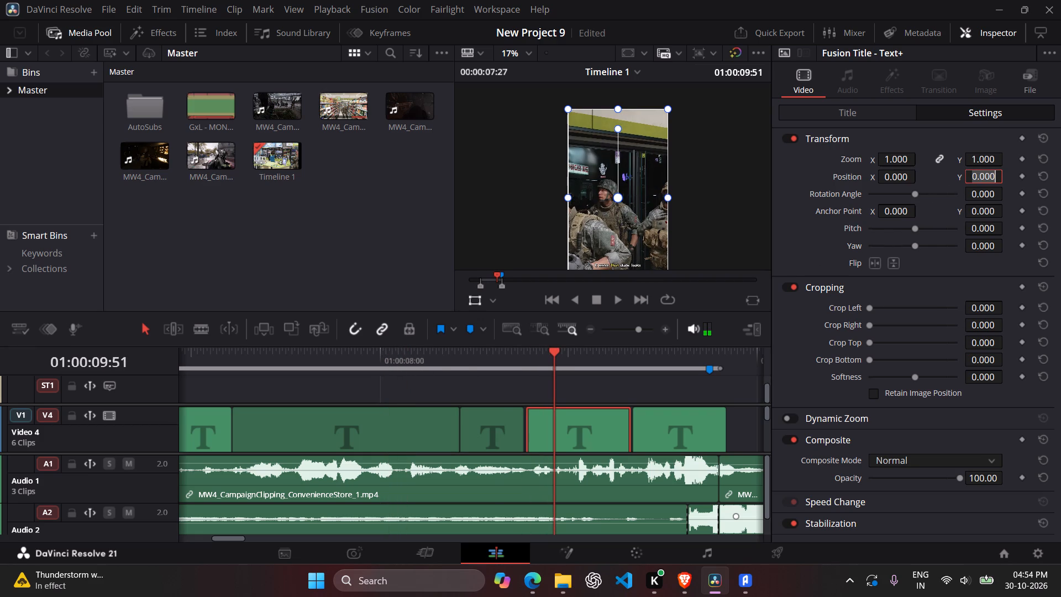
type("353")
key("Return")
Select the last subtitle on Video 4 and set its Position Y to 353.
left_click(701, 435)
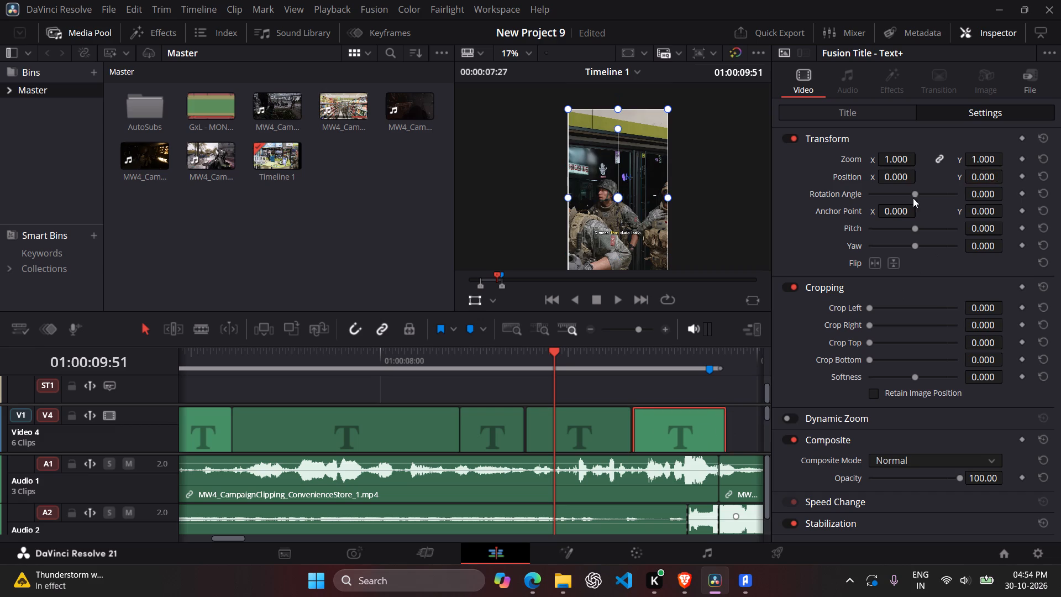
double_click(972, 176)
key("3")
type("53")
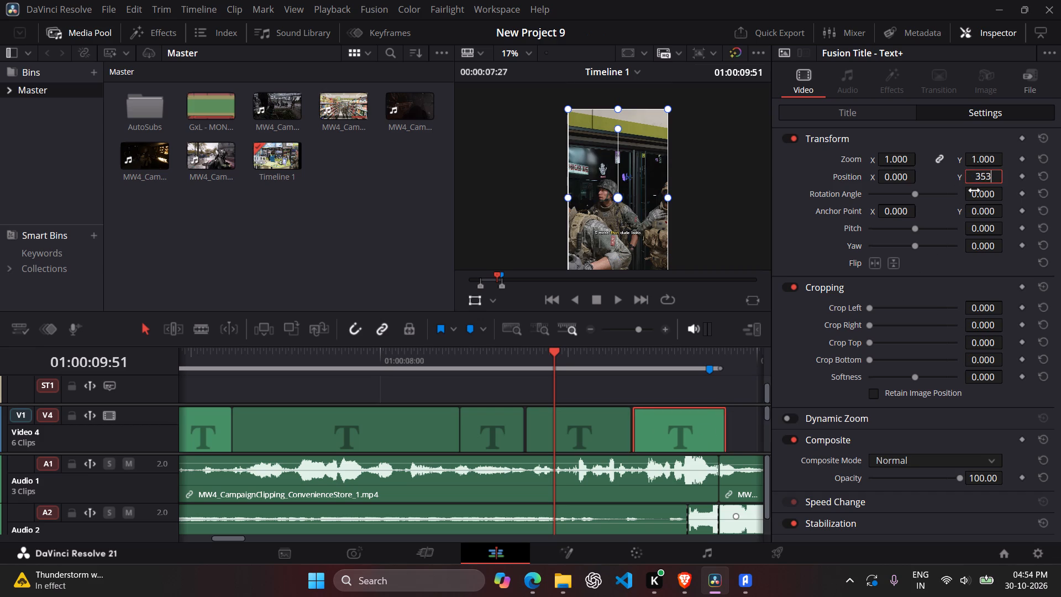
key("Return")
Go back to the short first subtitle on Video 4, just after 01:00:04:00, and set its Position Y to 353.
left_click_drag(555, 354, 640, 354)
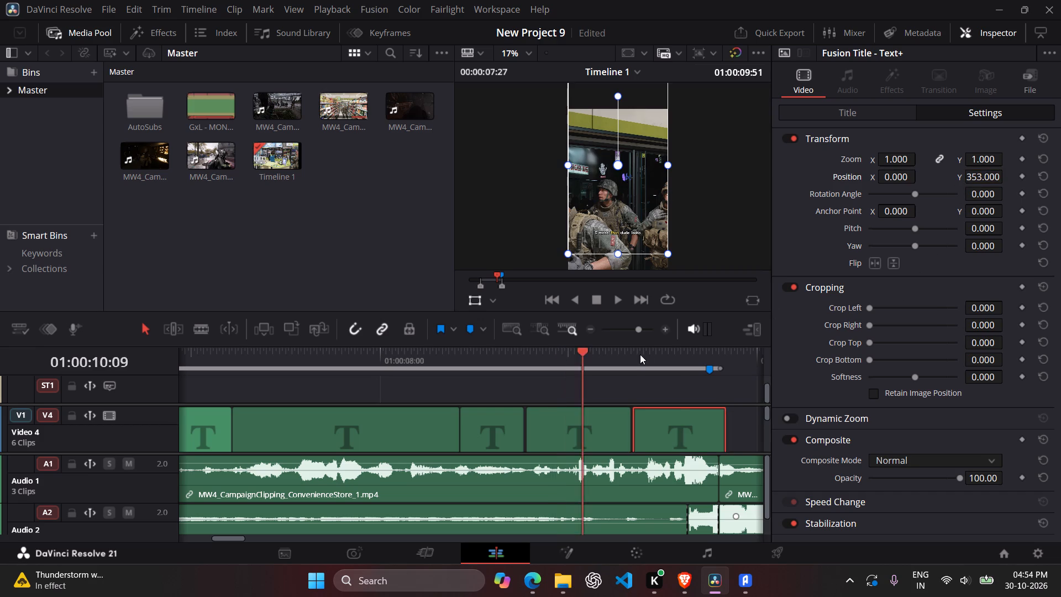
left_click_drag(640, 354, 544, 370)
left_click(584, 413)
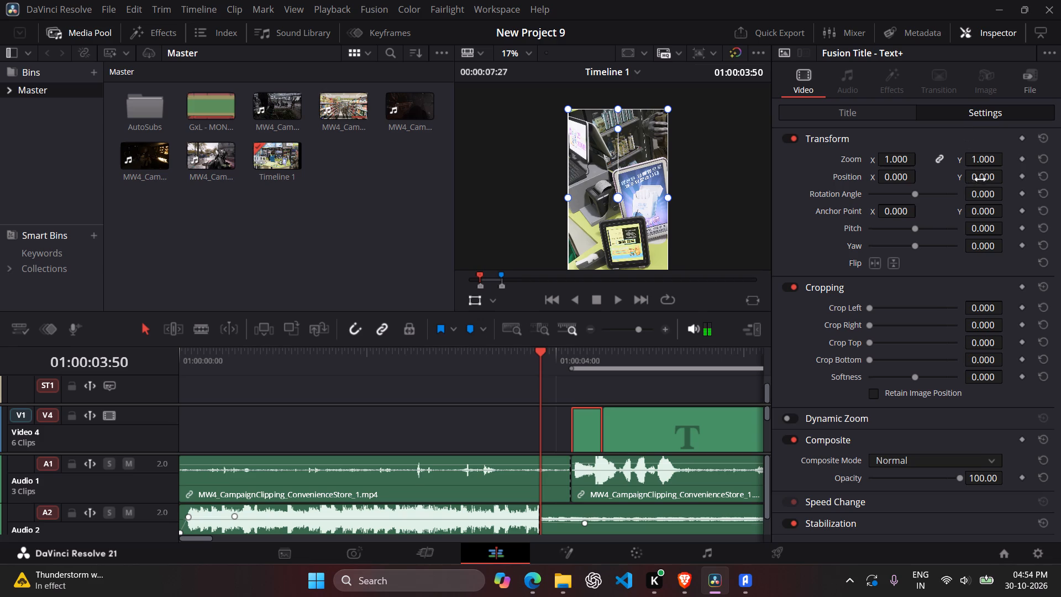
double_click(980, 180)
type("353")
key("Return")
Select the second subtitle on Video 4, at about 01:00:04:55, and set its Position Y to 353.
left_click_drag(538, 351, 642, 362)
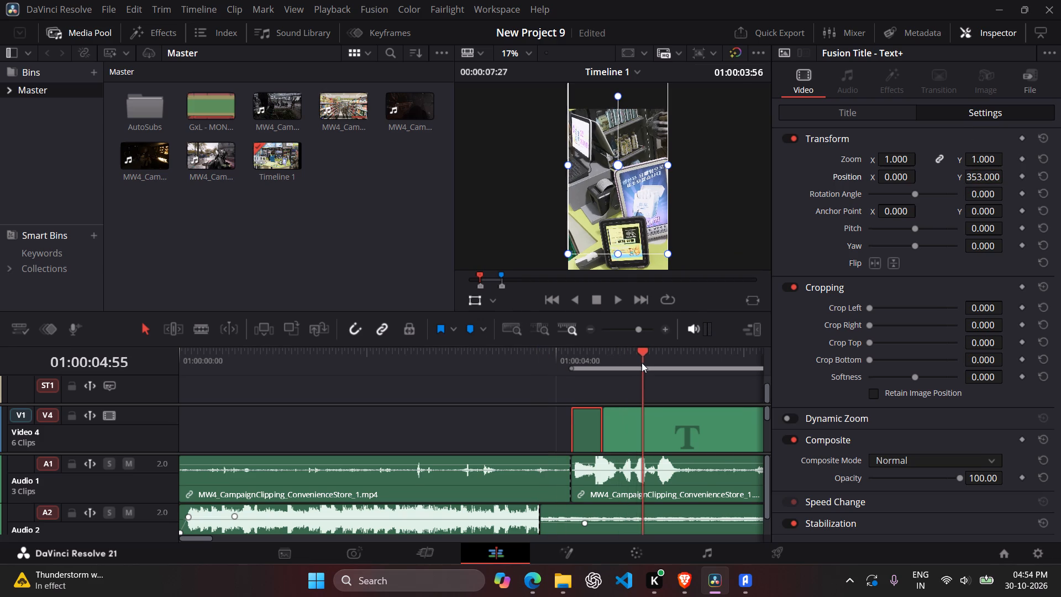
left_click(636, 419)
left_click_drag(199, 540, 223, 539)
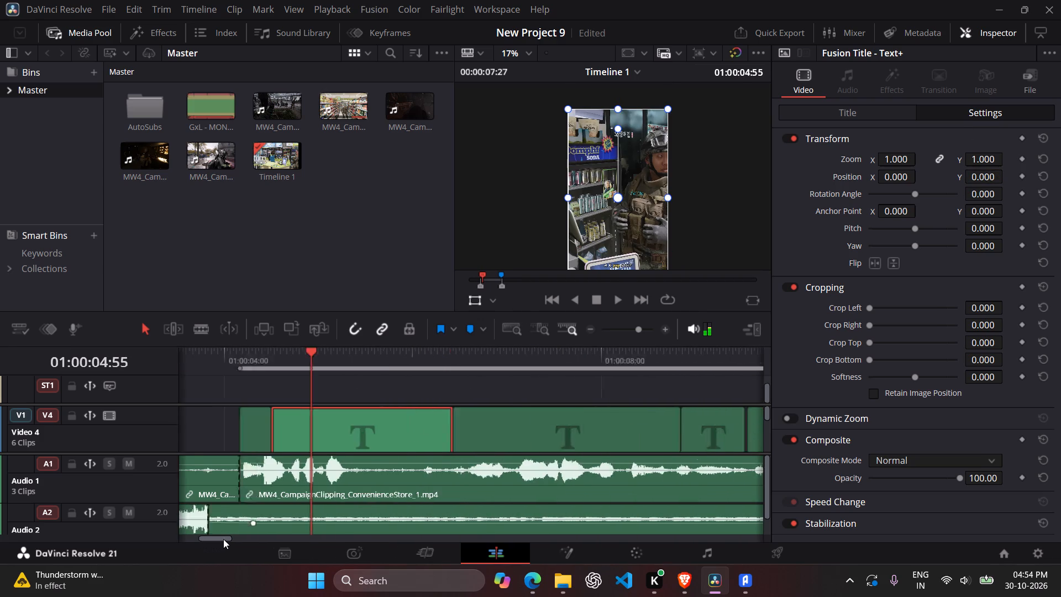
left_click_drag(223, 539, 220, 538)
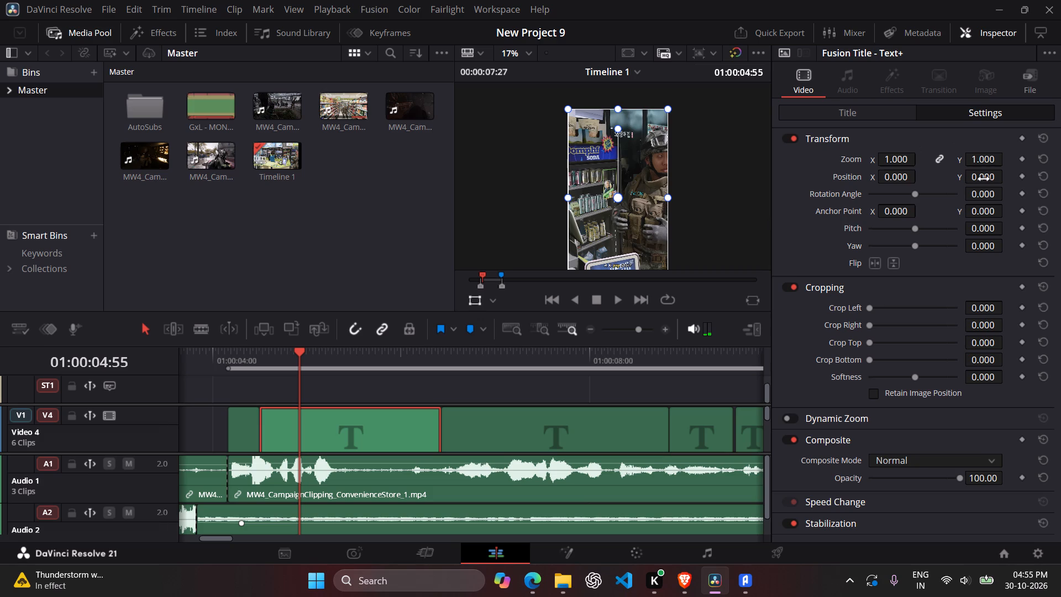
double_click(984, 179)
type("353")
key("Return")
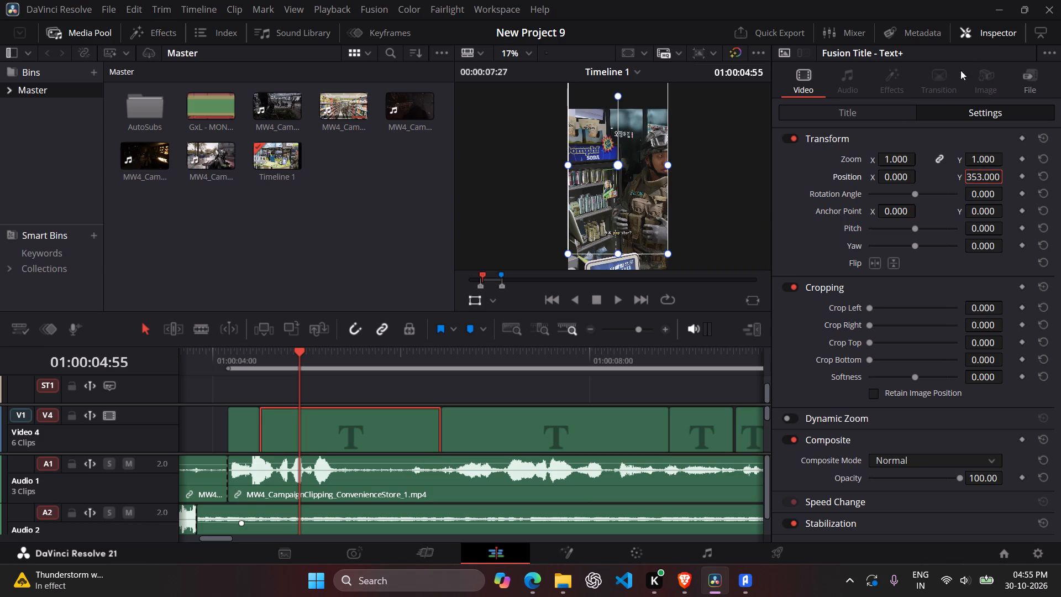
Play the timeline from near the start through the last subtitle to check the placement and readability of the captions.
left_click(985, 35)
left_click_drag(301, 356, 102, 364)
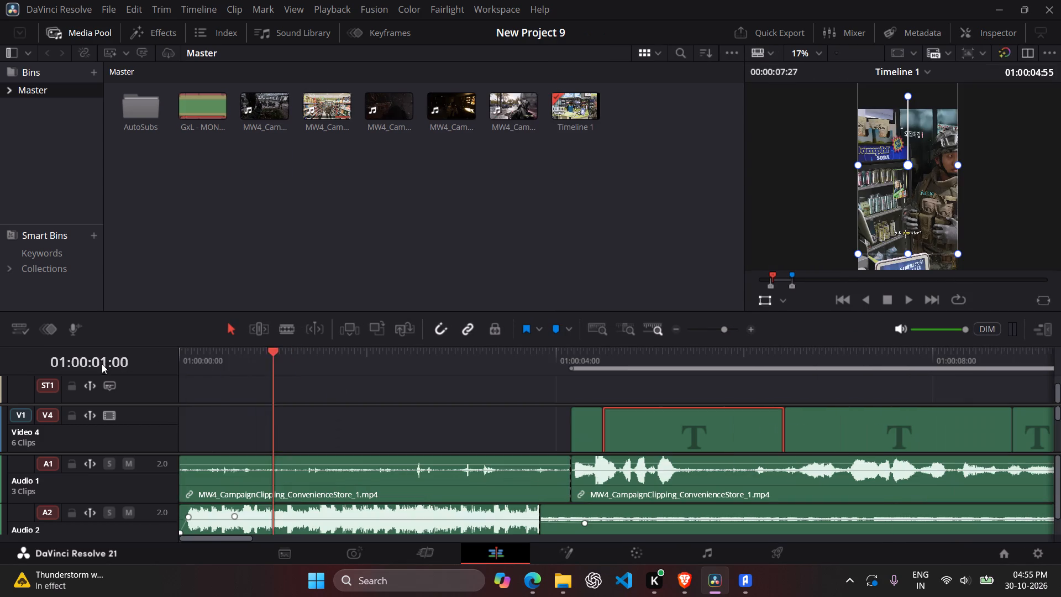
left_click_drag(102, 364, 99, 364)
key("space")
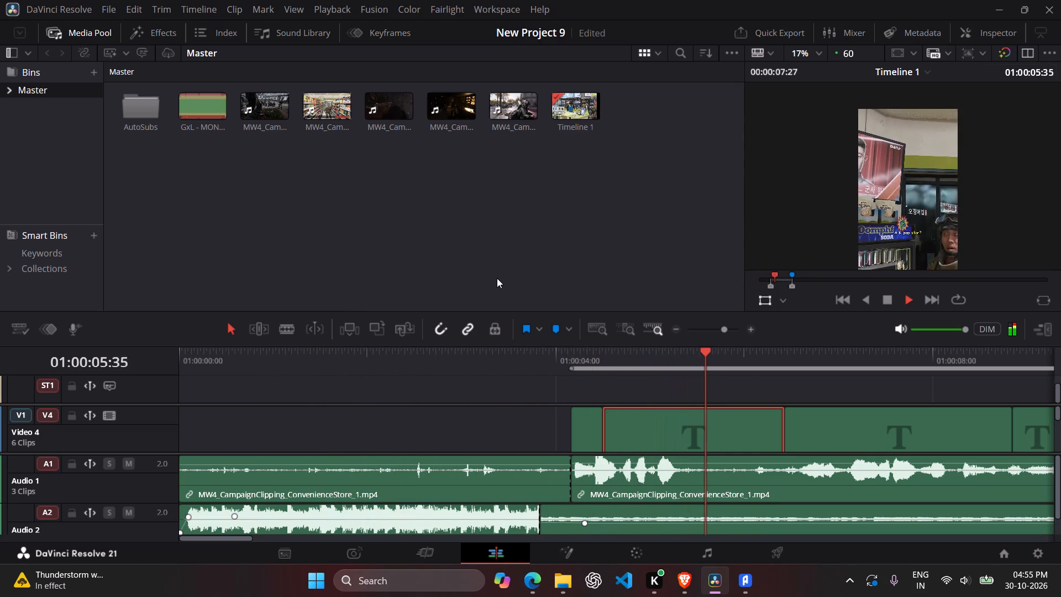
scroll(971, 238, "up", 4)
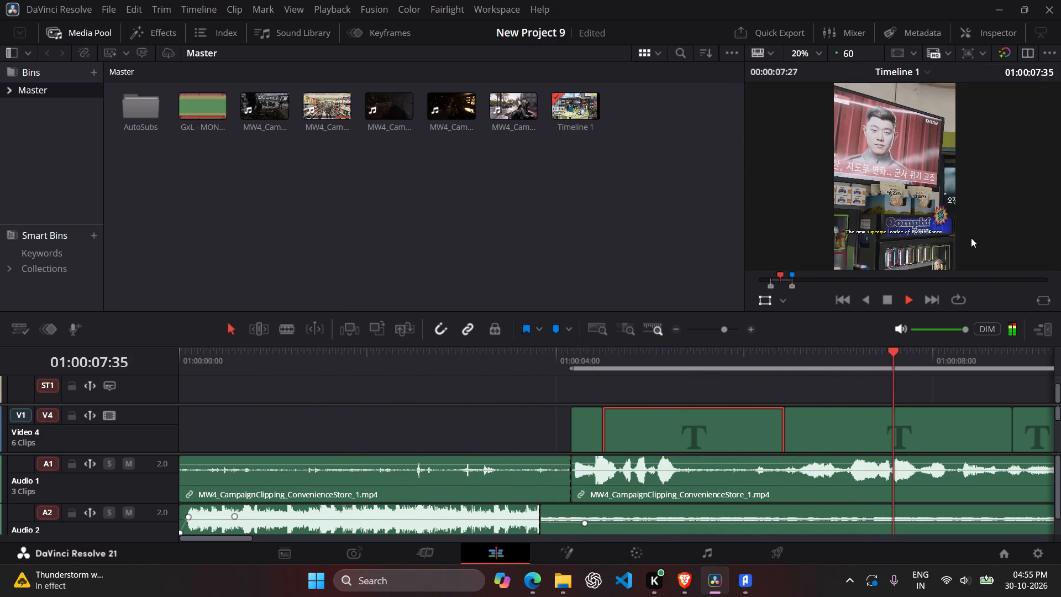
scroll(971, 238, "up", 2)
scroll(971, 237, "down", 4)
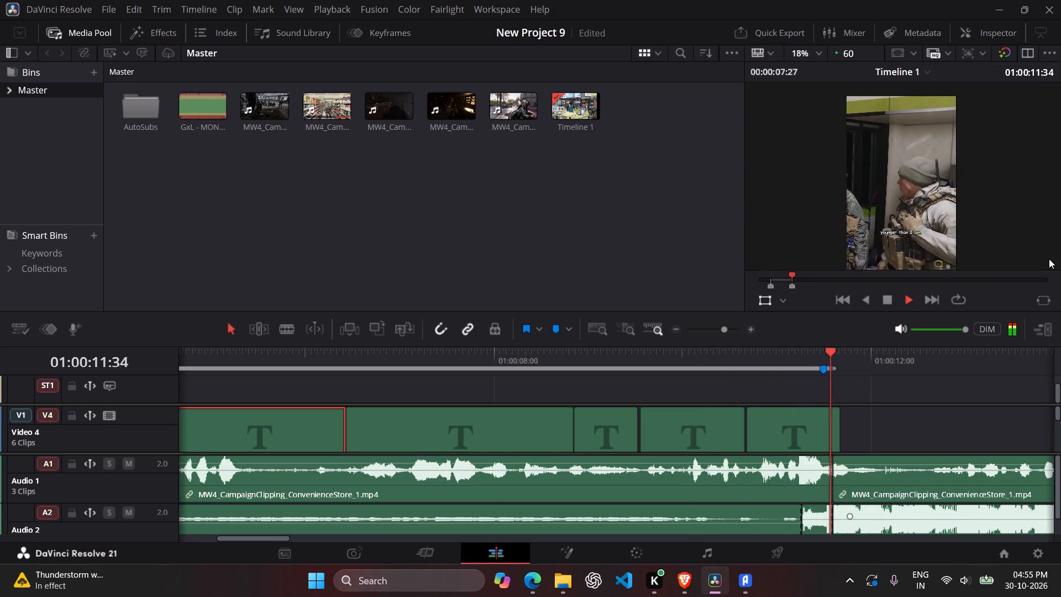
Go back to the "Who's that?" subtitle on Video 4 and enlarge its text size to about 0.1315.
left_click_drag(888, 350, 149, 406)
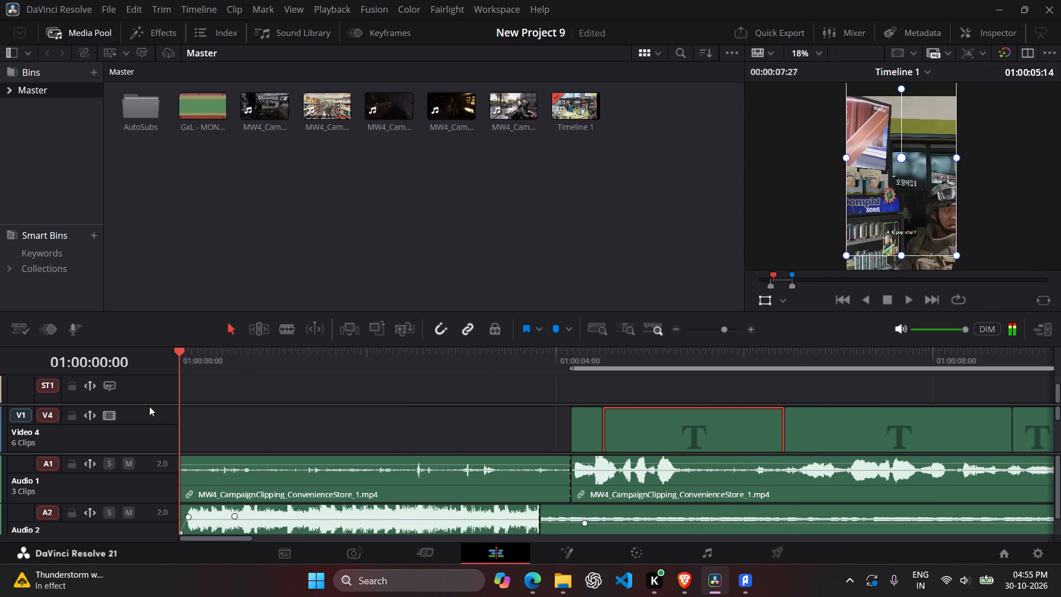
left_click_drag(149, 406, 501, 413)
left_click(577, 436)
key("space")
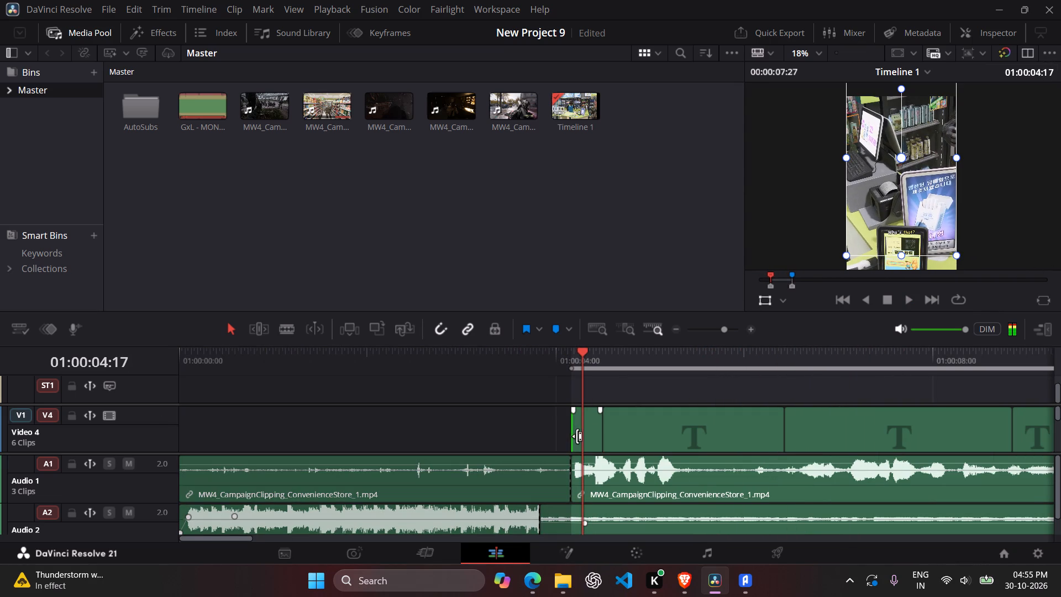
left_click(587, 436)
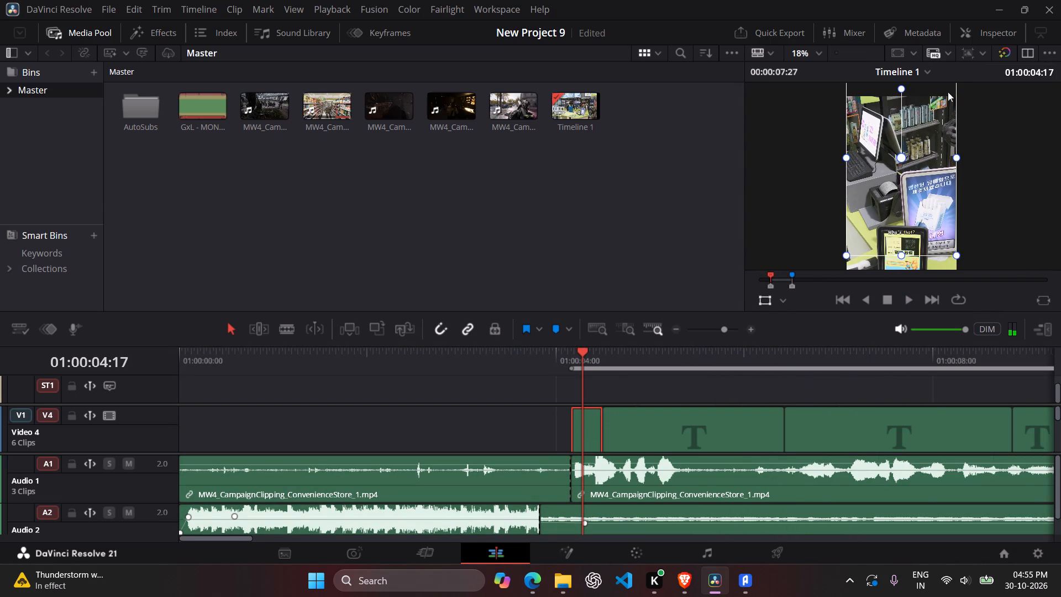
left_click(971, 35)
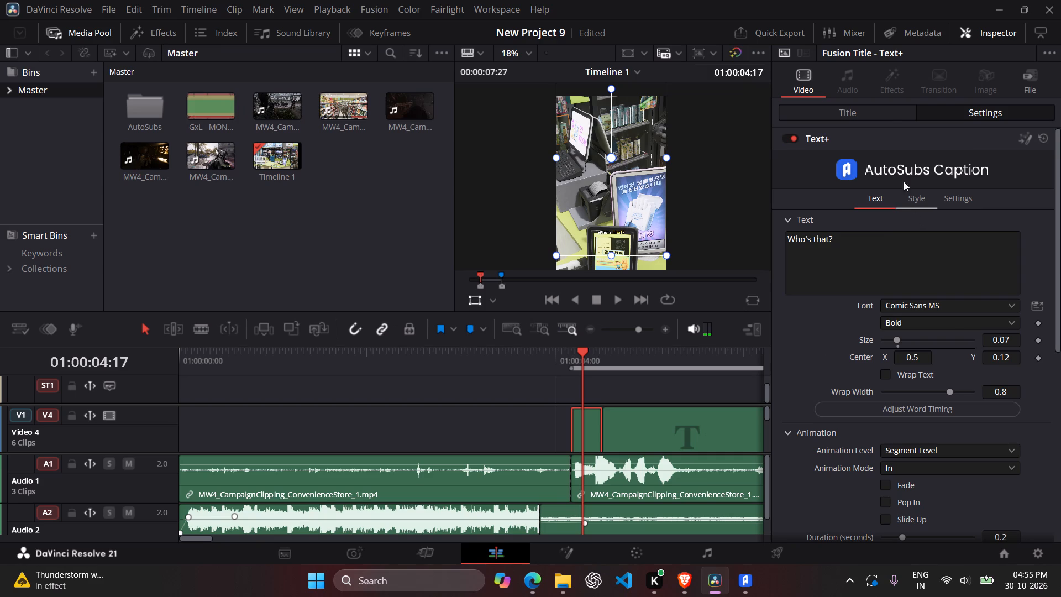
double_click(890, 121)
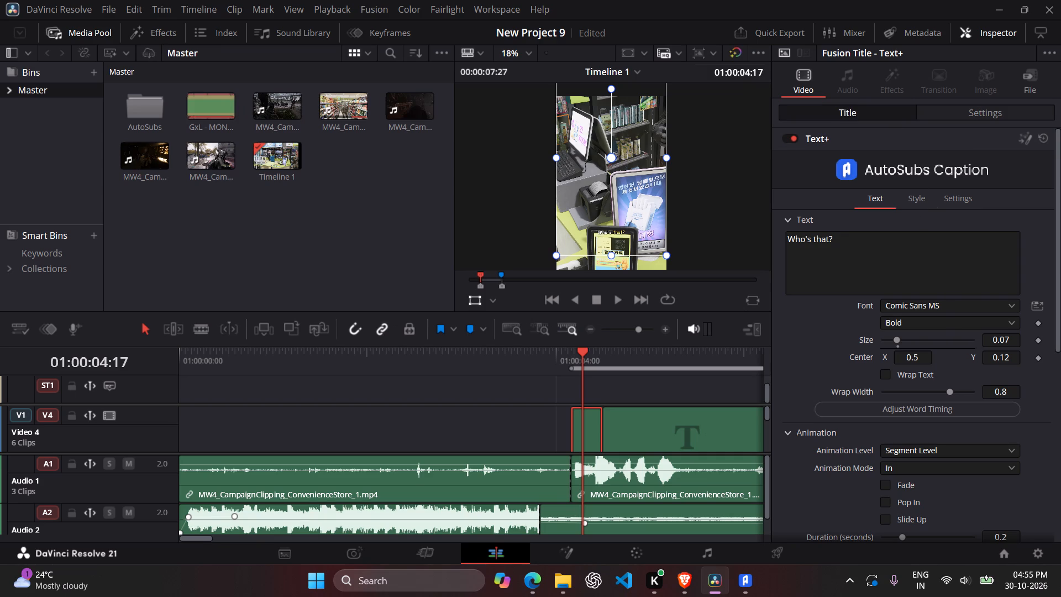
left_click(1001, 338)
left_click_drag(997, 343, 1009, 343)
left_click_drag(1009, 343, 665, 343)
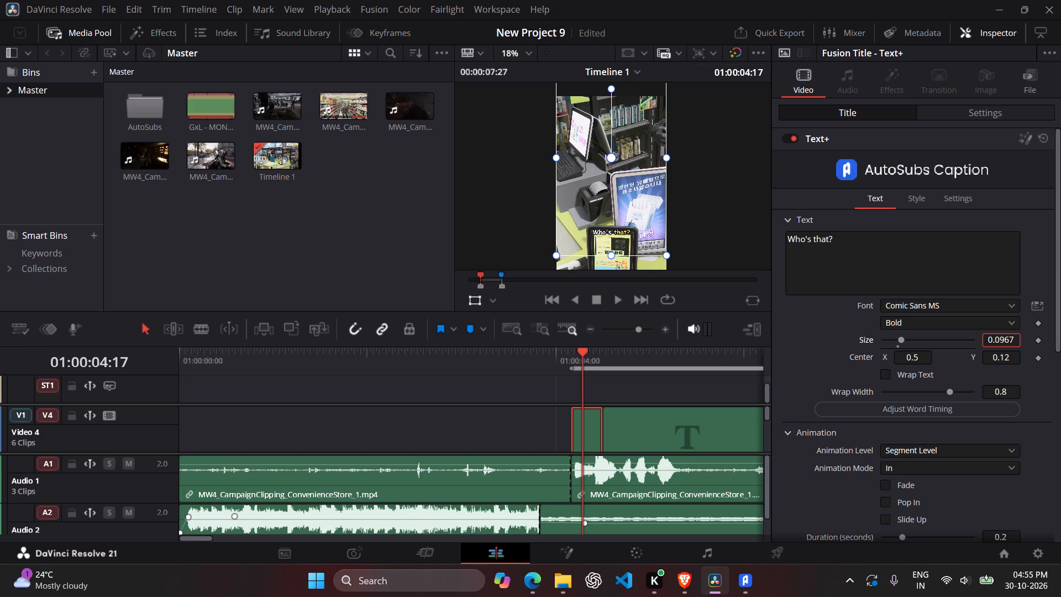
left_click_drag(665, 343, 696, 343)
left_click_drag(696, 343, 745, 342)
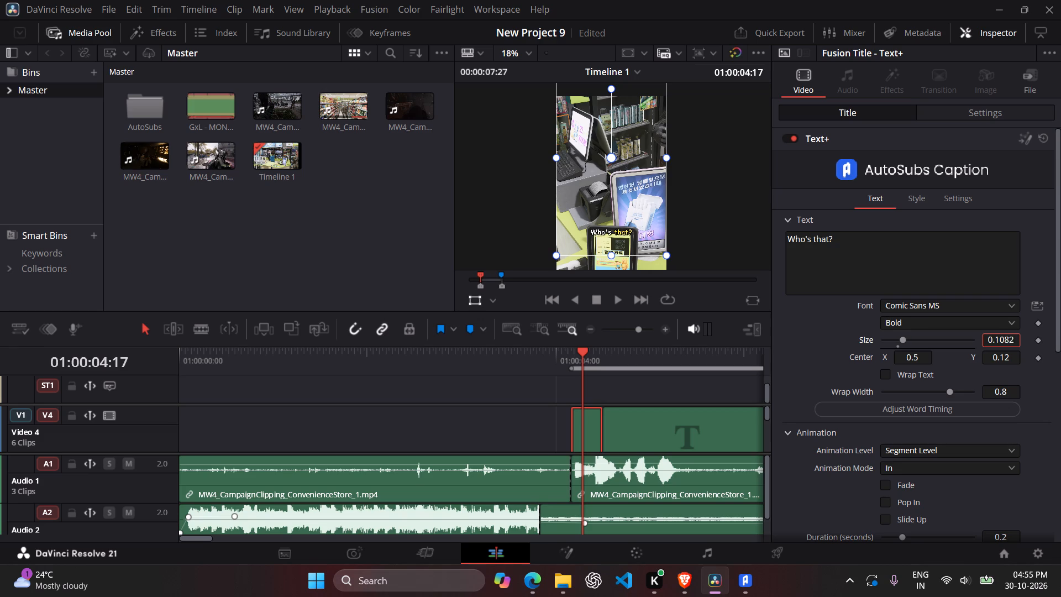
left_click_drag(745, 342, 794, 332)
left_click_drag(794, 332, 847, 324)
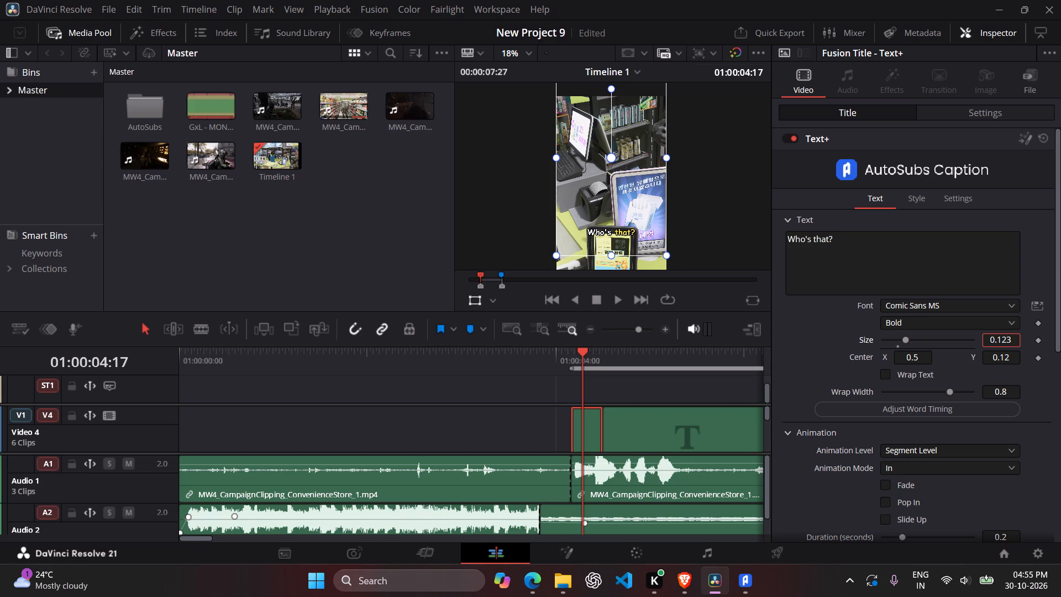
left_click_drag(847, 324, 902, 315)
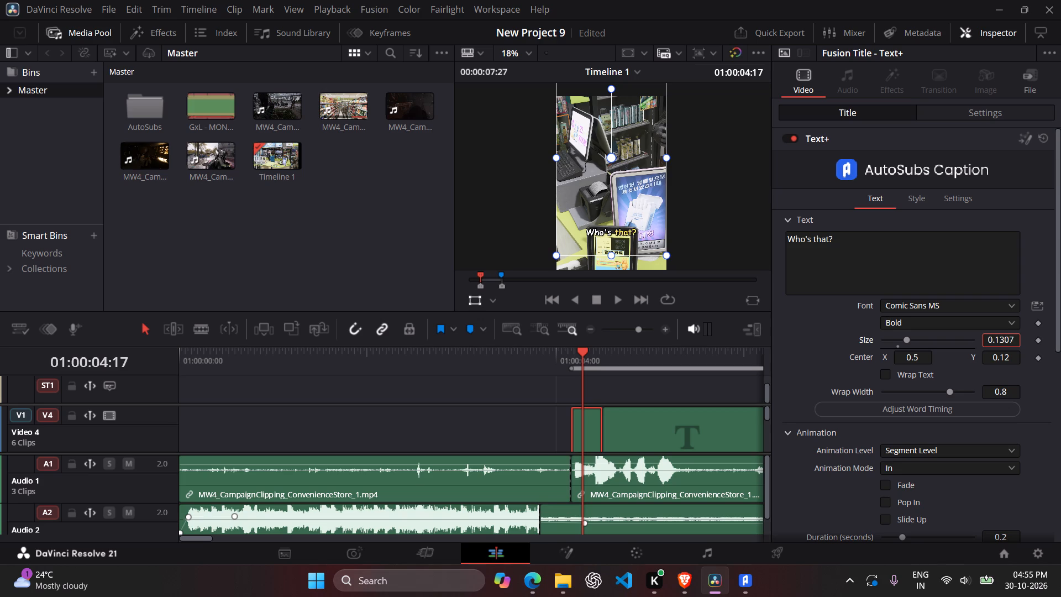
left_click_drag(902, 315, 905, 313)
Play on into the "A K pop star?" subtitle and enlarge its text size to about 0.148.
left_click_drag(587, 352, 524, 357)
key("space")
key("space")
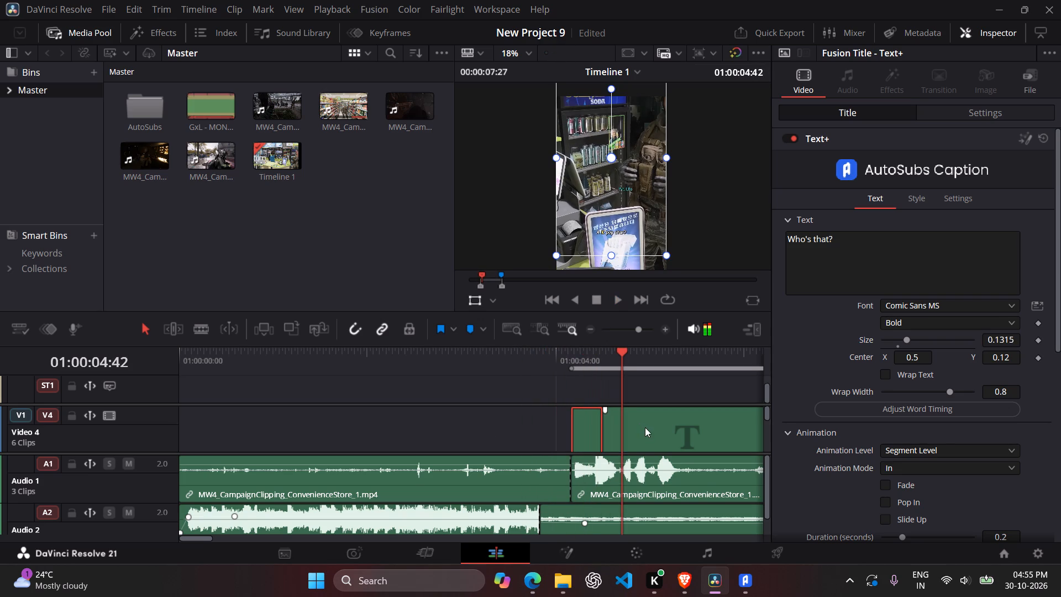
left_click(694, 431)
left_click_drag(1003, 339, 641, 339)
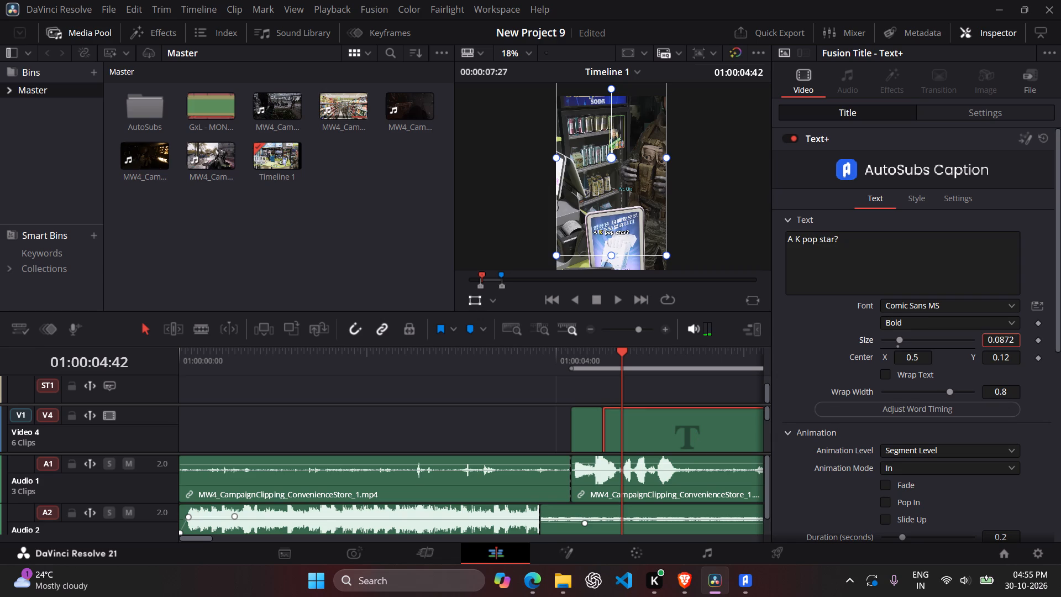
left_click_drag(641, 339, 1023, 337)
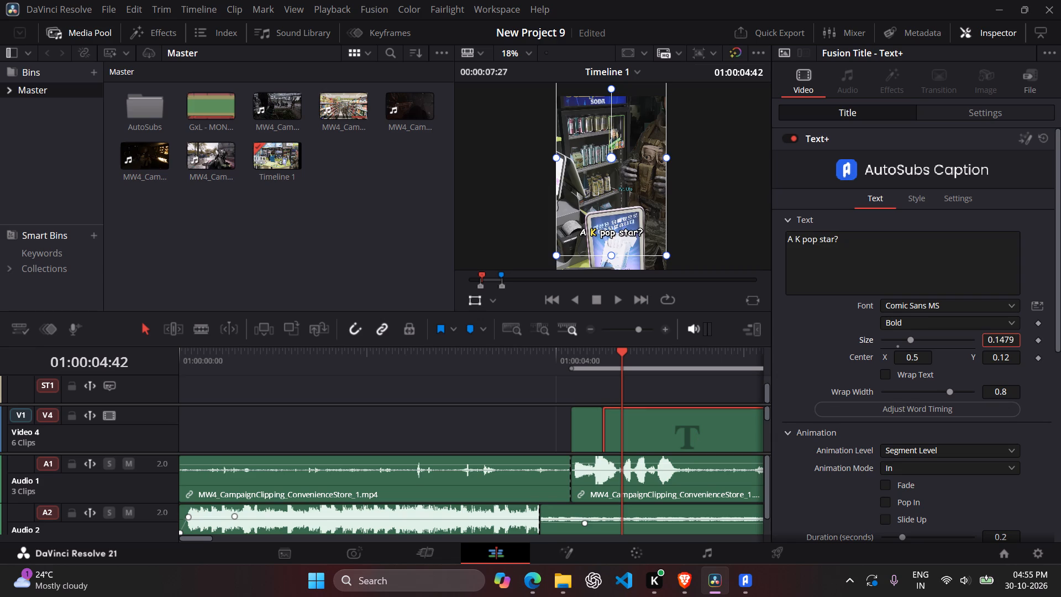
left_click_drag(1023, 337, 1022, 337)
Play back the enlarged captions and increase the text size of "The new supreme leader of North Korea." to about 0.084.
left_click_drag(626, 353, 541, 356)
key("space")
key("space")
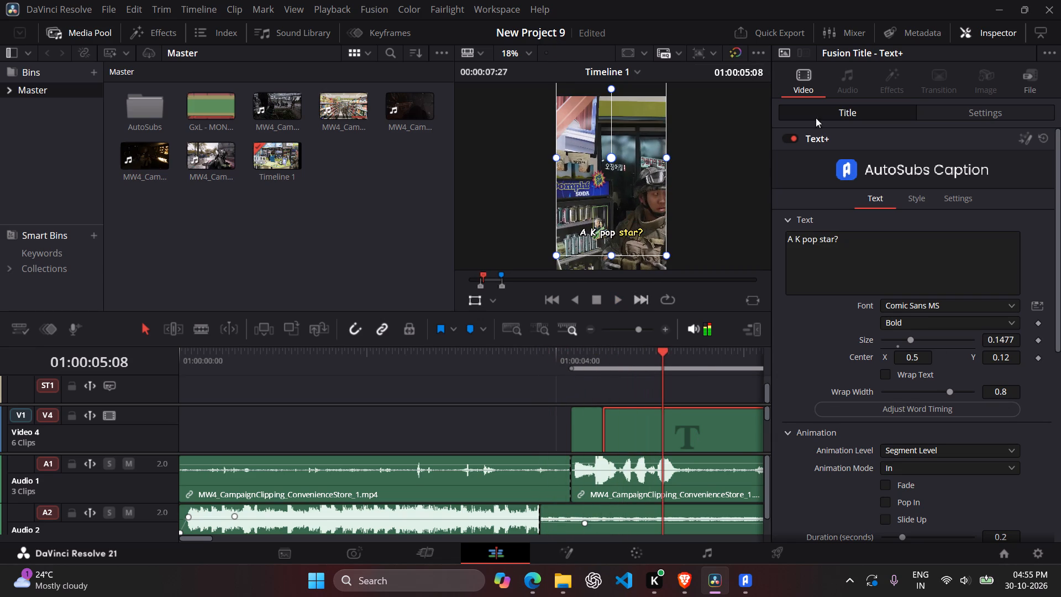
left_click(993, 40)
key("space")
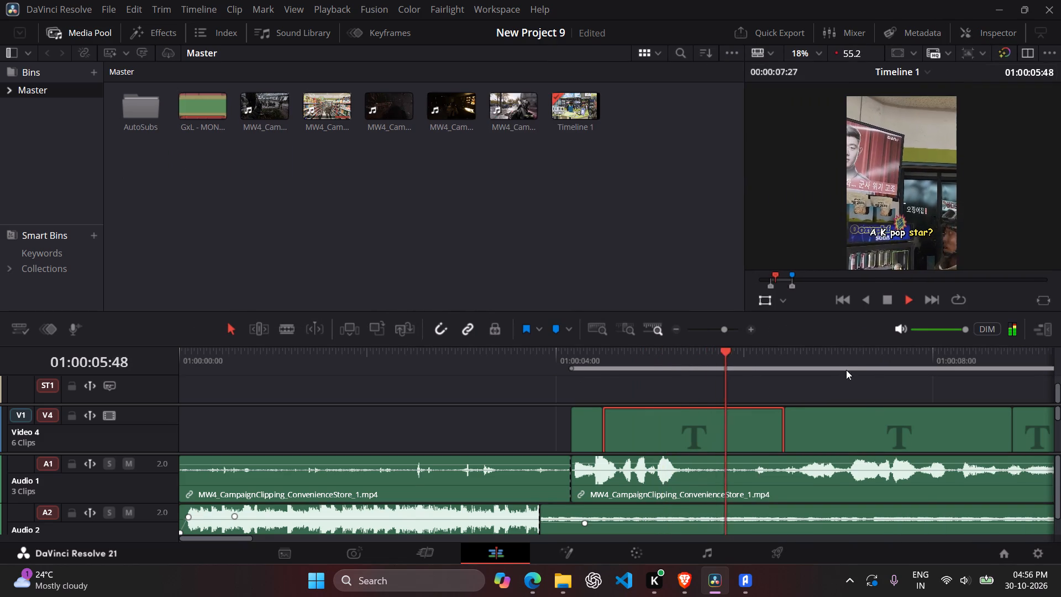
key("space")
left_click(866, 422)
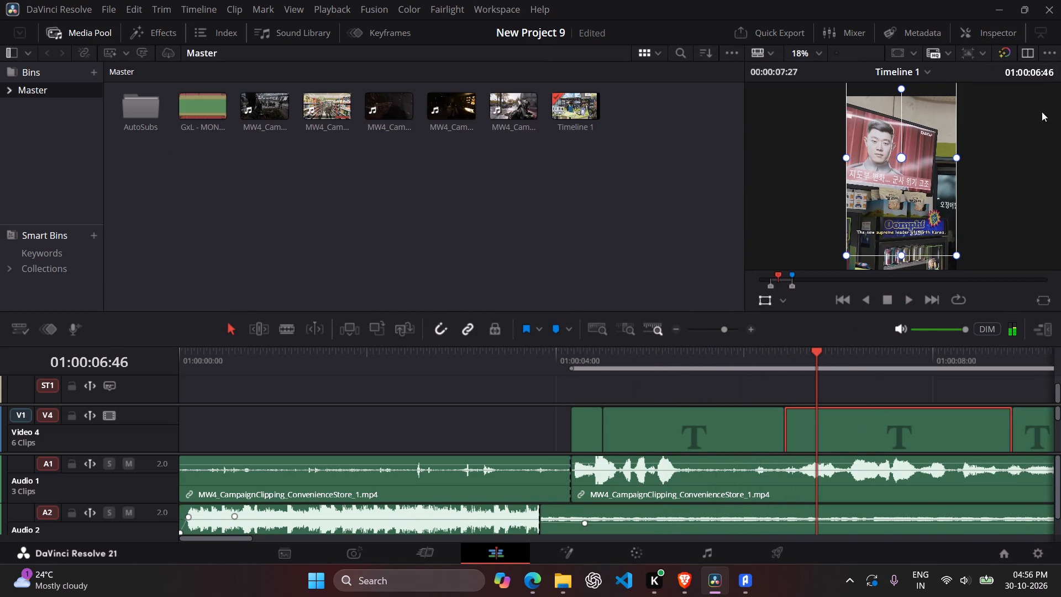
left_click(1010, 38)
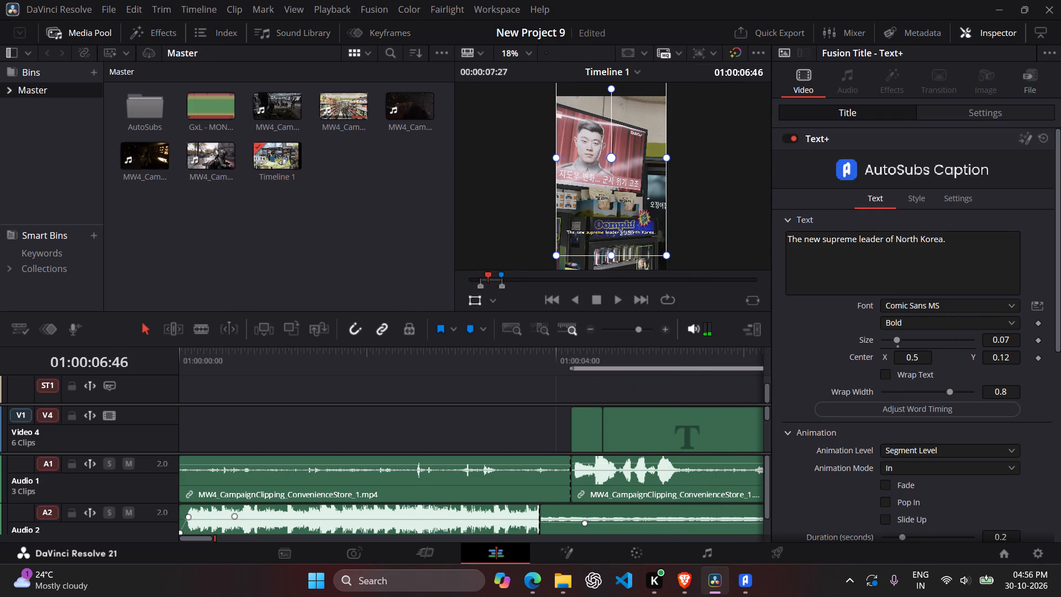
left_click_drag(995, 339, 572, 339)
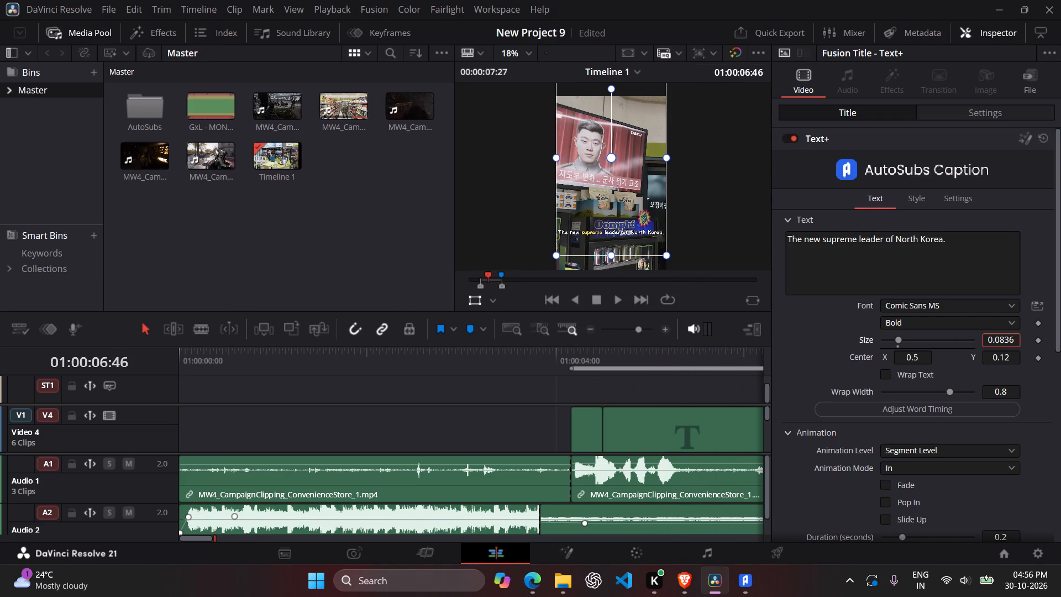
left_click_drag(572, 339, 575, 339)
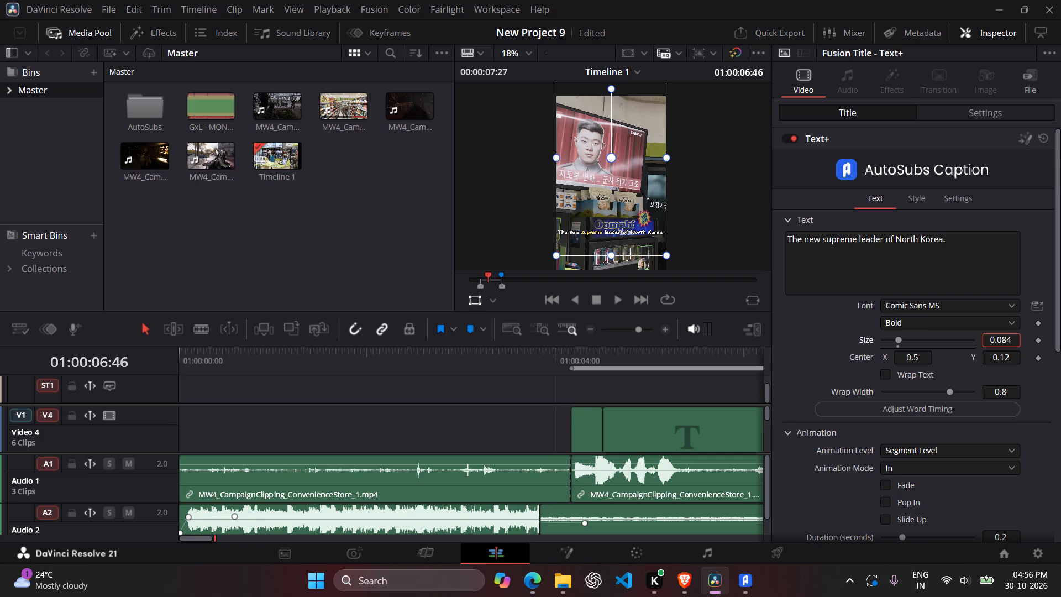
left_click_drag(575, 339, 572, 339)
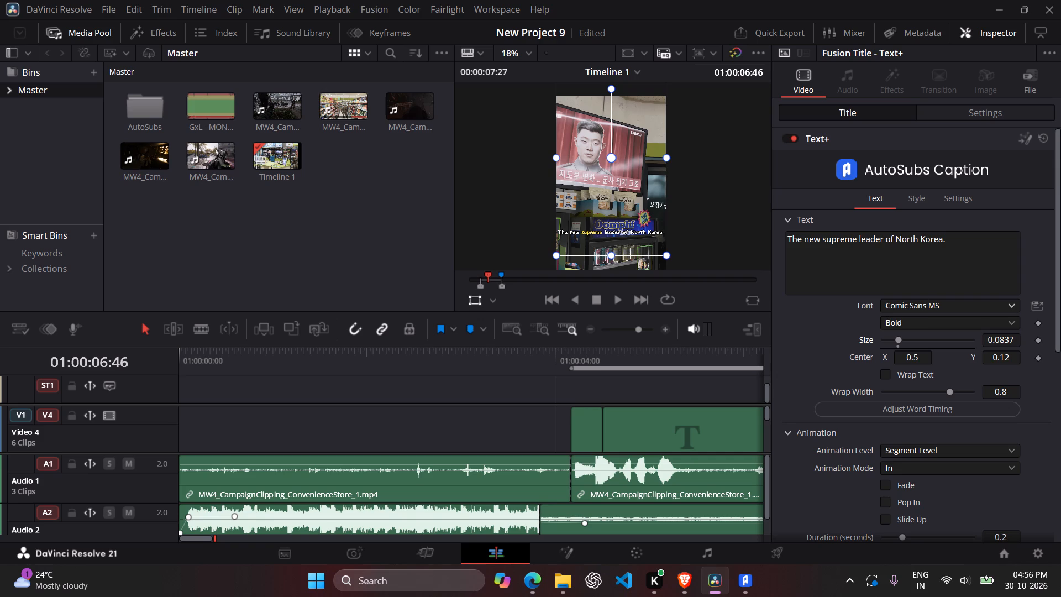
Break the subtitle into two lines so that "North Korea." starts the second line.
left_click(896, 242)
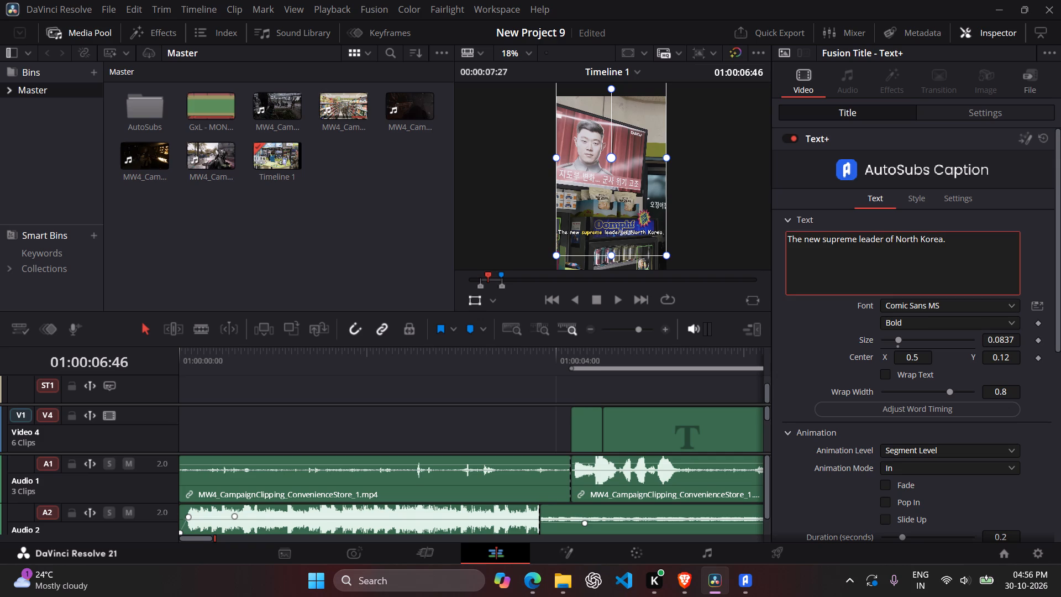
key("Return")
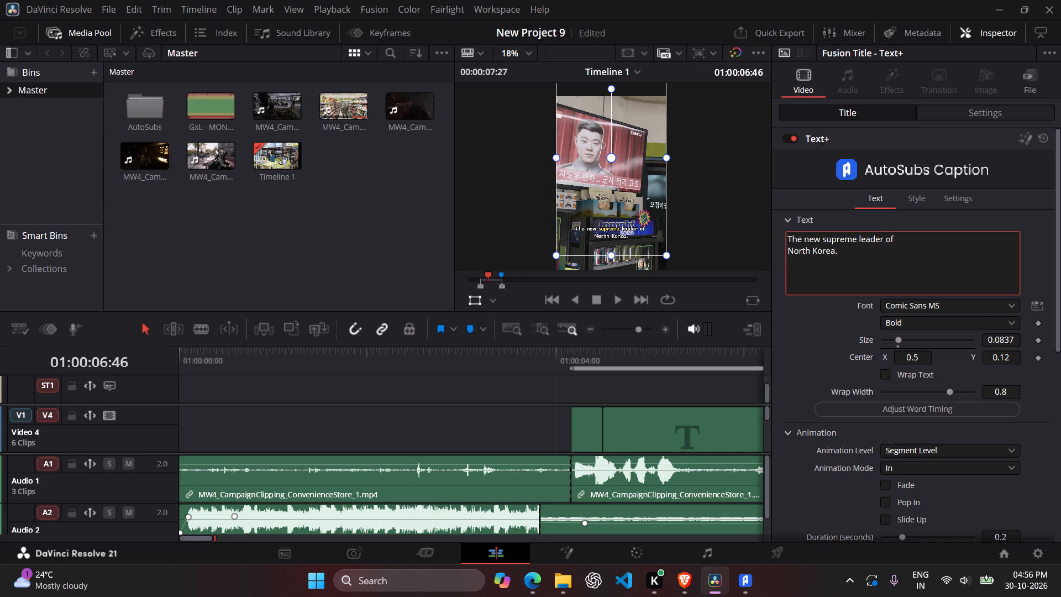
Enlarge the two-line "The new supreme leader of North Korea." subtitle to a text size of about 0.125.
left_click_drag(992, 336, 994, 336)
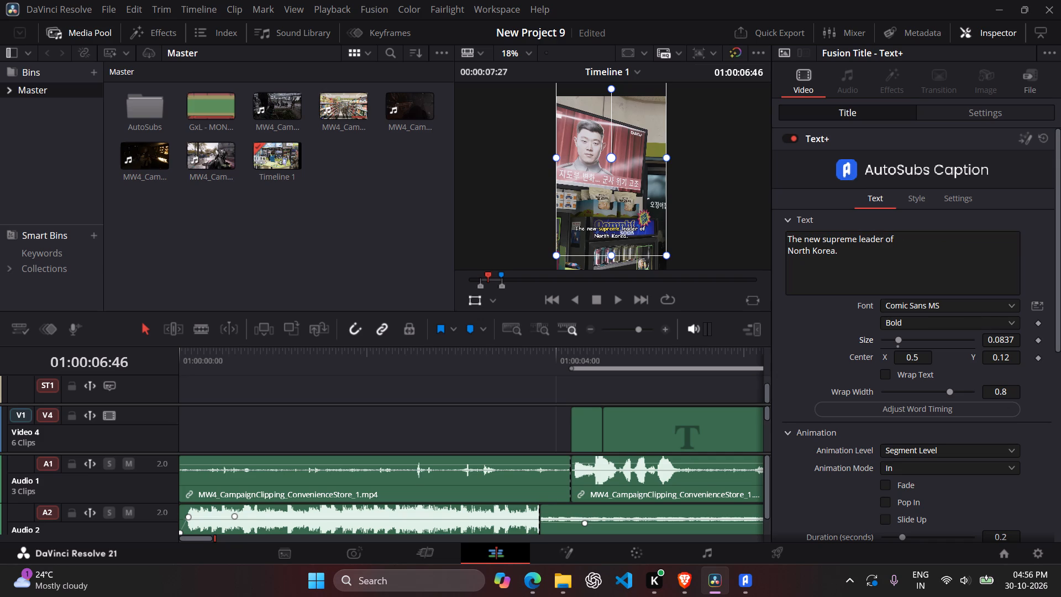
left_click_drag(994, 336, 679, 336)
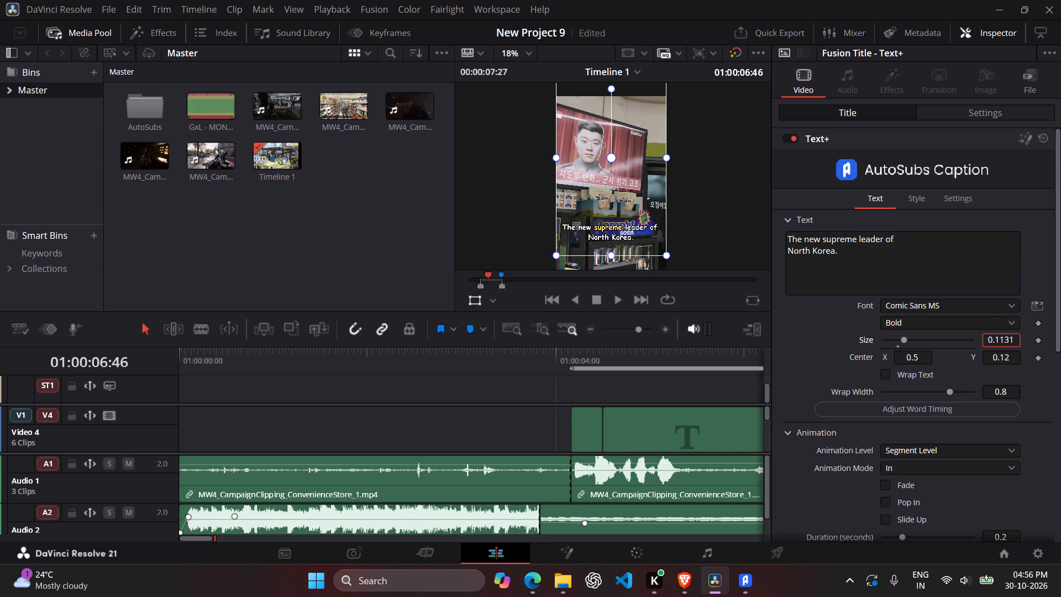
left_click_drag(679, 336, 761, 334)
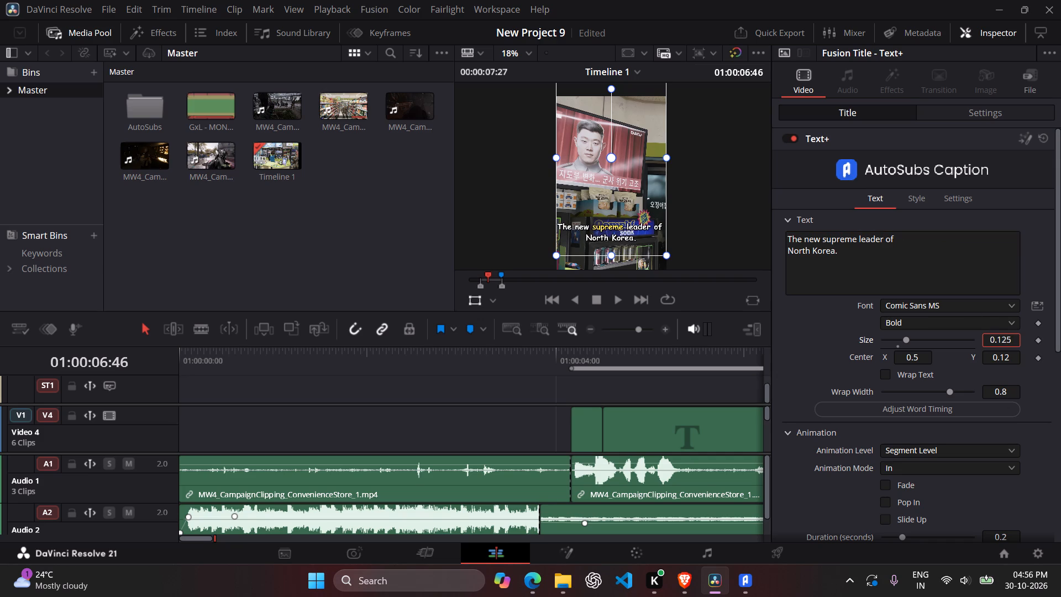
left_click_drag(761, 334, 755, 334)
left_click(981, 36)
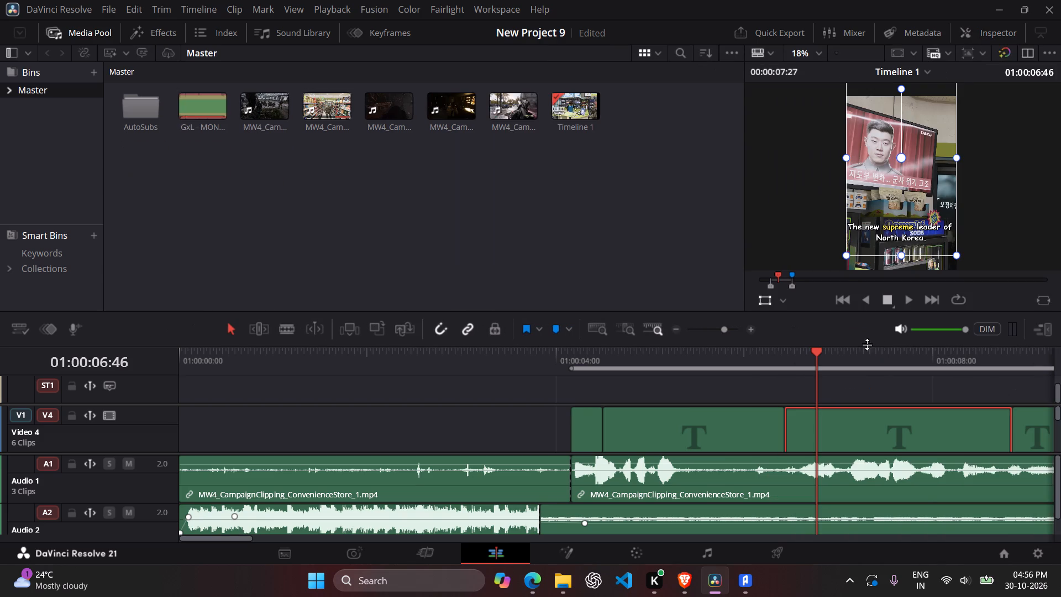
Play back the captions up to the "I mean that dude looks" subtitle on Video 4 and enlarge its text size to about 0.139.
left_click_drag(817, 354, 545, 366)
key("space")
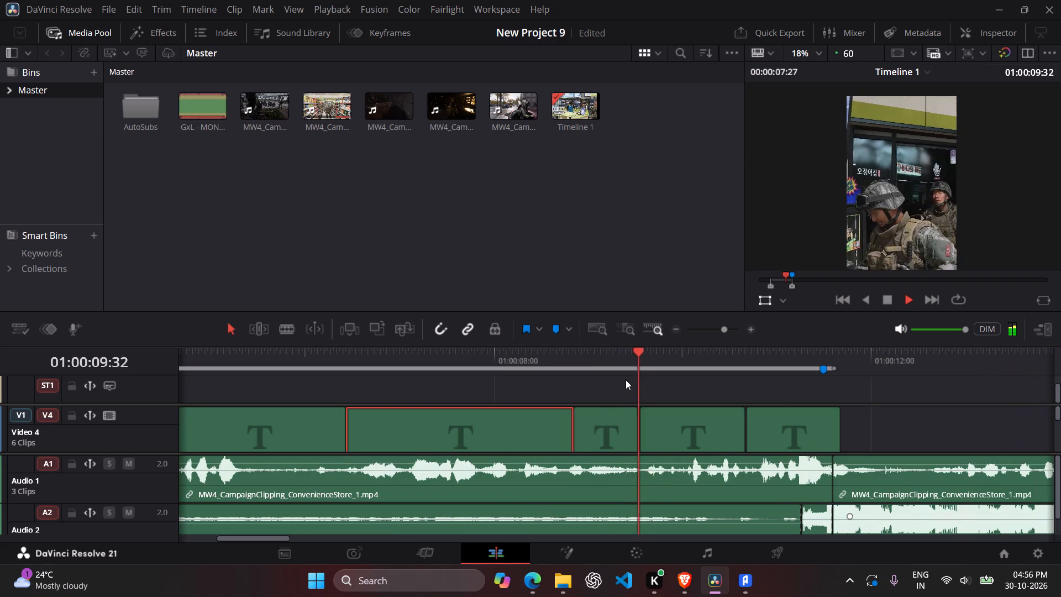
key("space")
left_click(684, 436)
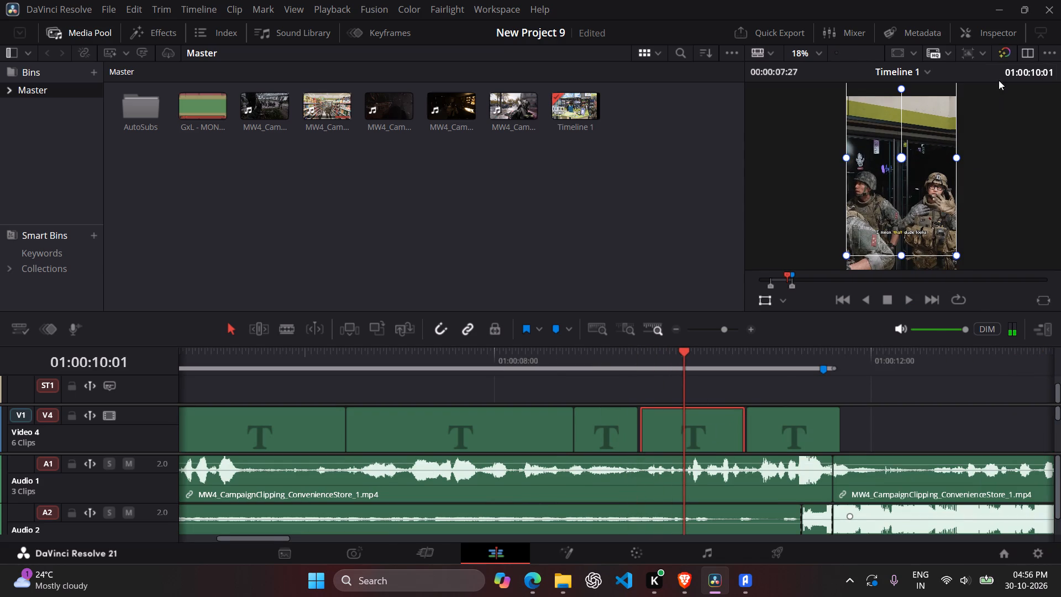
left_click(999, 39)
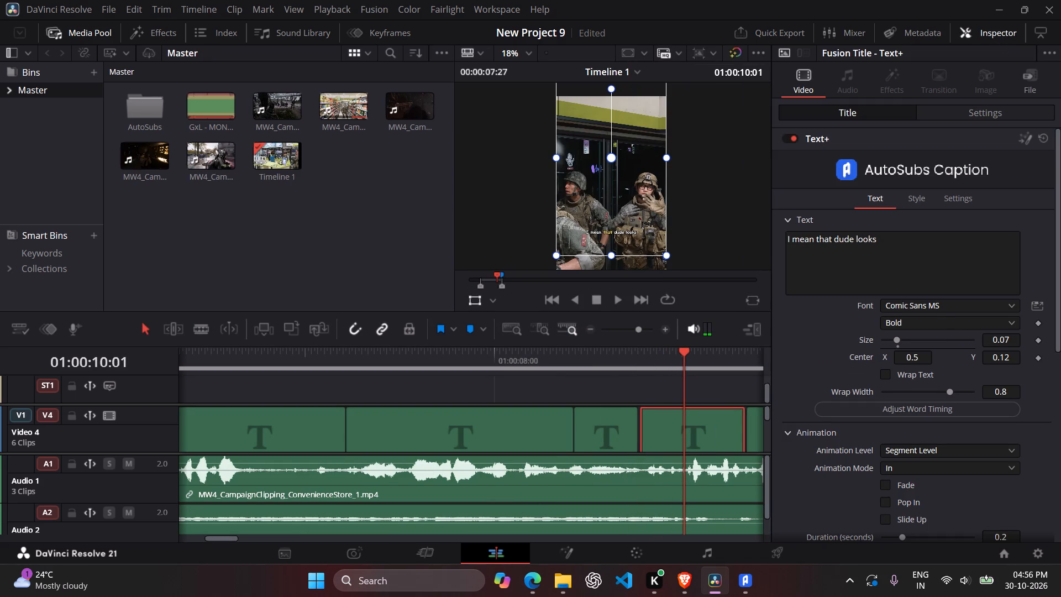
left_click_drag(995, 339, 775, 337)
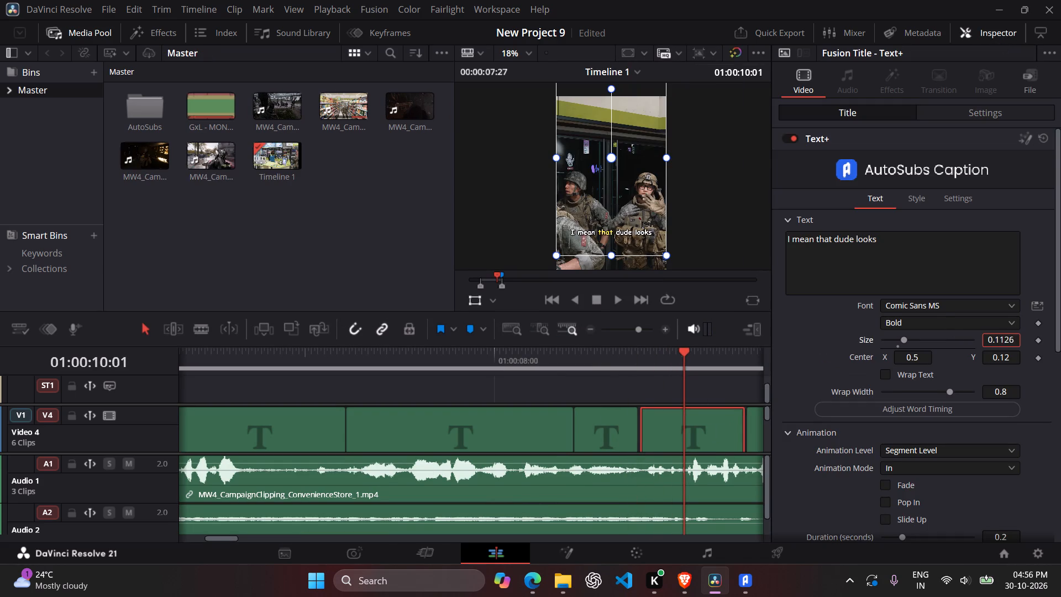
left_click_drag(775, 337, 955, 337)
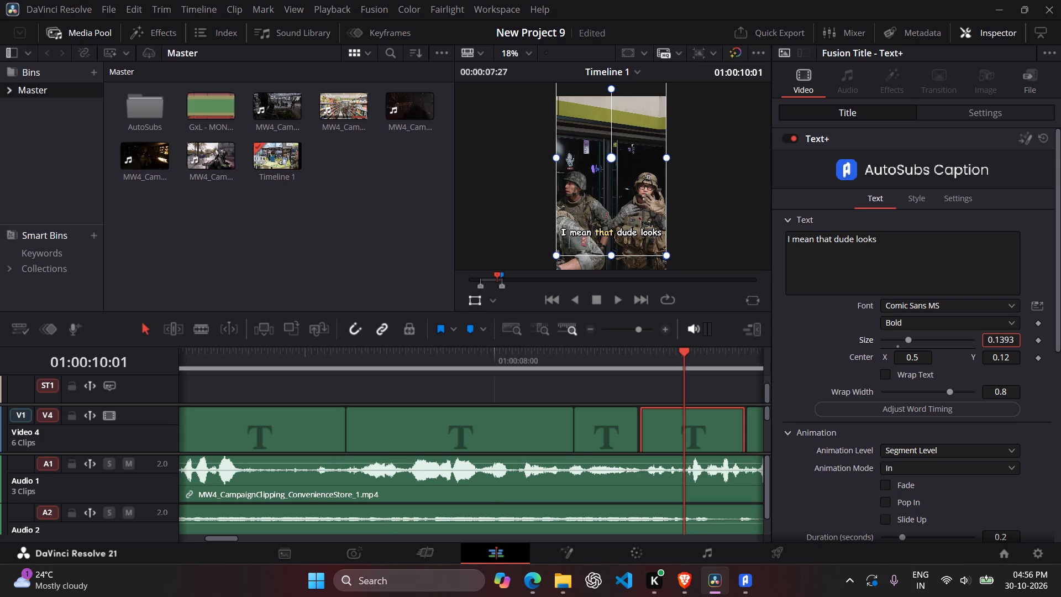
left_click_drag(955, 337, 946, 339)
left_click(988, 38)
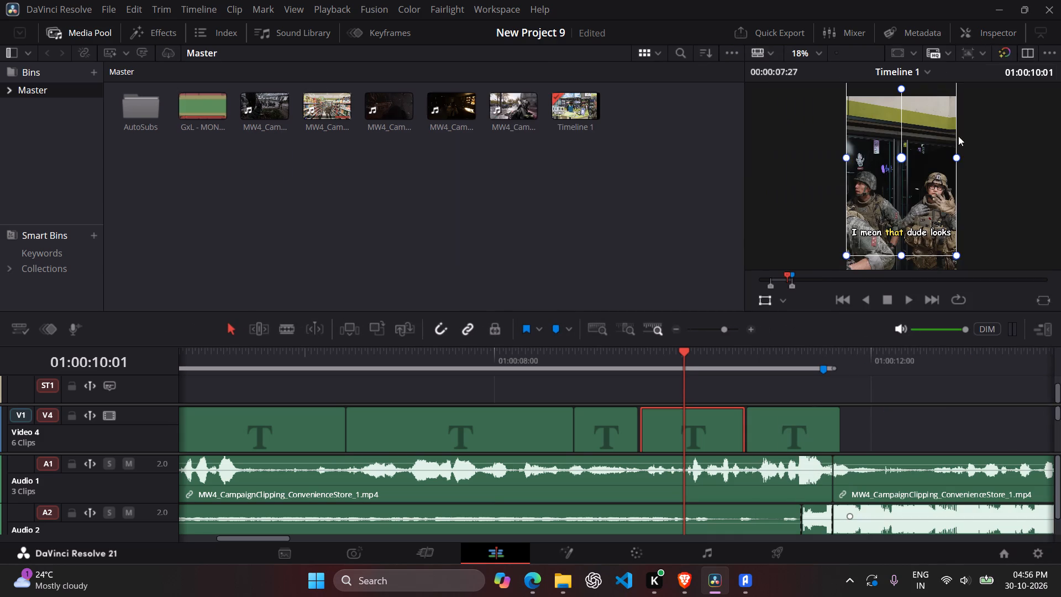
Play on into the "younger than I am." subtitle and enlarge its text to span about three quarters of the frame width.
key("space")
key("space")
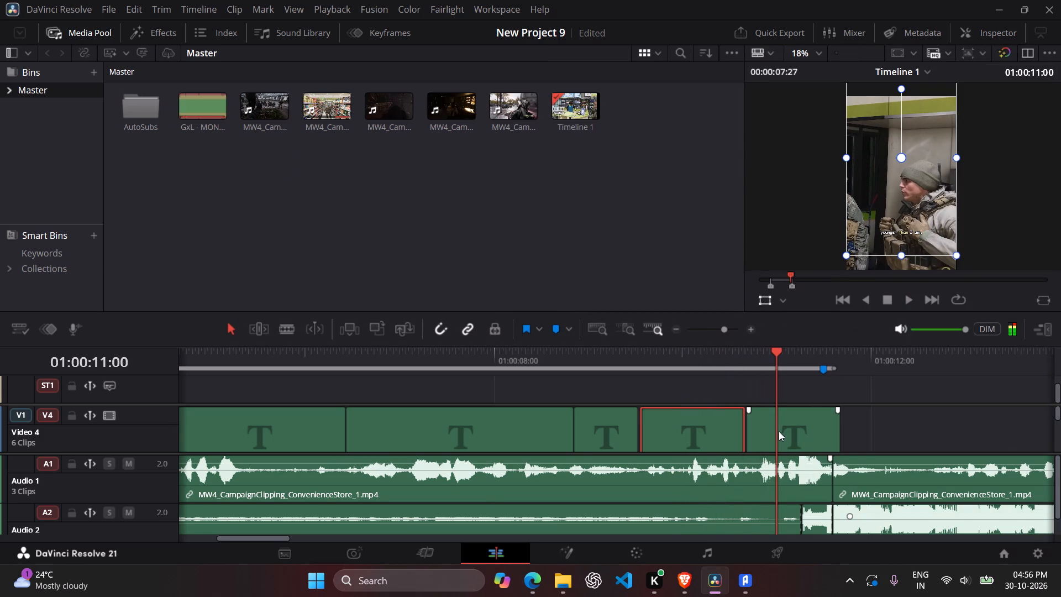
left_click(779, 431)
left_click(1009, 33)
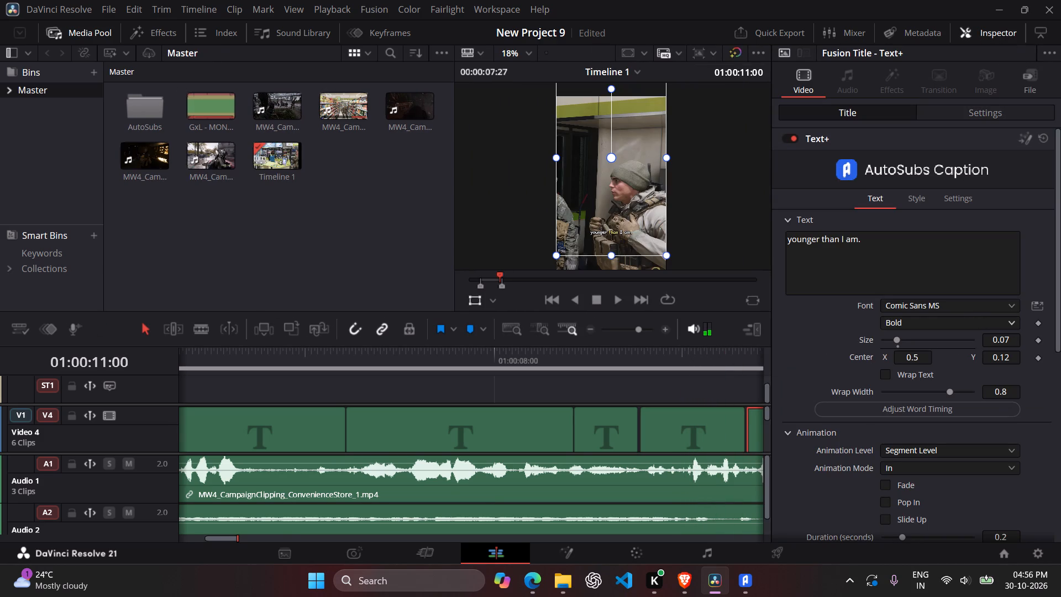
left_click_drag(993, 340, 688, 320)
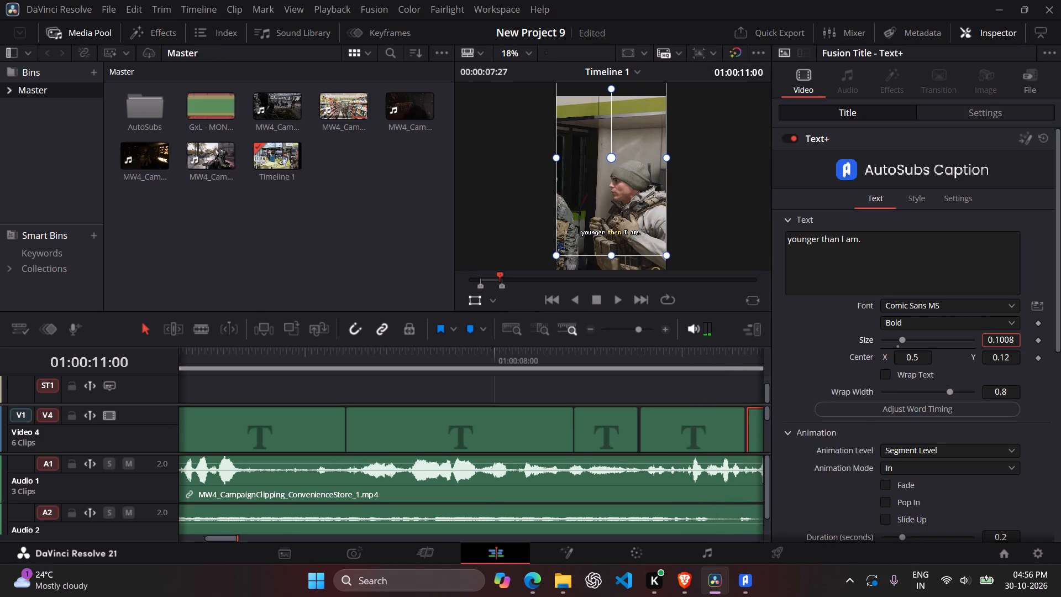
left_click_drag(688, 320, 951, 318)
left_click(971, 24)
Play the edit back from the start of the timeline past the last subtitle to review the enlarged captions.
left_click_drag(782, 352, 86, 371)
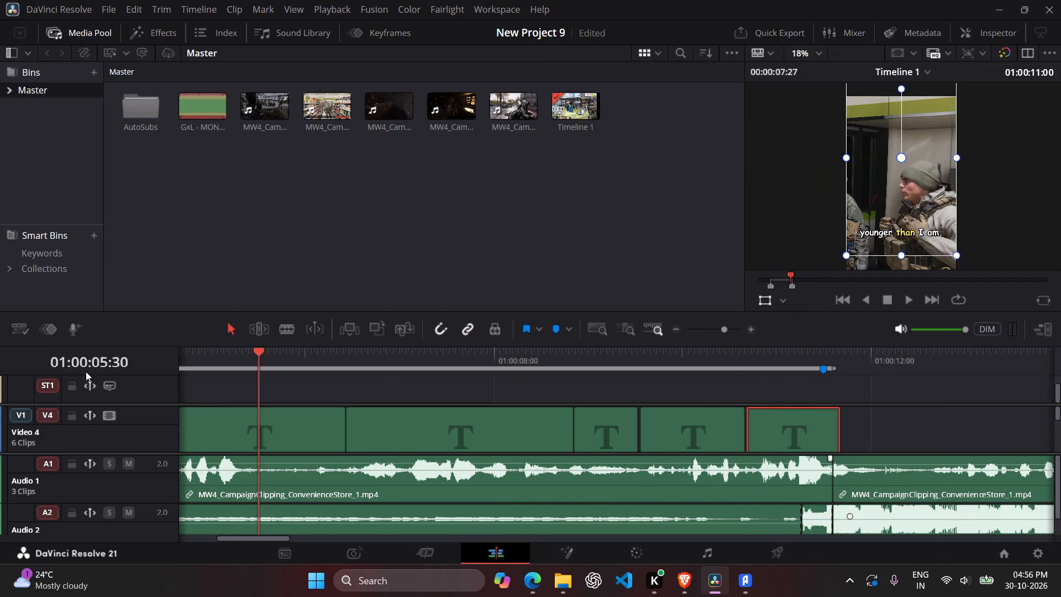
left_click_drag(86, 371, 0, 386)
key("space")
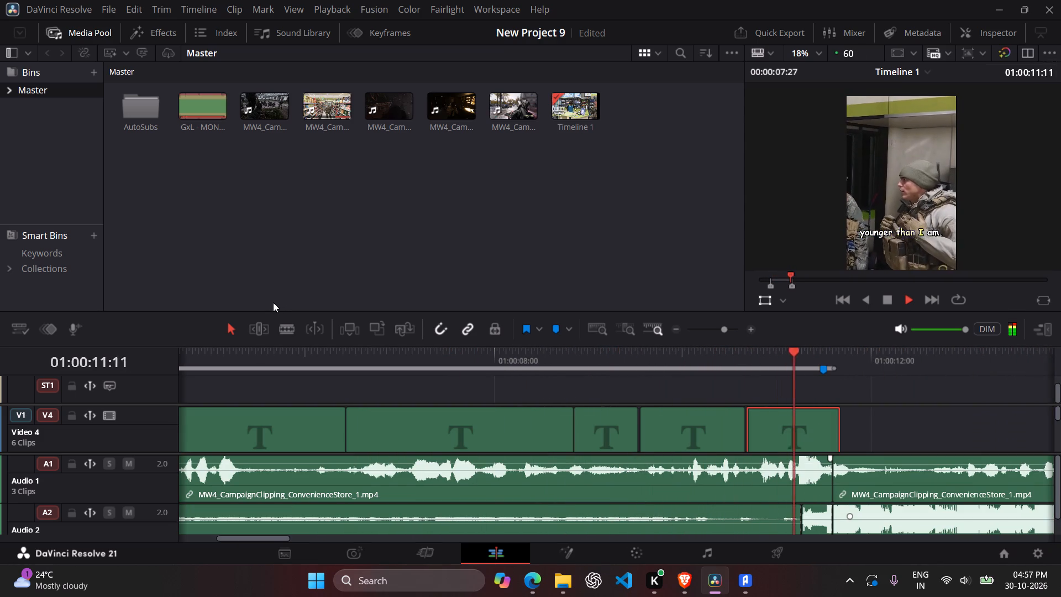
left_click_drag(959, 358, 925, 363)
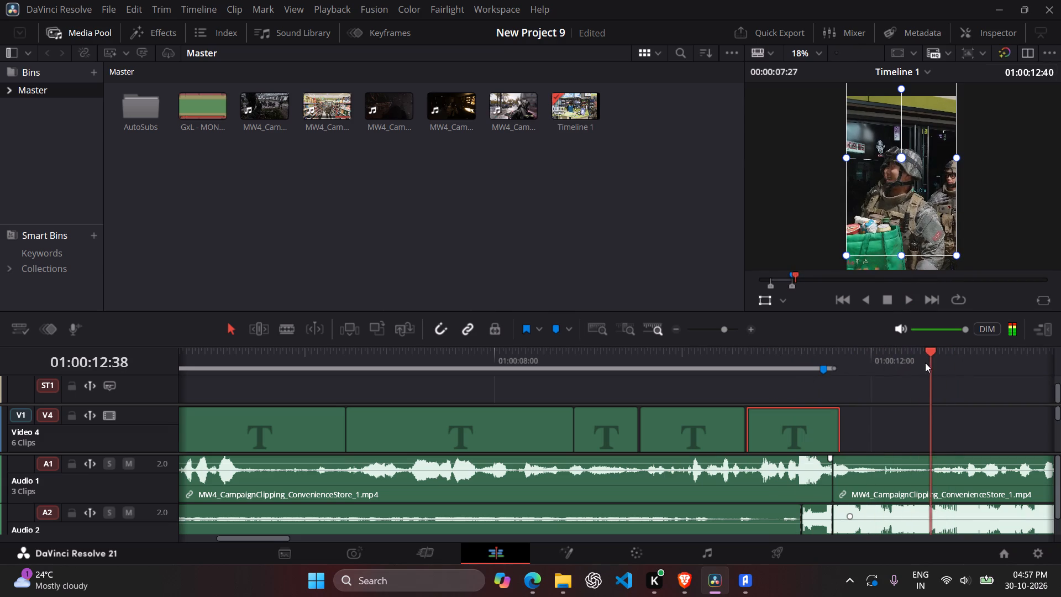
left_click_drag(925, 363, 20, 403)
key("space")
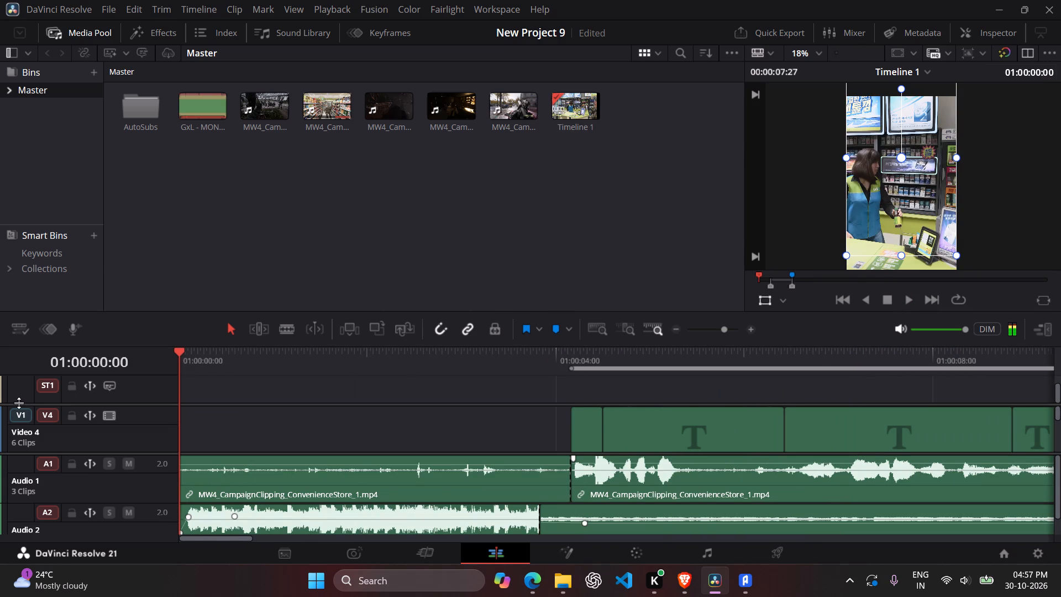
key("space")
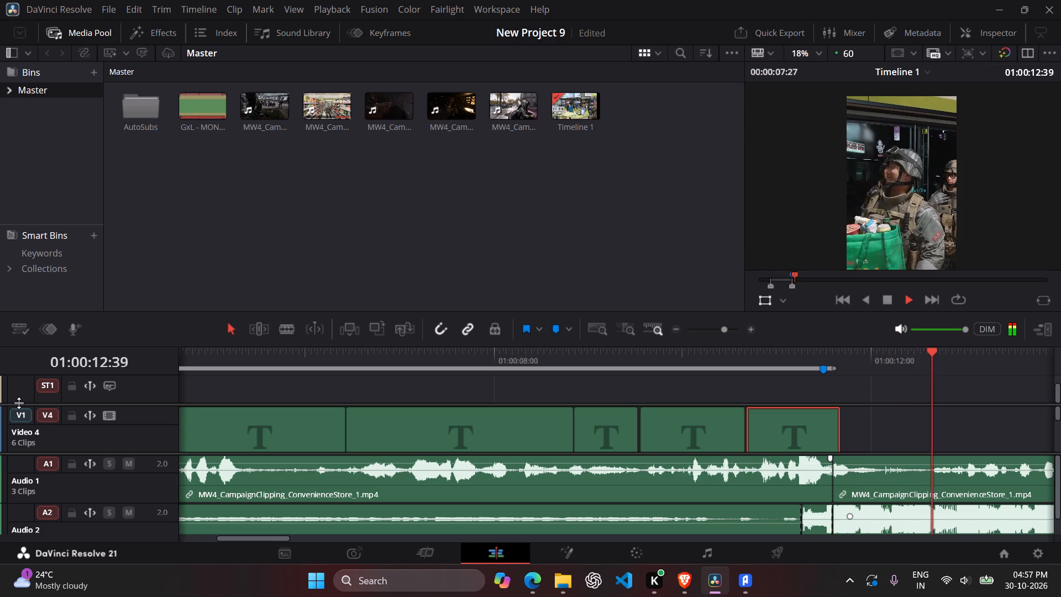
key("space")
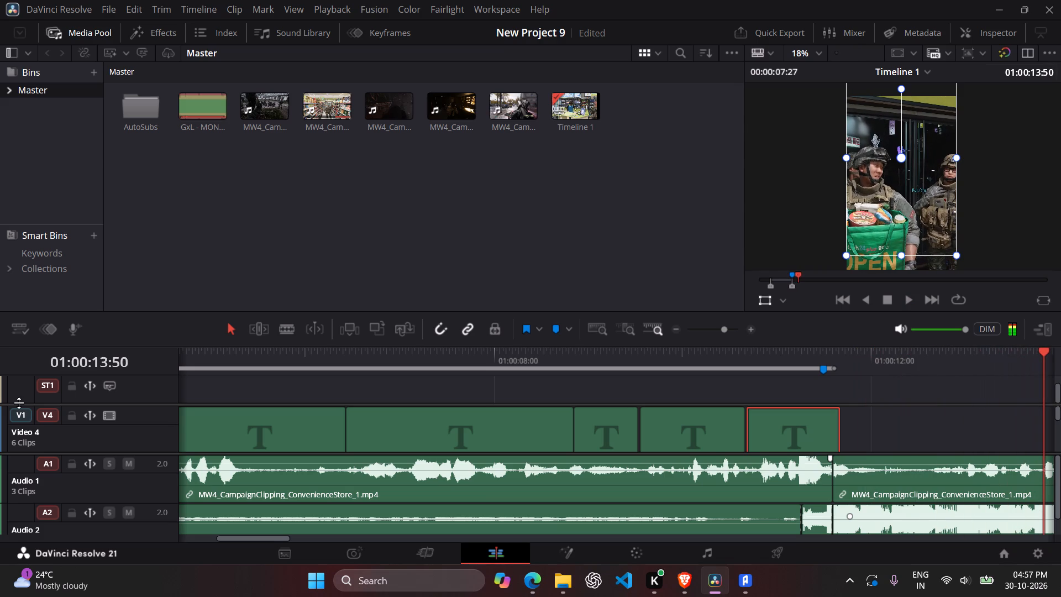
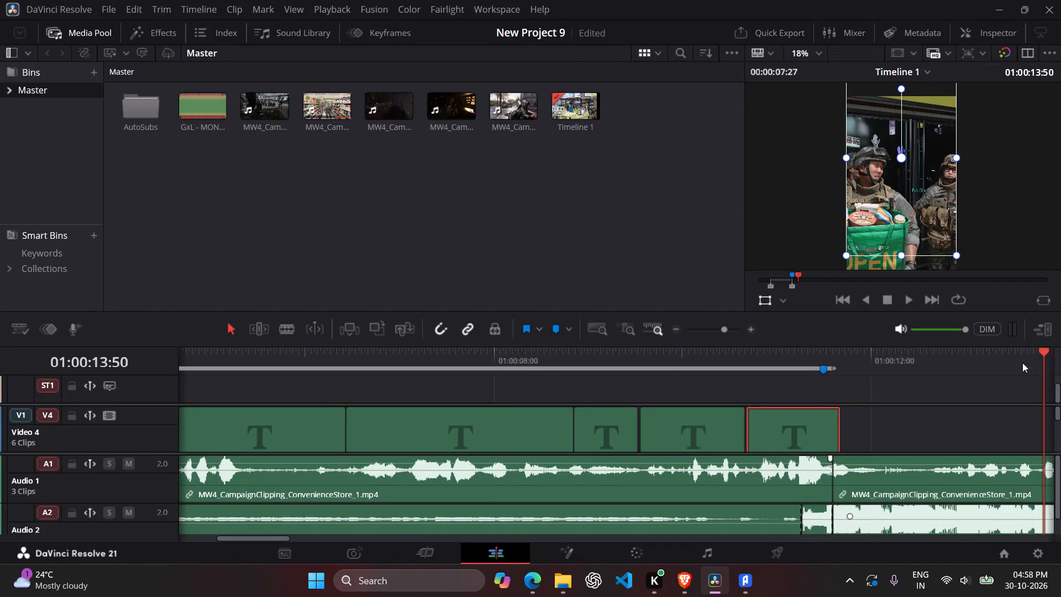
Play Timeline 1 from the start past the last caption to review the captioned dialogue section.
left_click_drag(1031, 355, 0, 365)
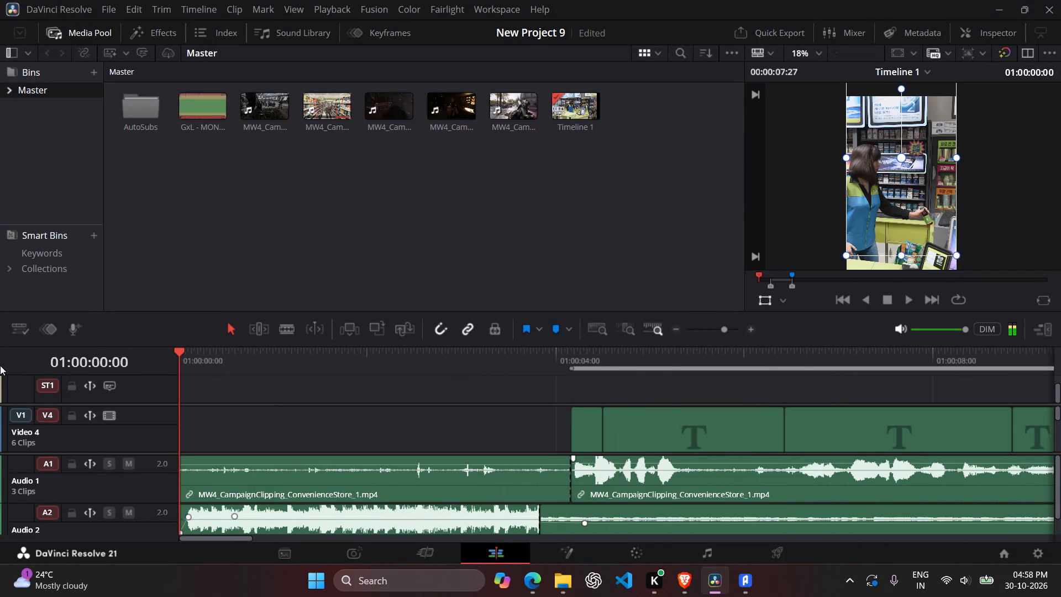
key("space")
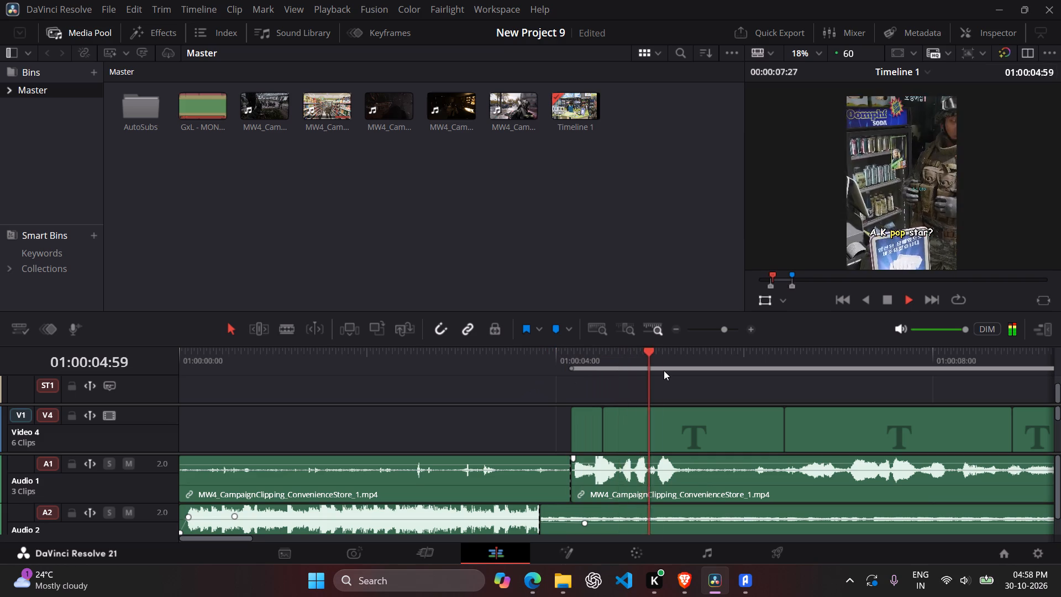
scroll(953, 251, "down", 3)
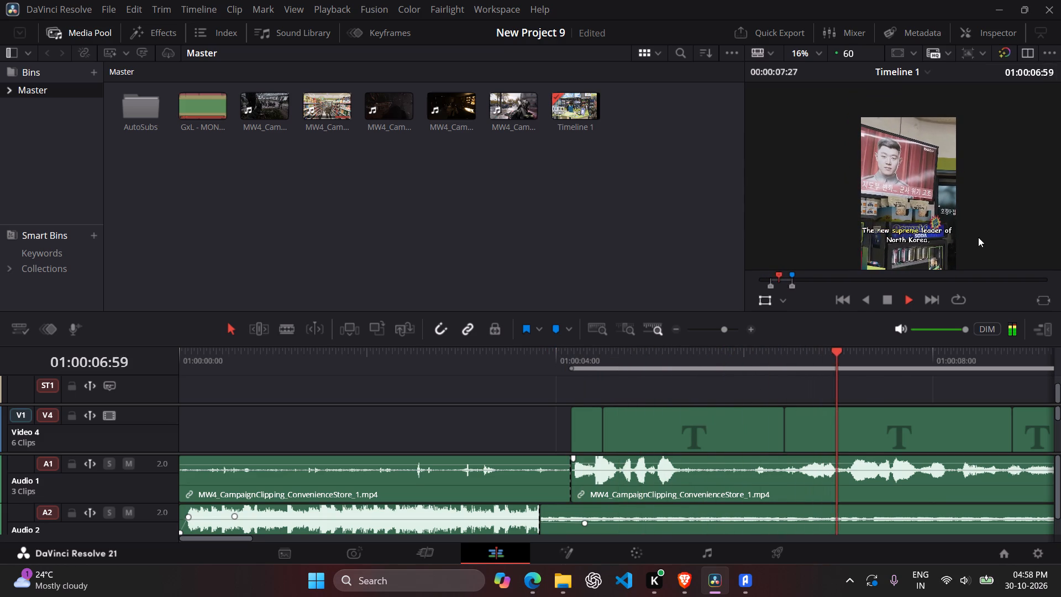
scroll(982, 238, "up", 2)
scroll(982, 243, "down", 3)
scroll(982, 243, "up", 3)
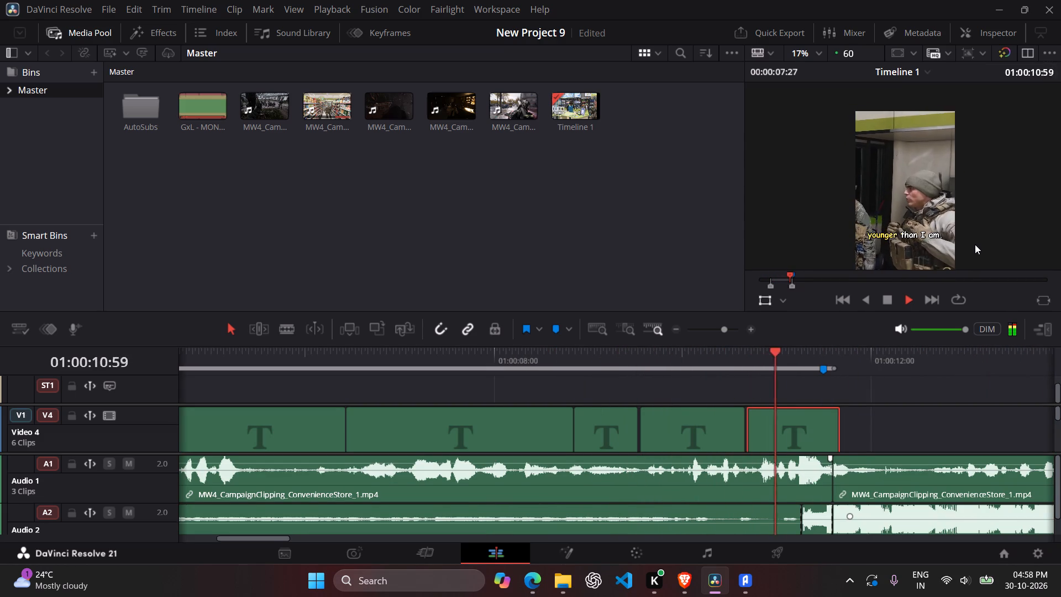
left_click_drag(853, 352, 0, 362)
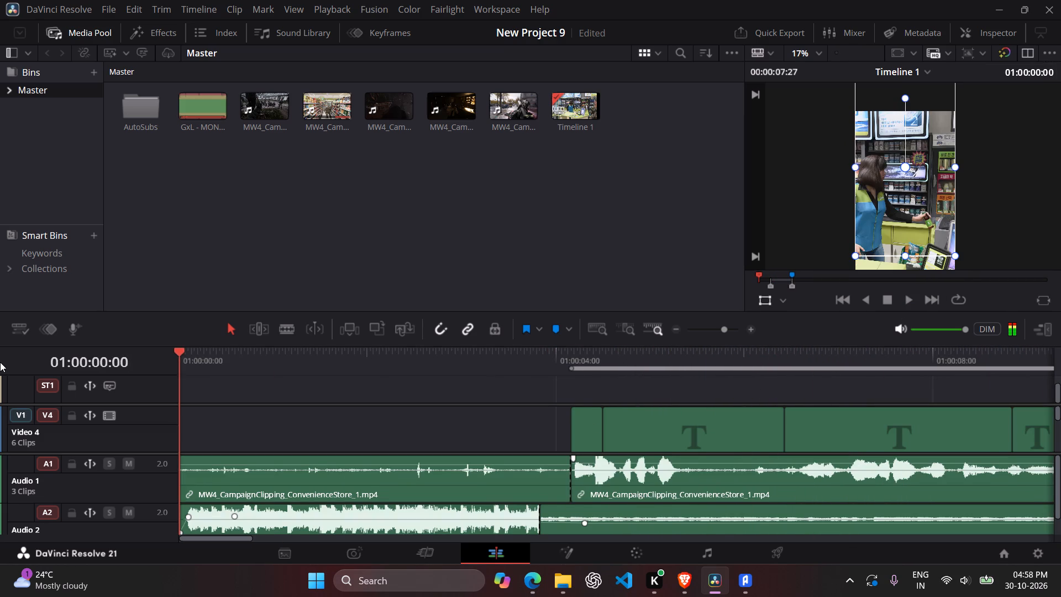
left_click_drag(0, 362, 0, 363)
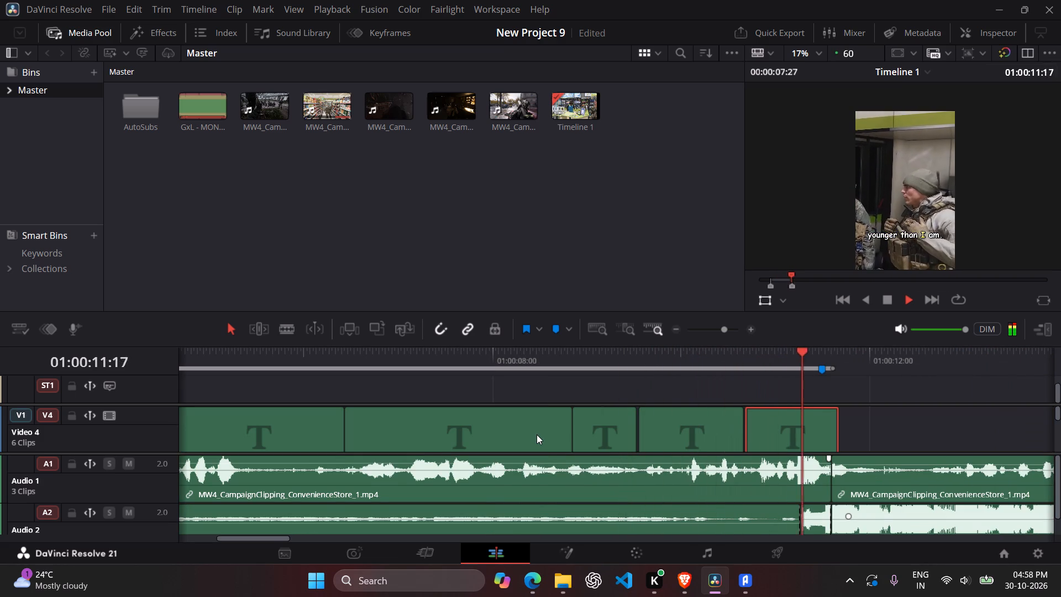
key("space")
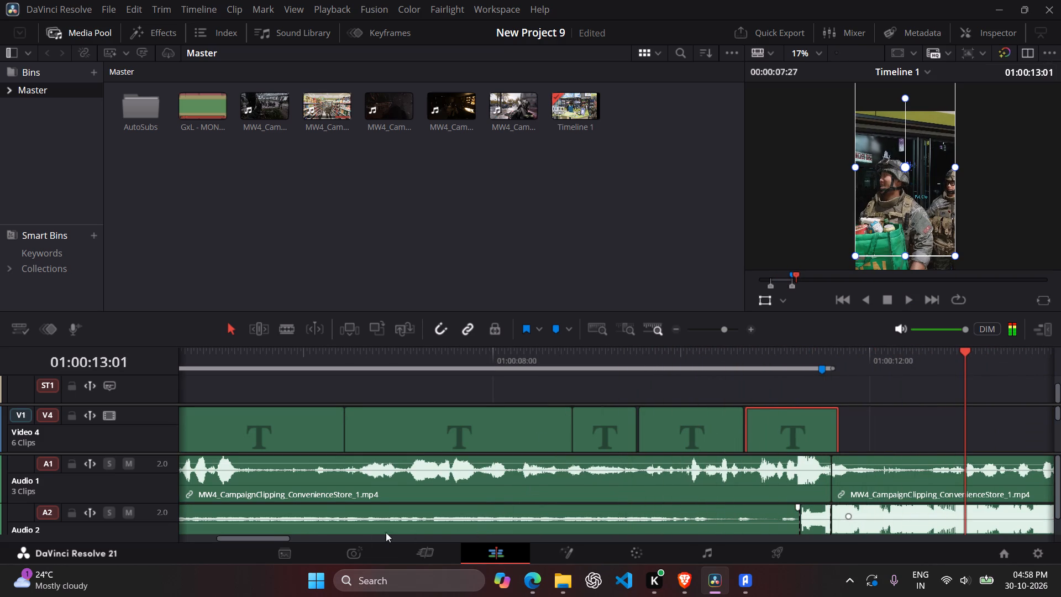
Scrub through the rest of the convenience store clip to examine its dark street footage and where it ends.
left_click_drag(267, 537, 413, 531)
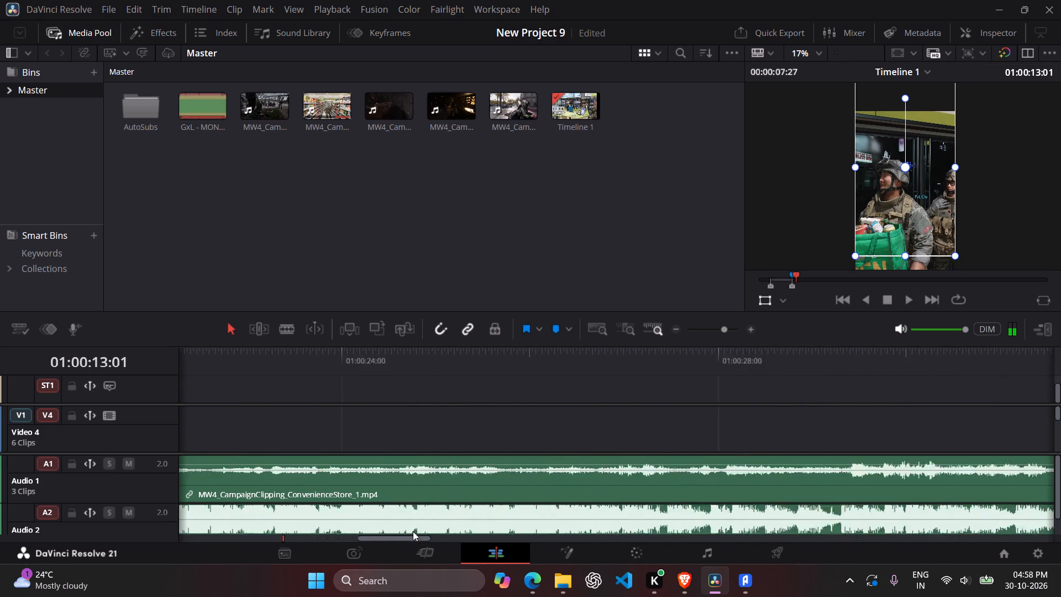
left_click_drag(413, 531, 450, 527)
scroll(553, 498, "down", 1)
scroll(571, 470, "up", 2)
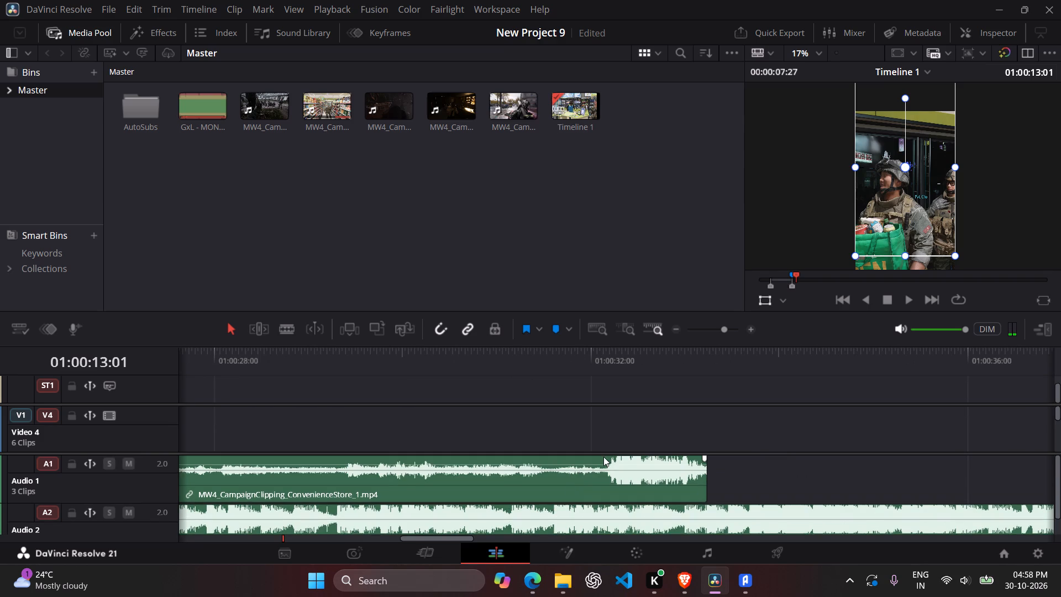
scroll(605, 455, "up", 4)
scroll(613, 422, "down", 3)
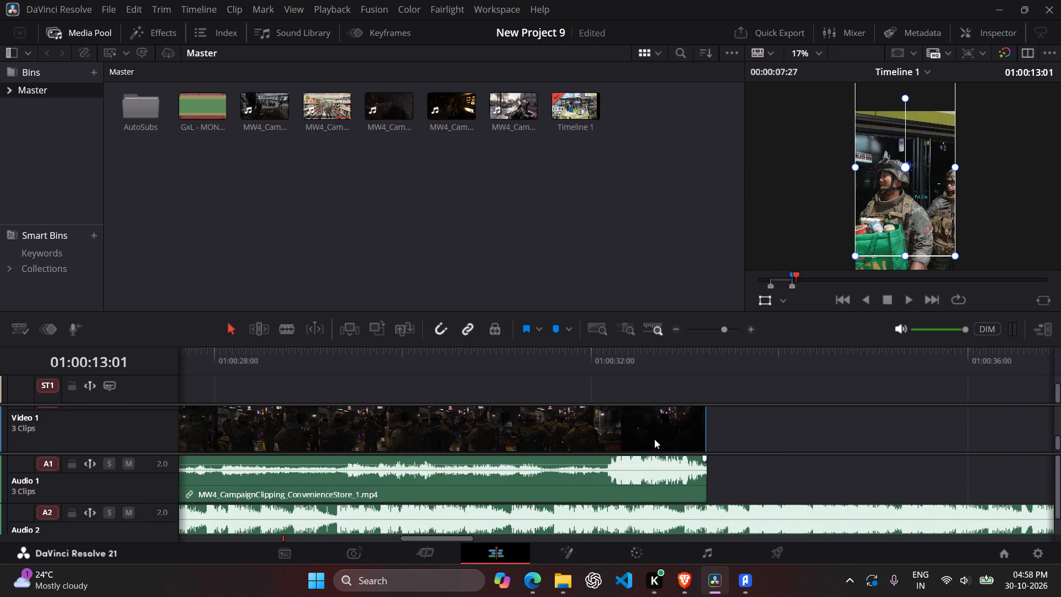
left_click_drag(545, 384, 518, 384)
left_click_drag(516, 386, 517, 387)
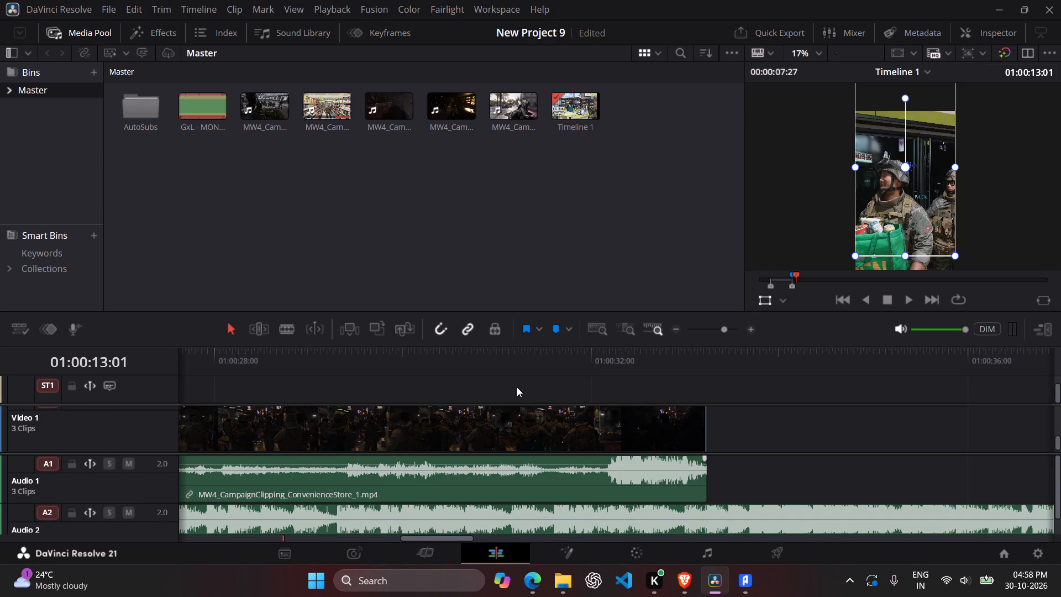
left_click_drag(517, 387, 543, 387)
left_click_drag(449, 536, 445, 536)
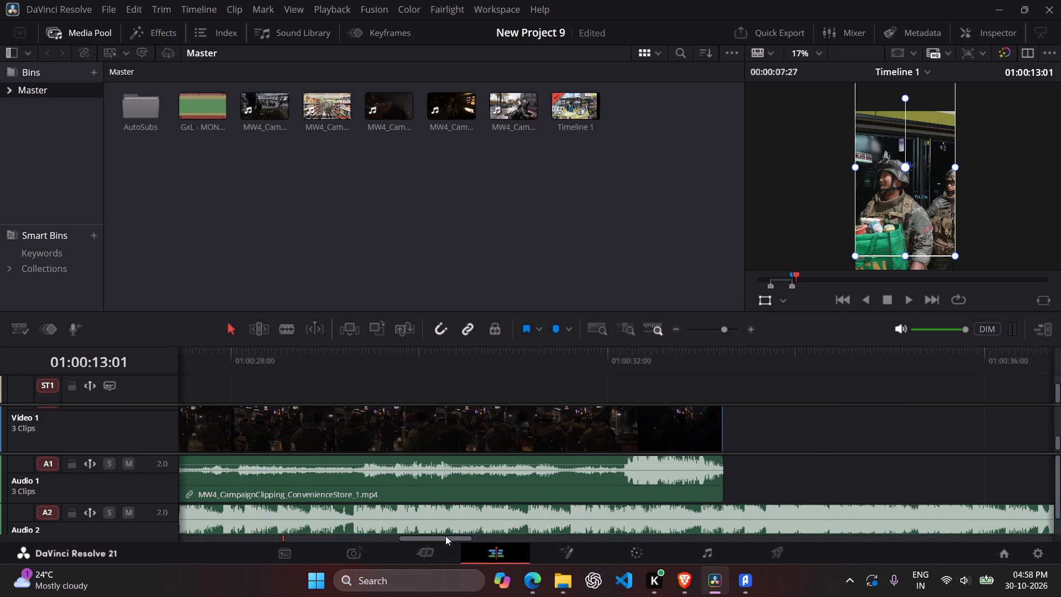
left_click_drag(445, 536, 403, 528)
left_click(266, 363)
left_click_drag(282, 363, 462, 372)
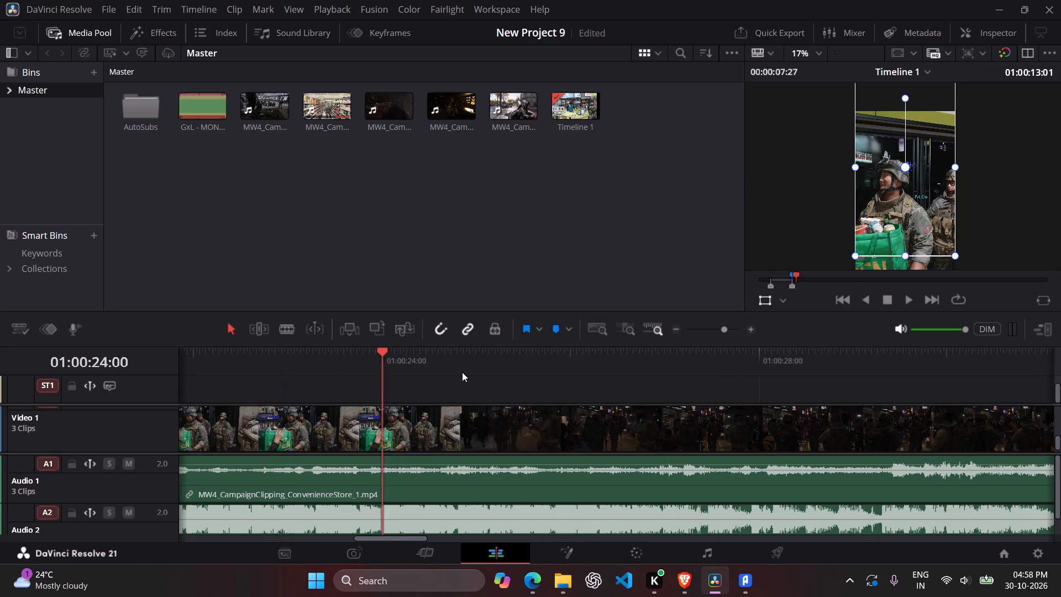
left_click_drag(462, 372, 583, 372)
left_click_drag(583, 372, 621, 371)
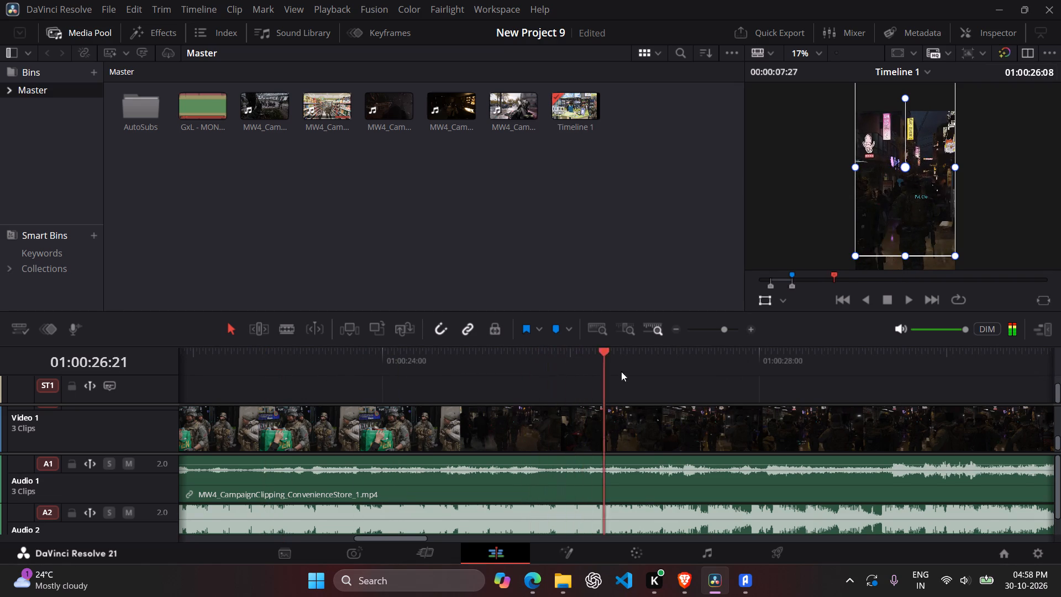
left_click_drag(621, 371, 885, 354)
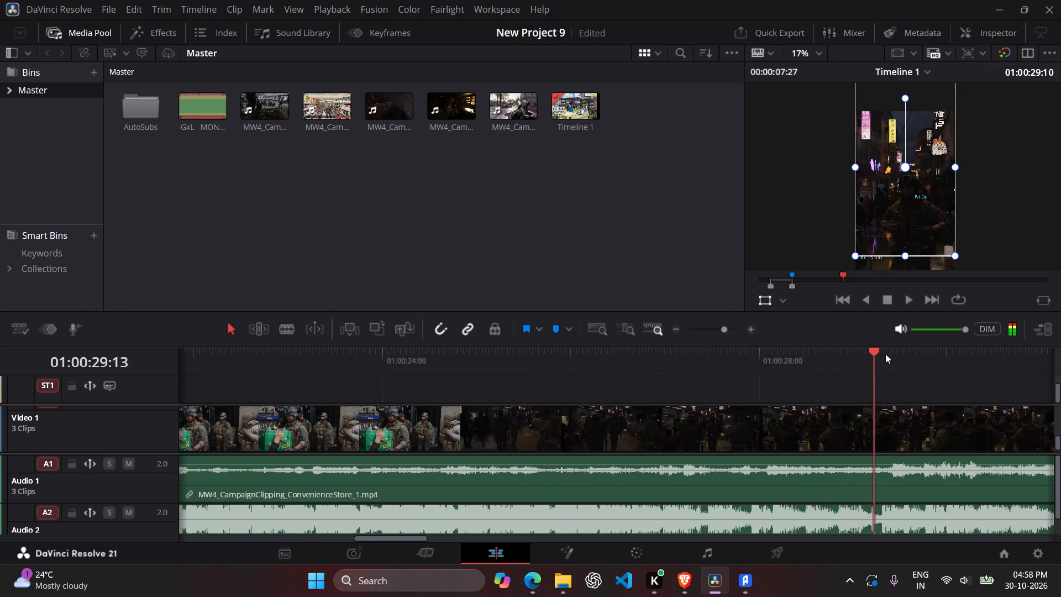
left_click_drag(885, 354, 717, 354)
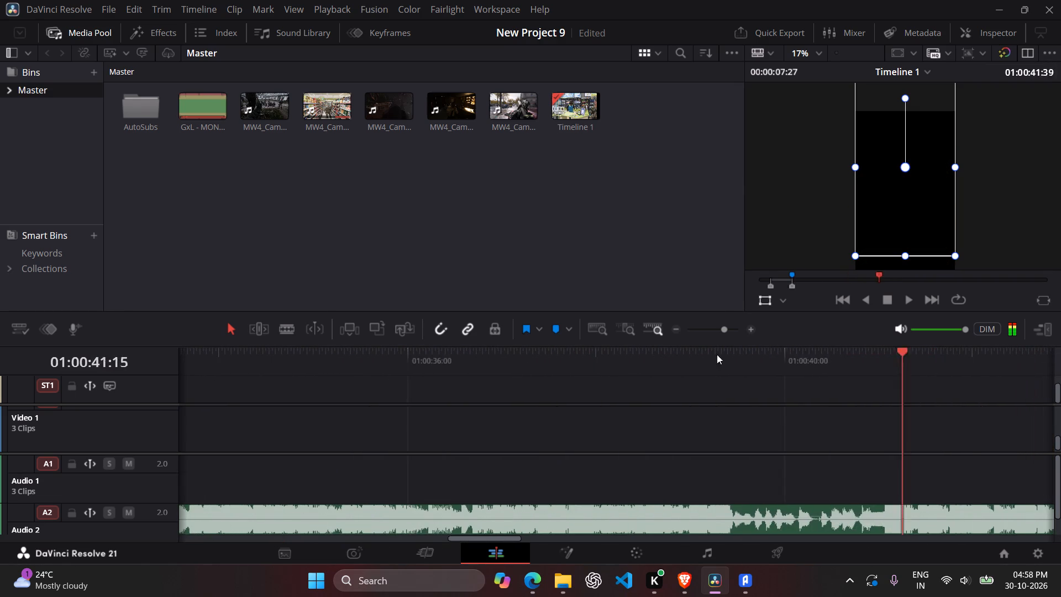
left_click_drag(717, 354, 859, 392)
Find where the street shot goes dark and split the Video 1 clip with its linked audio at 01:00:32:06.
key("space")
key("space")
key("space")
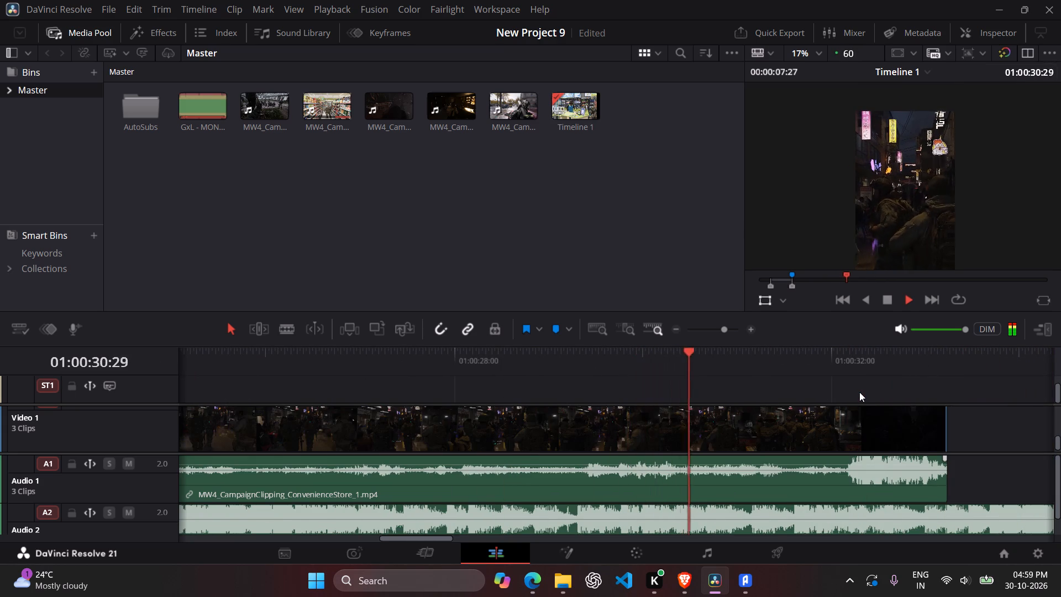
key("space")
key("space")
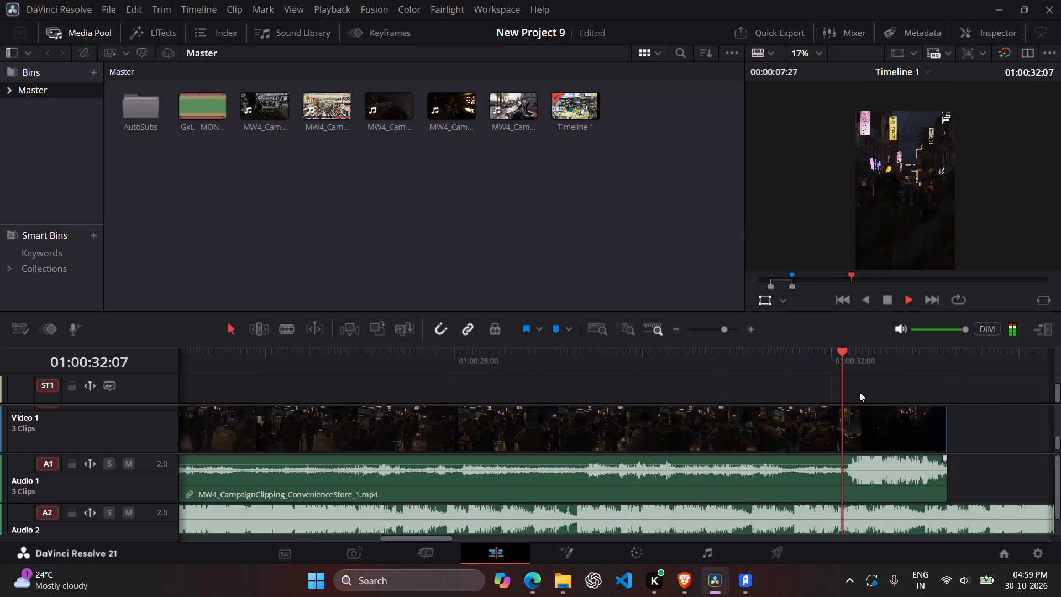
key("space")
left_click_drag(870, 385, 841, 384)
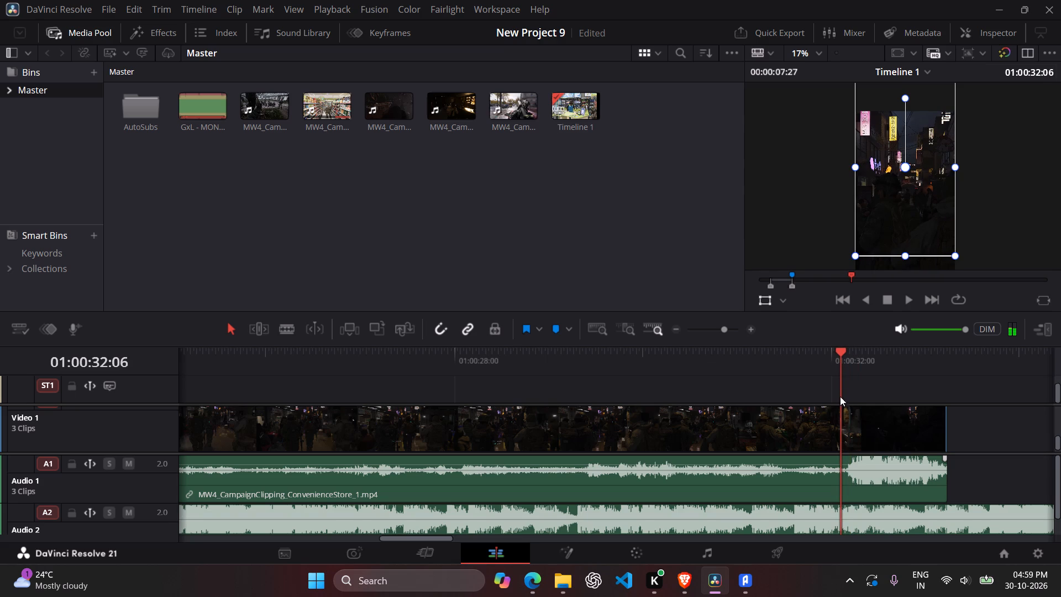
key("b")
left_click(842, 428)
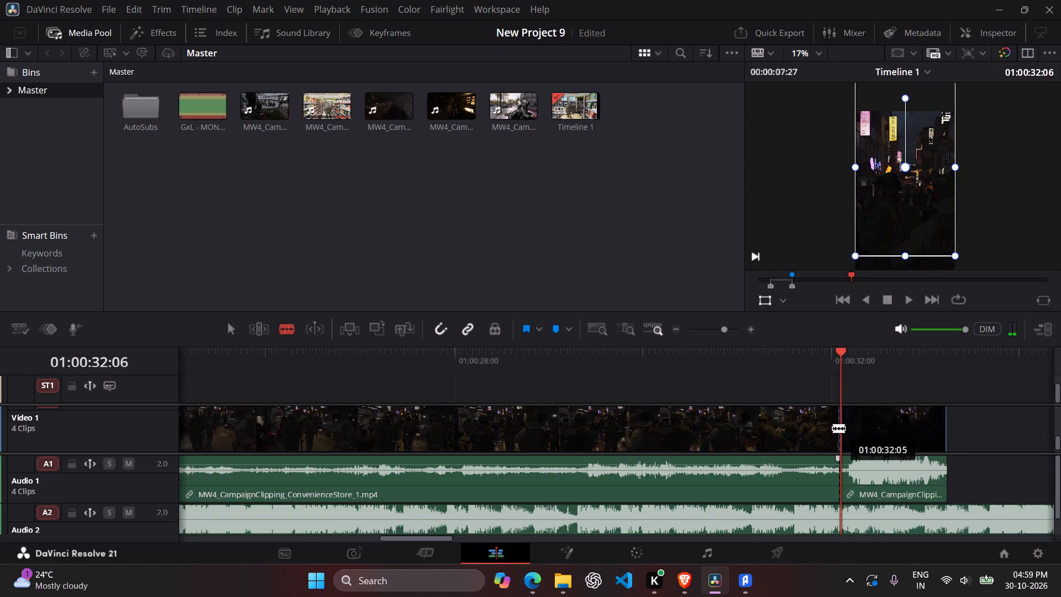
type("aa")
Delete the long Video 1 clip between the end of the captioned section and the 01:00:32:06 split, including its linked audio.
left_click(782, 428)
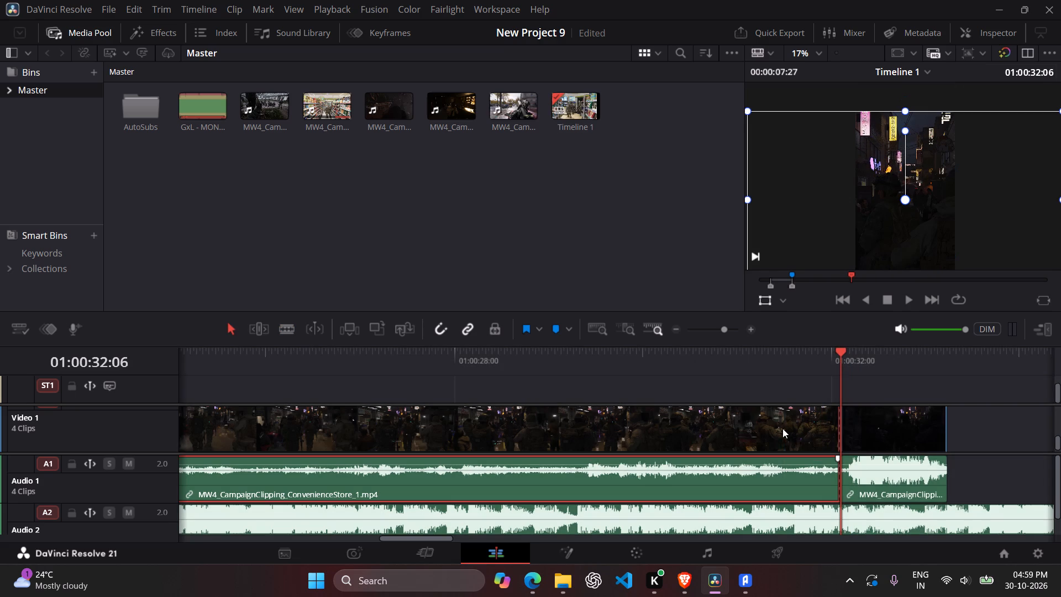
left_click(745, 422, "ctrl")
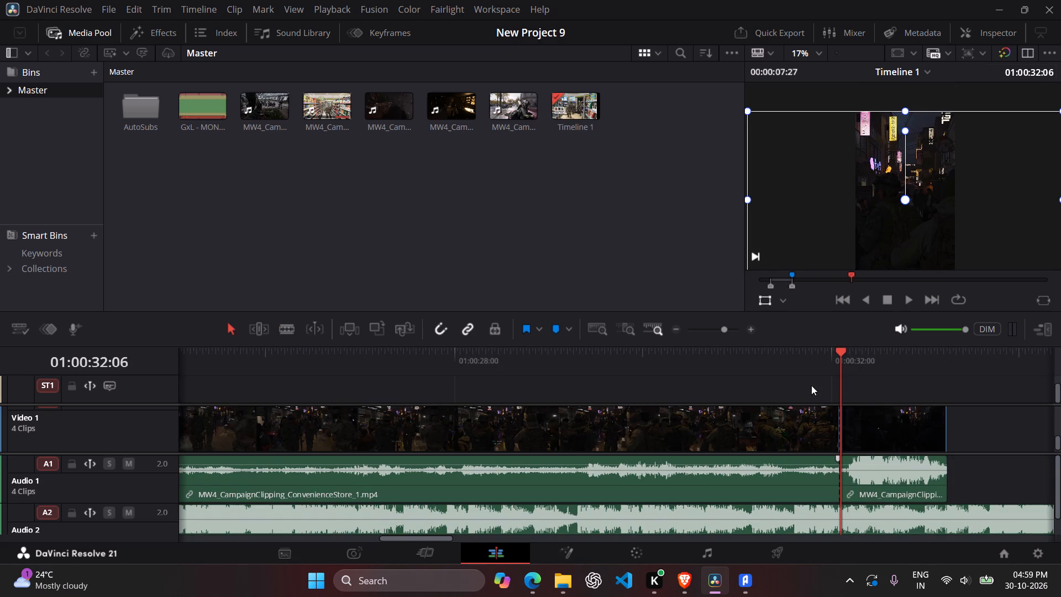
left_click_drag(845, 355, 473, 414)
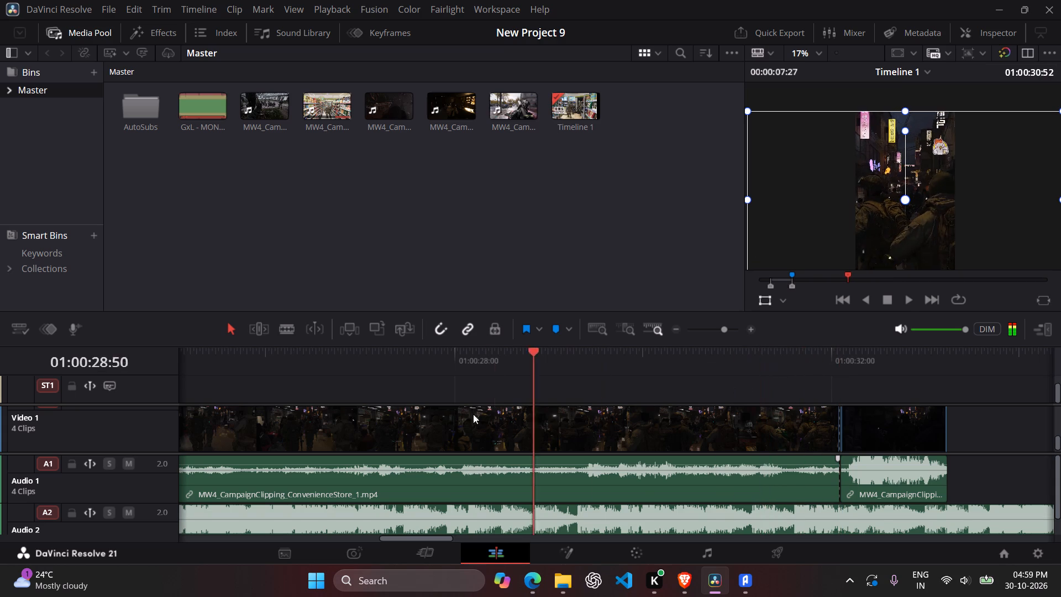
left_click_drag(473, 414, 966, 412)
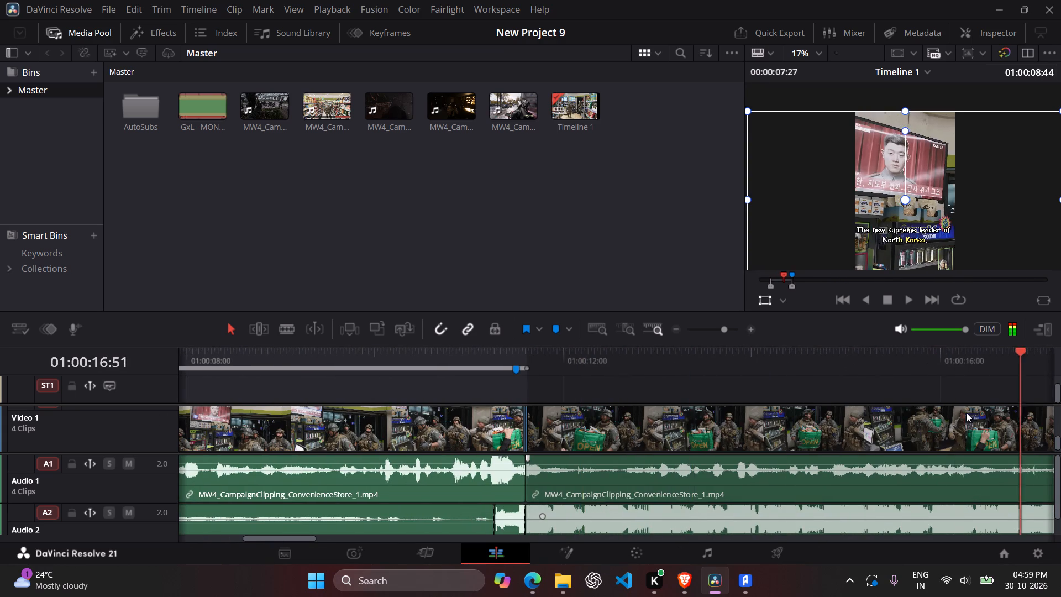
left_click_drag(966, 412, 677, 432)
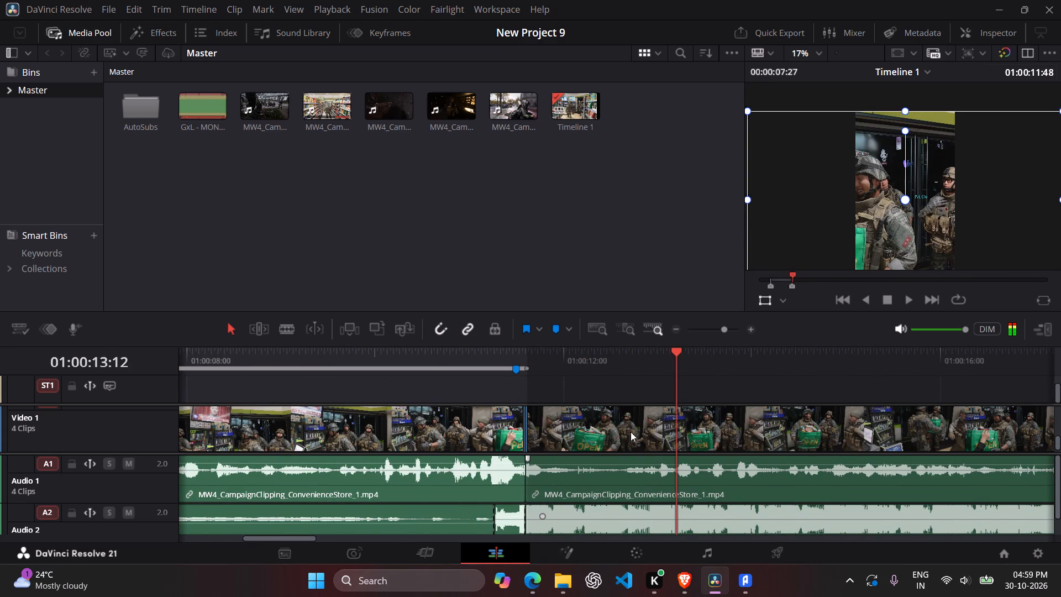
left_click(603, 432)
left_click_drag(676, 363, 752, 365)
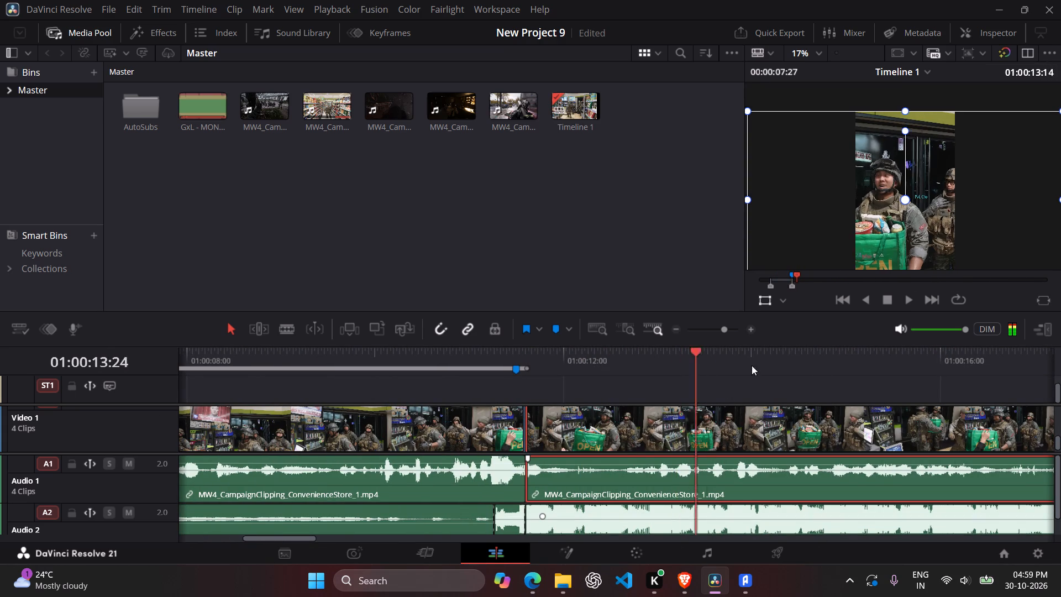
left_click_drag(752, 365, 682, 368)
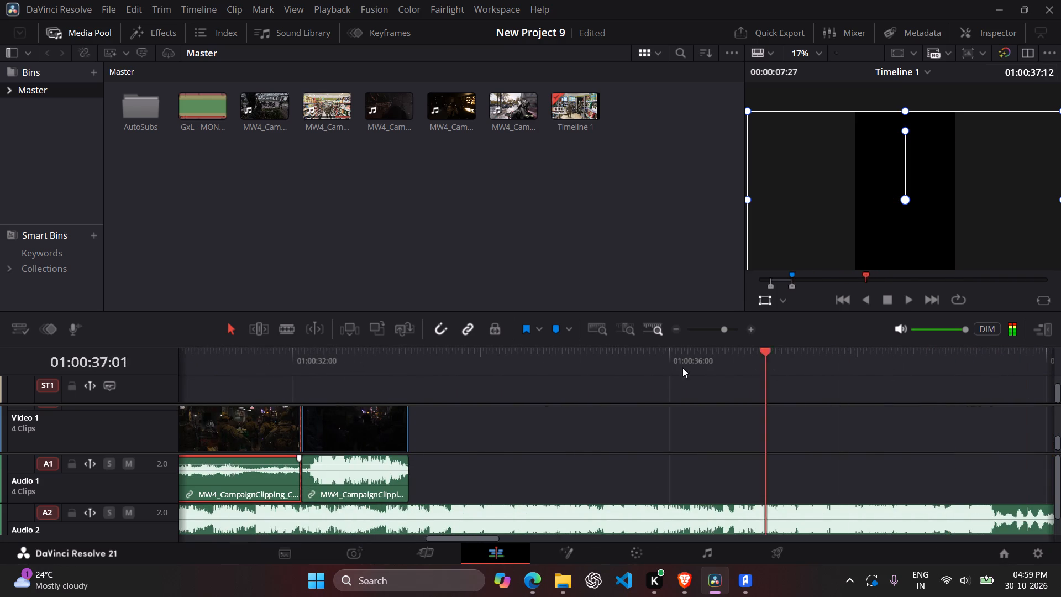
left_click_drag(682, 368, 586, 370)
key("BackSpace")
Move the remaining dark end clip and its linked audio back so it directly follows the captioned clip.
left_click_drag(377, 432, 270, 453)
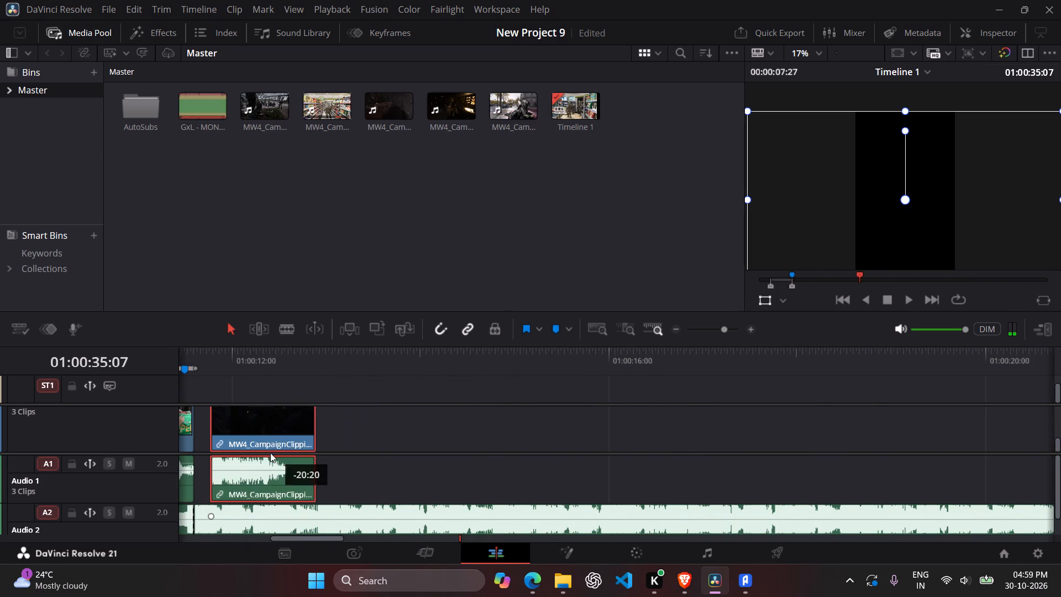
left_click_drag(270, 453, 269, 448)
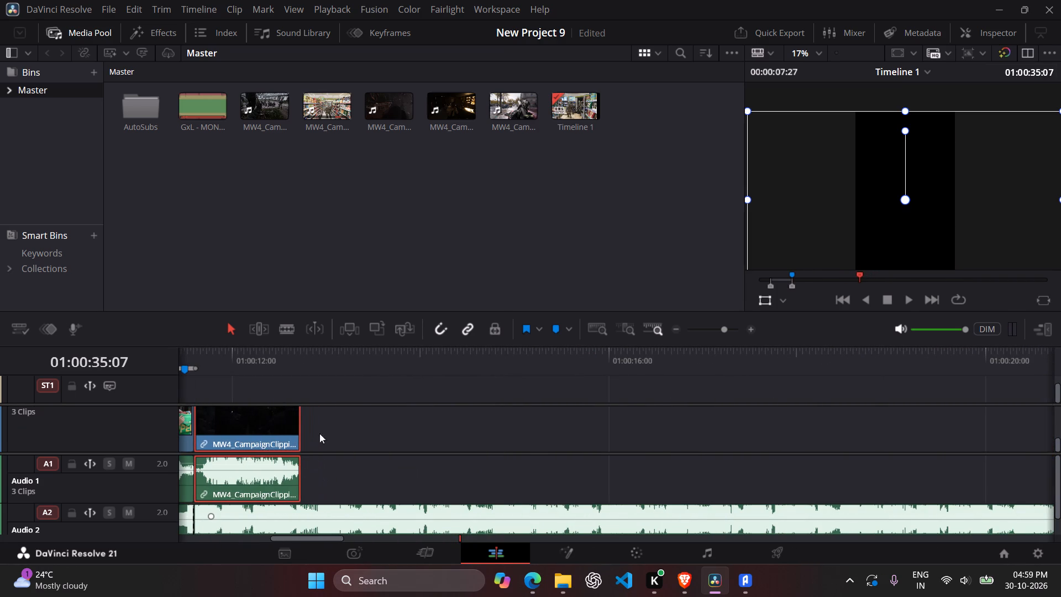
Play the timeline from the start through to the dark end clip to review the shortened edit.
left_click_drag(429, 354, 0, 357)
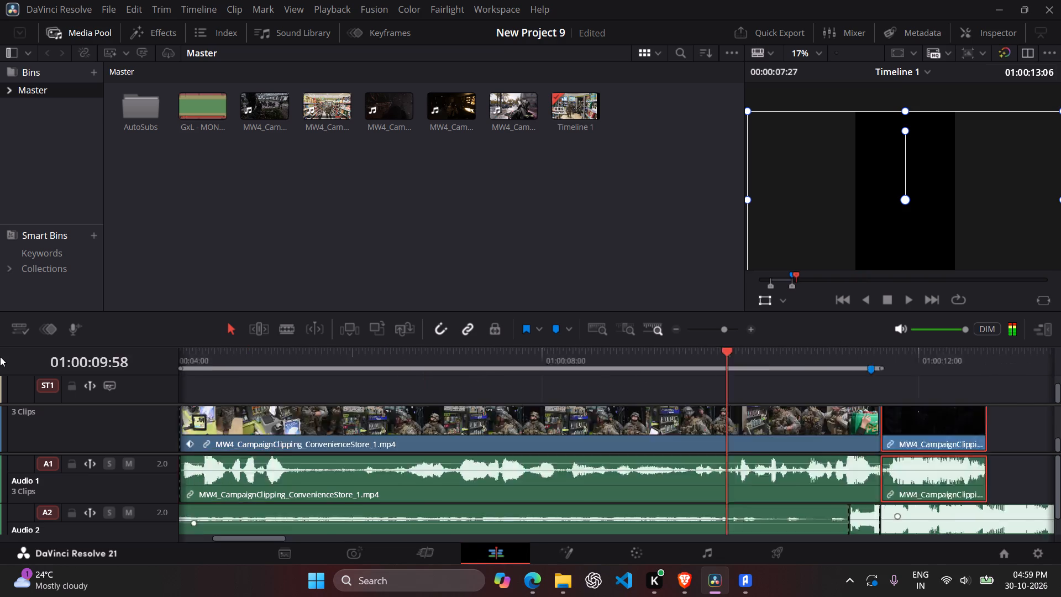
left_click_drag(0, 357, 0, 376)
key("space")
key("space")
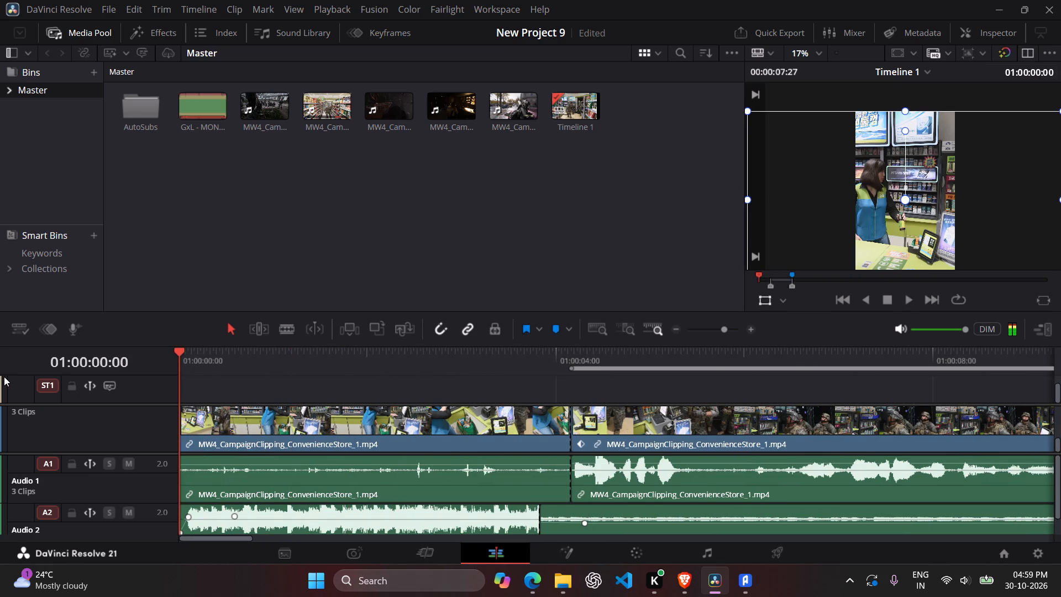
key("space")
key("space")
key("space")
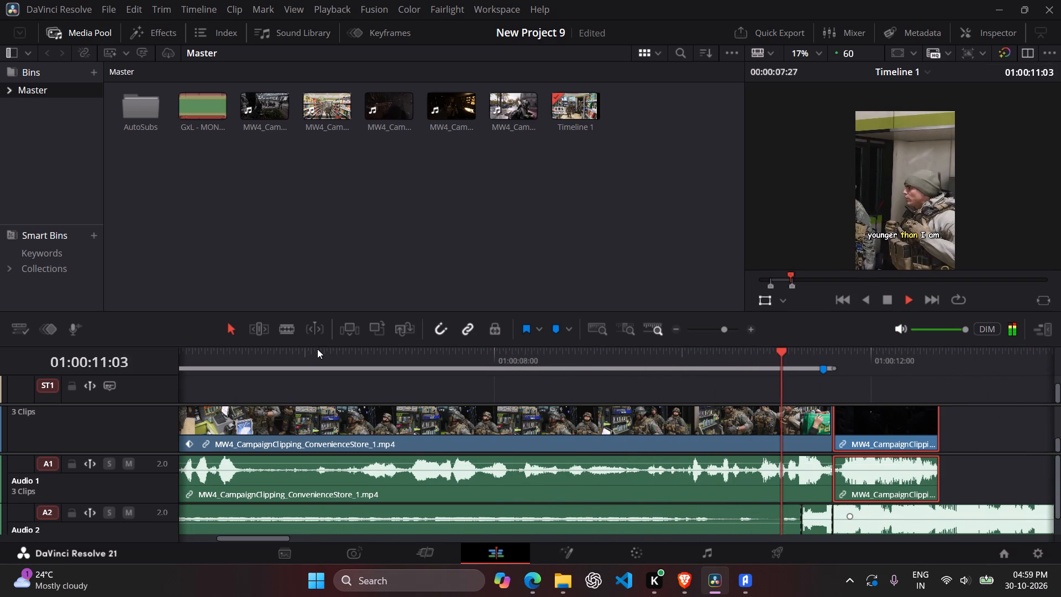
key("space")
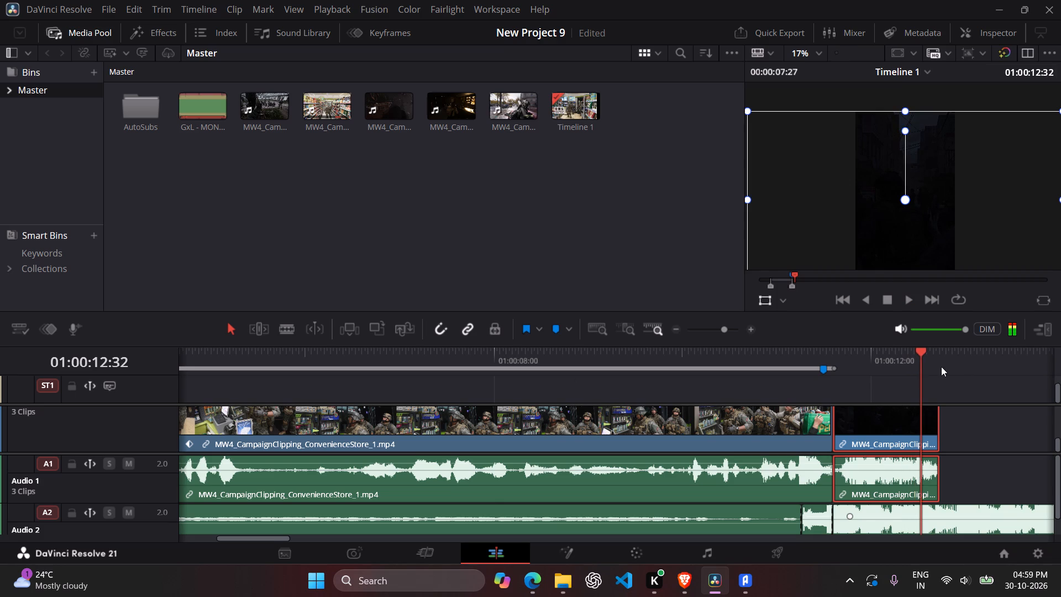
Replay the transition from the last caption into the dark end clip, starting around 01:00:11:16.
left_click_drag(939, 366, 800, 369)
key("space")
key("space")
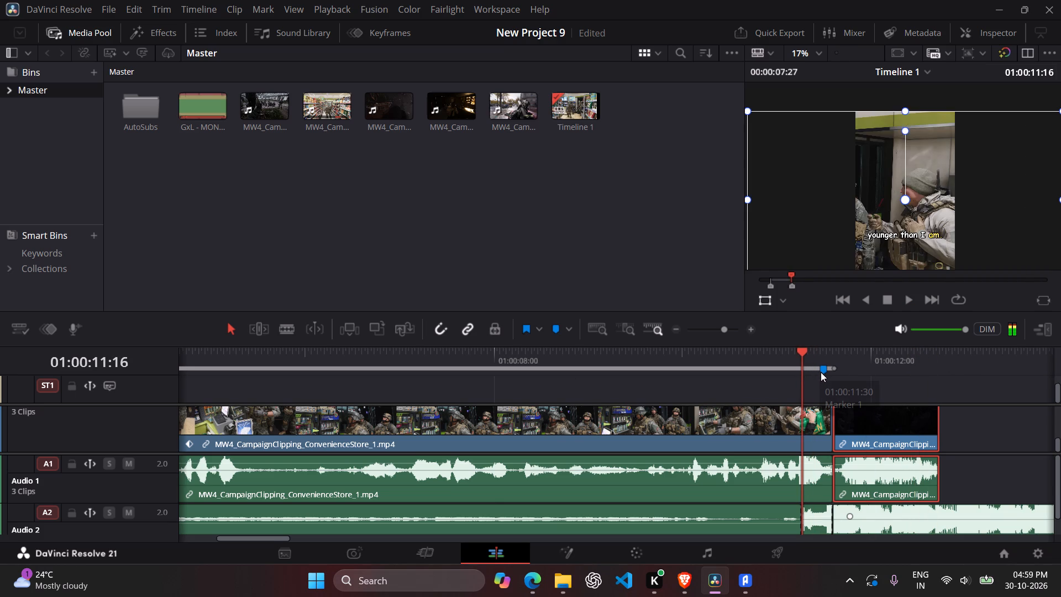
key("space")
key("space")
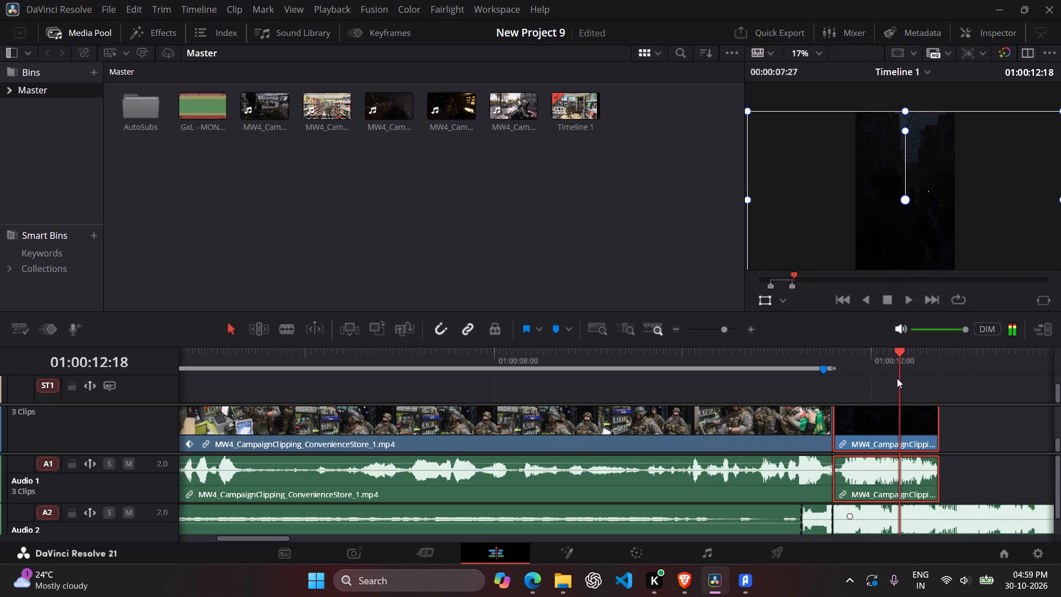
Replay the cut from the captioned dialogue into the dark end clip several times to check picture and sound.
key("space")
key("space")
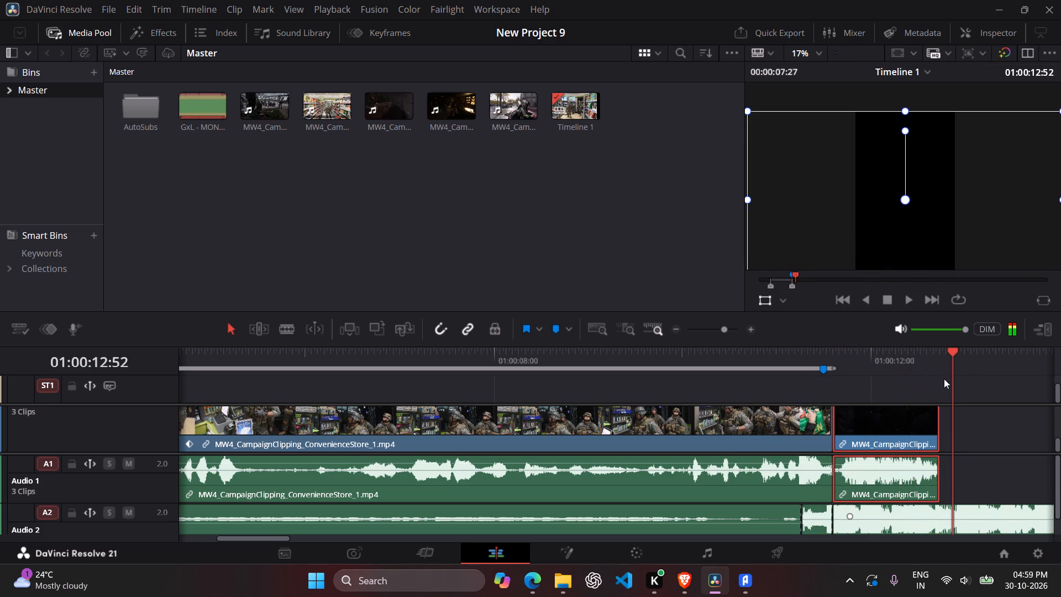
key("space")
left_click_drag(958, 379, 870, 379)
left_click_drag(1060, 347, 1037, 352)
left_click_drag(926, 363, 911, 366)
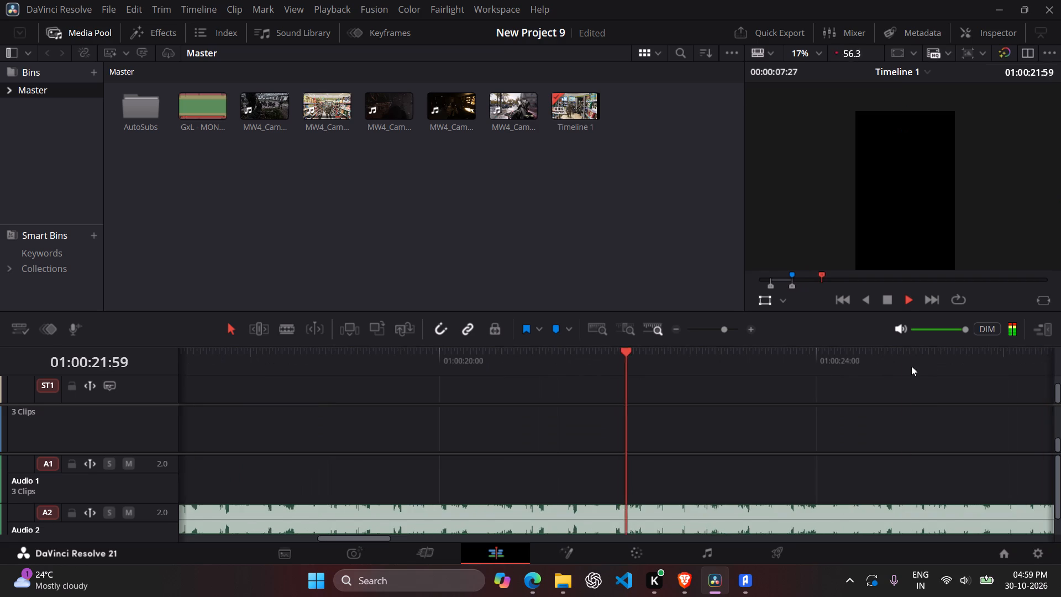
left_click_drag(911, 366, 0, 387)
key("space")
key("space")
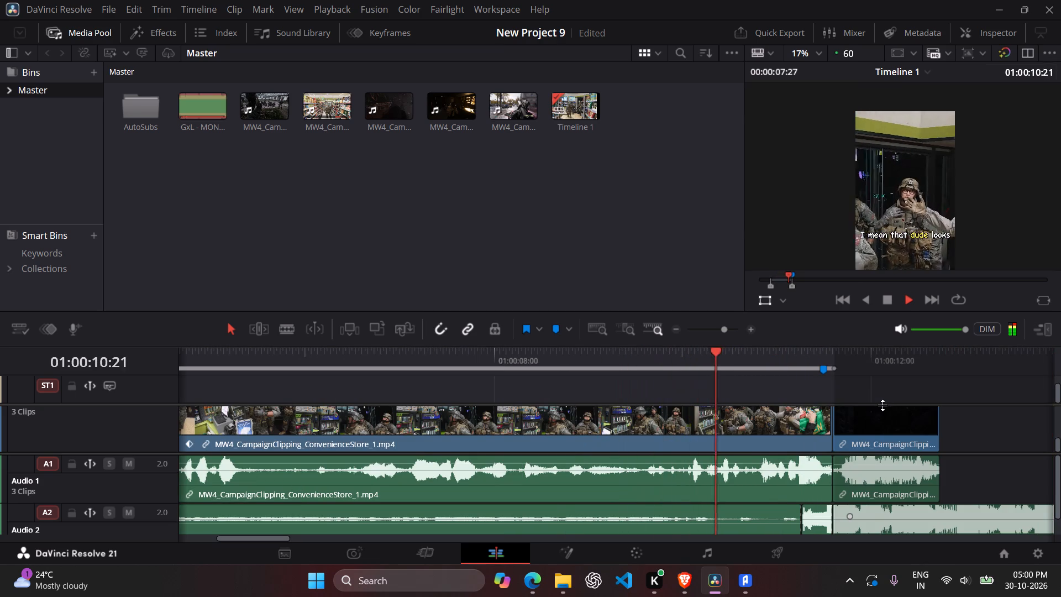
key("space")
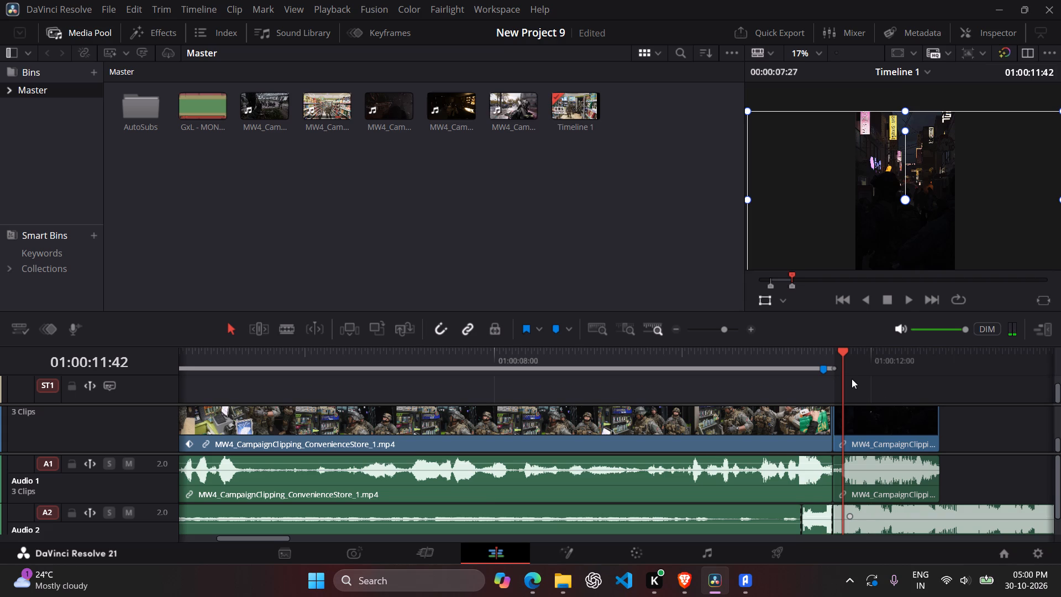
key("space")
left_click_drag(911, 362, 830, 364)
key("space")
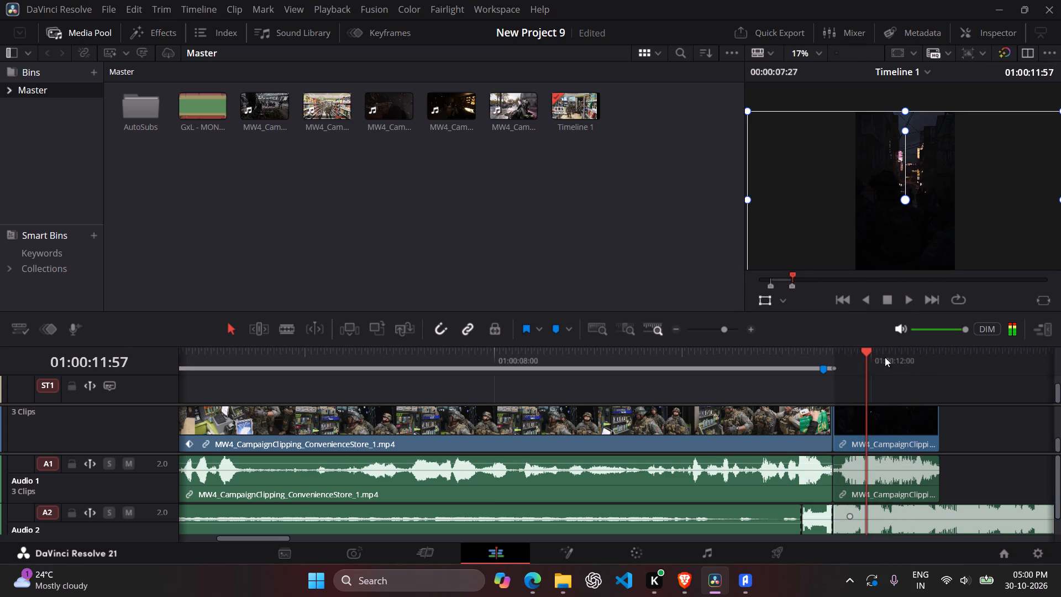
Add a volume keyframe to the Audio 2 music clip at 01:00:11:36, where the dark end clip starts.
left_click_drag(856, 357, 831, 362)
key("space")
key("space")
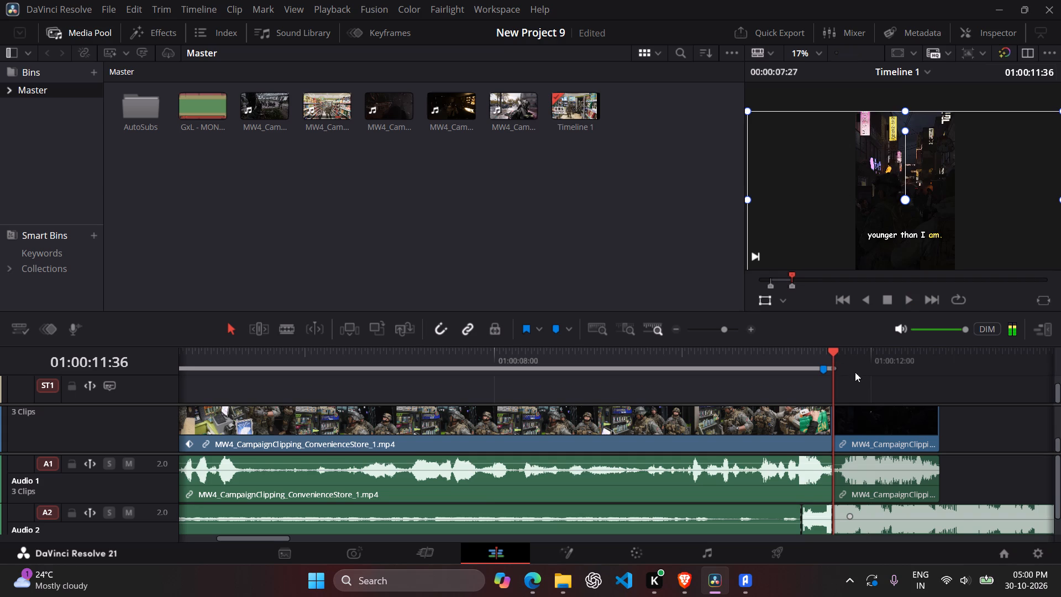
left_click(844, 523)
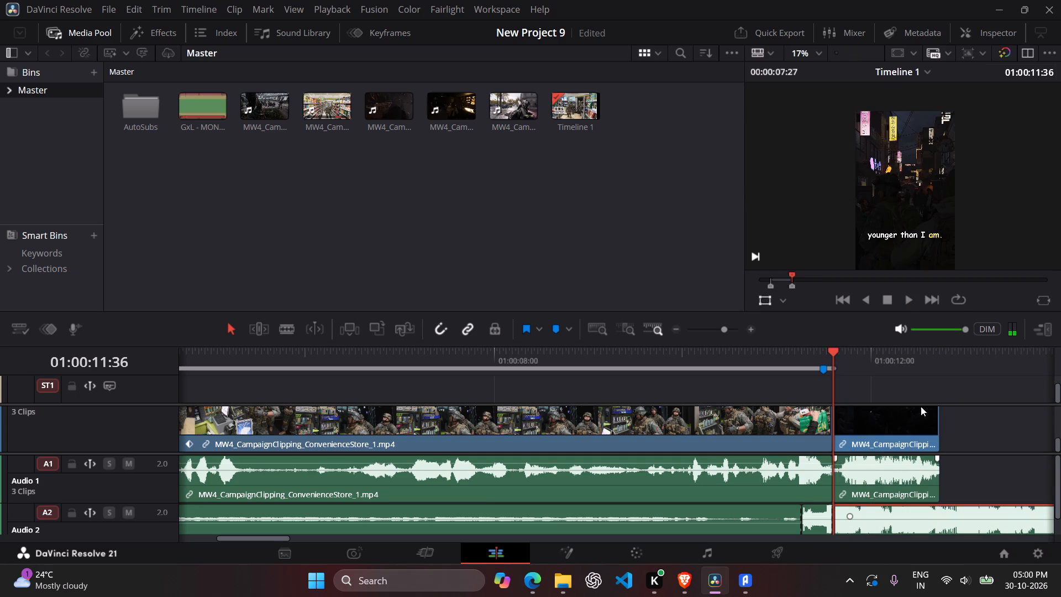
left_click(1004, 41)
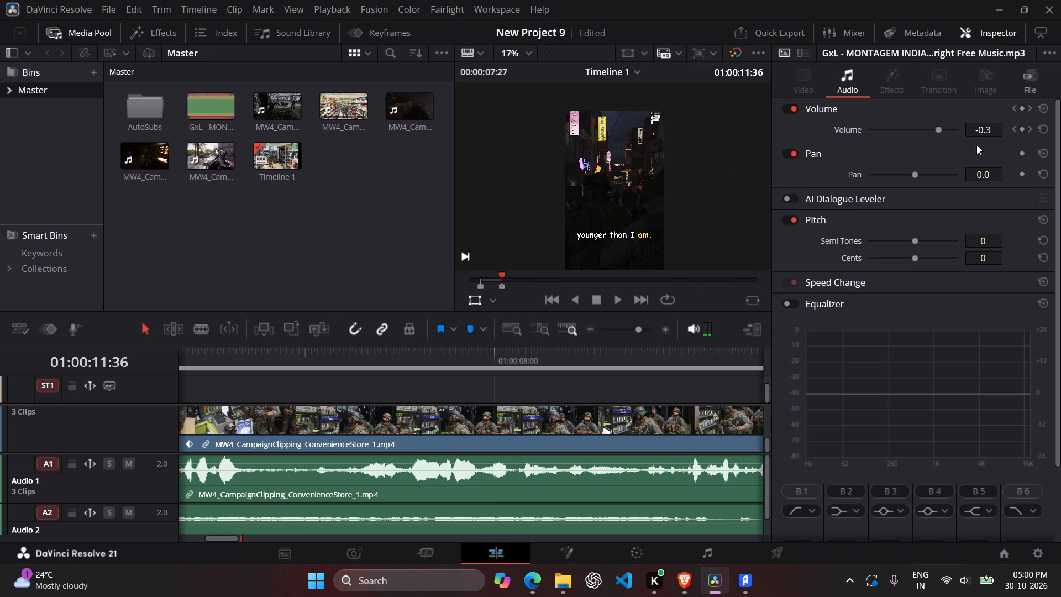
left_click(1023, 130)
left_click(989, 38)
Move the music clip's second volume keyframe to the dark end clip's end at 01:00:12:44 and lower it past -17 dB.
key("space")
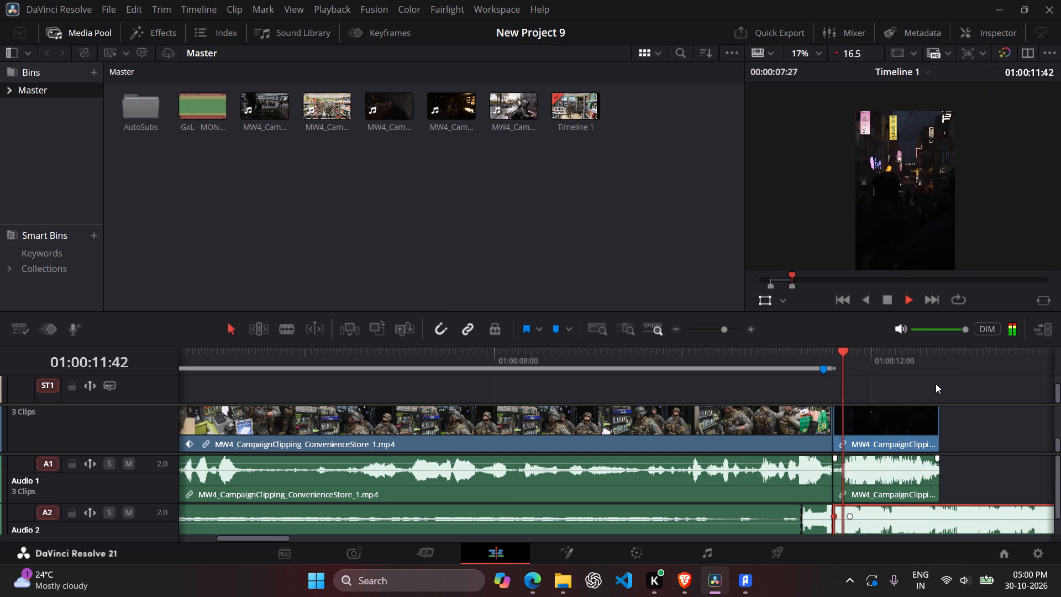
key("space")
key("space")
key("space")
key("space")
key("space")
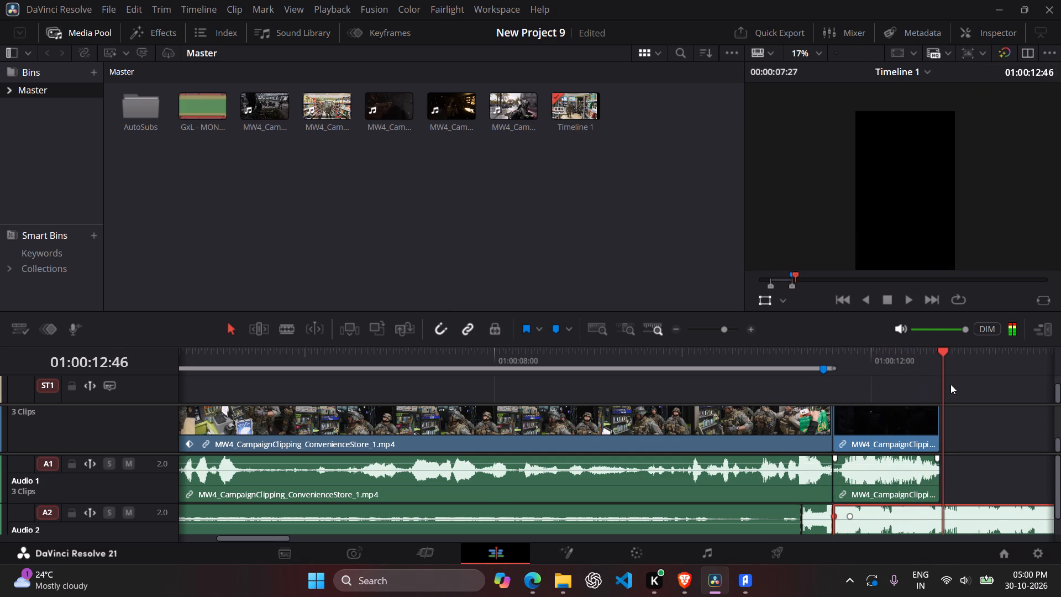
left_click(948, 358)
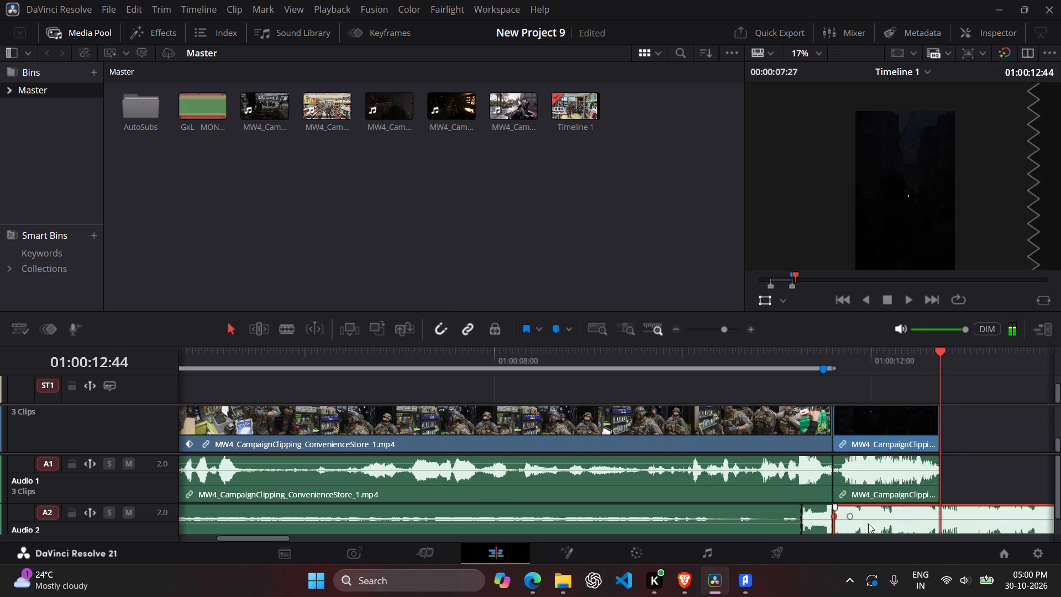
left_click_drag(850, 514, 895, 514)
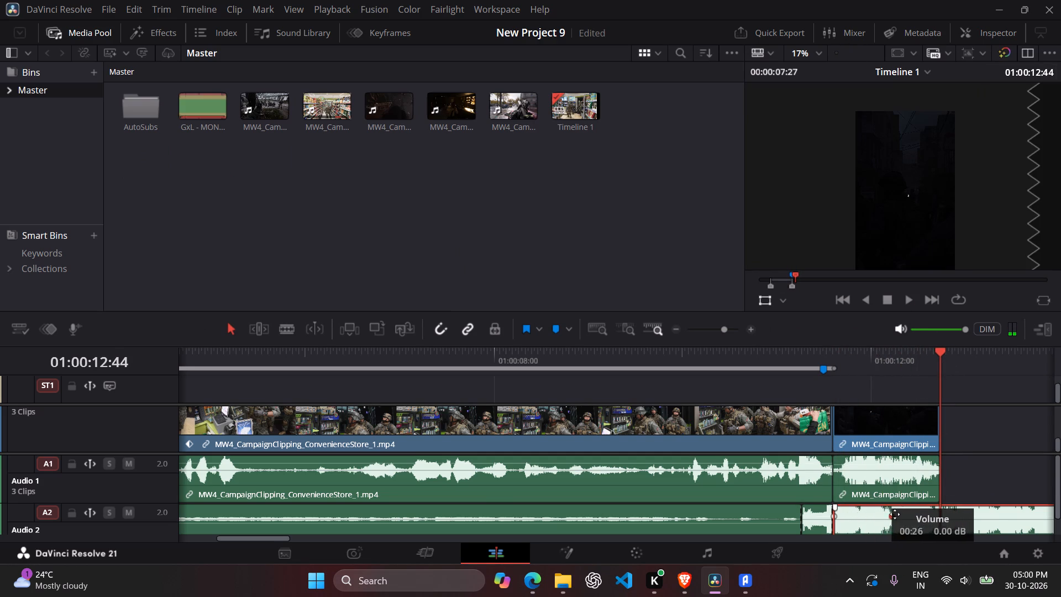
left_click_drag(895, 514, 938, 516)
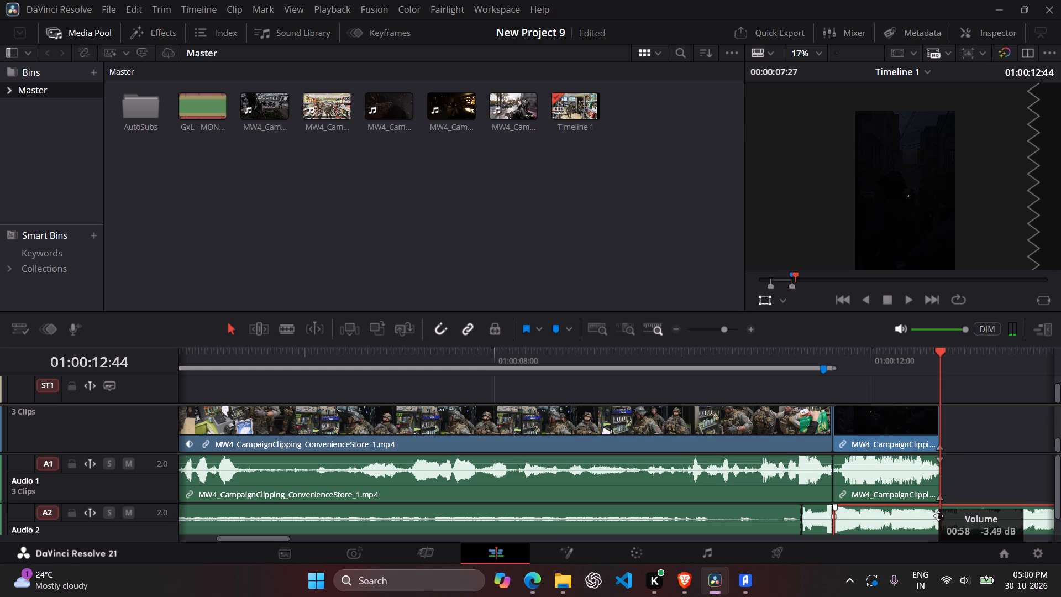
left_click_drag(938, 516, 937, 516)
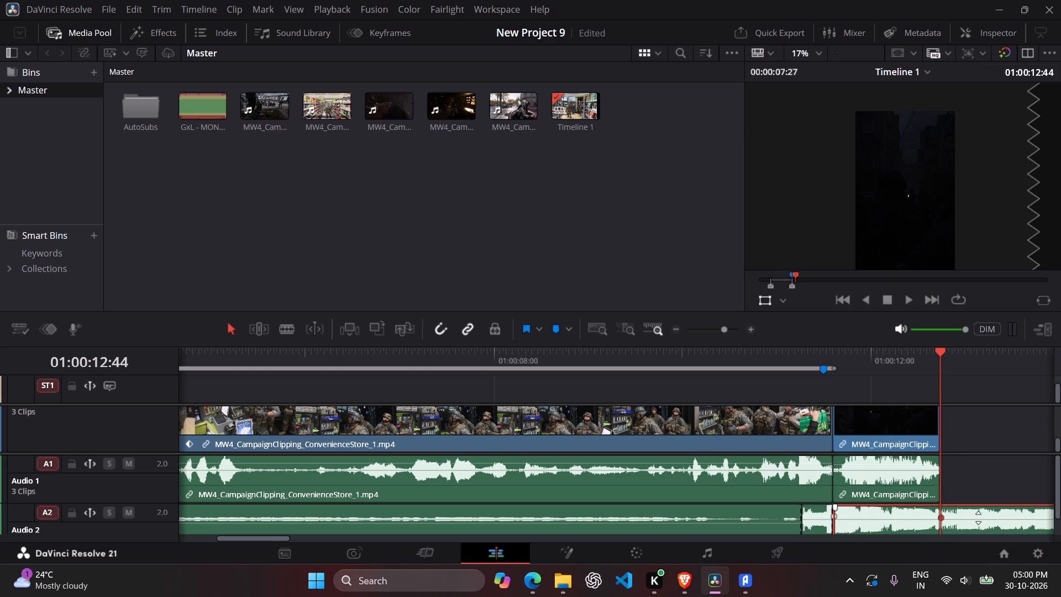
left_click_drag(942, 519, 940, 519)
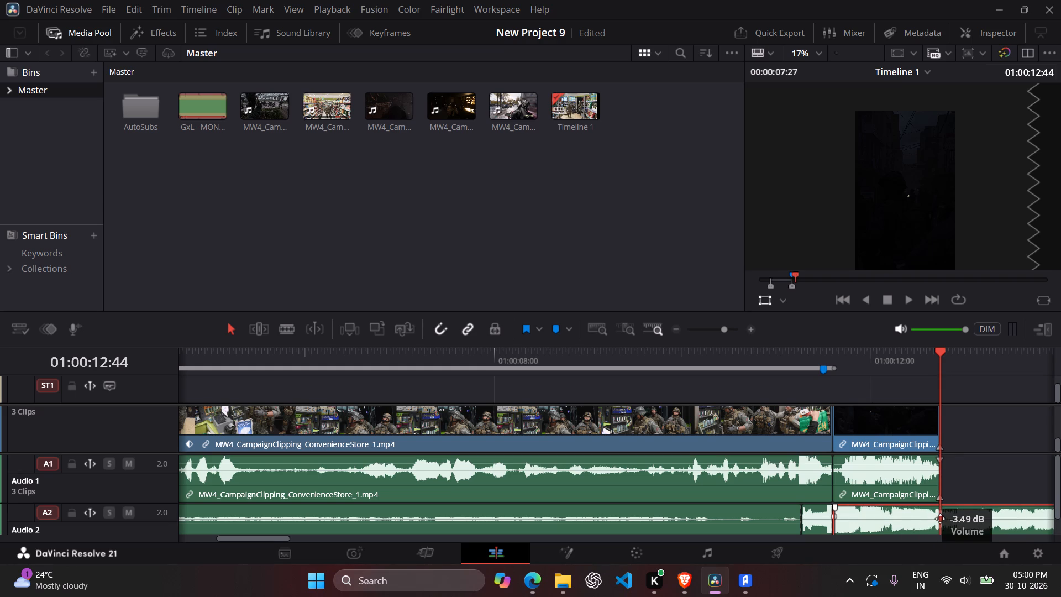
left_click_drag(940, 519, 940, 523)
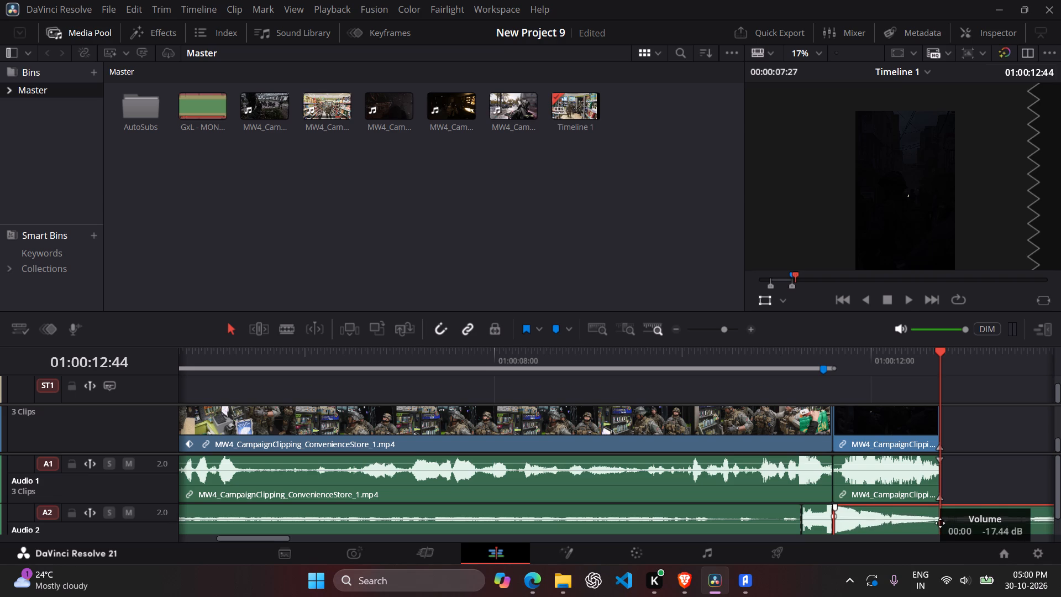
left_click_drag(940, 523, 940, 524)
Play back the ending from the last captions to listen to the music fading out under the dark end clip.
left_click_drag(941, 361, 929, 363)
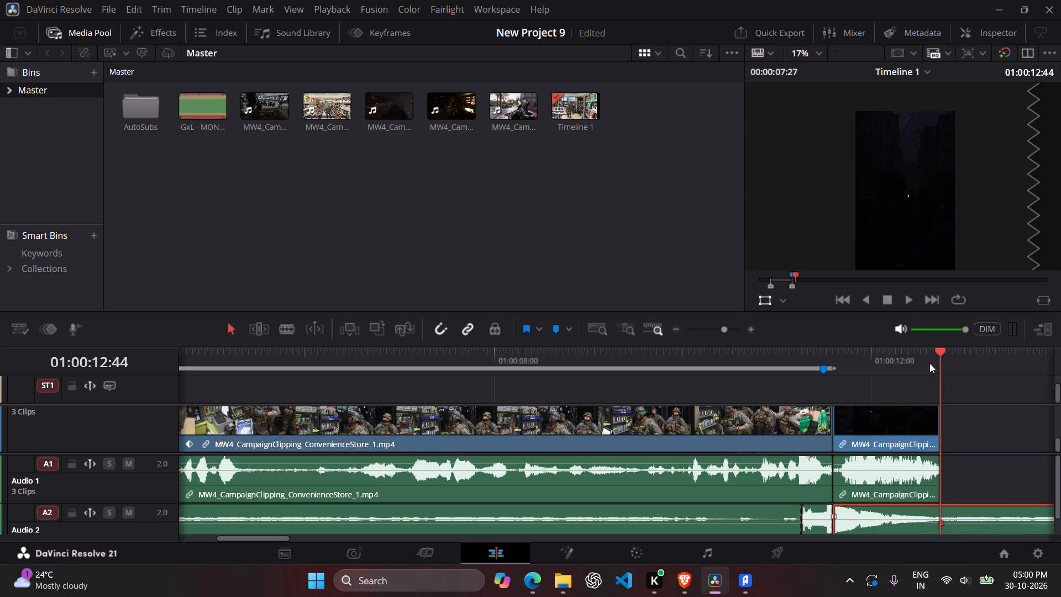
left_click_drag(929, 363, 759, 373)
key("space")
key("space")
key("space")
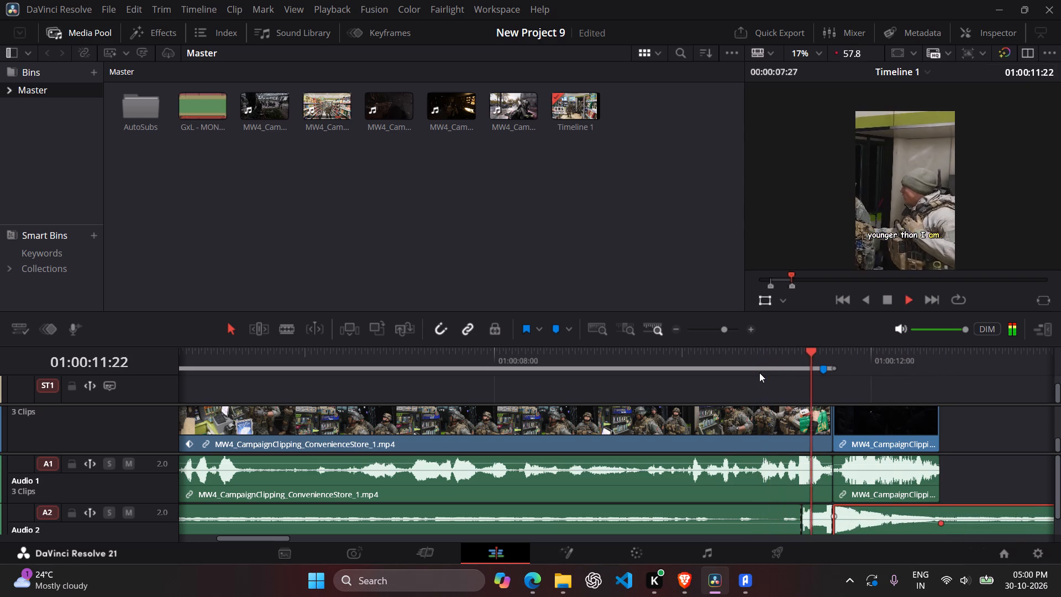
key("space")
key("space")
left_click_drag(931, 358, 832, 379)
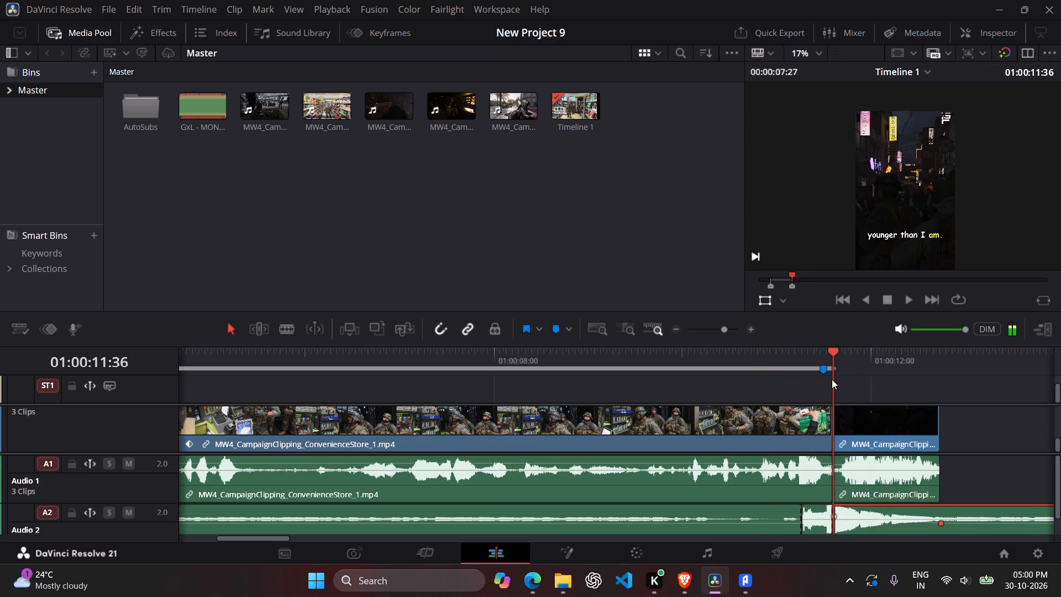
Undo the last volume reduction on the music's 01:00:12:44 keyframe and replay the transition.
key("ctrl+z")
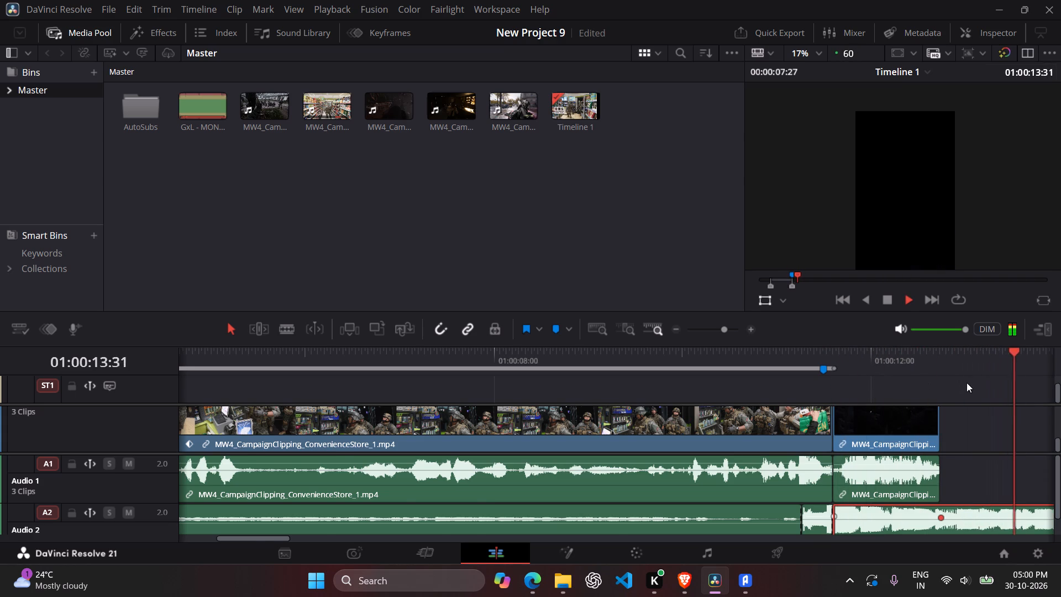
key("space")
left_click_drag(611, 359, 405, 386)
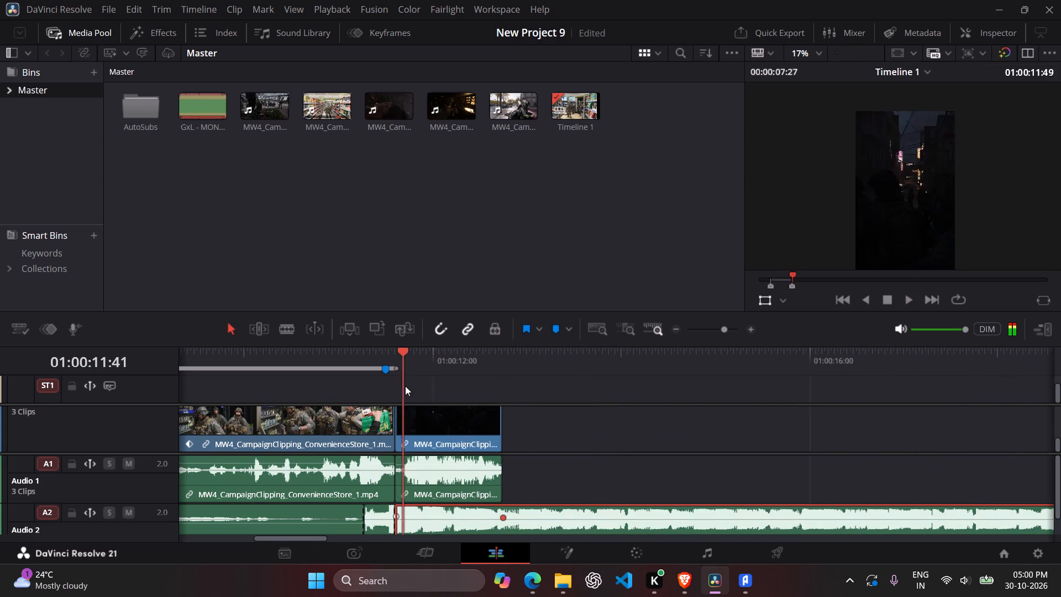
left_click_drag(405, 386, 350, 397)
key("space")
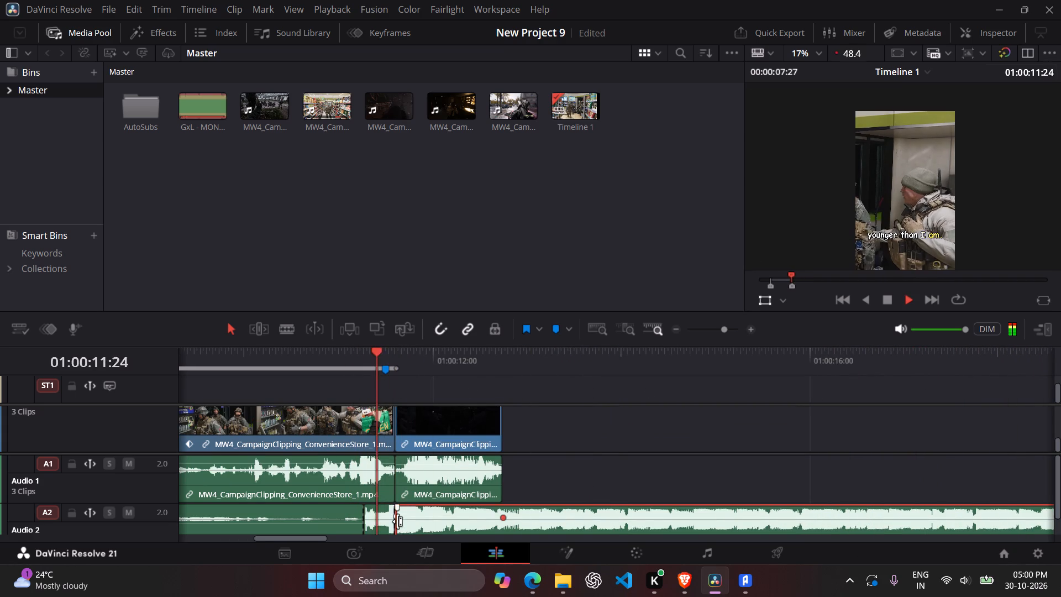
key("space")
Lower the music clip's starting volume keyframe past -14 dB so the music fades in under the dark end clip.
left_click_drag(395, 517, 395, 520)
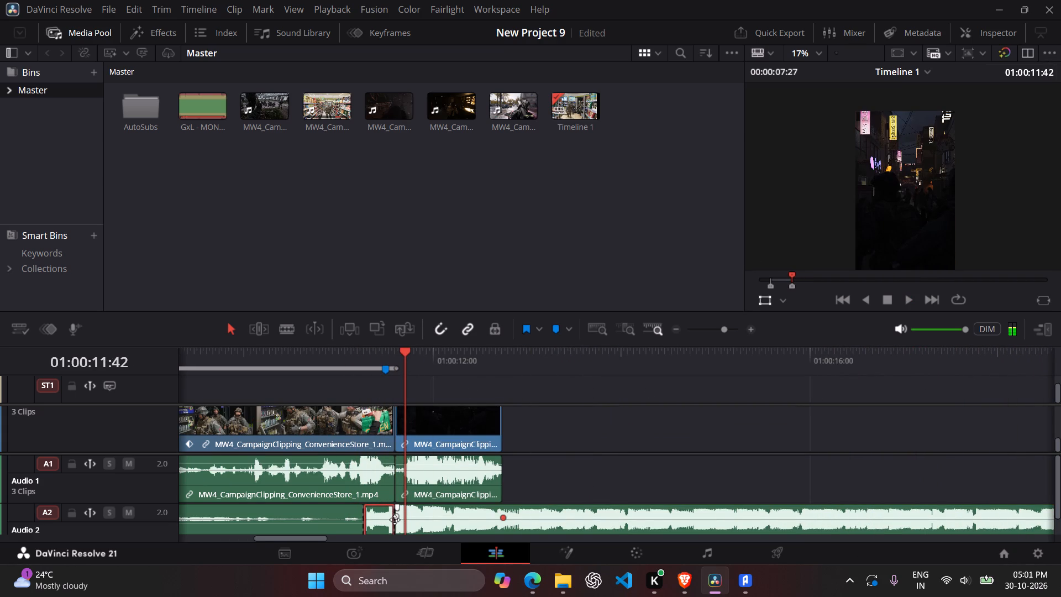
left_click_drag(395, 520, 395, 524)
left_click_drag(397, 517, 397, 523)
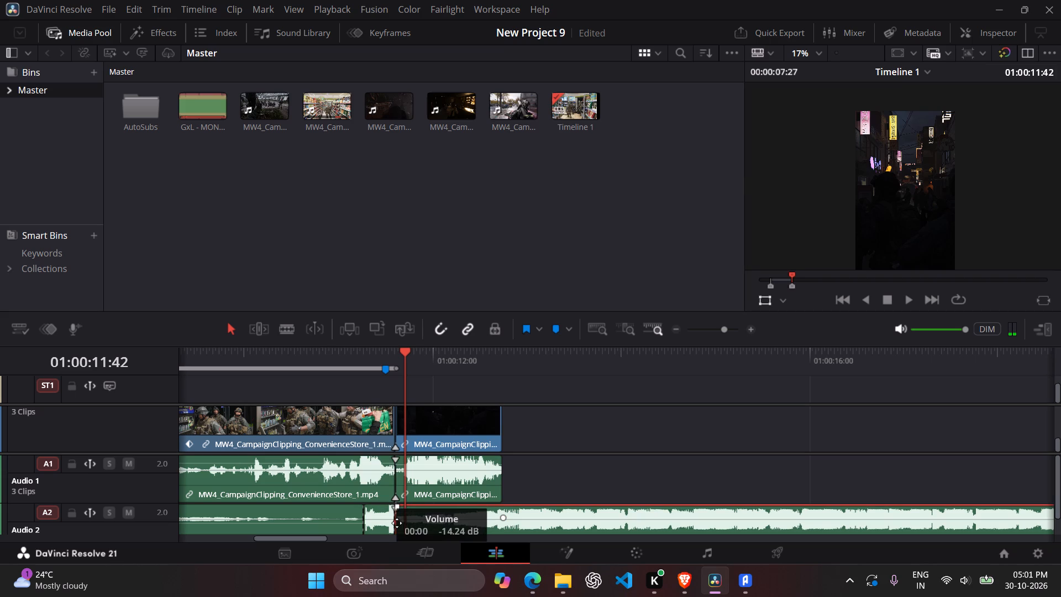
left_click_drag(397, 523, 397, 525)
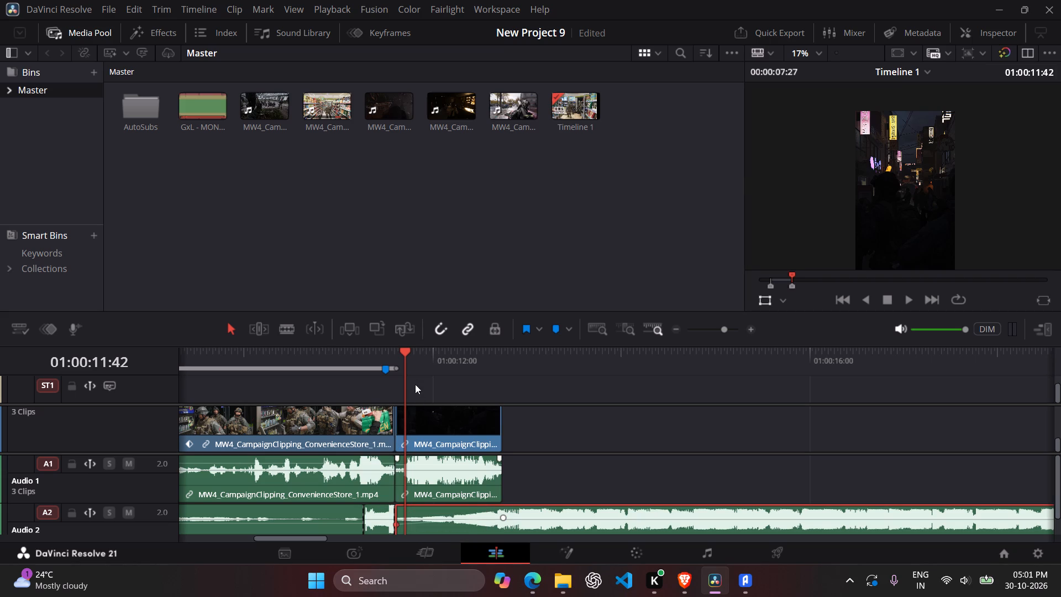
Replay the ending from the last captions through the dark end clip to listen to the music fade-in.
left_click_drag(405, 362, 301, 377)
key("space")
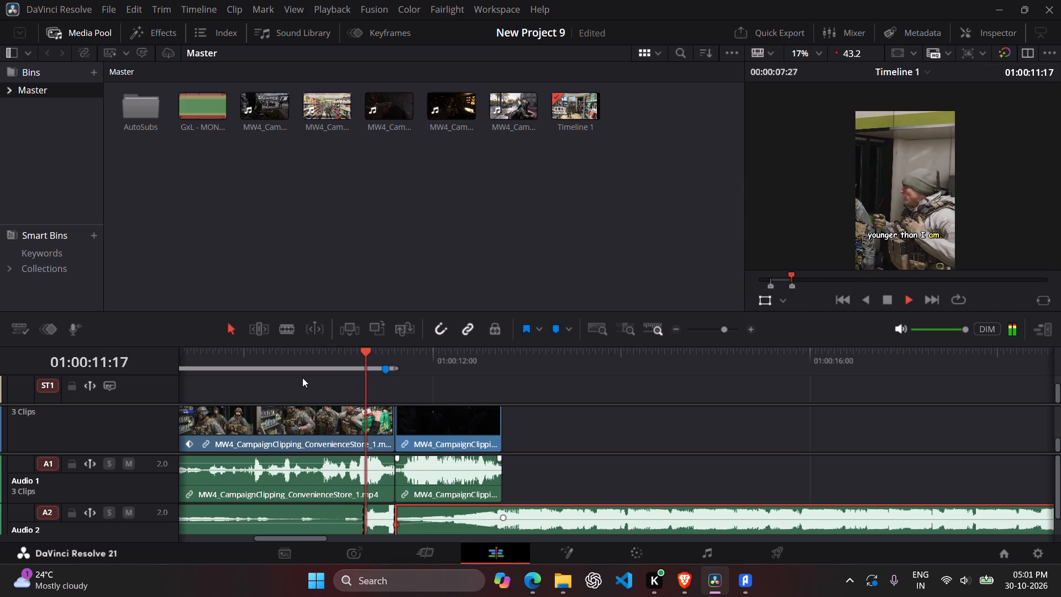
key("space")
key("space")
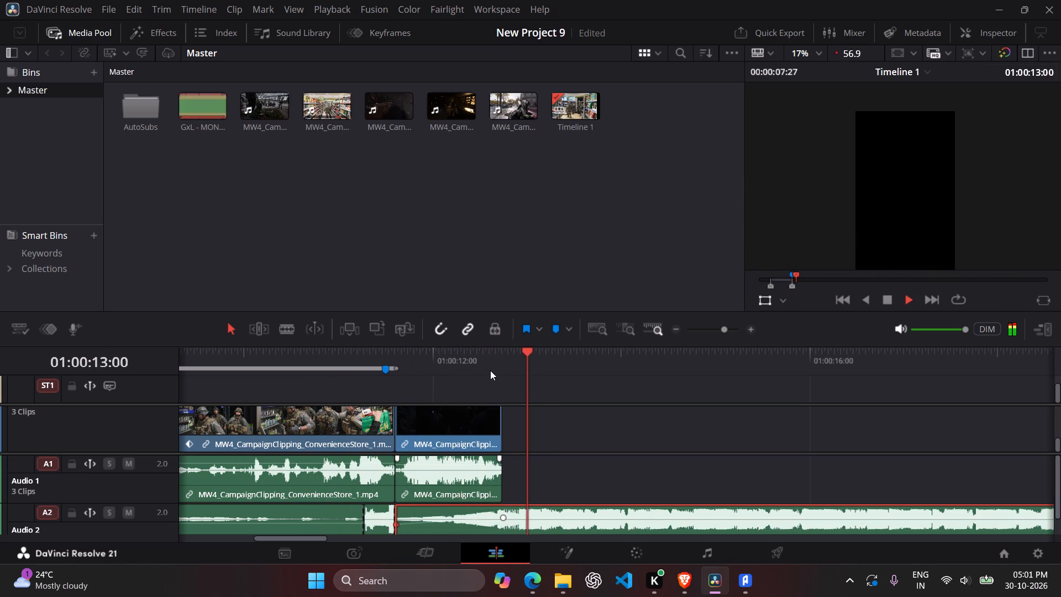
key("space")
left_click_drag(553, 359, 248, 385)
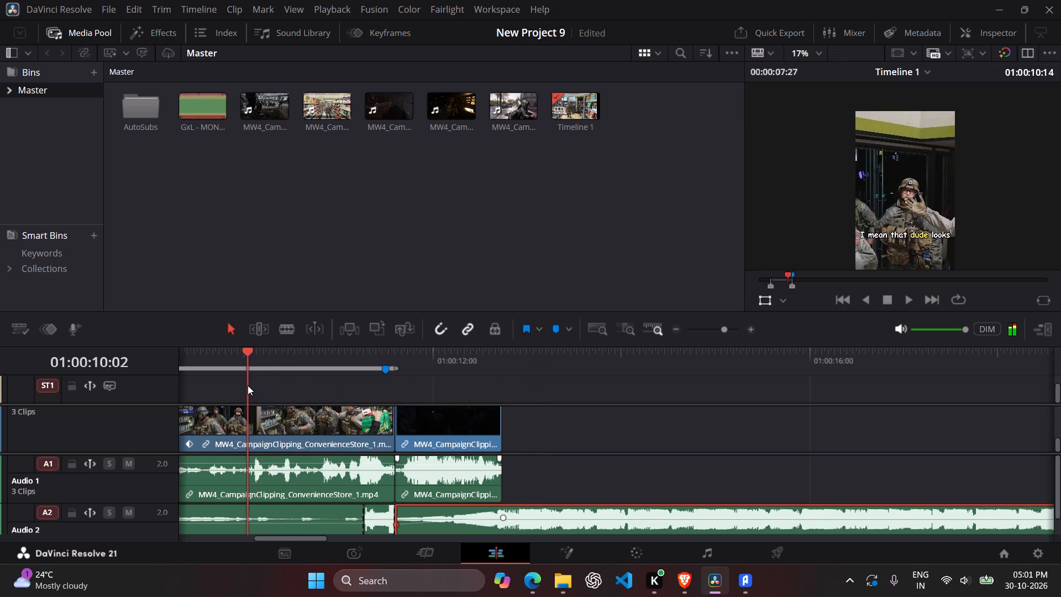
left_click_drag(248, 385, 290, 387)
key("space")
key("space")
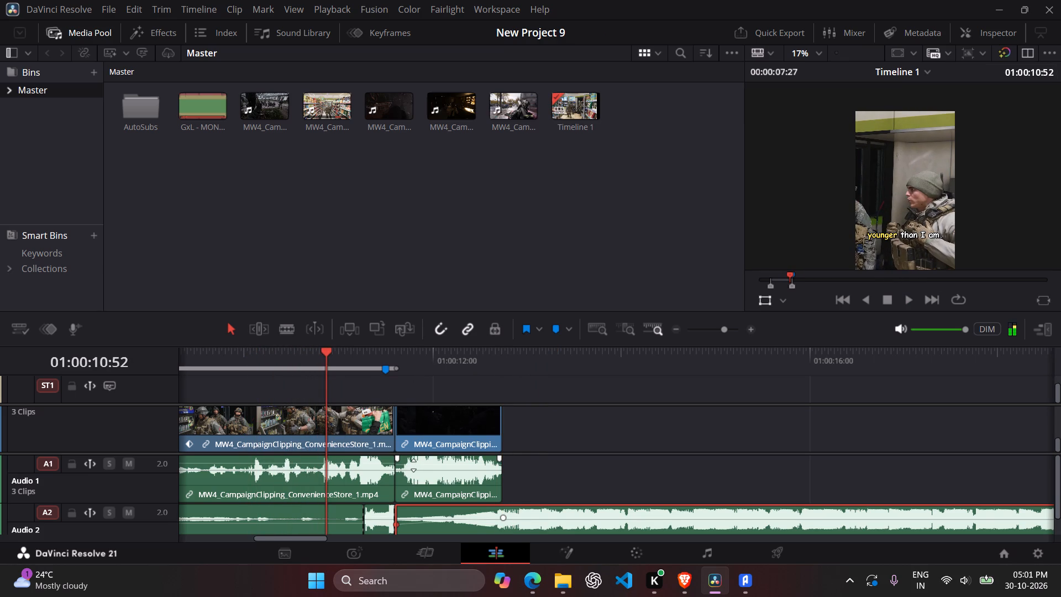
Undo the music volume keyframe edits and the placement of the dark end clip directly after the captioned clip.
key("ctrl+z")
key("ctrl+z")
key("ctrl+z")
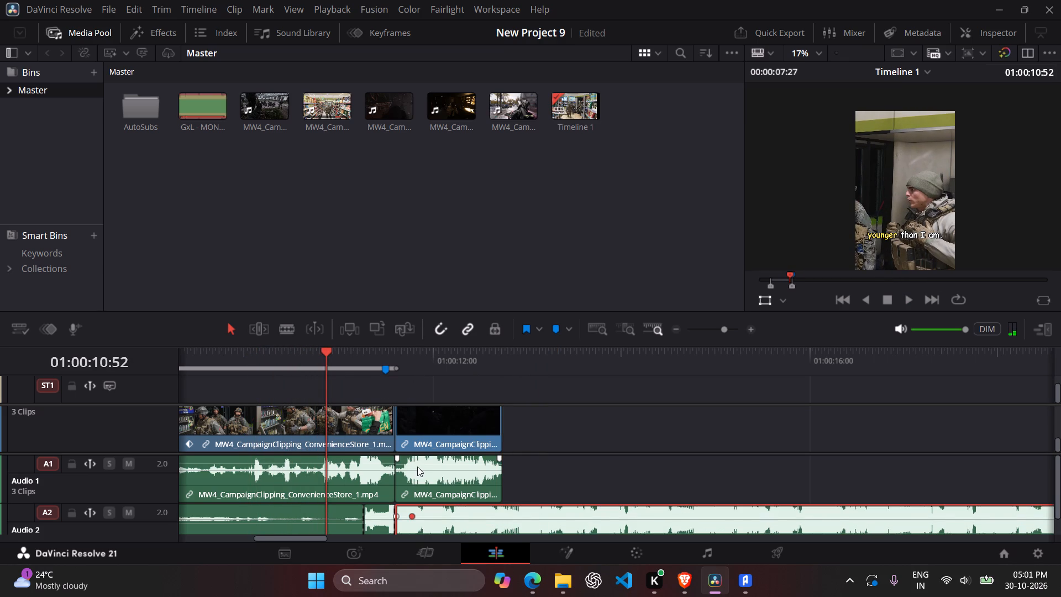
key("ctrl+z")
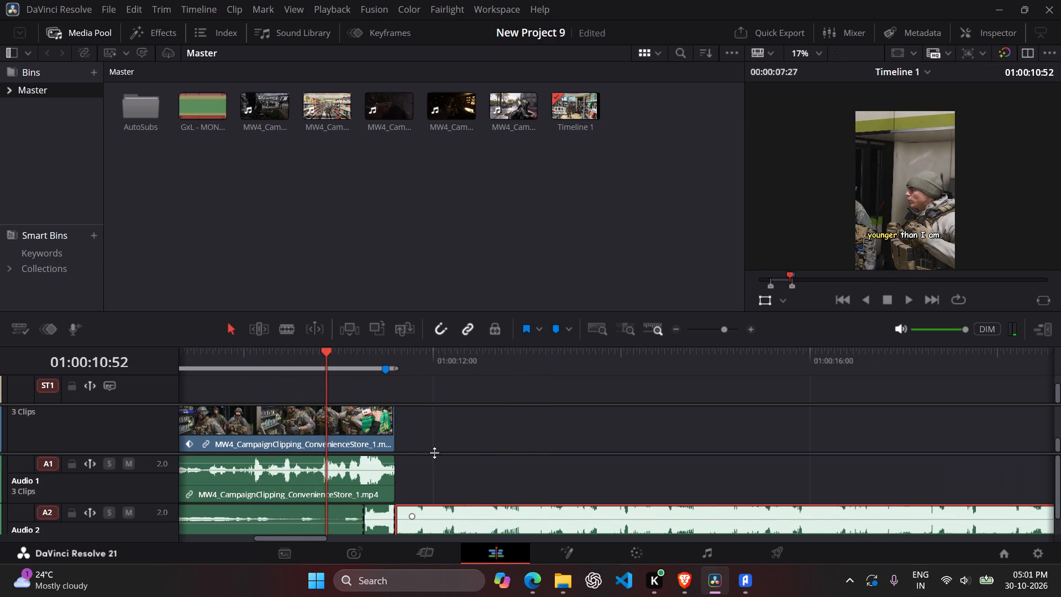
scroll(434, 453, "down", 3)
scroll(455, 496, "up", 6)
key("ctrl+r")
left_click(594, 582)
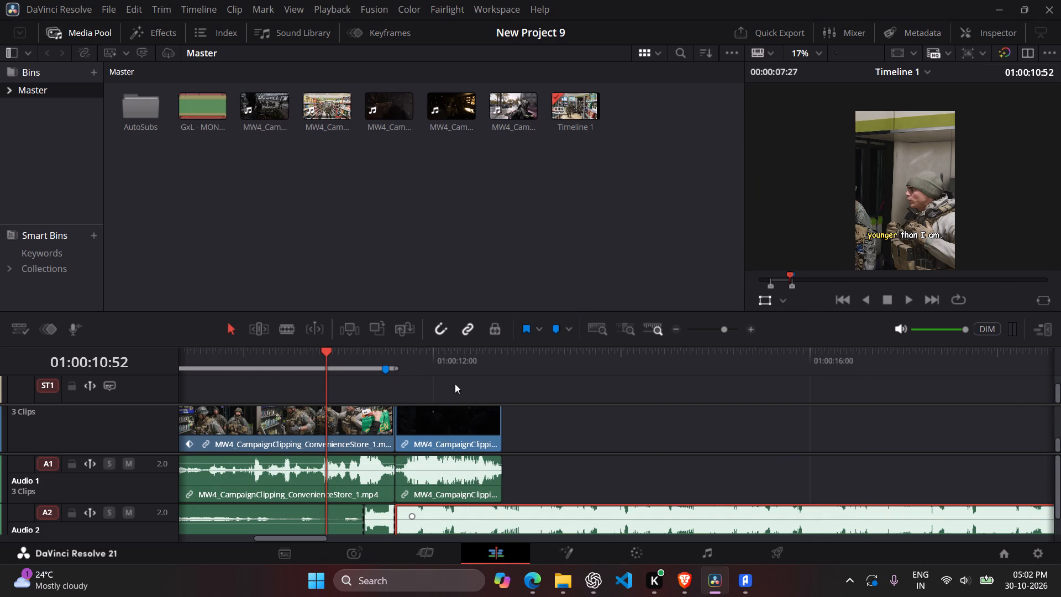
Replay the cut from the last caption into the dark end clip to judge the transition.
key("space")
key("space")
key("space")
key("space")
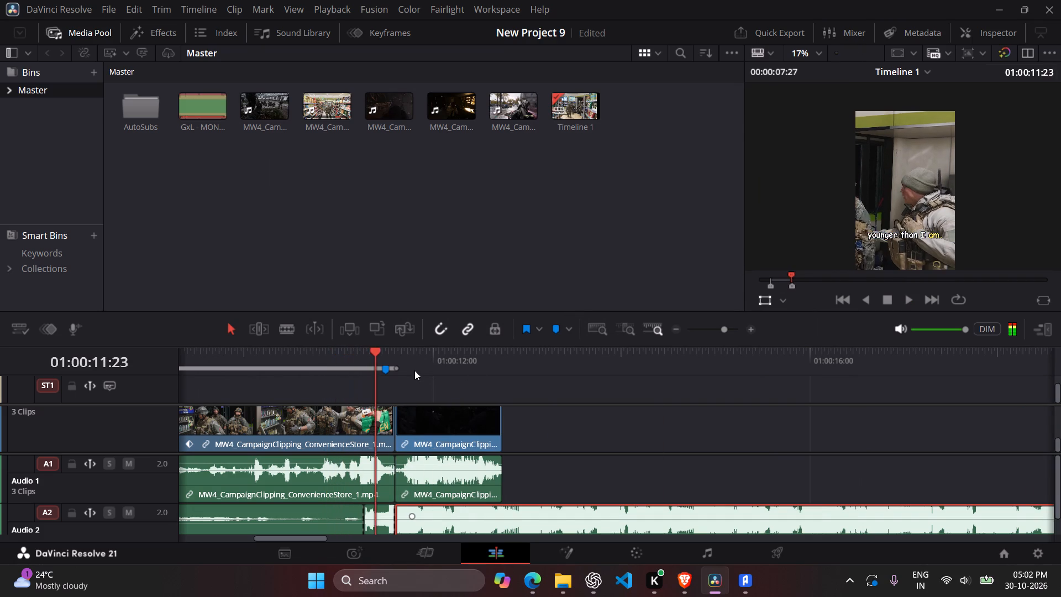
key("space")
key("space")
left_click_drag(408, 352, 364, 360)
key("space")
key("space")
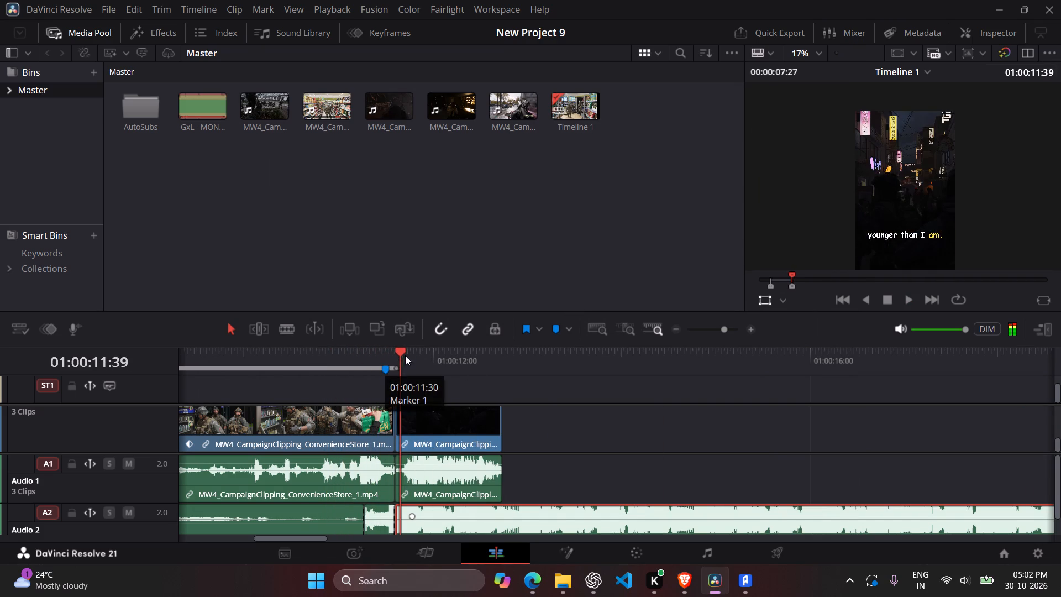
left_click_drag(405, 355, 367, 362)
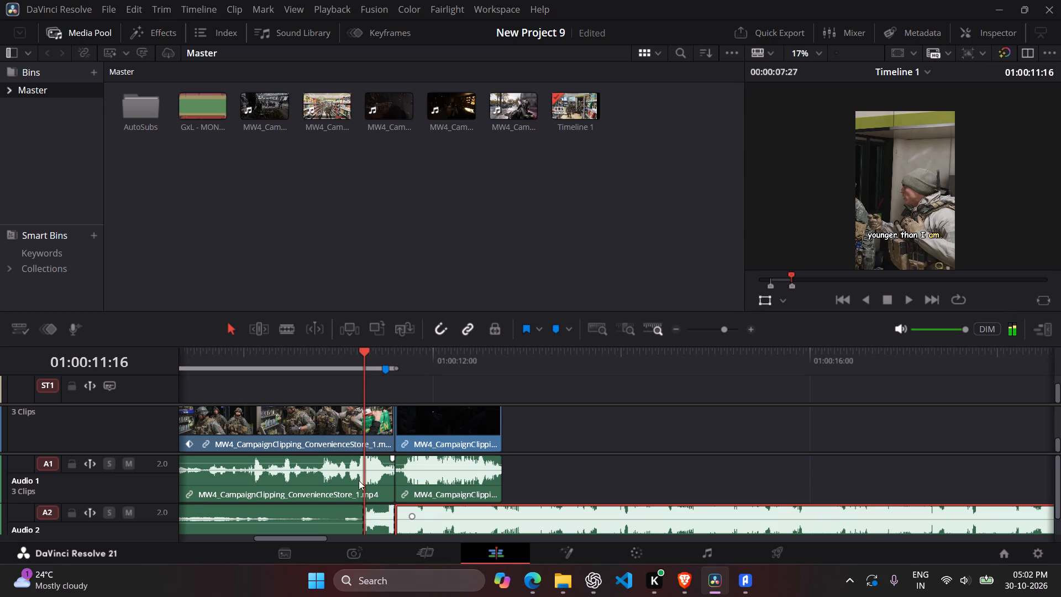
Check the audio settings of the short music segment under the end of the captioned clip.
left_click(374, 524)
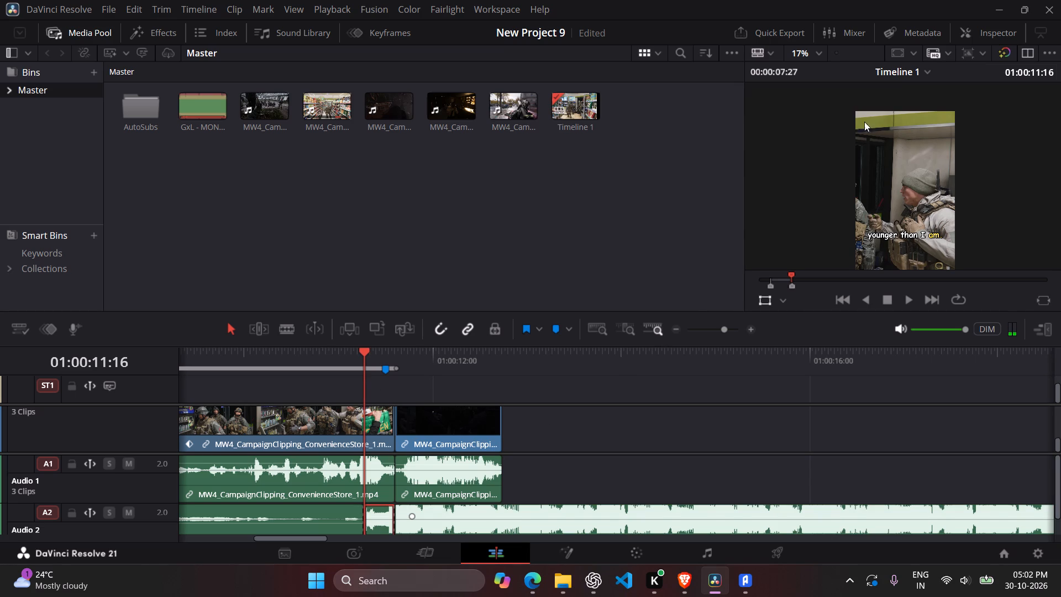
left_click(978, 42)
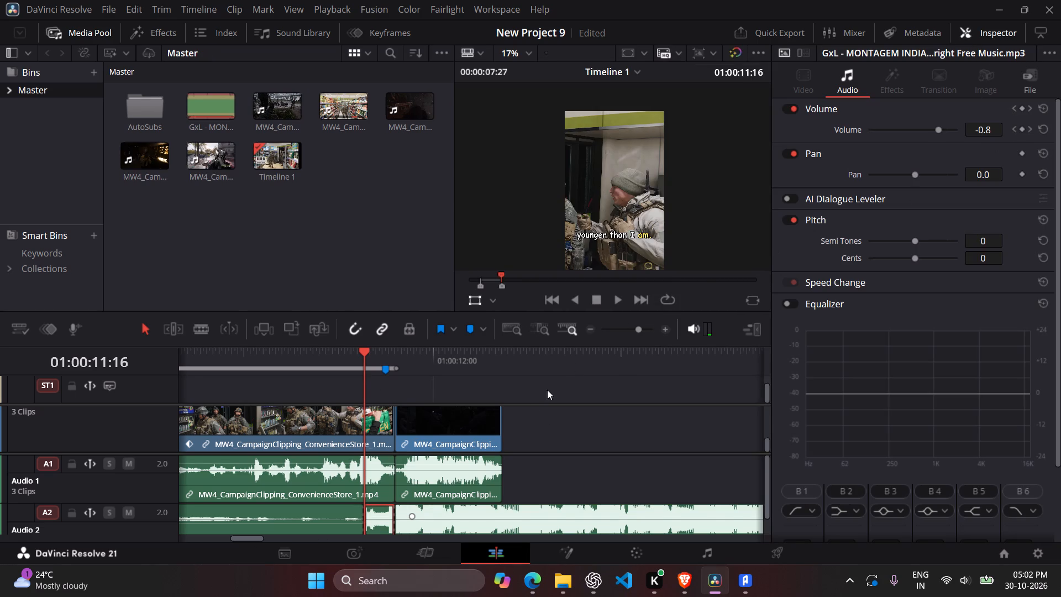
left_click(396, 519)
left_click(564, 477)
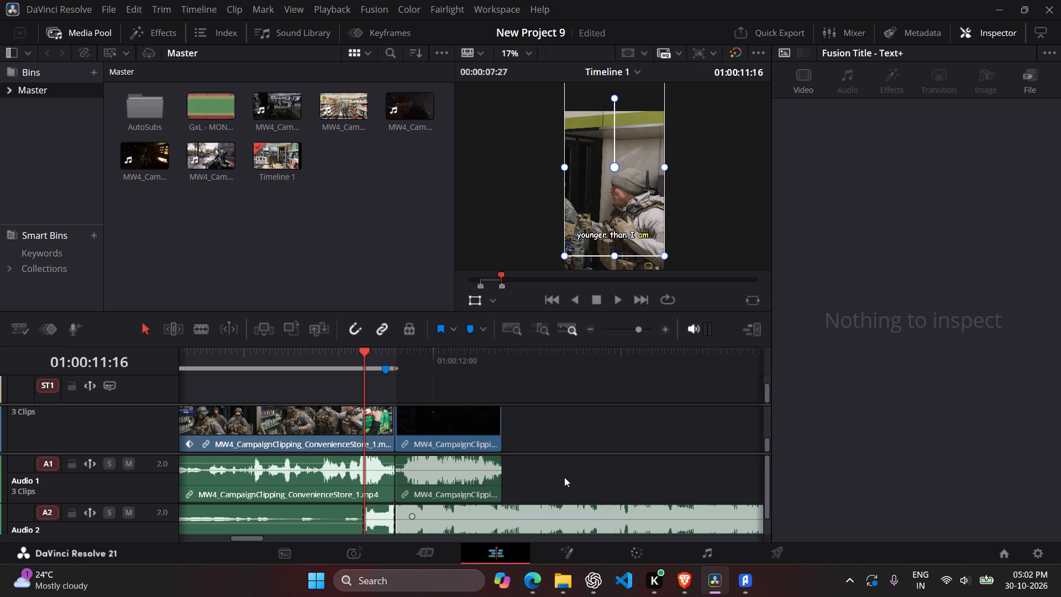
left_click(961, 31)
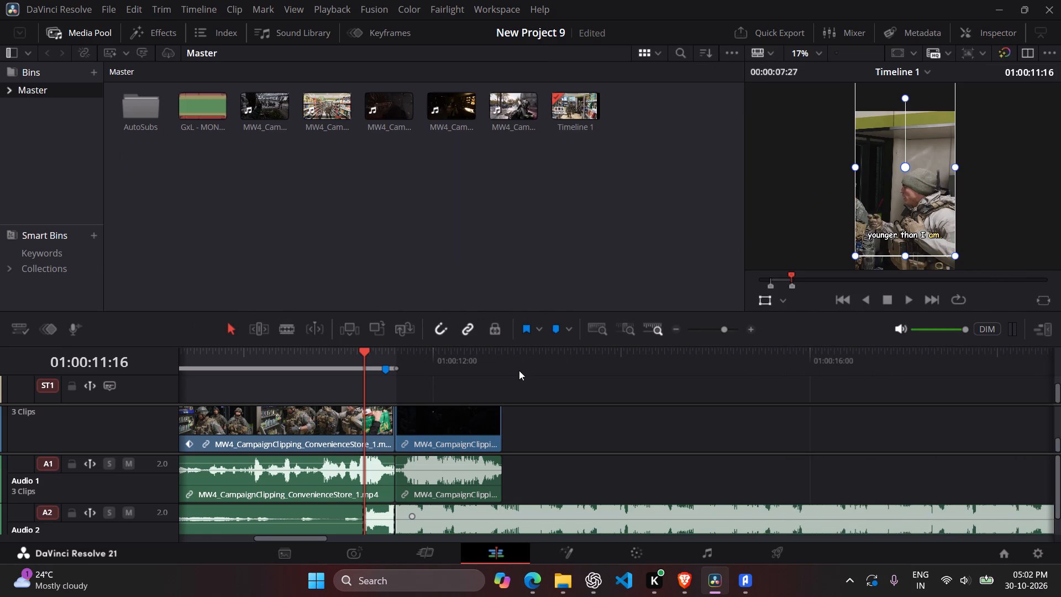
Replay the last caption through the dark end clip several times to judge the picture and music transition.
left_click_drag(360, 356, 310, 358)
key("space")
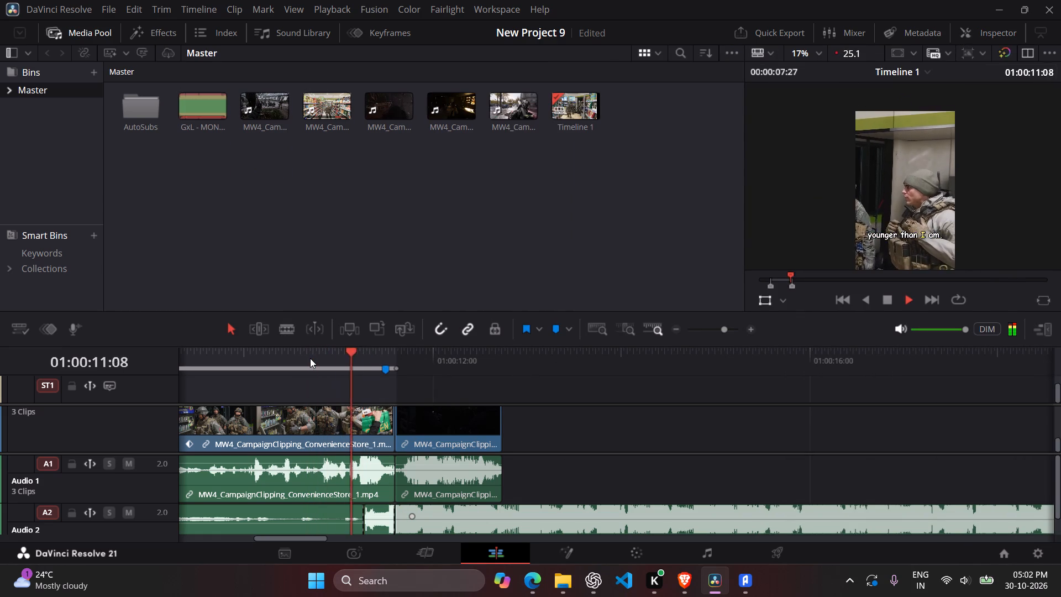
key("space")
left_click_drag(423, 353, 340, 357)
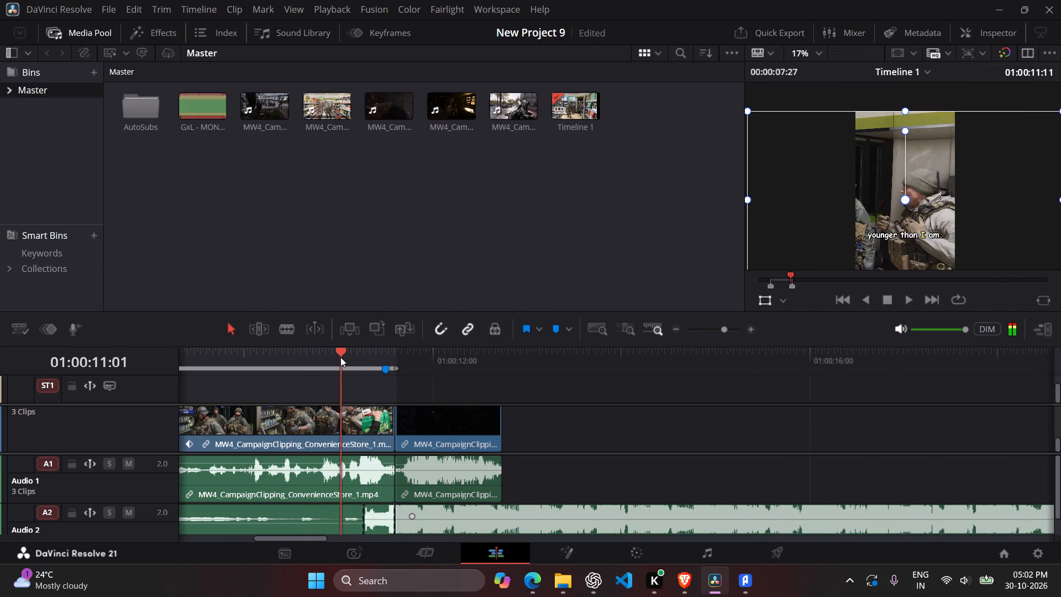
left_click_drag(340, 357, 351, 363)
key("space")
key("space")
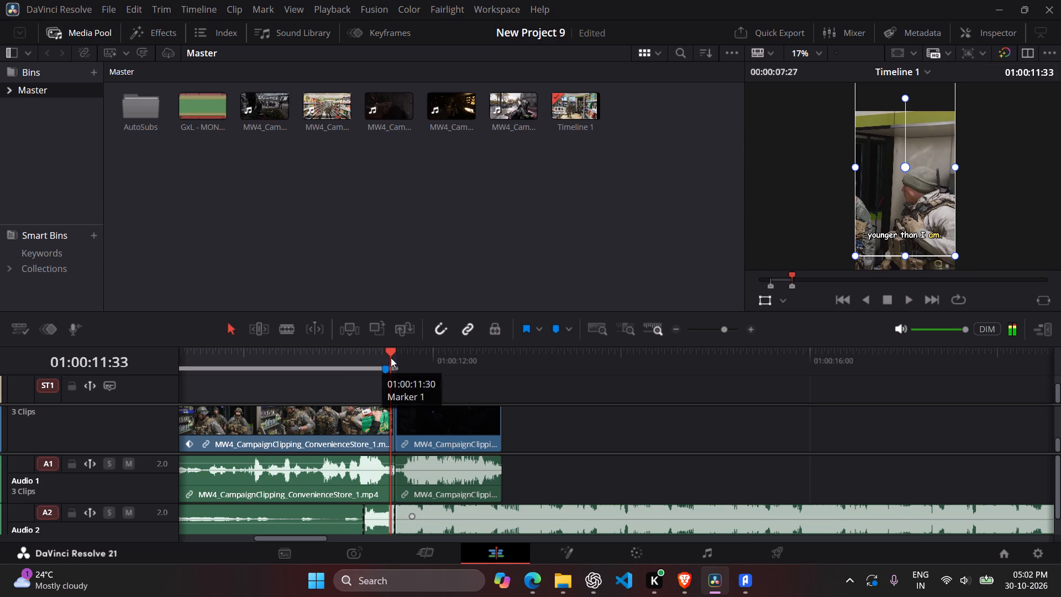
left_click_drag(391, 352, 360, 353)
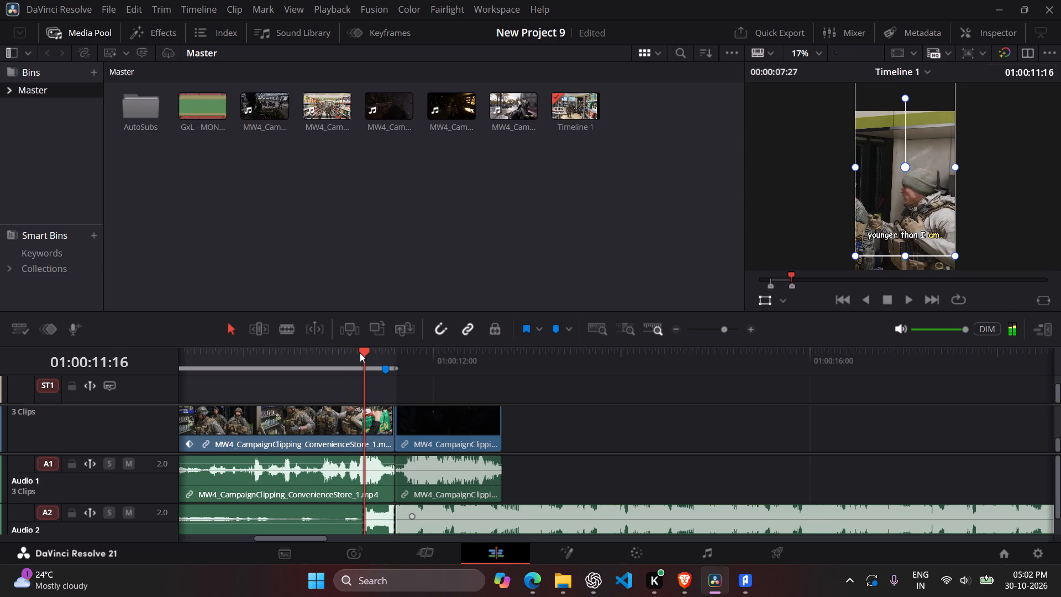
key("space")
key("space")
key("space")
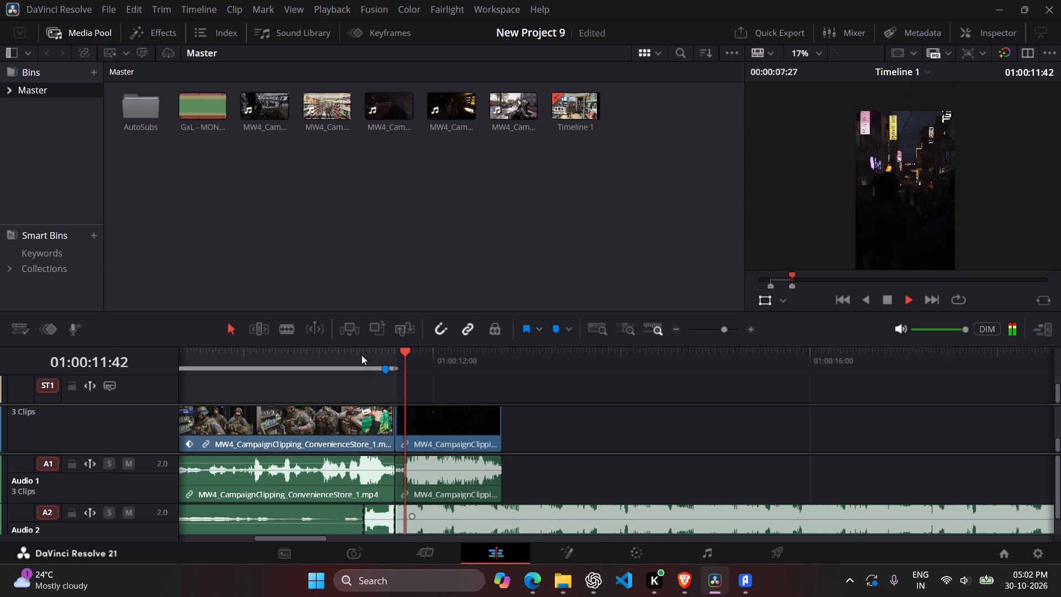
key("space")
key("space")
key("space")
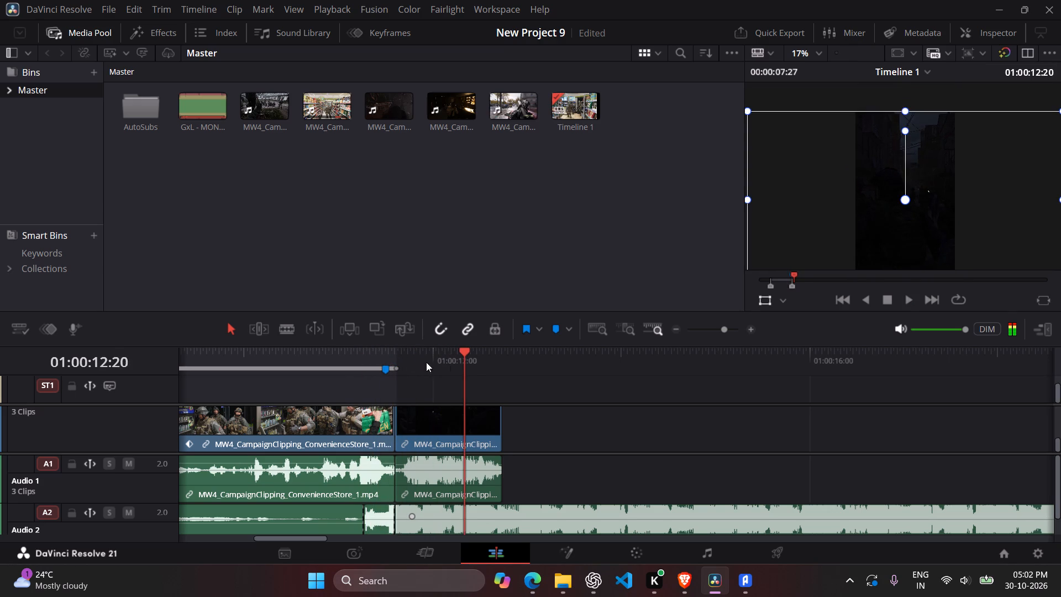
key("space")
key("space")
left_click_drag(506, 366, 406, 368)
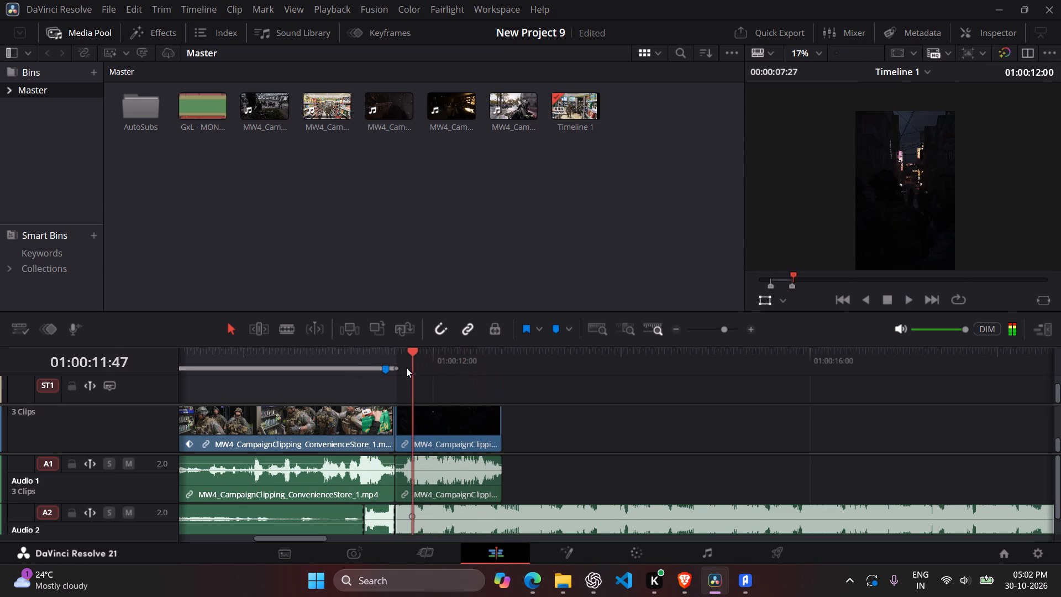
left_click_drag(406, 368, 397, 368)
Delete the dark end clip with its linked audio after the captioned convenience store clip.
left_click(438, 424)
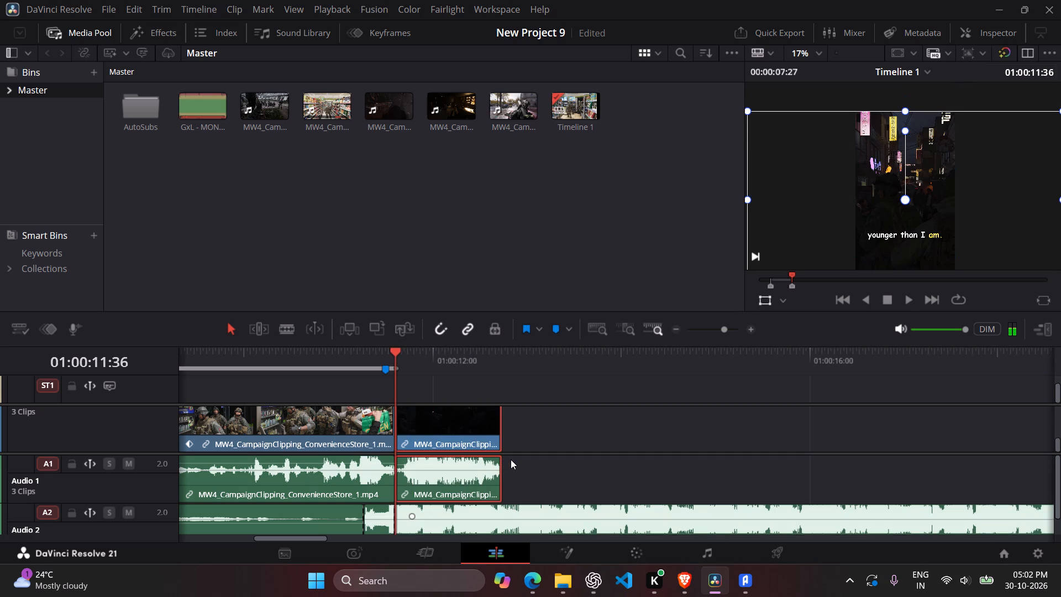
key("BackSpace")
Replay the captioned dialogue from an earlier point through the end of the convenience store clip.
left_click_drag(396, 360, 13, 364)
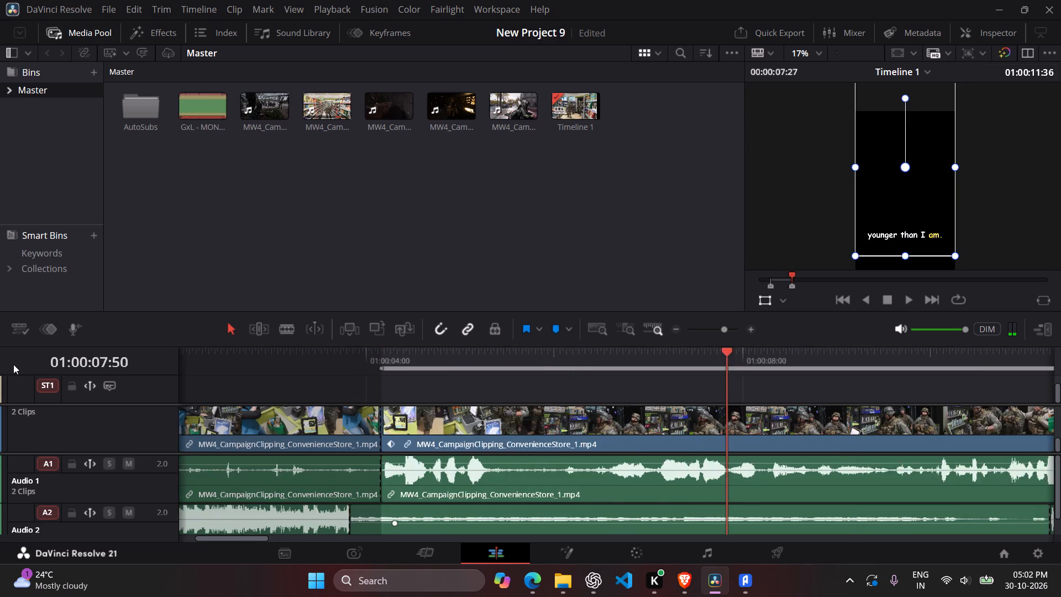
left_click_drag(13, 364, 0, 369)
key("space")
key("space")
key("space")
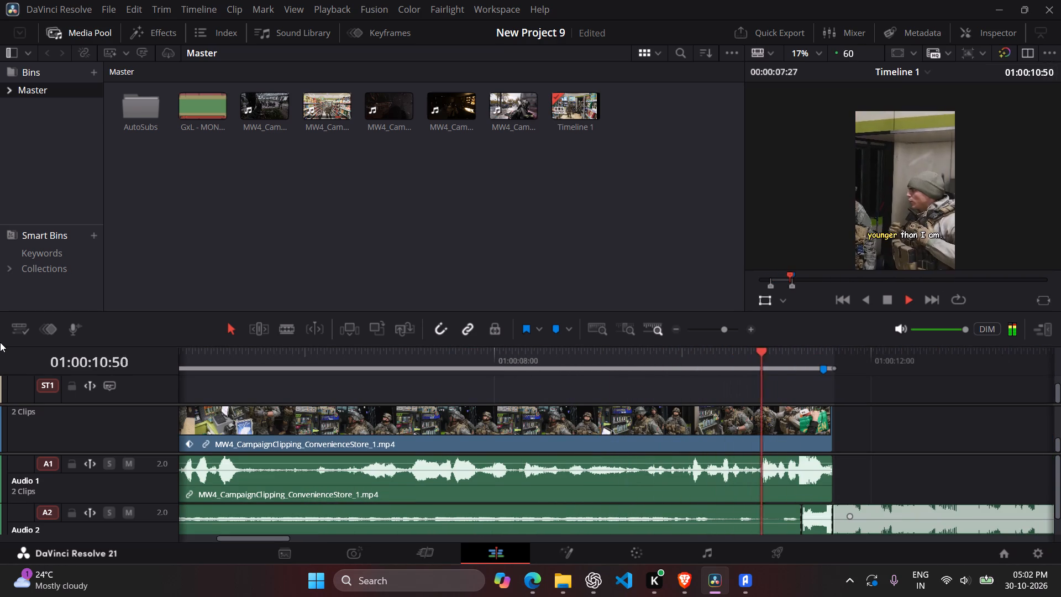
key("space")
key("space")
key("space")
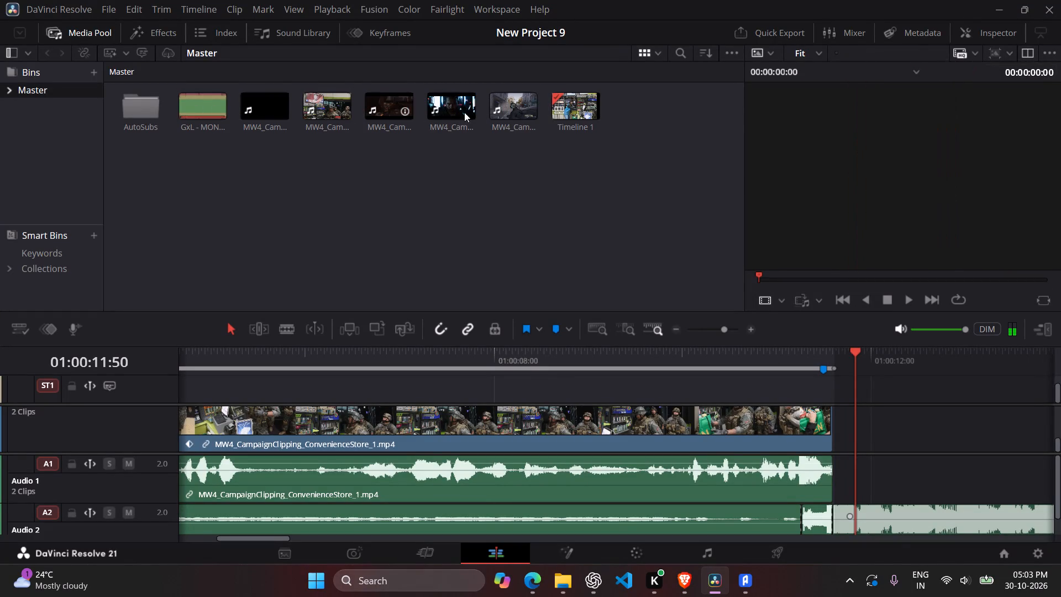
Place the MW4_CampaignClipping_TrafficChase_1.mp4 clip on the timeline directly after the convenience store clip.
left_click_drag(504, 108, 994, 463)
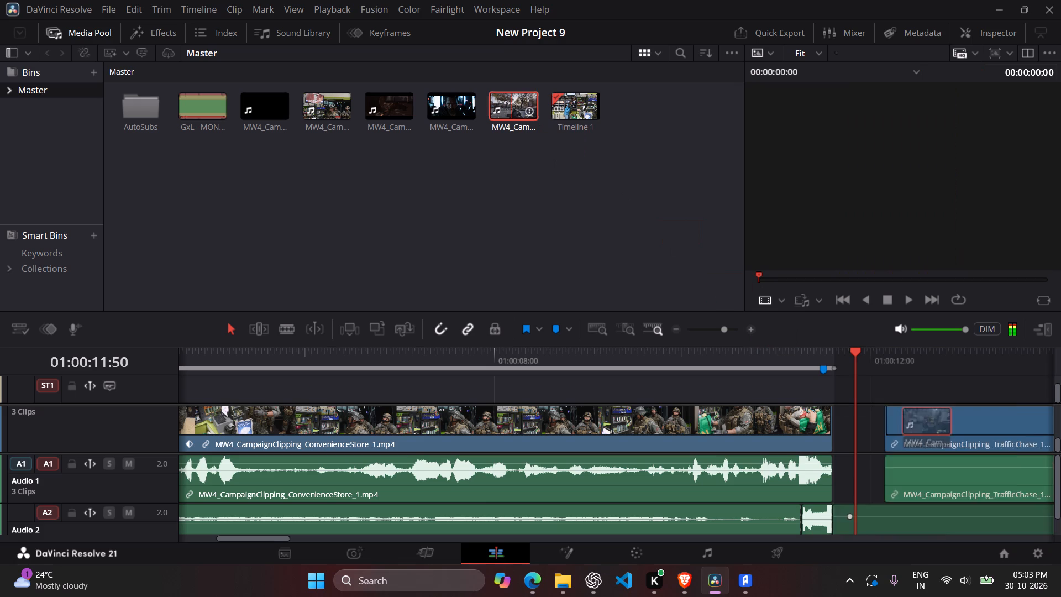
left_click_drag(994, 463, 833, 440)
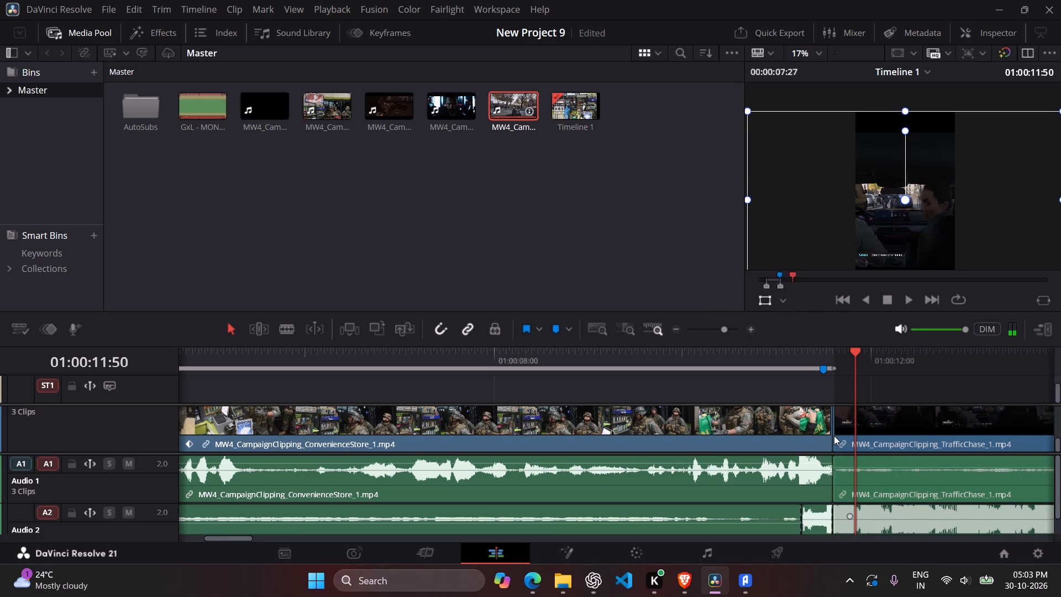
Replay the ending from the last caption into the traffic chase clip to judge the new transition.
left_click_drag(860, 347, 750, 363)
key("space")
key("space")
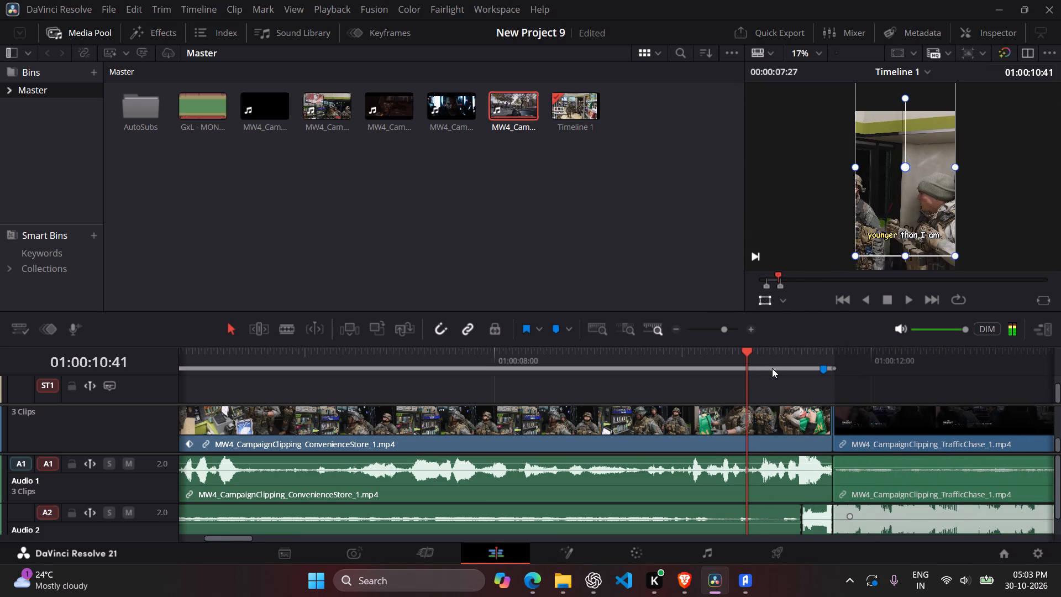
key("space")
key("space")
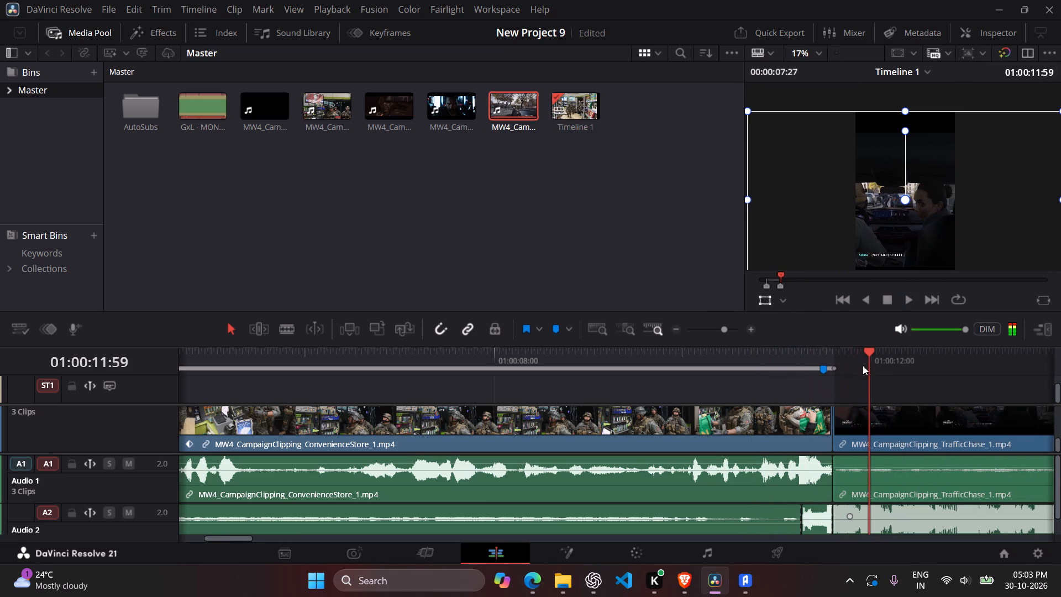
key("space")
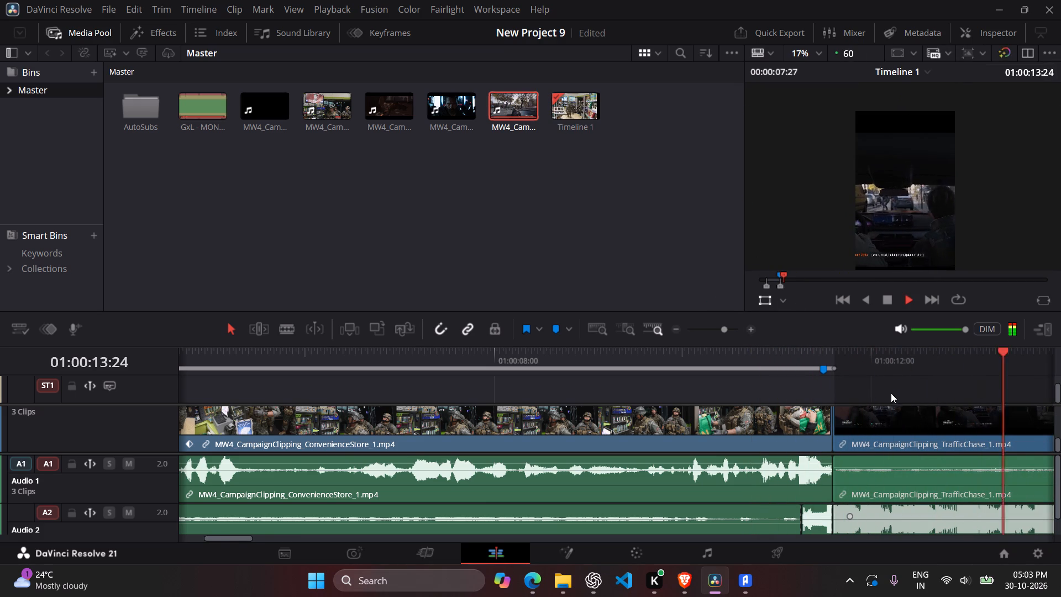
Scan the first part of the traffic chase clip, from the dark car interior into the street chase, for usable follow-up footage.
left_click_drag(264, 538, 287, 538)
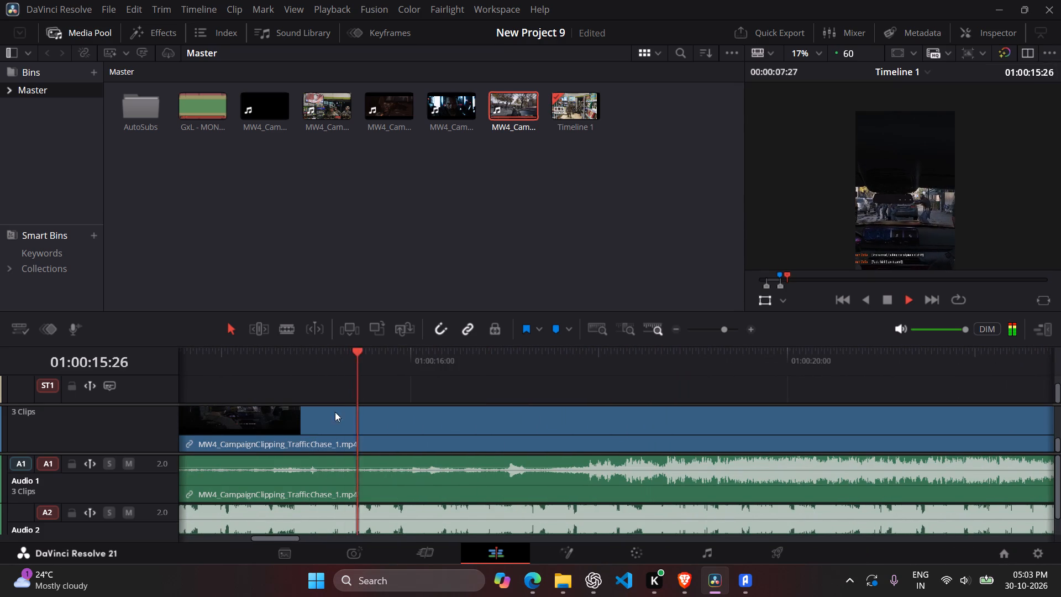
left_click_drag(360, 378, 811, 381)
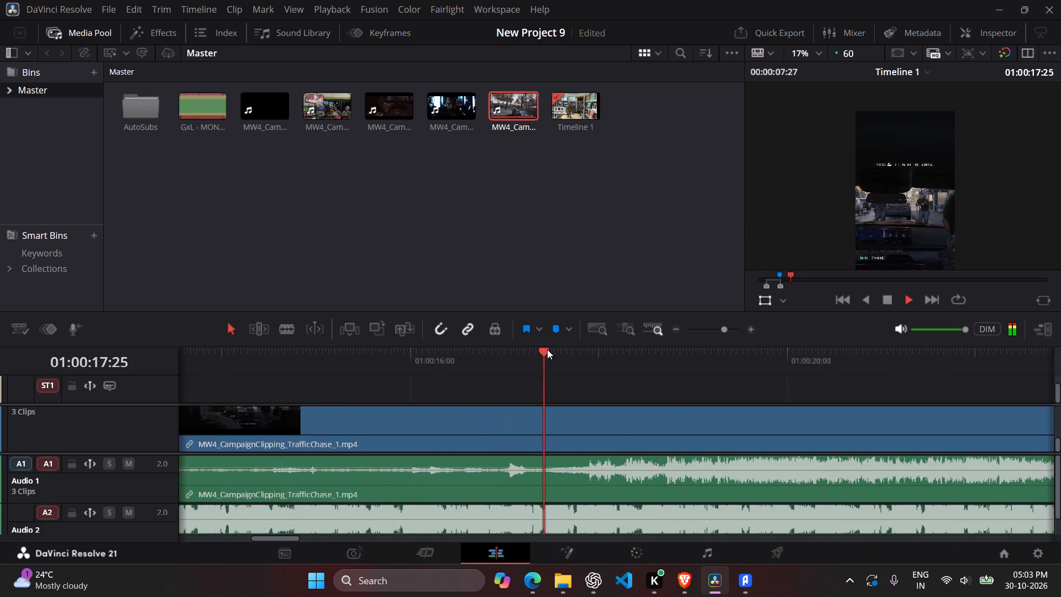
left_click_drag(547, 349, 836, 351)
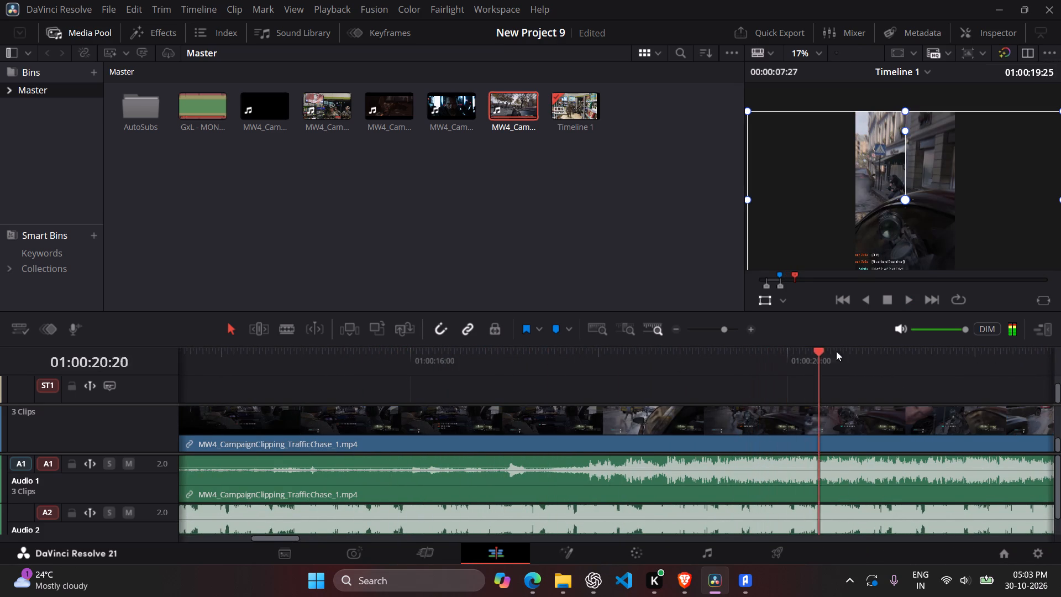
left_click_drag(836, 351, 1003, 343)
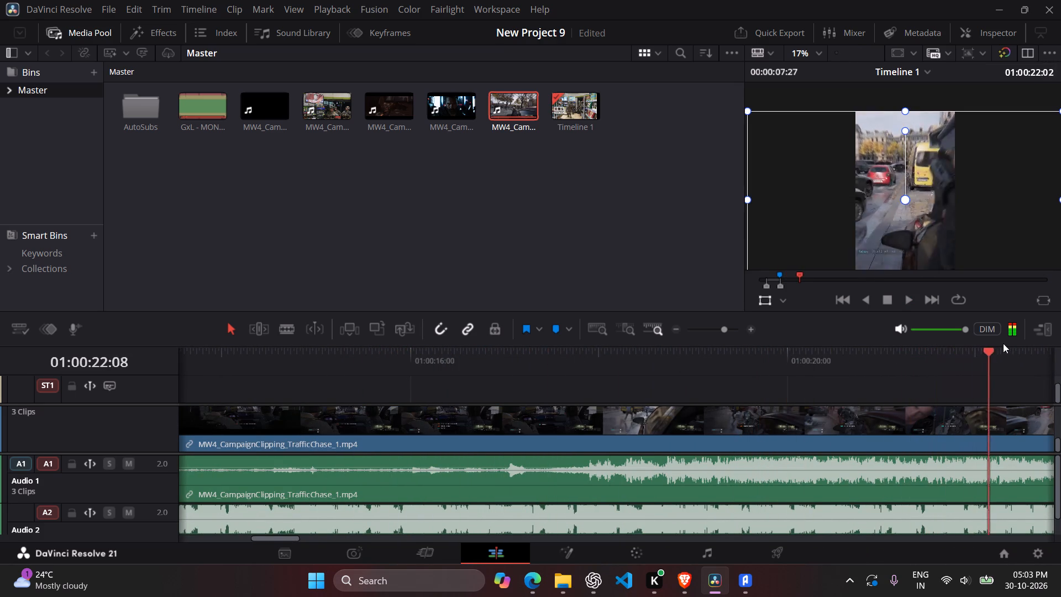
left_click_drag(1003, 343, 584, 352)
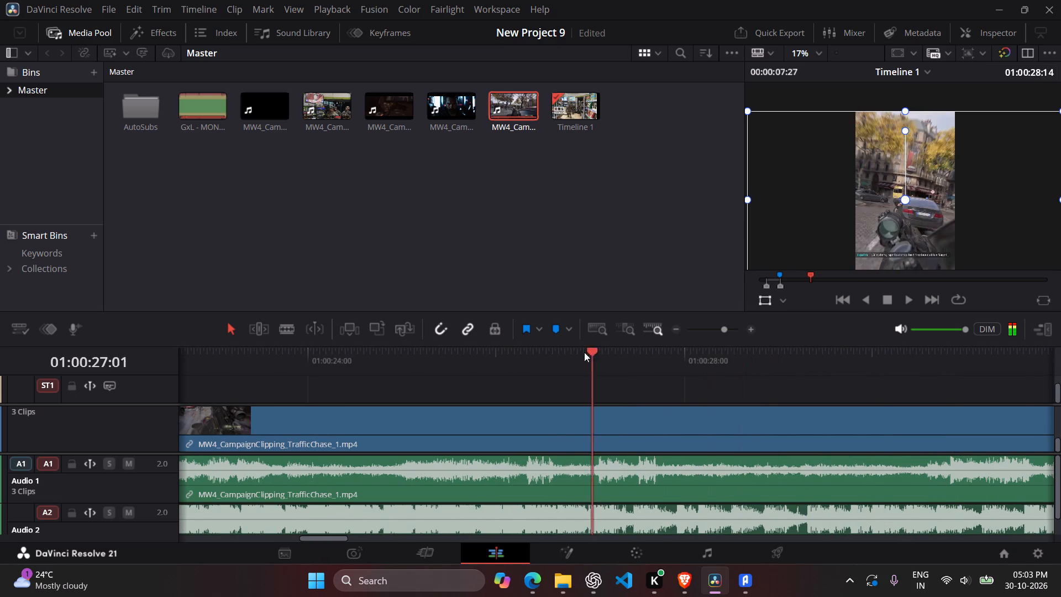
left_click_drag(584, 352, 797, 366)
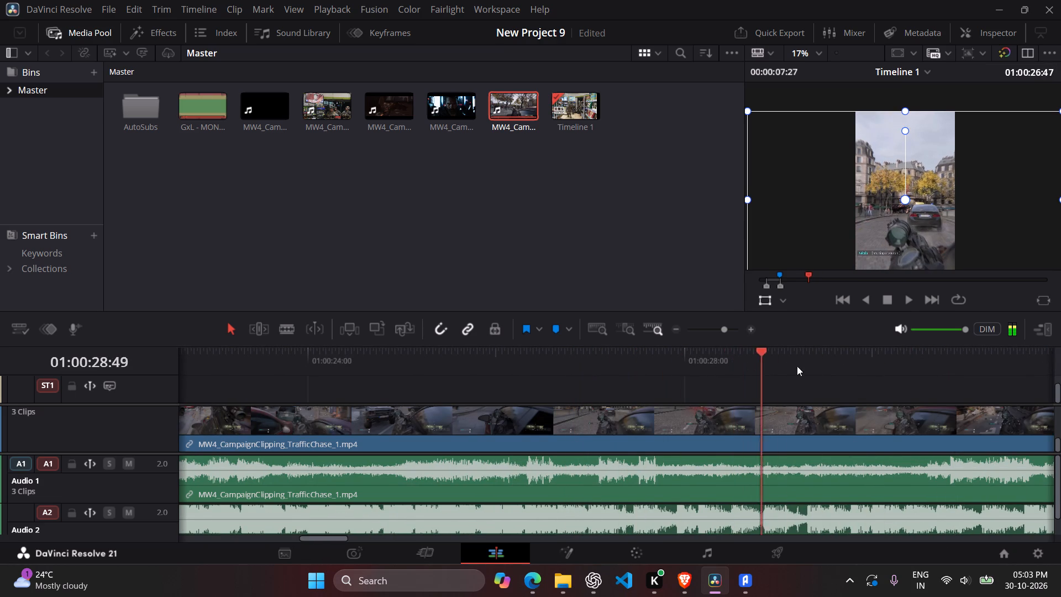
left_click_drag(797, 366, 1042, 367)
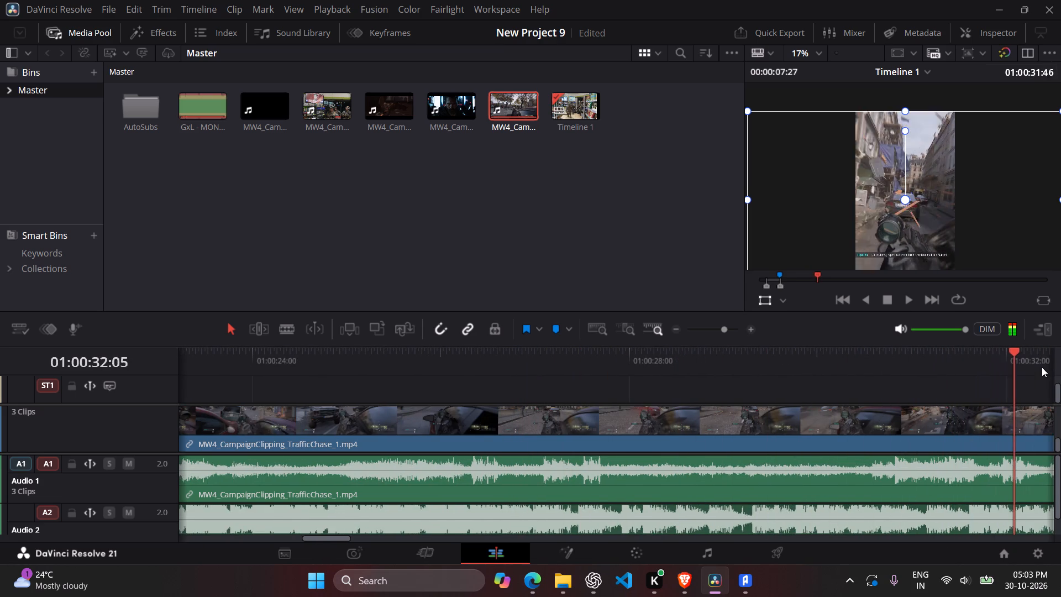
left_click_drag(1042, 367, 1041, 371)
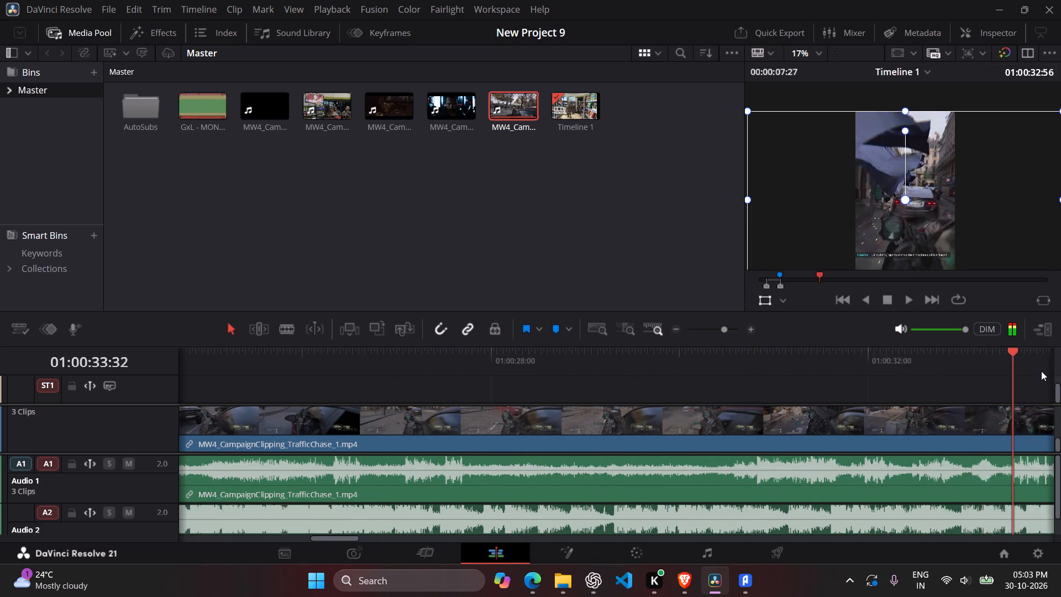
left_click_drag(1041, 371, 831, 382)
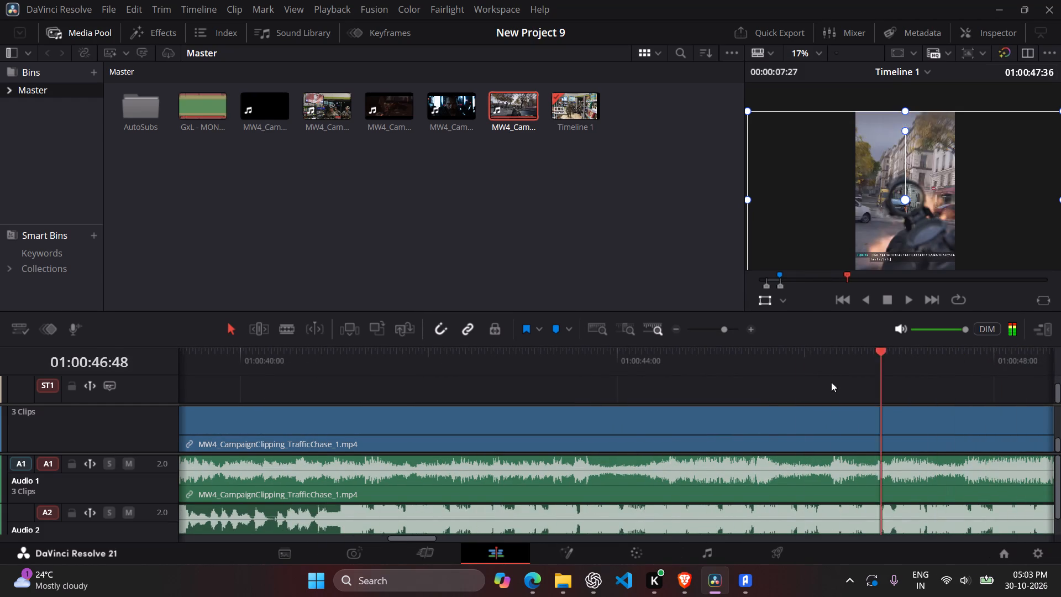
left_click_drag(831, 382, 501, 384)
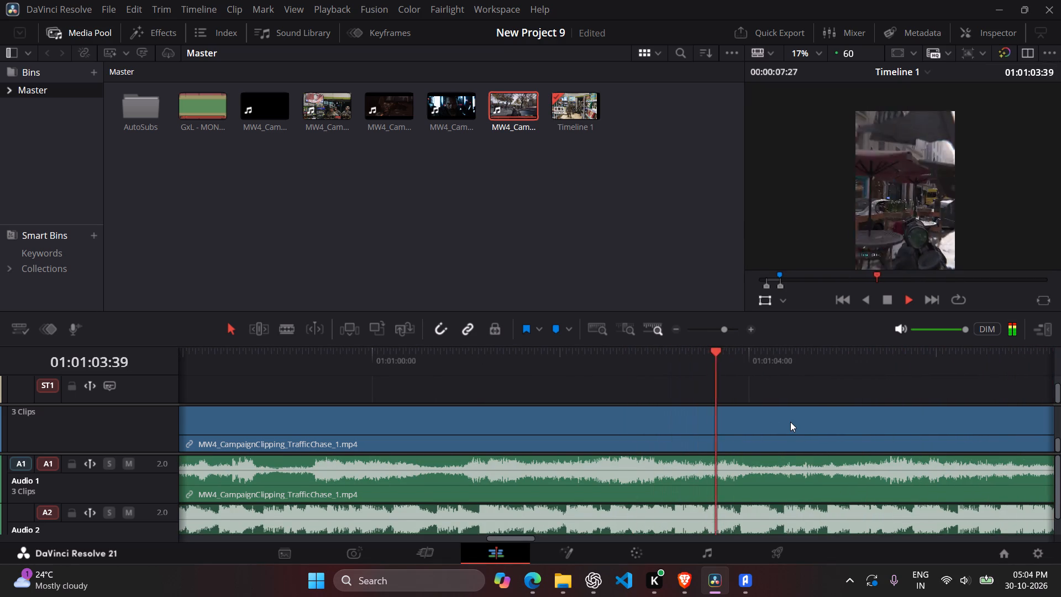
Scan the rest of the traffic chase clip, through the riverside and tunnel scenes to its end, for a suitable moment.
left_click_drag(853, 371, 981, 368)
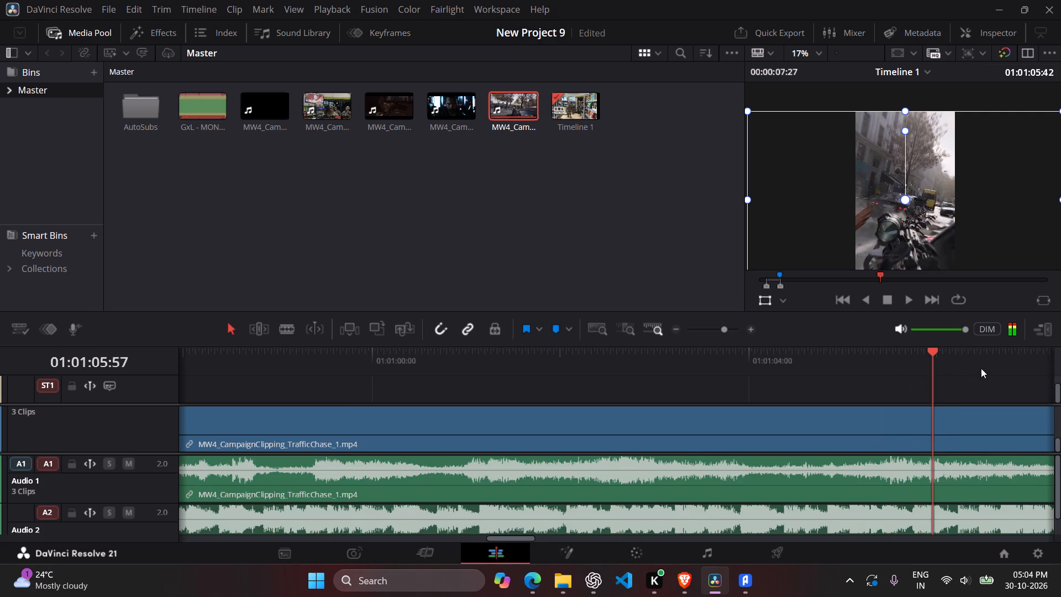
left_click_drag(981, 368, 979, 377)
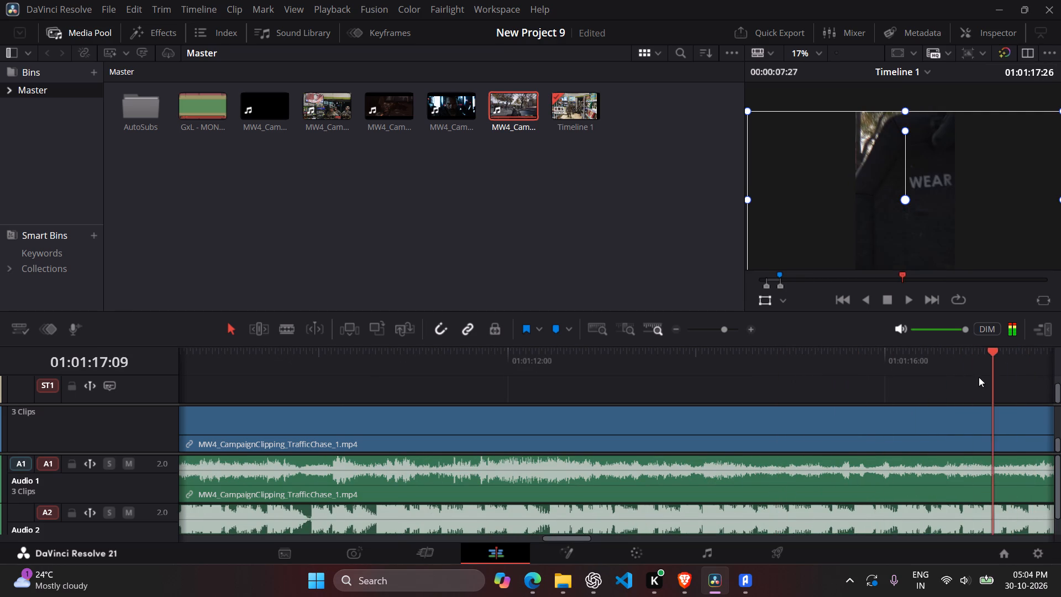
left_click_drag(979, 377, 1060, 384)
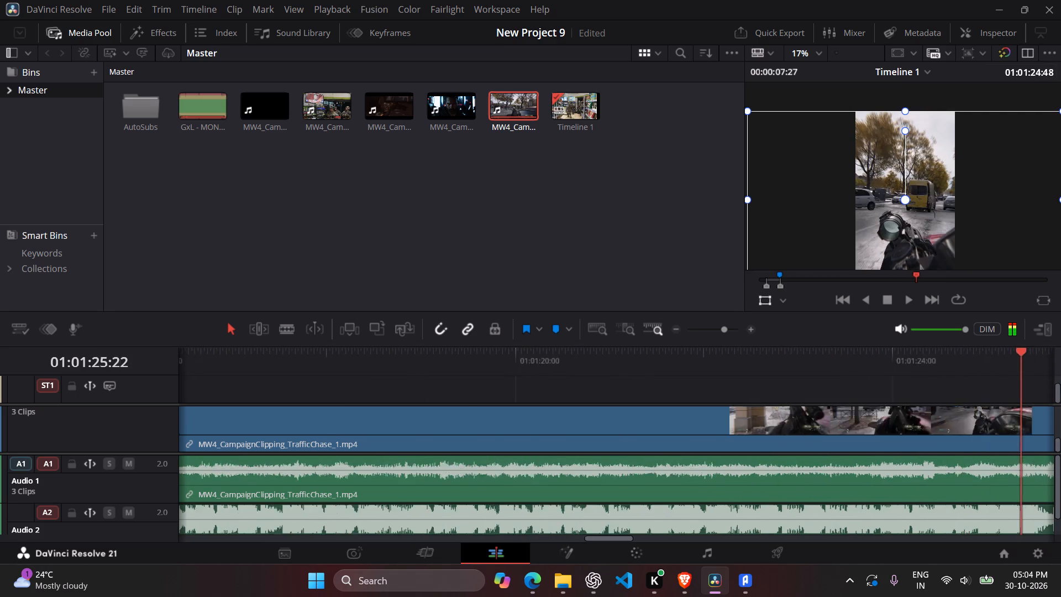
left_click_drag(1060, 384, 791, 395)
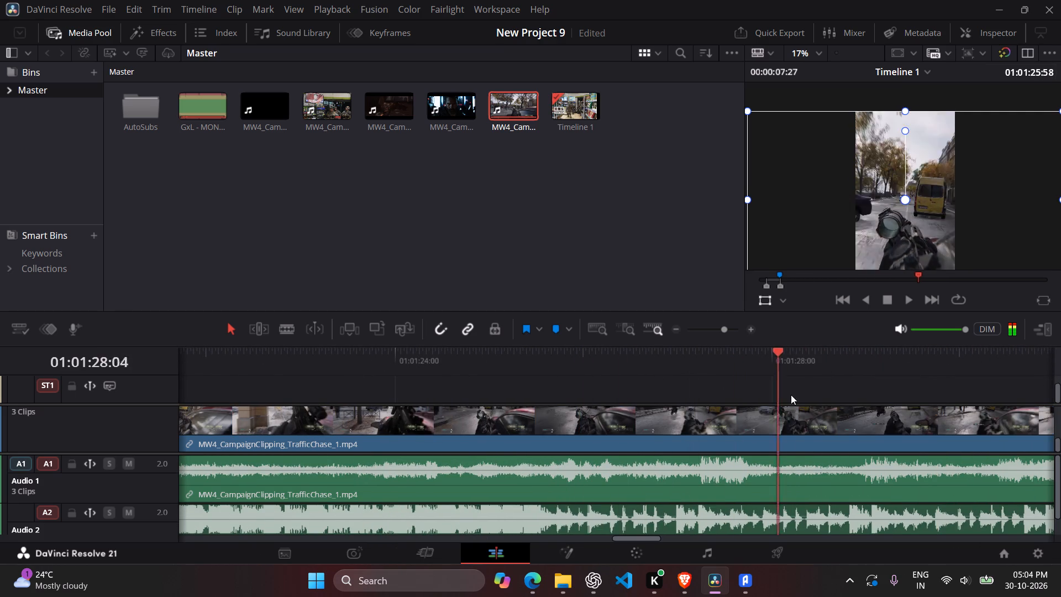
left_click_drag(791, 395, 1060, 401)
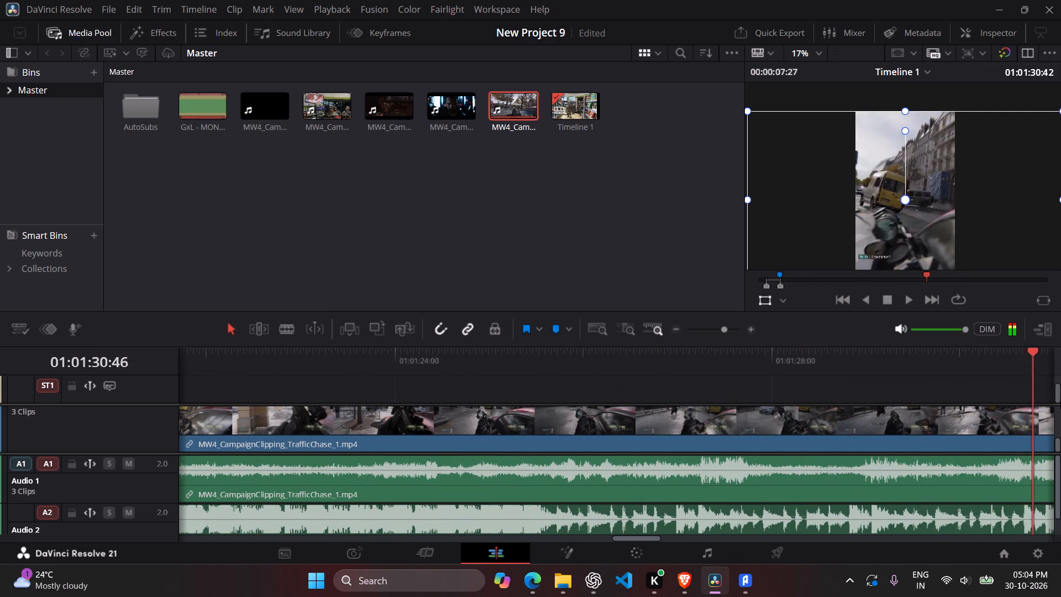
left_click_drag(1060, 401, 579, 395)
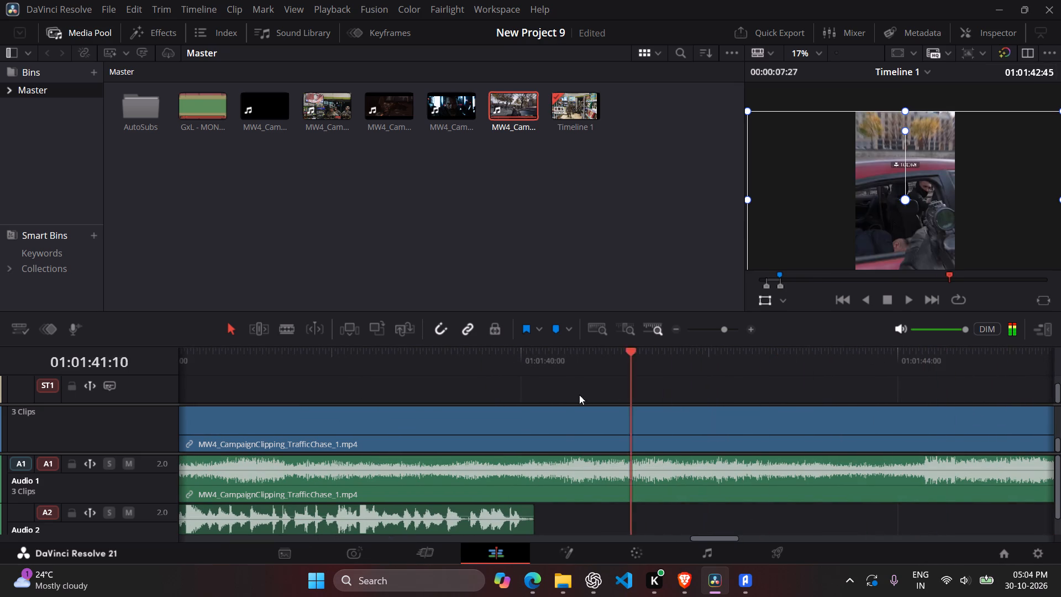
left_click_drag(579, 395, 996, 404)
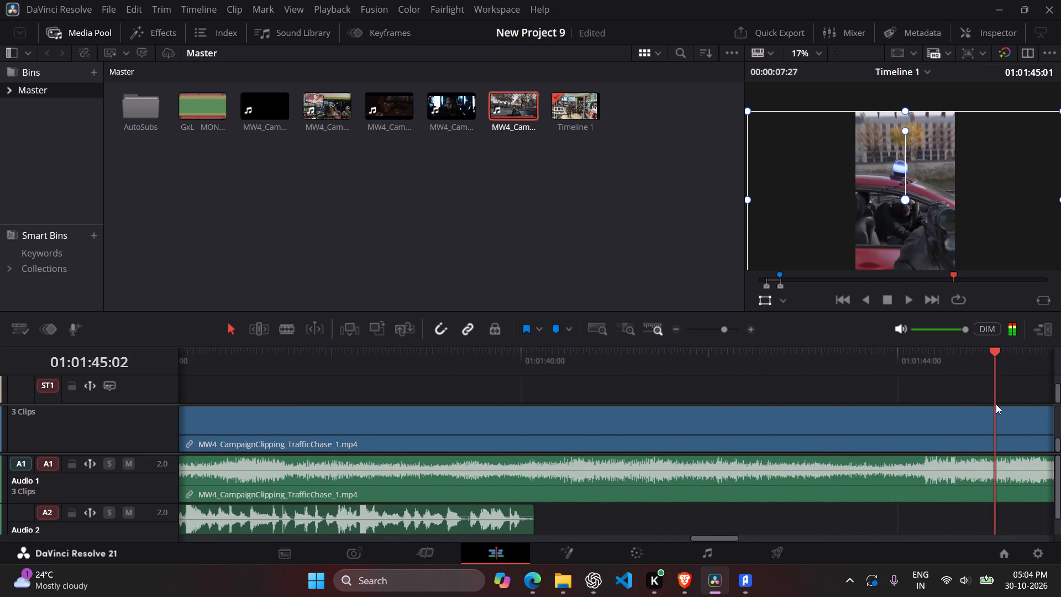
left_click_drag(996, 404, 786, 400)
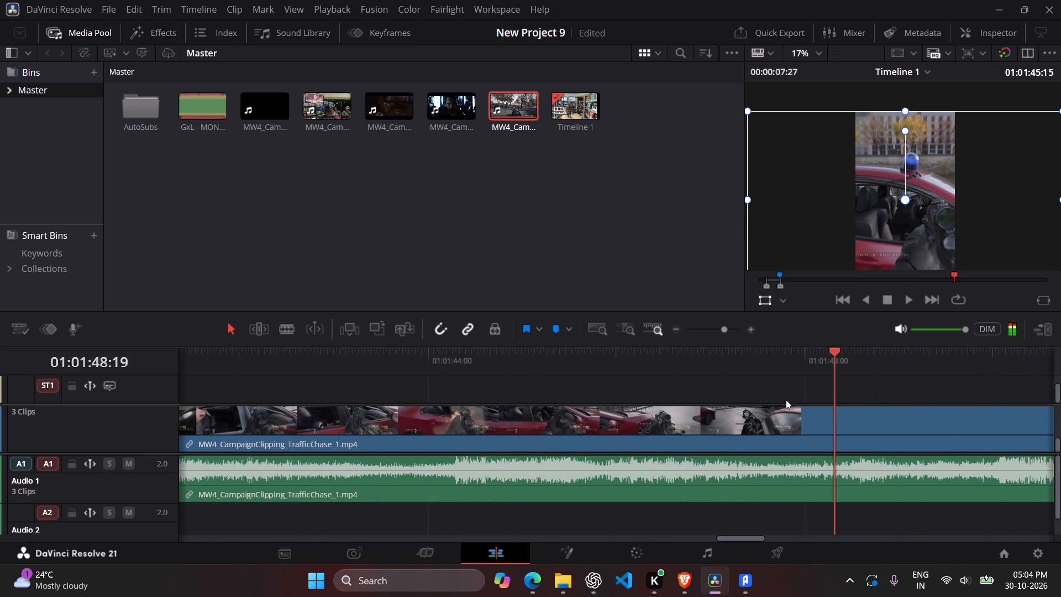
left_click_drag(786, 400, 724, 405)
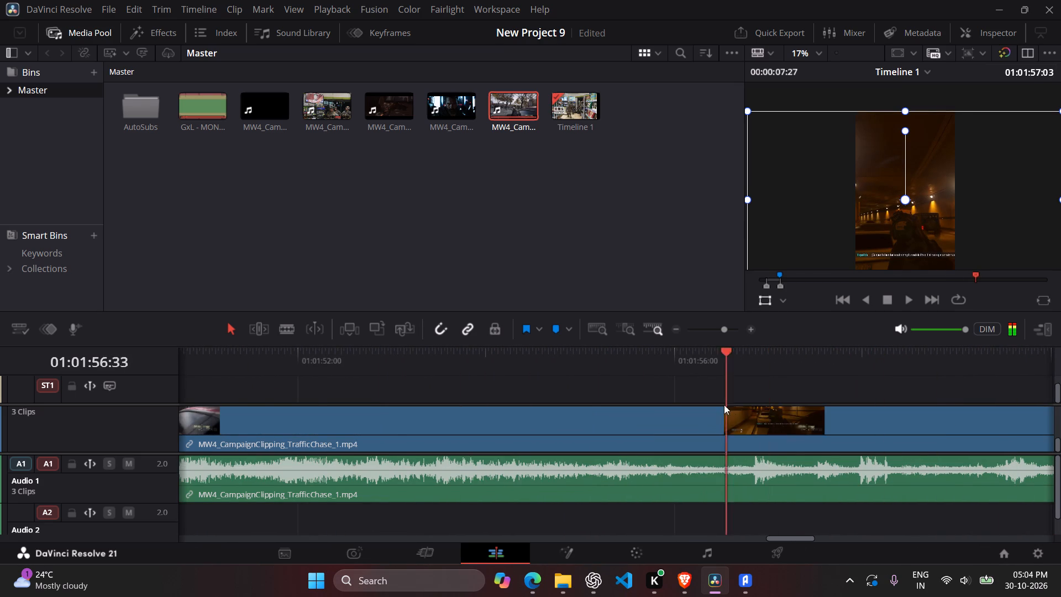
left_click_drag(724, 405, 408, 405)
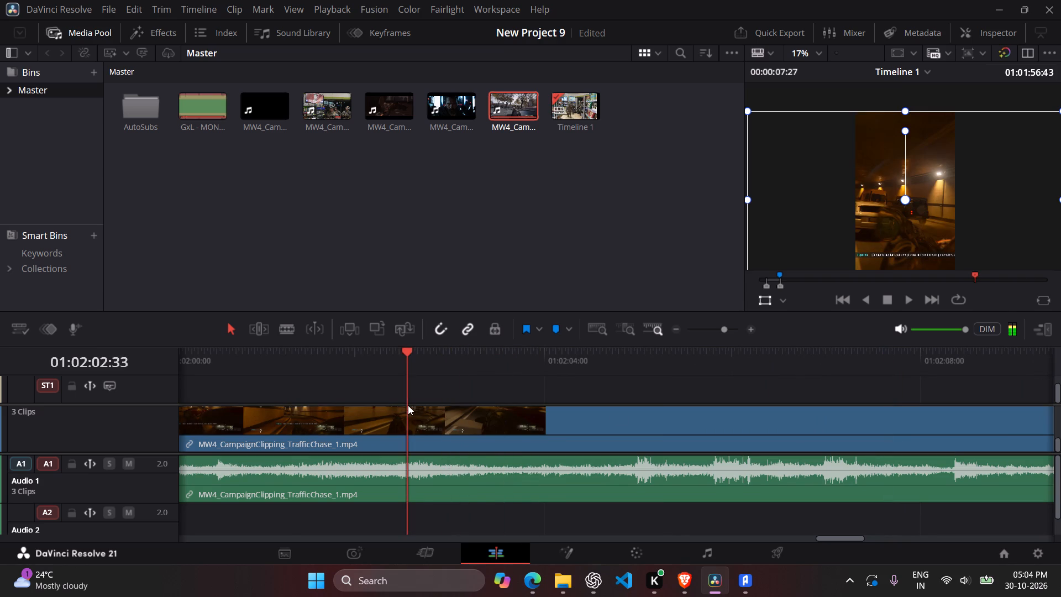
key("space")
key("space")
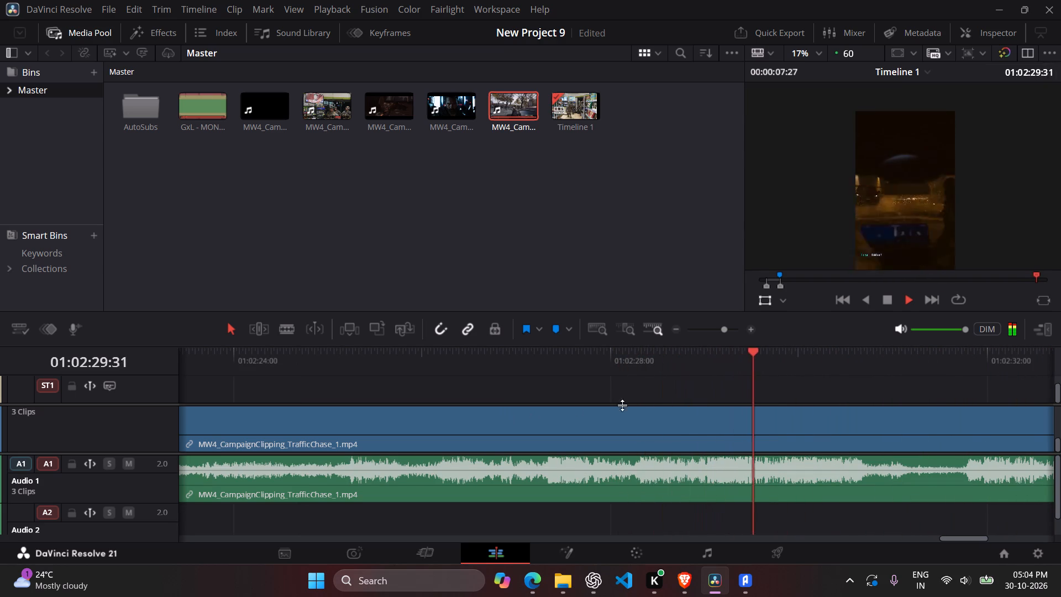
left_click_drag(761, 379, 918, 377)
left_click_drag(886, 358, 1055, 363)
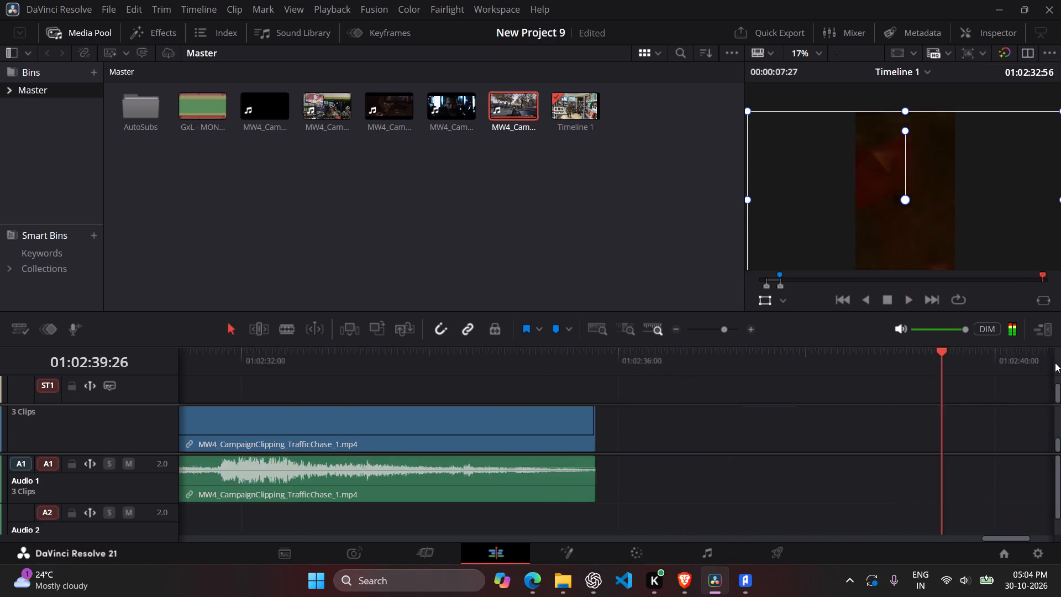
Return to the early part of the traffic chase clip and replay it from around 01:00:17 into the street chase.
left_click_drag(1055, 363, 469, 438)
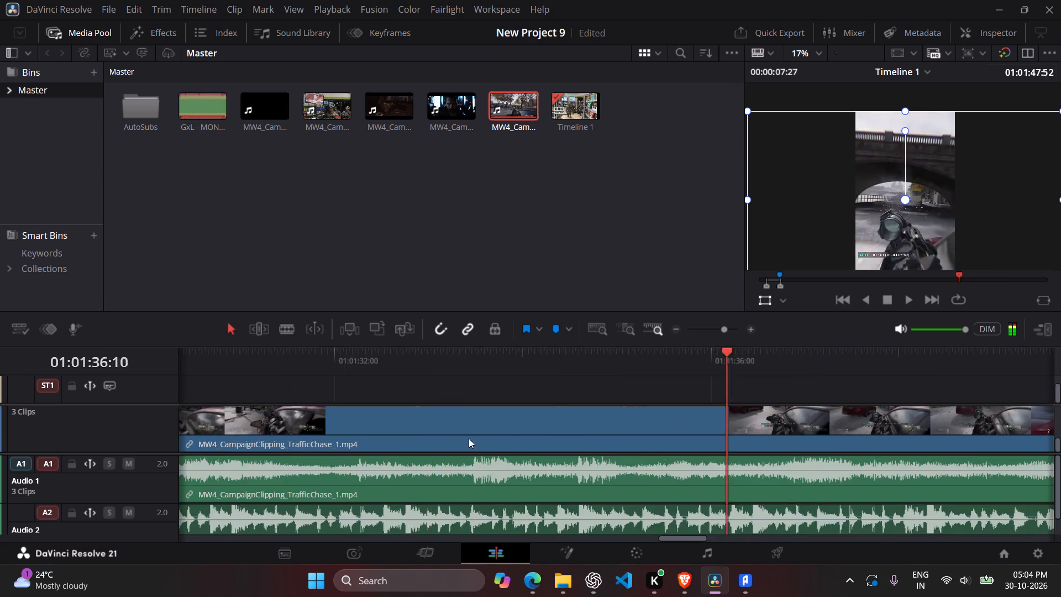
left_click_drag(469, 438, 55, 438)
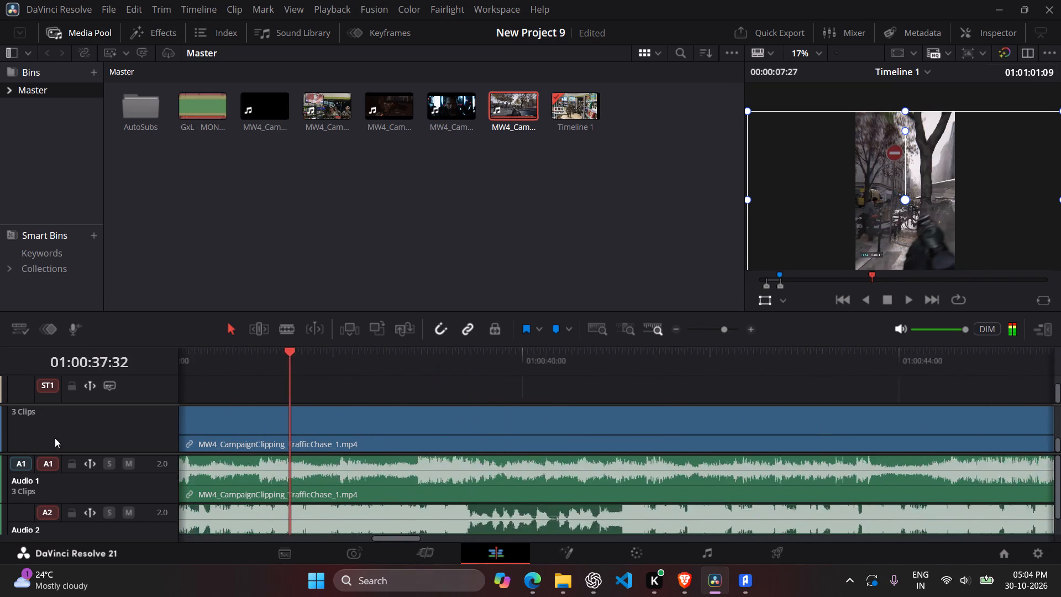
left_click_drag(55, 438, 684, 434)
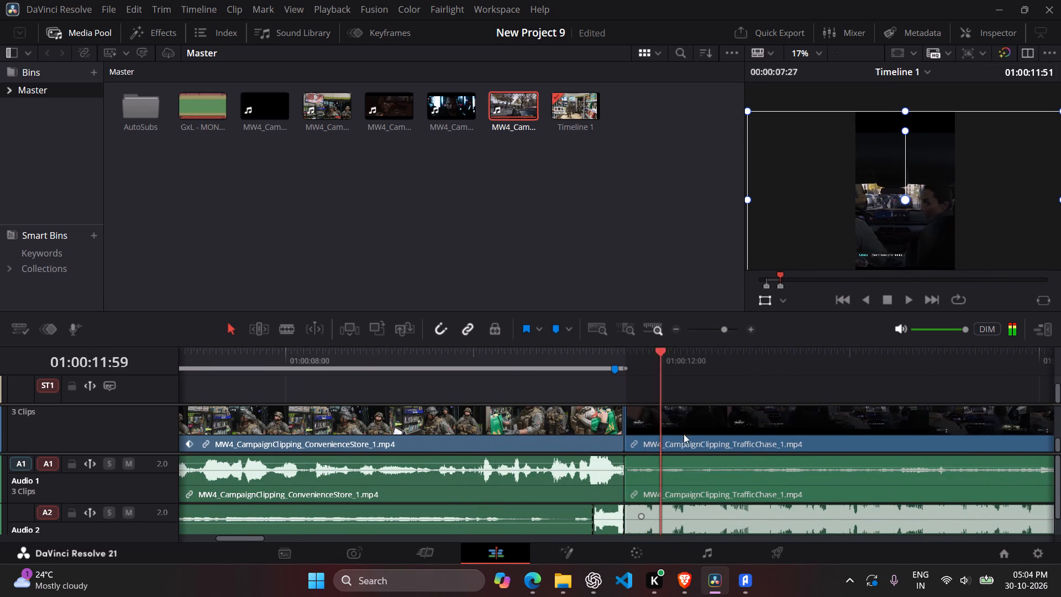
left_click_drag(684, 434, 753, 427)
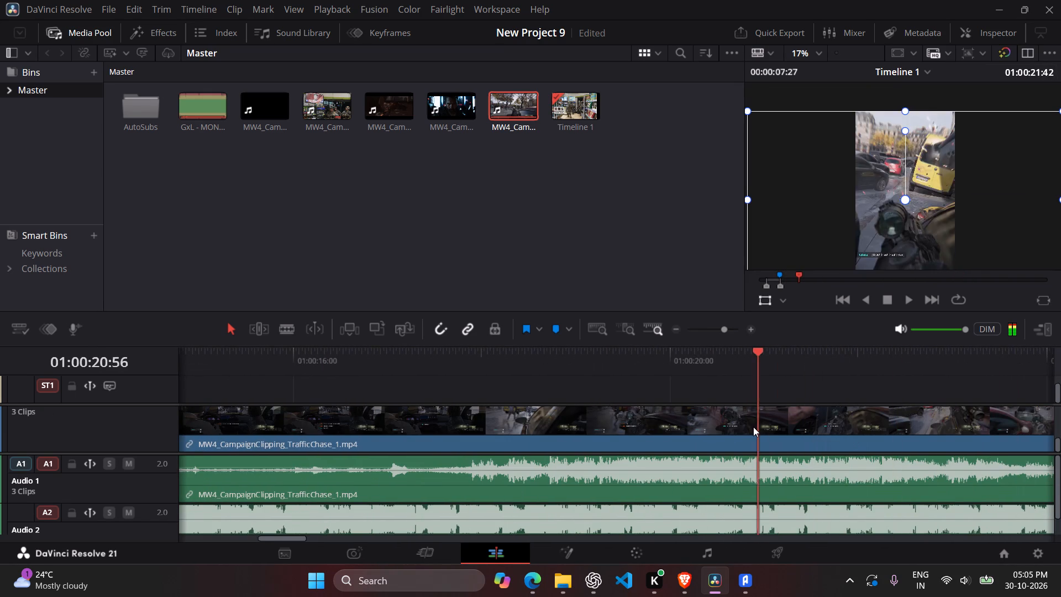
left_click_drag(753, 427, 405, 428)
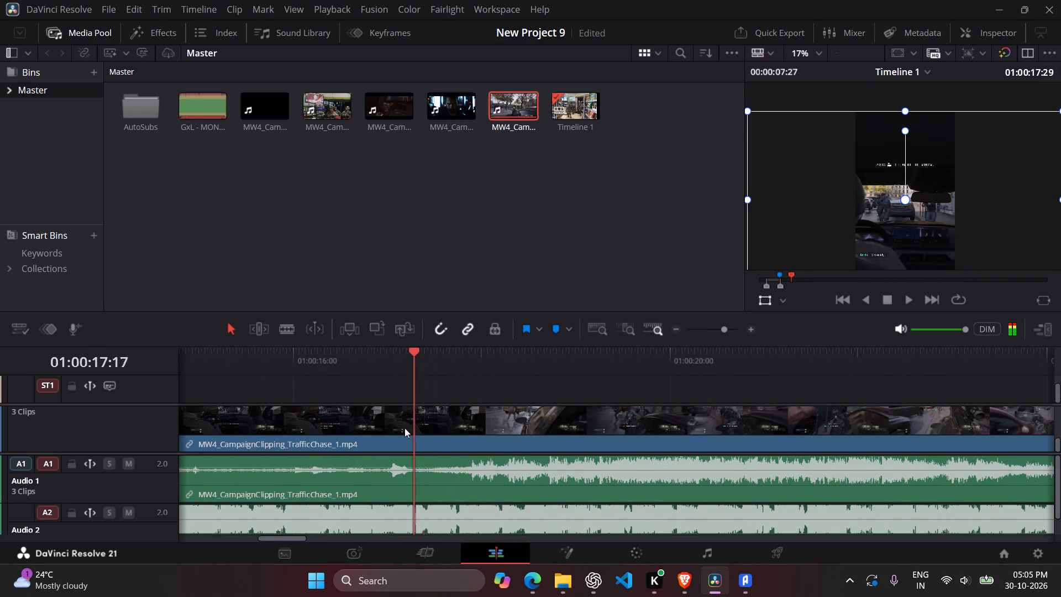
left_click_drag(405, 428, 341, 427)
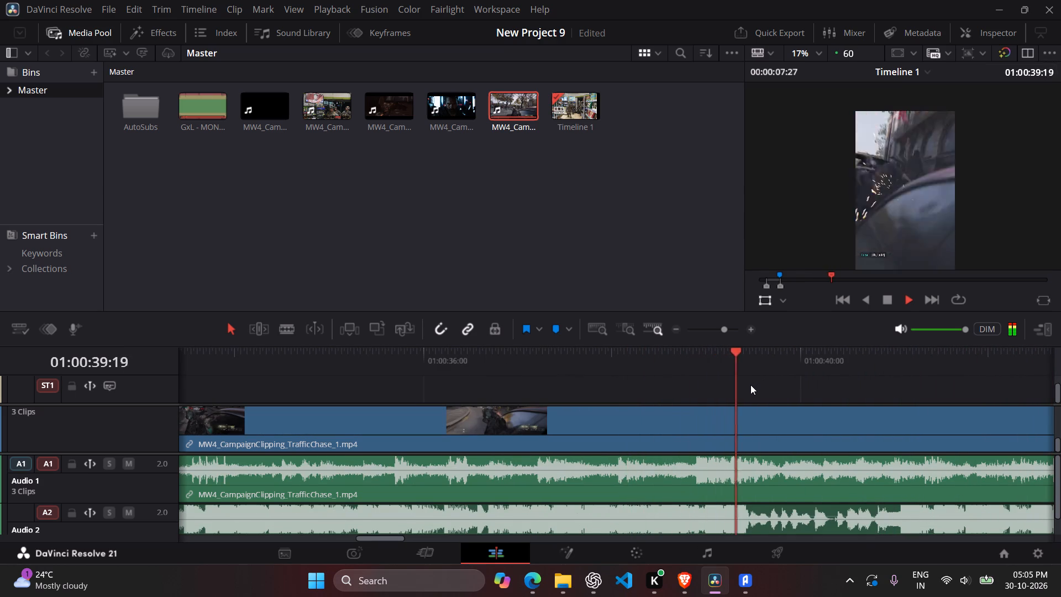
Examine the traffic chase clip closely around 01:00:38 to find the exact frame where the follow-up footage should start.
left_click_drag(776, 372, 681, 375)
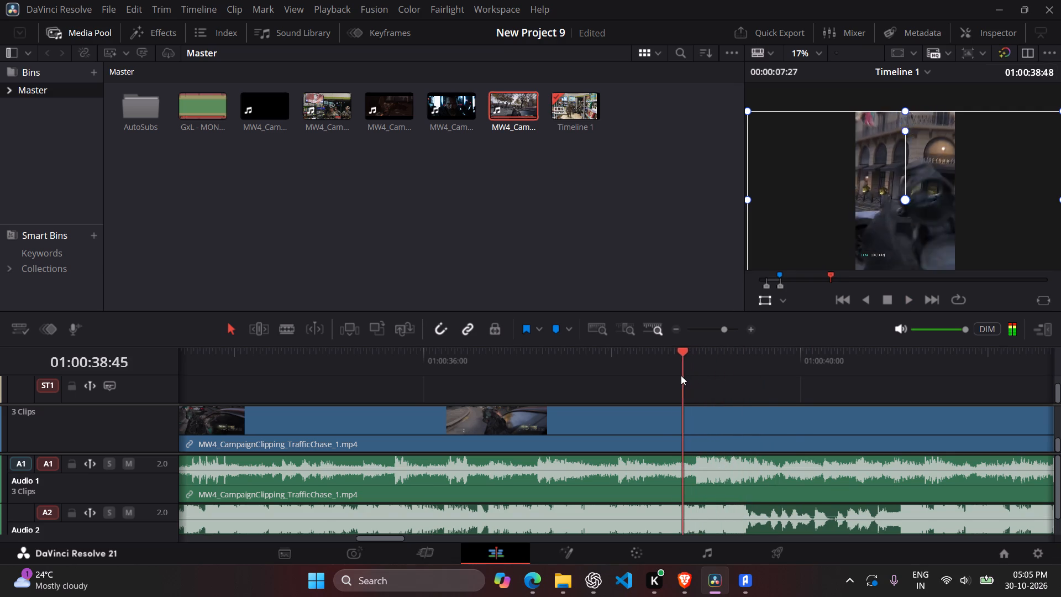
left_click_drag(681, 375, 652, 375)
key("space")
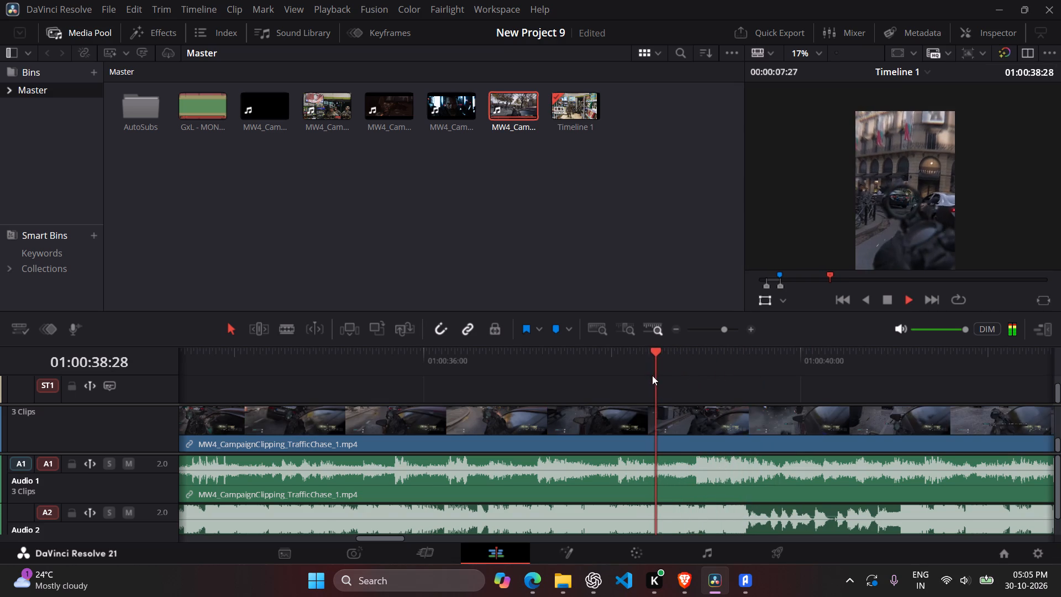
key("space")
key("space")
left_click_drag(678, 370, 638, 370)
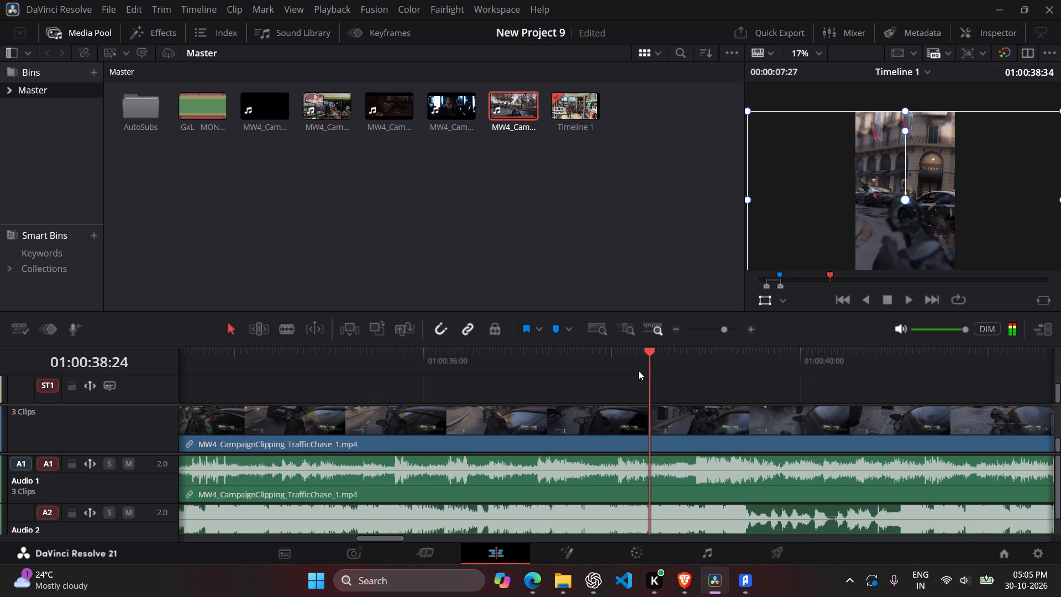
left_click_drag(638, 370, 626, 373)
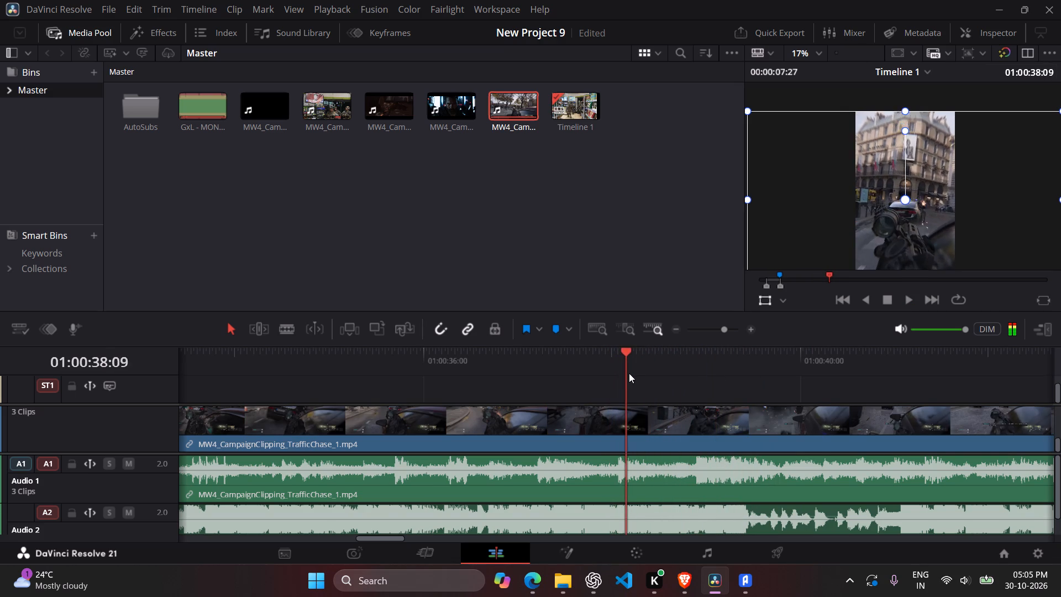
key("space")
key("space")
left_click_drag(656, 368, 644, 368)
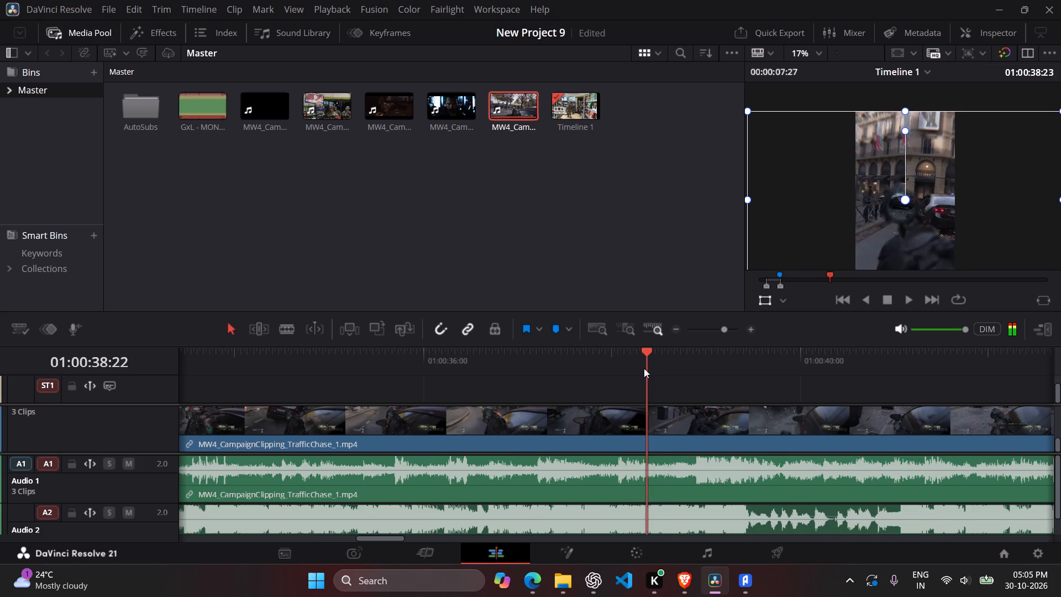
left_click_drag(644, 368, 629, 369)
key("space")
key("space")
left_click_drag(635, 367, 634, 367)
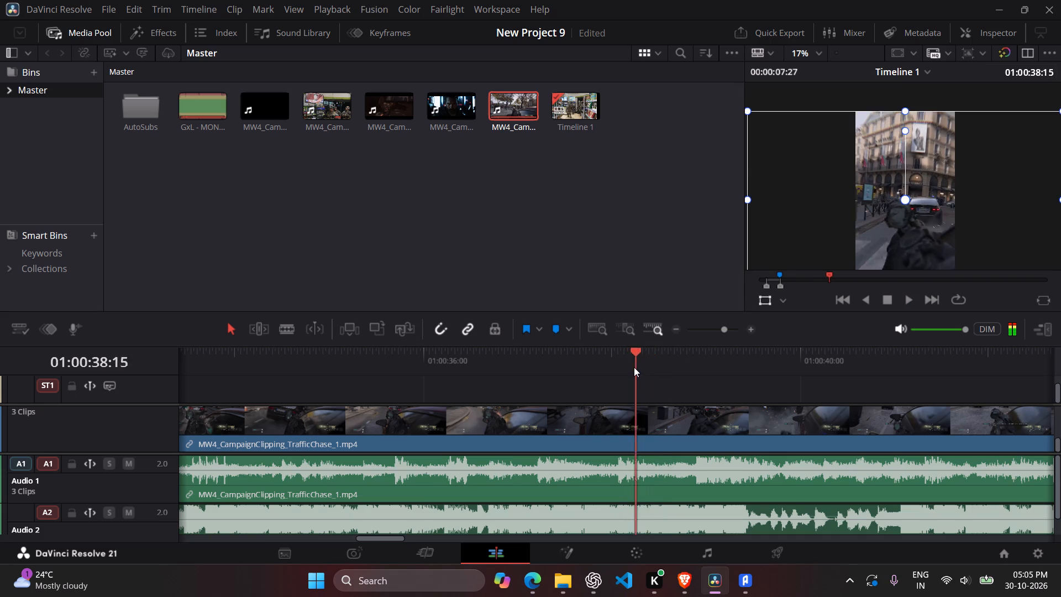
left_click_drag(634, 367, 628, 367)
key("space")
key("space")
Split the traffic chase clip at 01:00:38:21 and delete the section before the cut.
left_click_drag(630, 367, 614, 367)
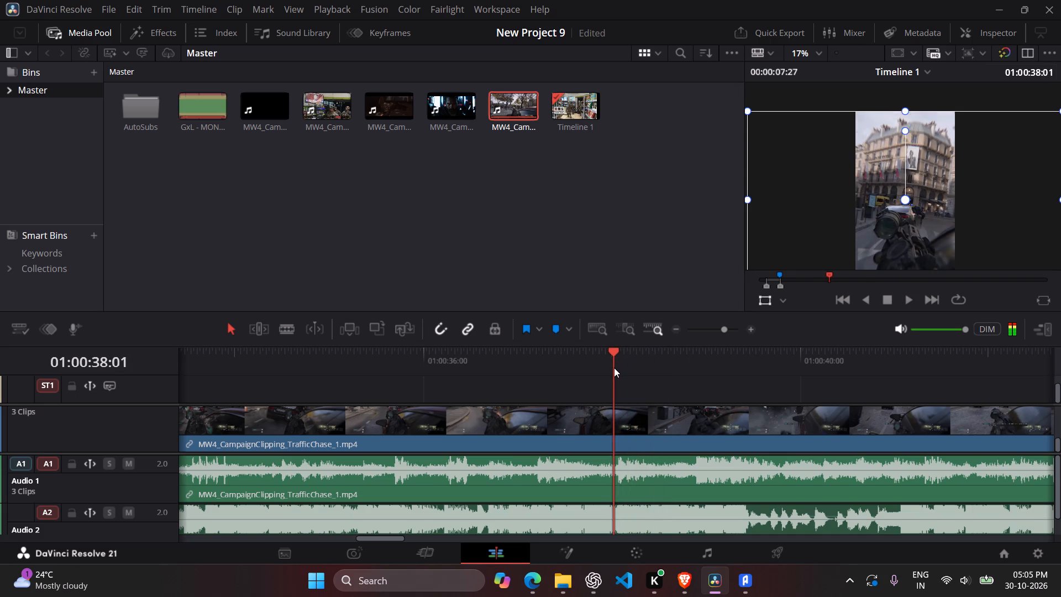
key("space")
key("space")
key("b")
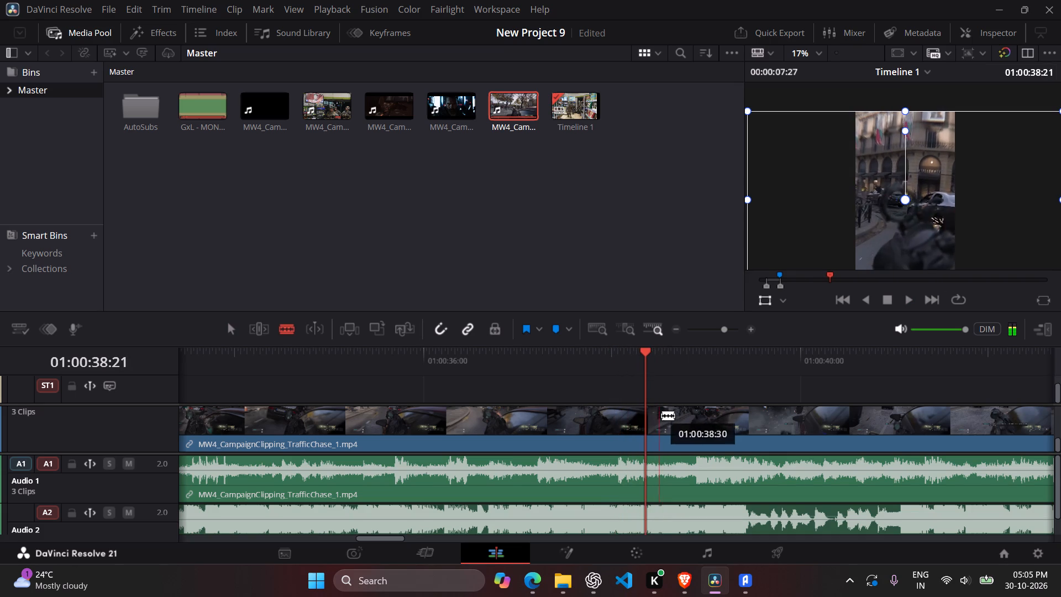
left_click(647, 423)
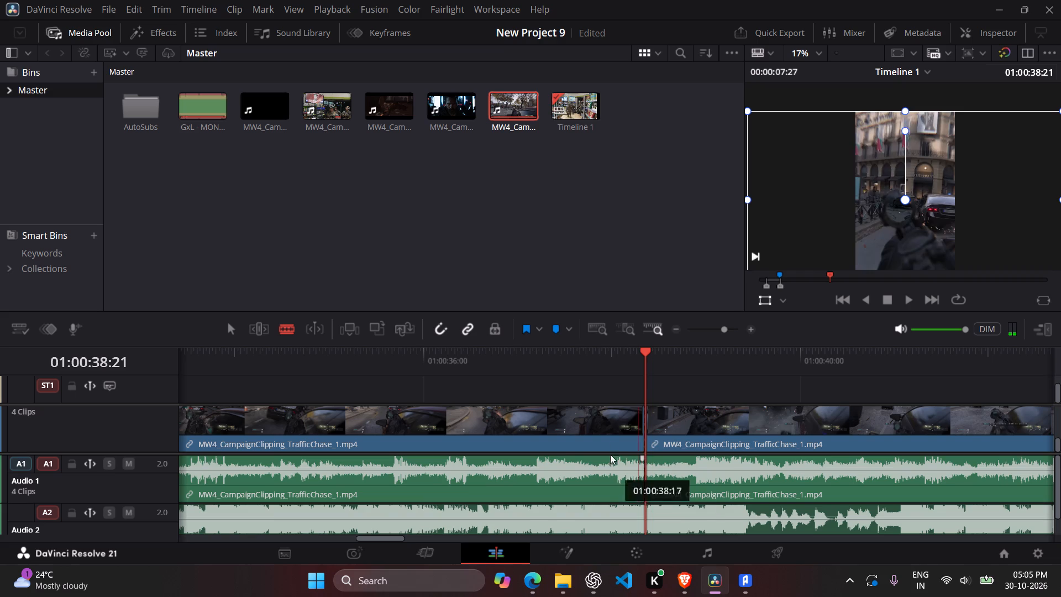
left_click_drag(647, 376, 624, 377)
left_click(591, 443)
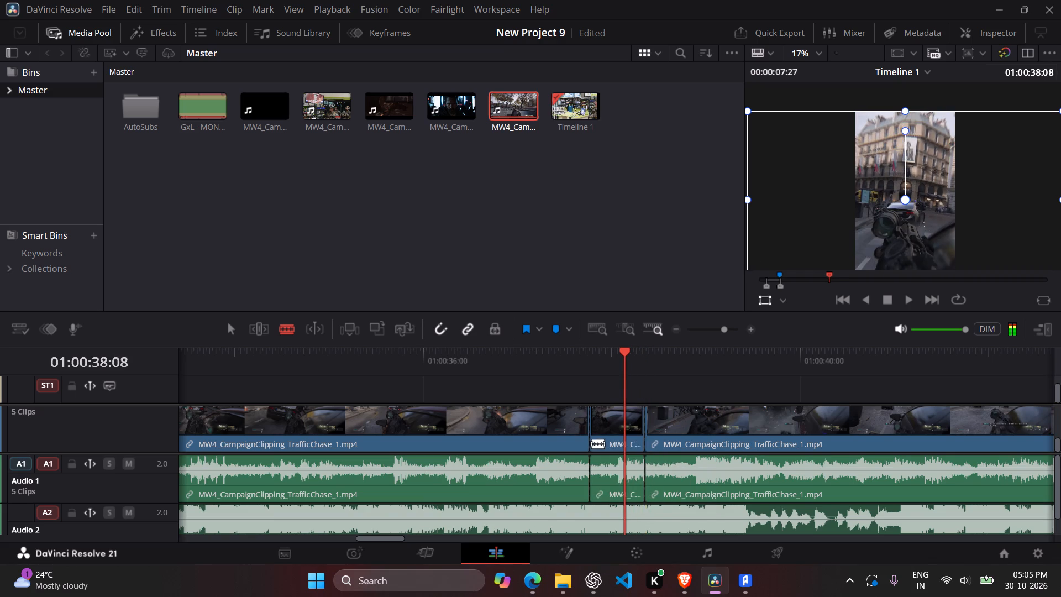
key("ctrl+z")
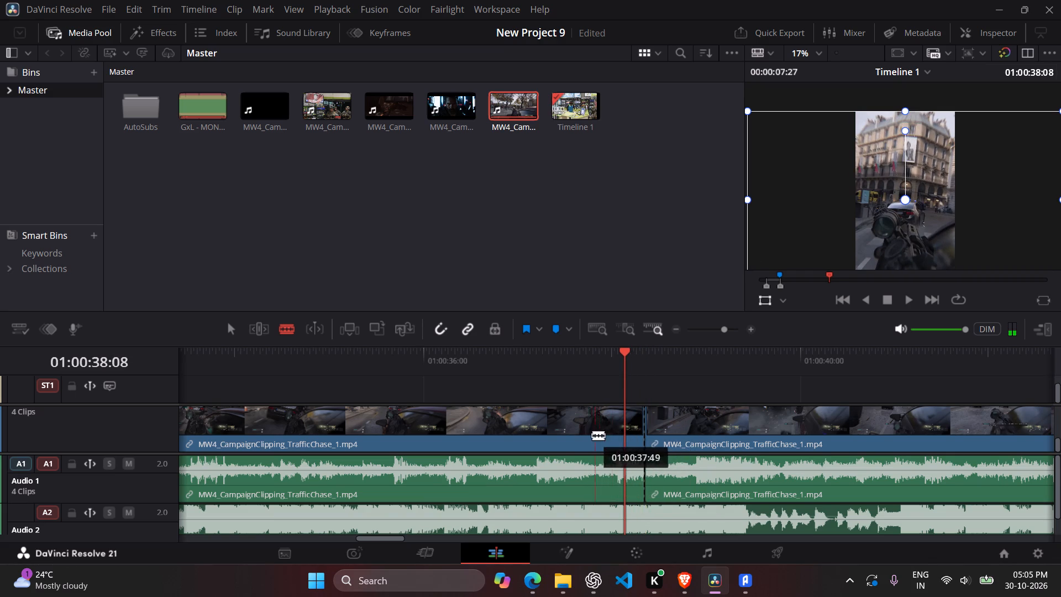
key("a")
left_click(592, 435)
key("BackSpace")
Move the remaining traffic chase clip back so it starts directly after the convenience store clip.
left_click_drag(686, 430, 447, 436)
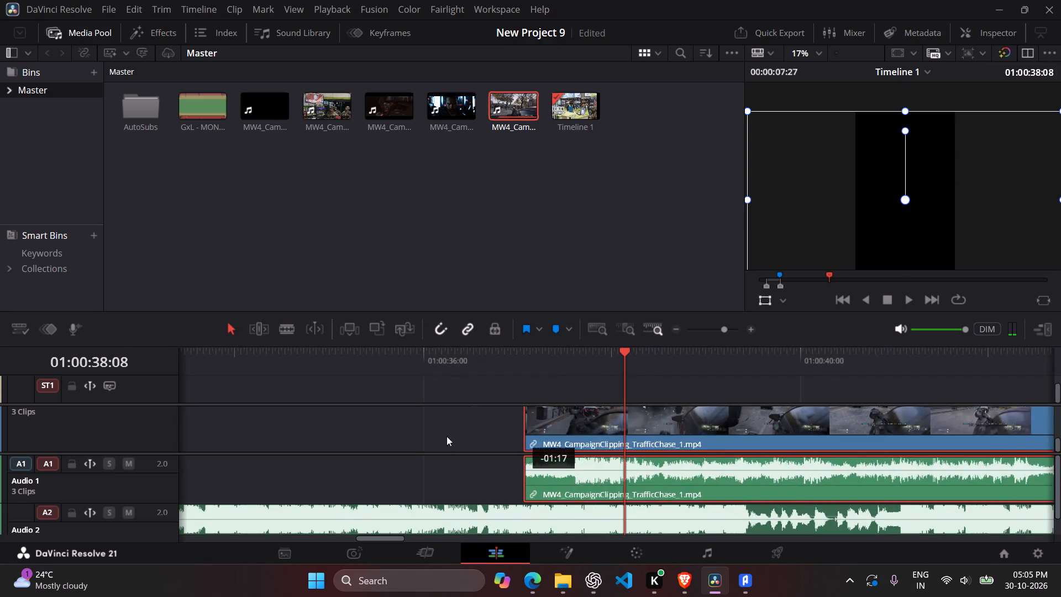
left_click_drag(447, 436, 81, 430)
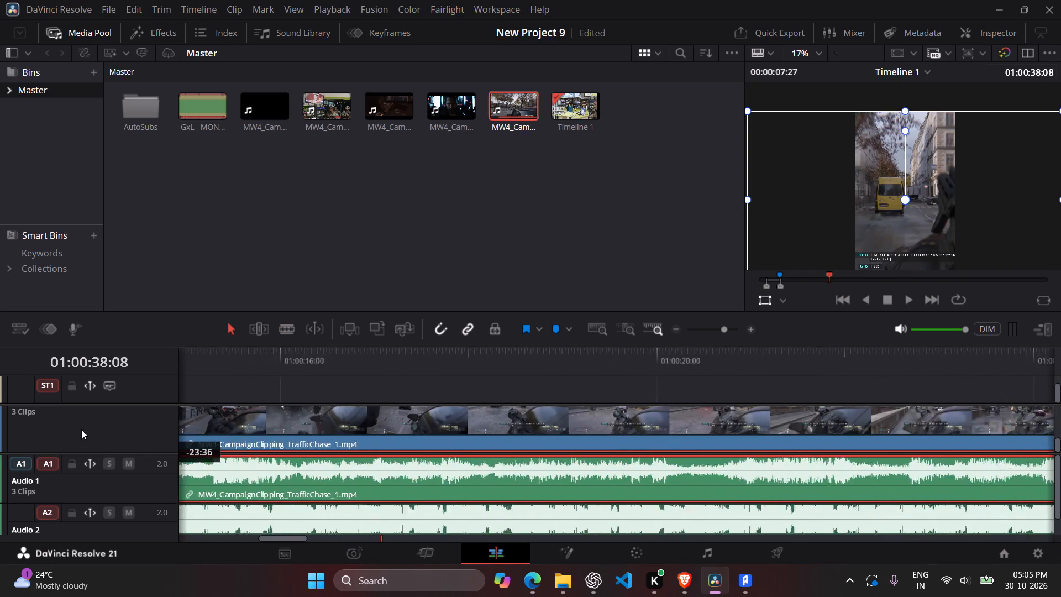
left_click_drag(81, 430, 679, 425)
Replay the edit from the beginning into the traffic chase clip, stopping at 01:00:12:11.
left_click_drag(809, 354, 0, 387)
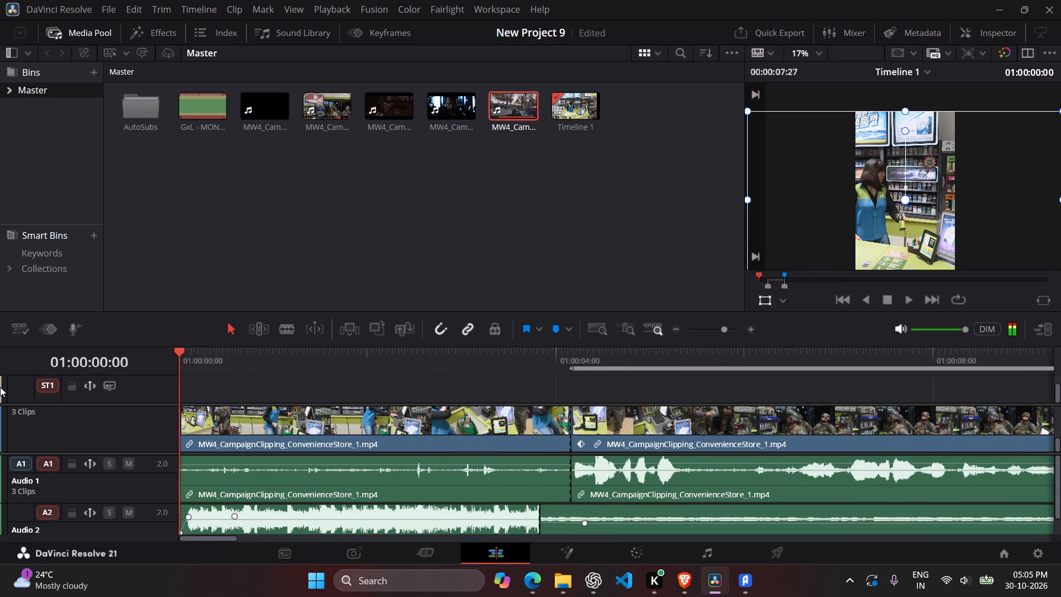
key("space")
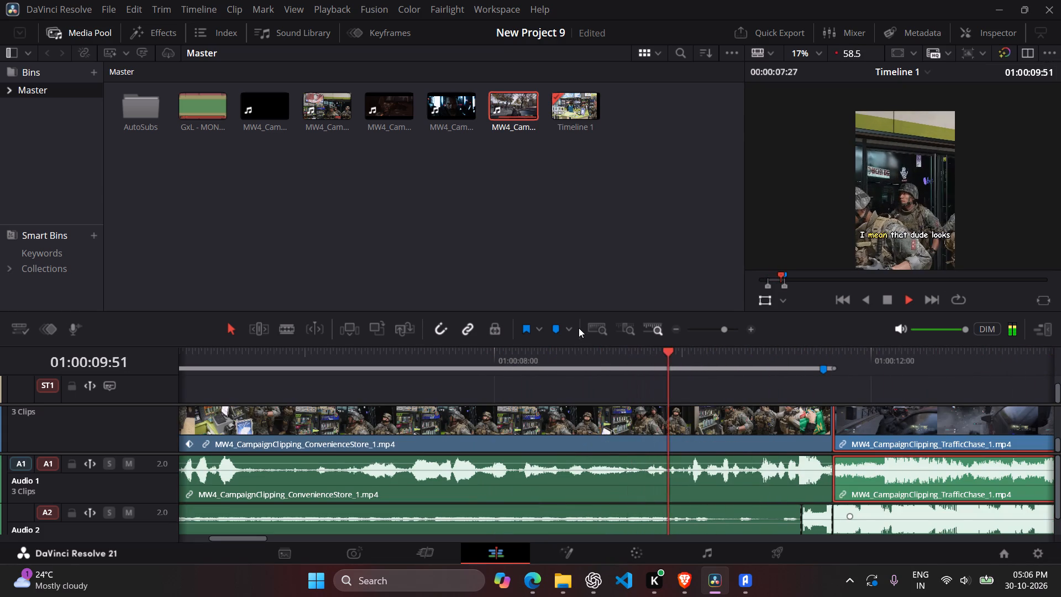
key("space")
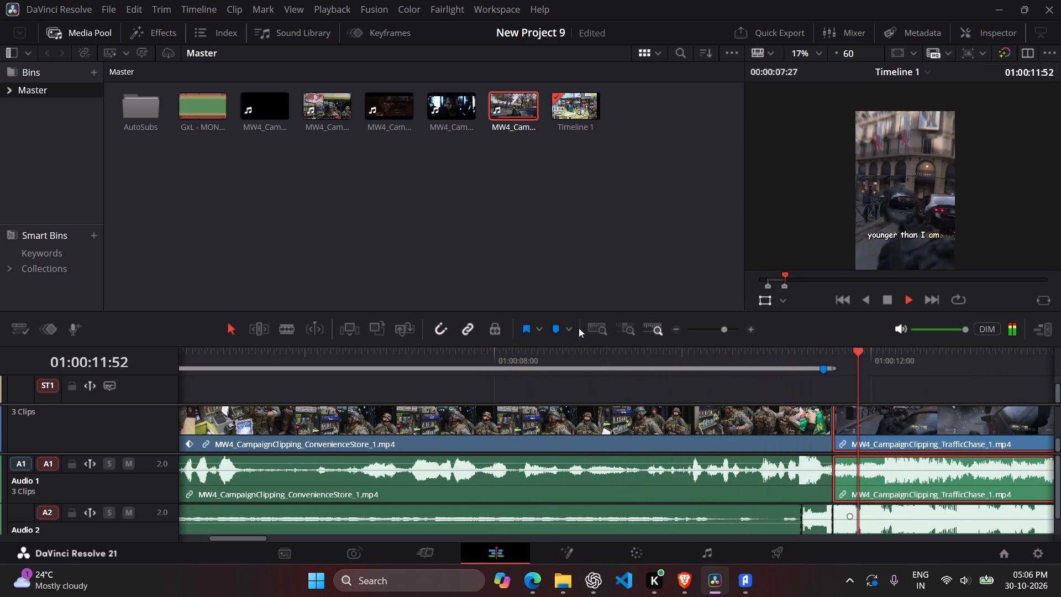
key("space")
key("space")
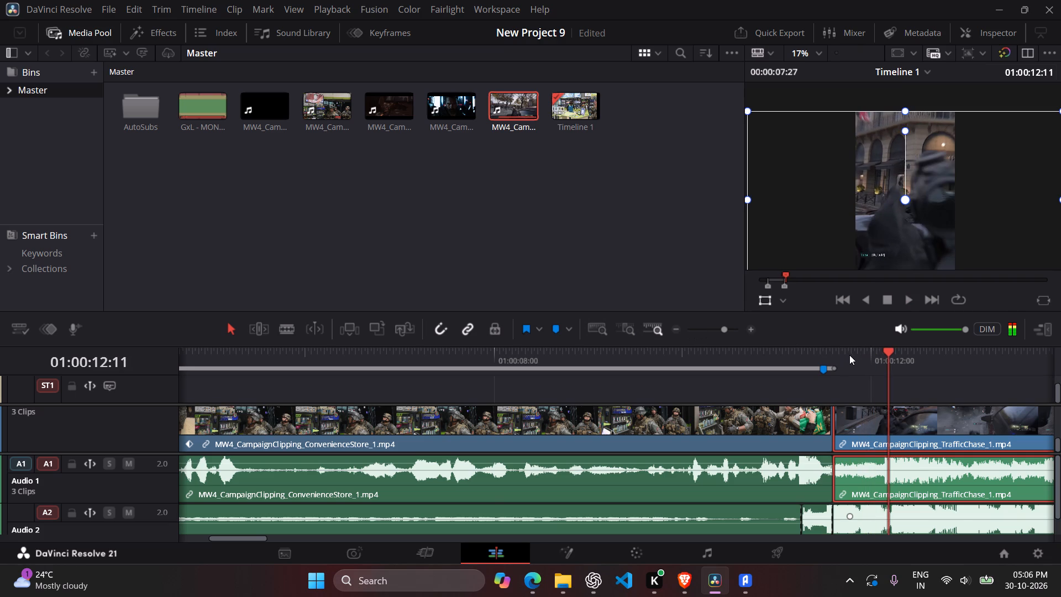
Split the traffic chase clip at 01:00:12:11, delete its opening section and close the gap to the convenience store clip.
key("b")
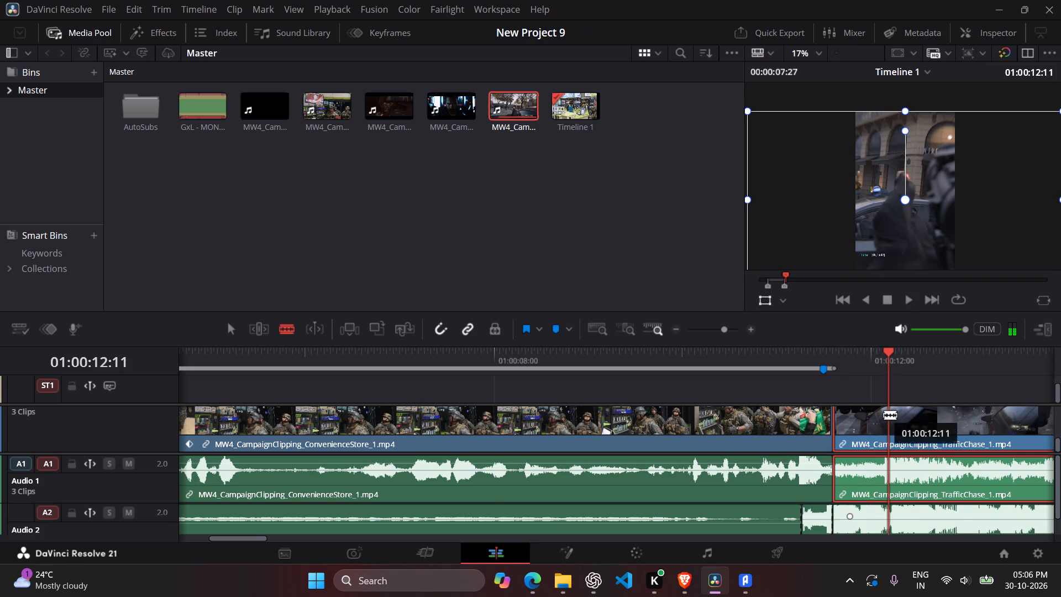
left_click(890, 433)
key("a")
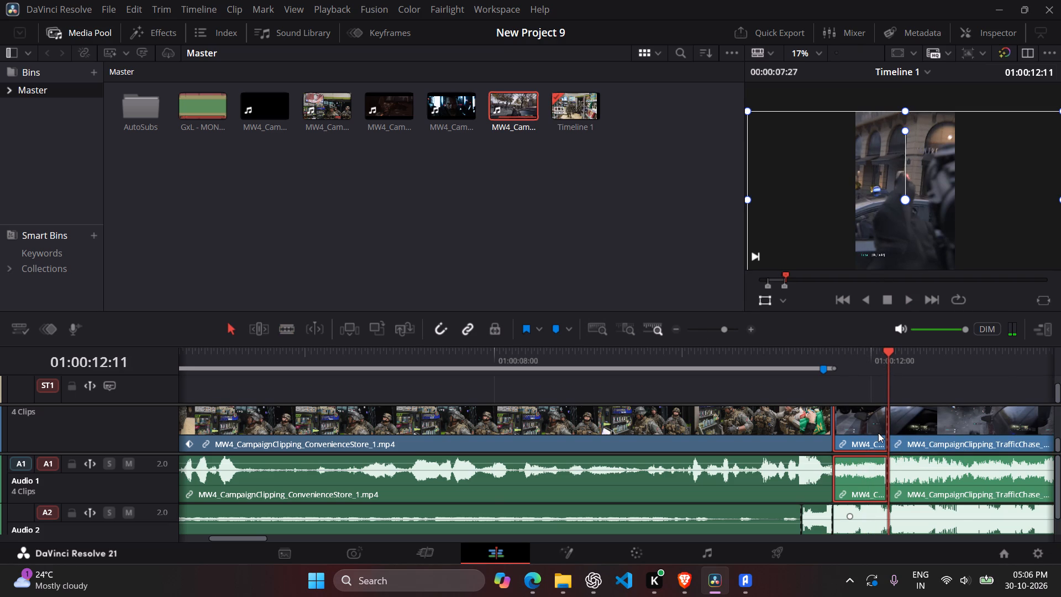
left_click(878, 432)
key("BackSpace")
left_click_drag(903, 435, 849, 427)
Replay the edit from the beginning to judge the new cut into the traffic chase clip.
left_click_drag(884, 351, 0, 379)
key("space")
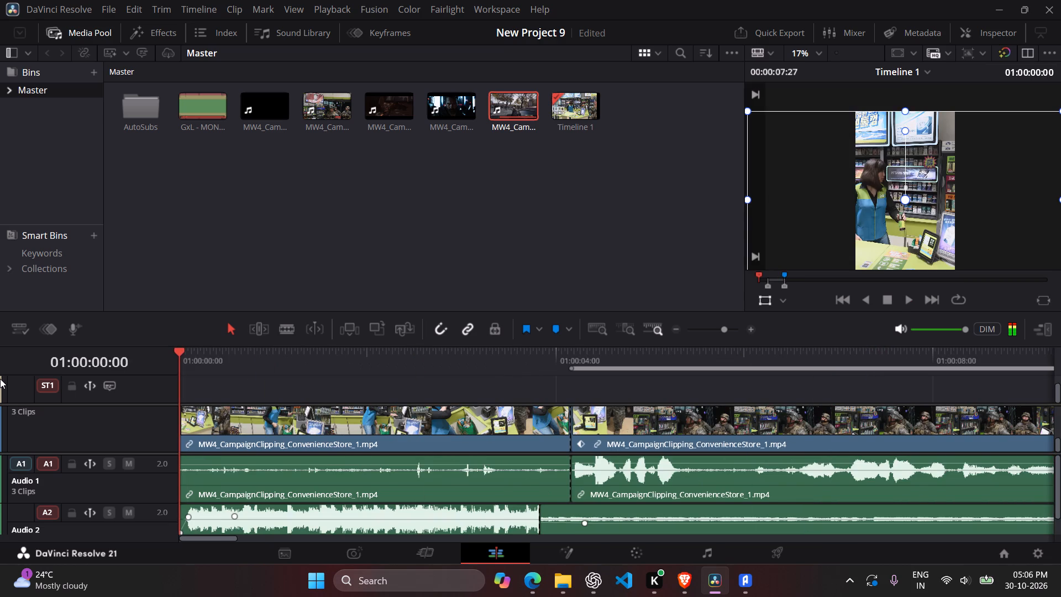
key("space")
key("space")
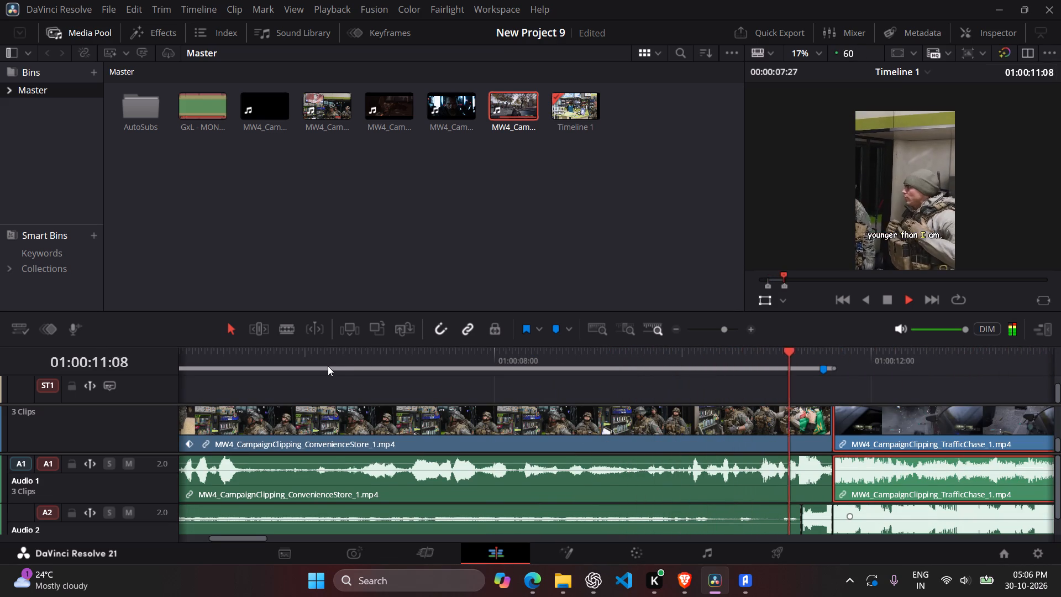
key("space")
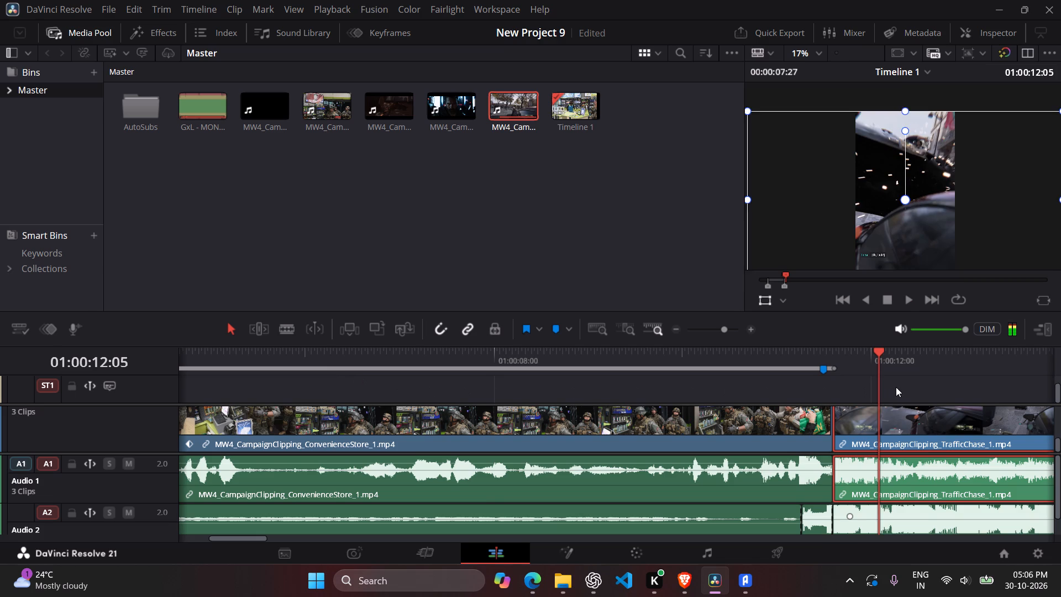
key("space")
key("space")
Replay the edit from the beginning again, pausing through the opening seconds of the chase footage to check its pacing.
left_click_drag(914, 362, 707, 385)
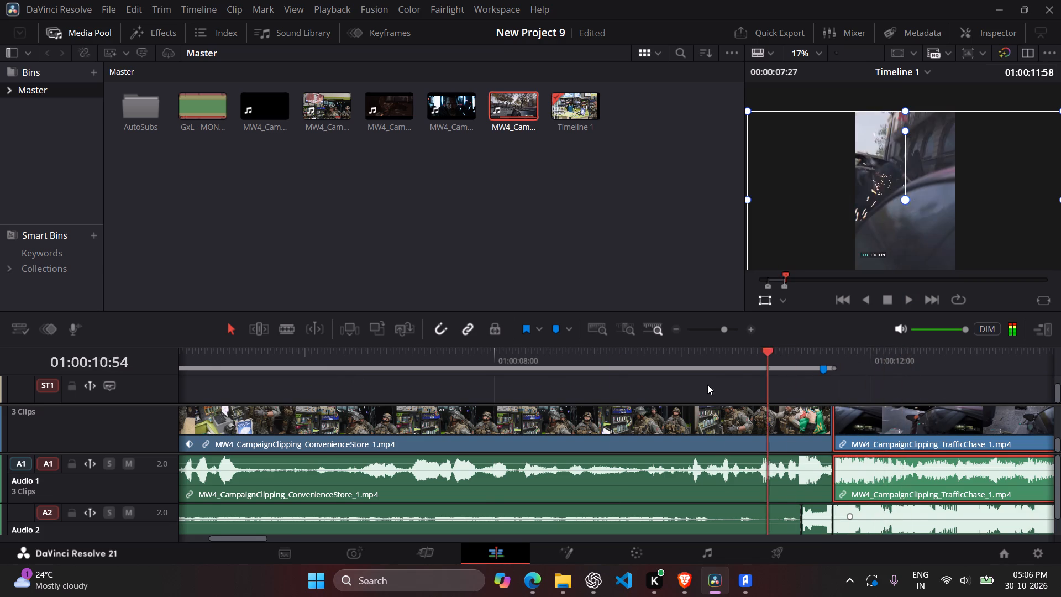
left_click_drag(707, 385, 0, 428)
key("space")
key("space")
key("space")
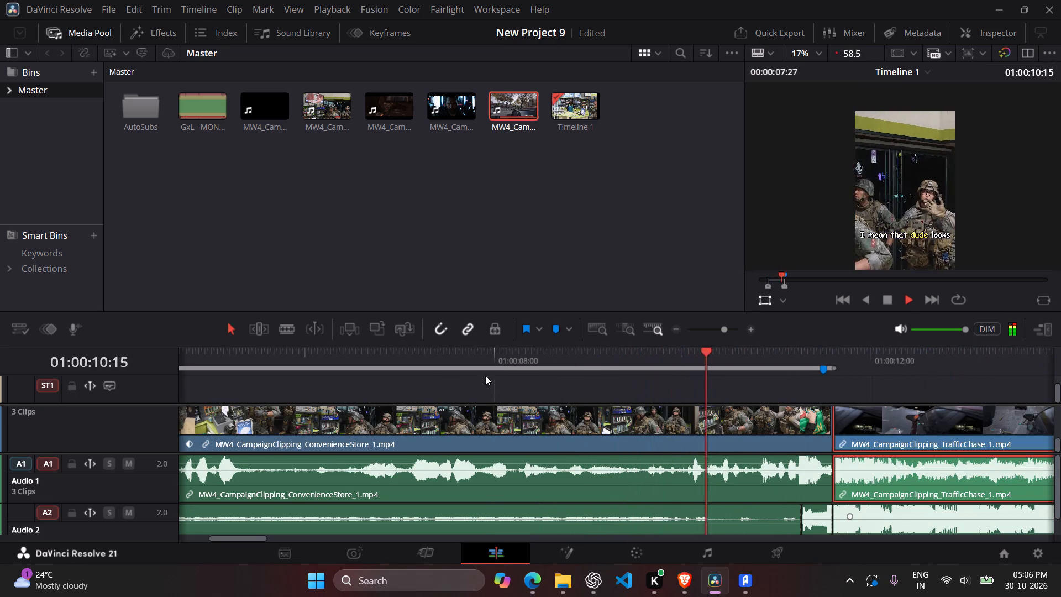
key("space")
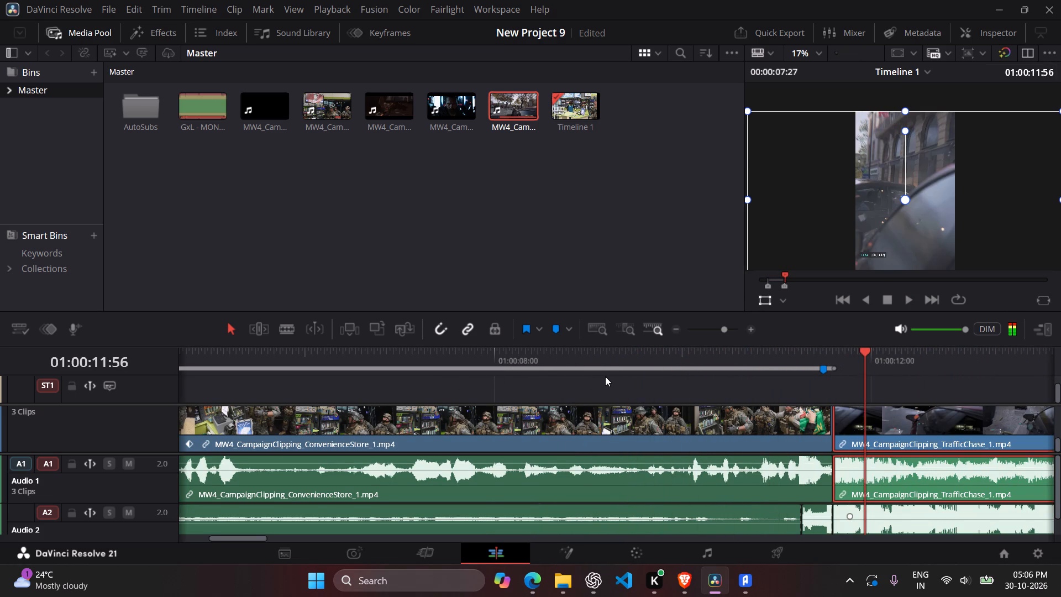
key("space")
key("space")
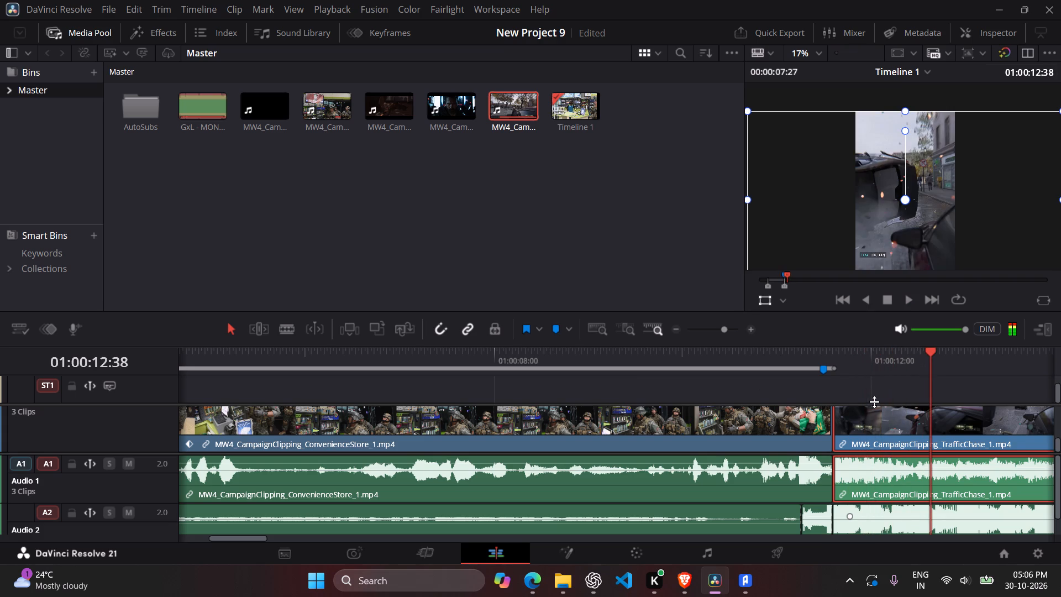
key("space")
key("space")
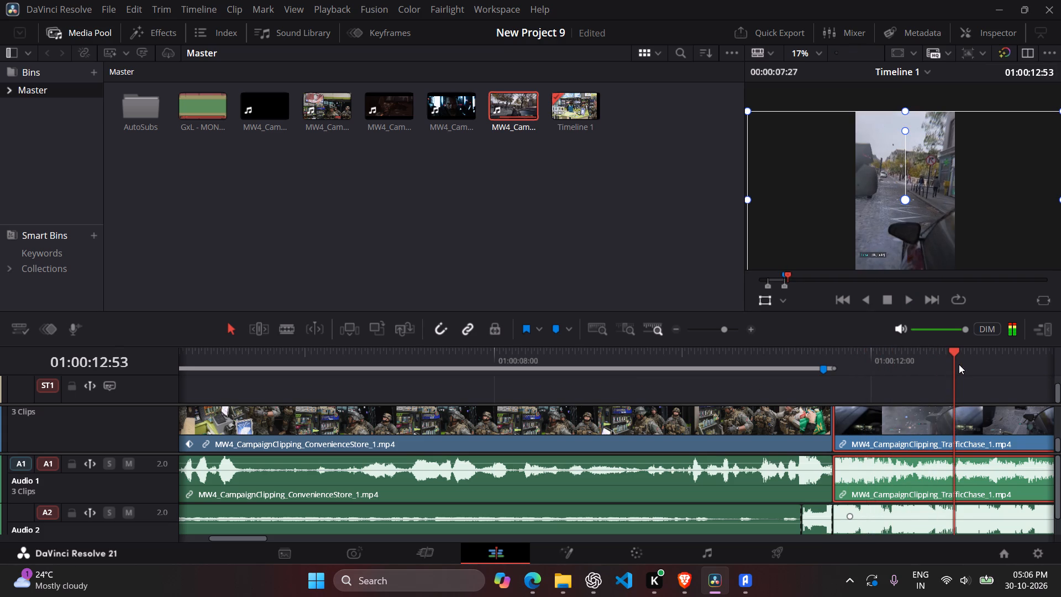
key("space")
key("space")
Split the traffic chase clip at 01:00:13:16 and delete everything in it after the cut.
left_click_drag(970, 358, 922, 366)
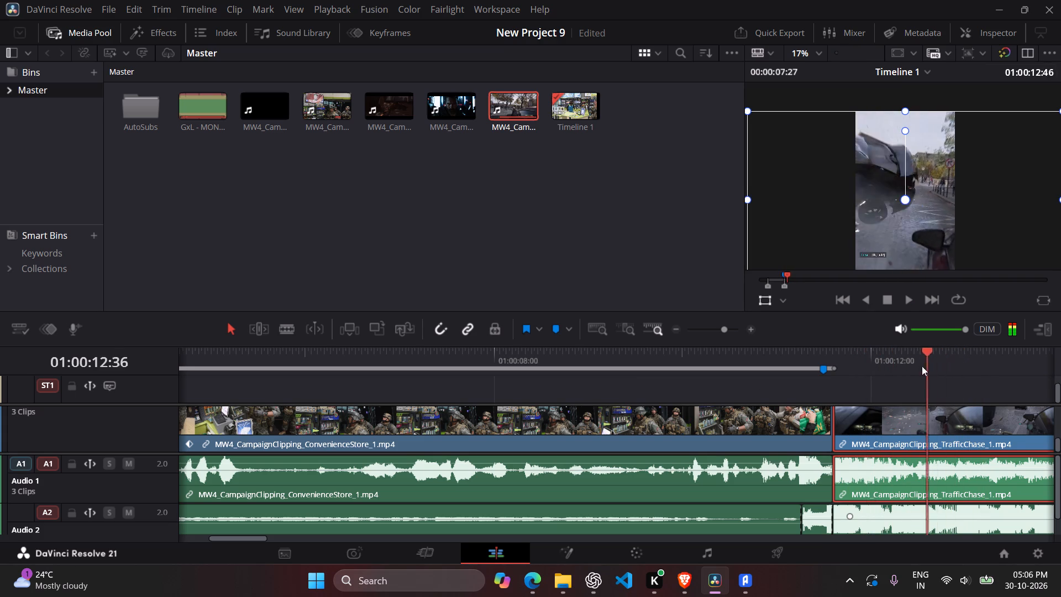
left_click_drag(922, 366, 829, 384)
key("space")
key("space")
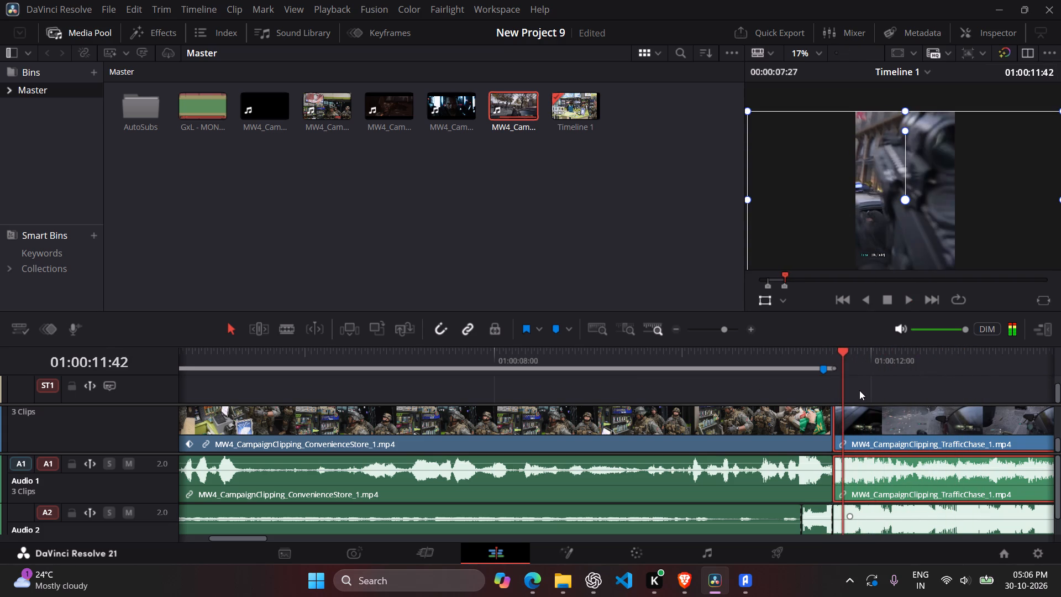
key("space")
key("space")
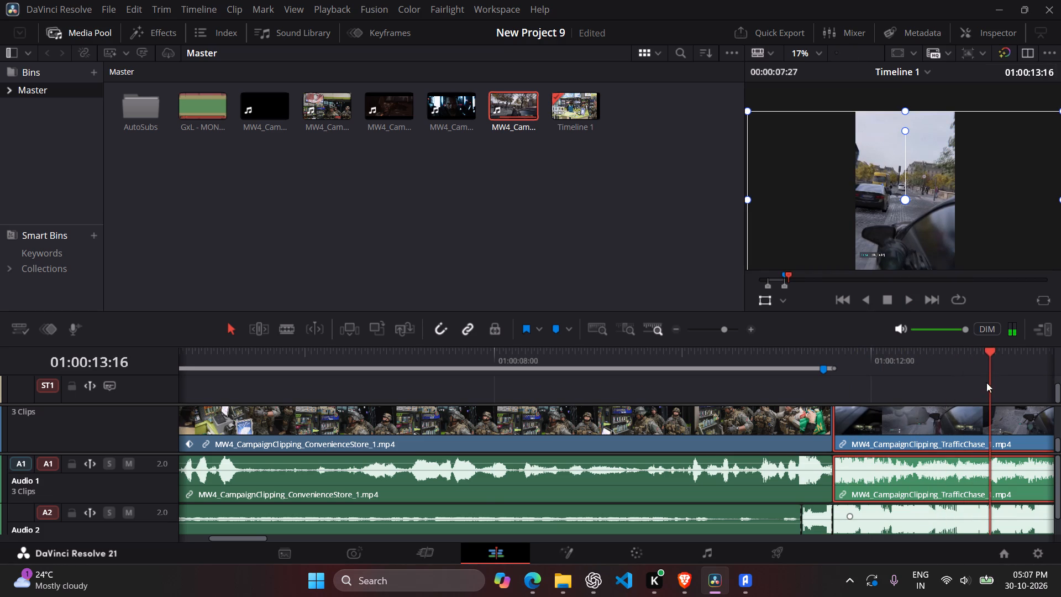
key("b")
left_click(990, 434)
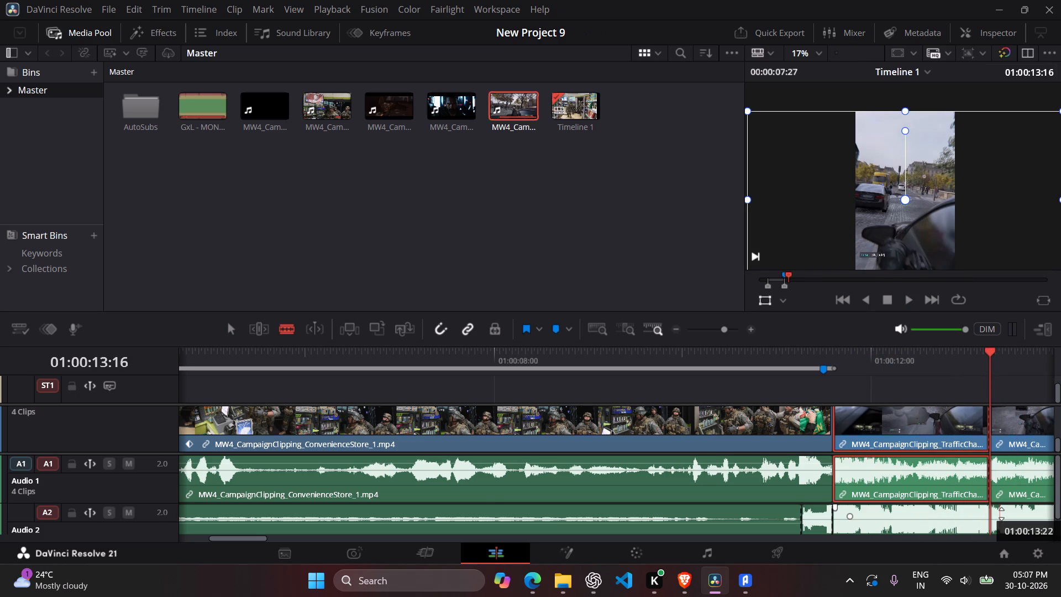
key("a")
left_click(1013, 492)
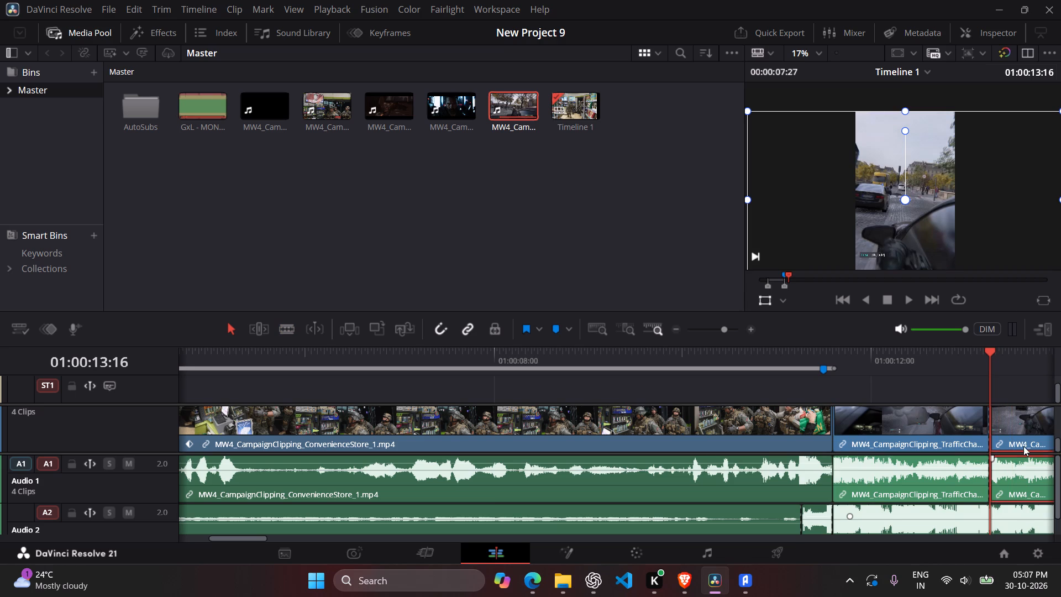
key("BackSpace")
Replay the edit from the beginning through the end of the shortened traffic chase clip to judge where it cuts off.
left_click_drag(990, 364, 0, 421)
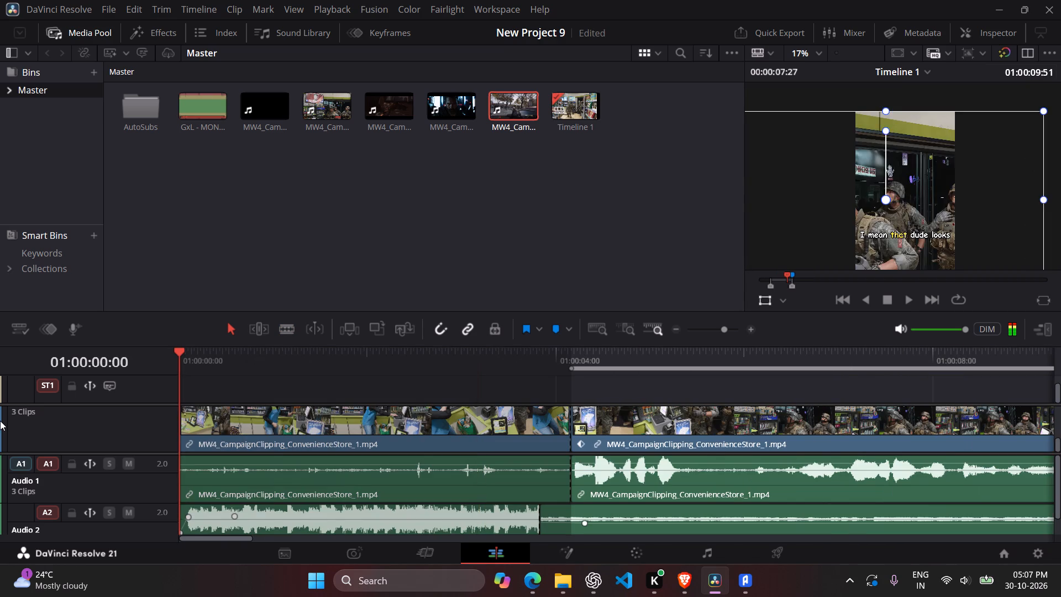
key("space")
key("space")
key("space")
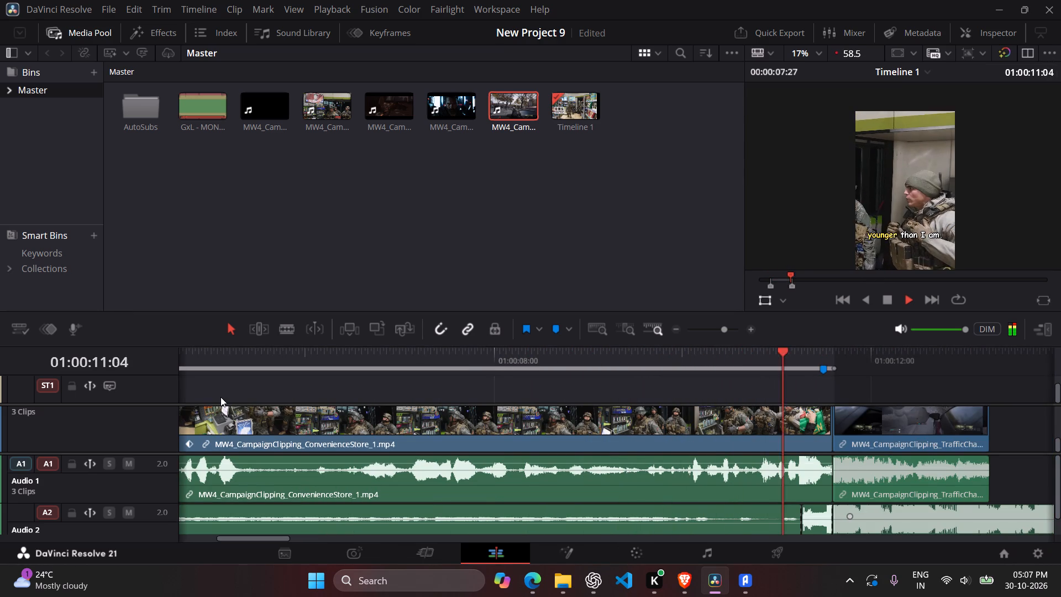
key("space")
key("space")
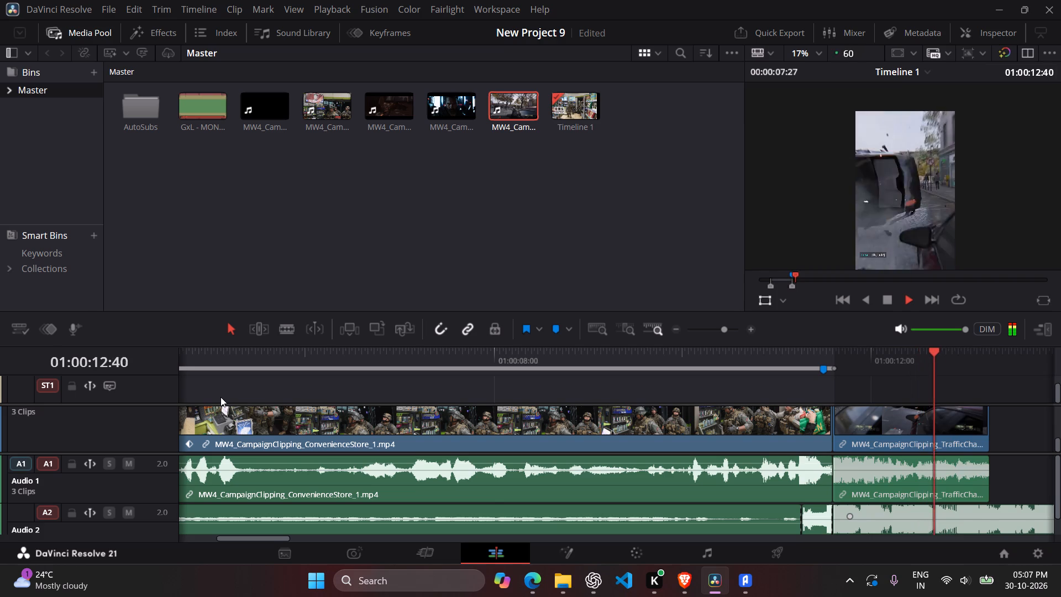
key("space")
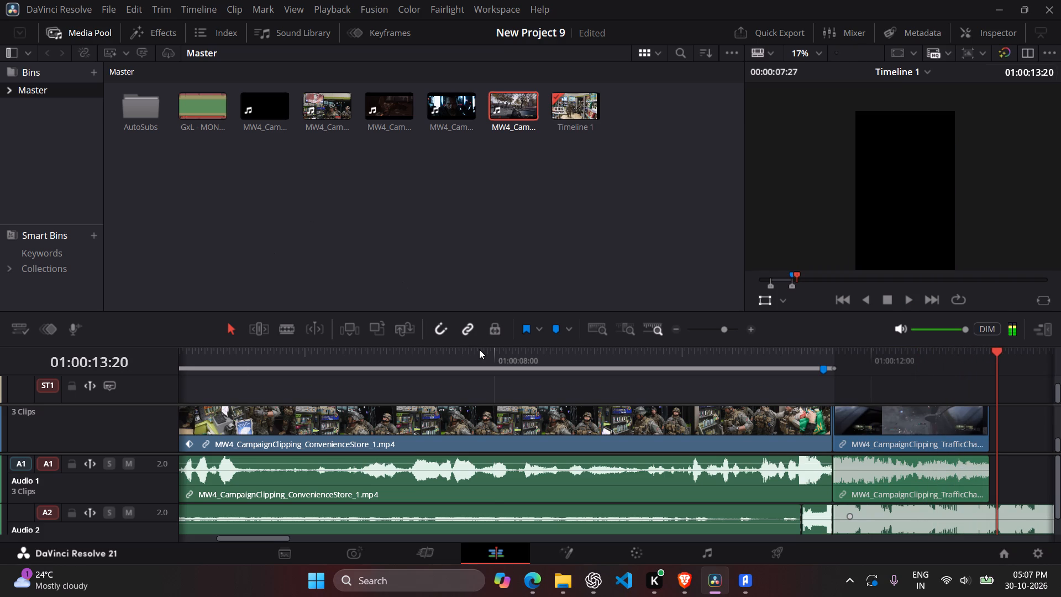
Open the MW4_CampaignClipping_NightClub_1.mp4 source clip and skim it from its start to about 00:01:30 for a usable scene.
left_click(461, 116)
double_click(454, 111)
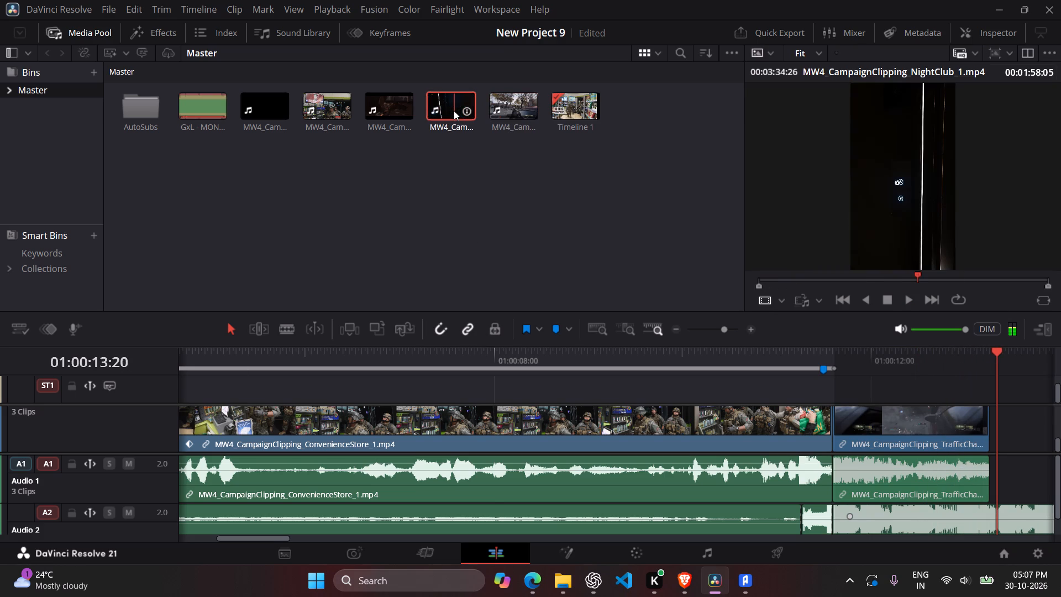
left_click_drag(922, 273, 820, 273)
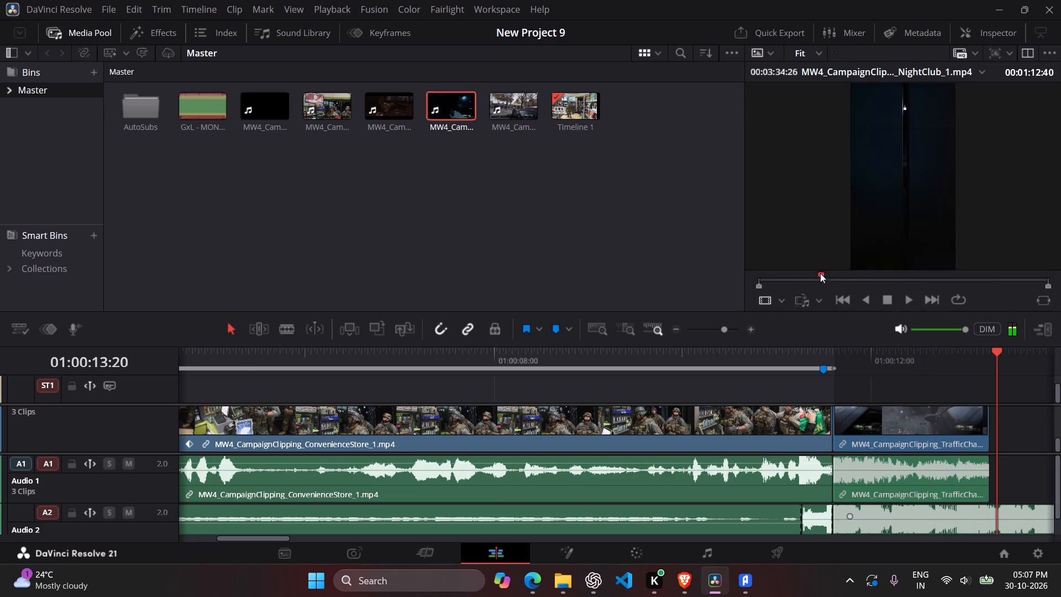
left_click_drag(820, 273, 737, 273)
key("space")
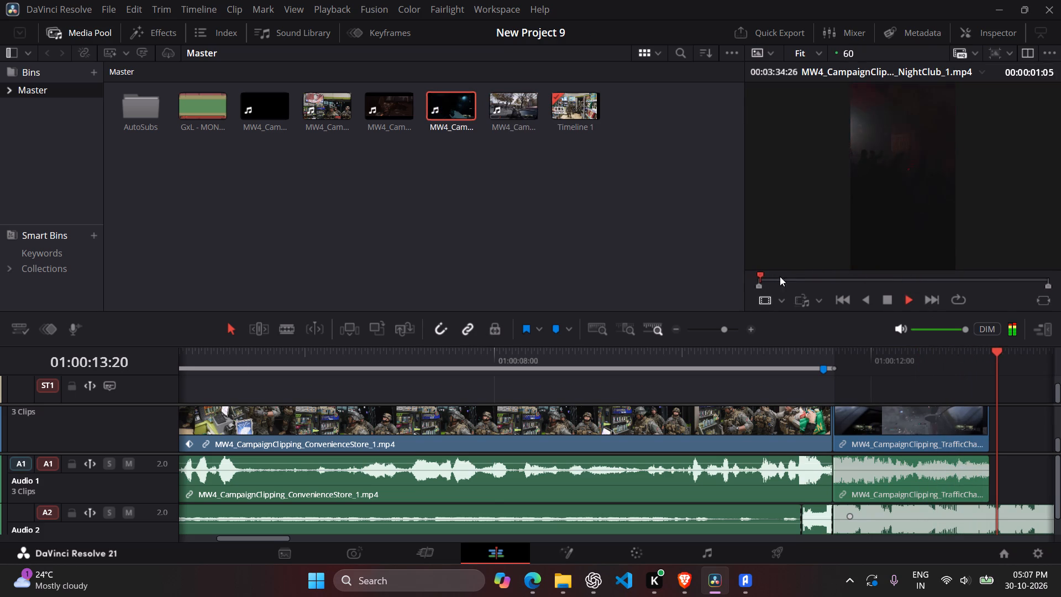
left_click_drag(765, 273, 770, 273)
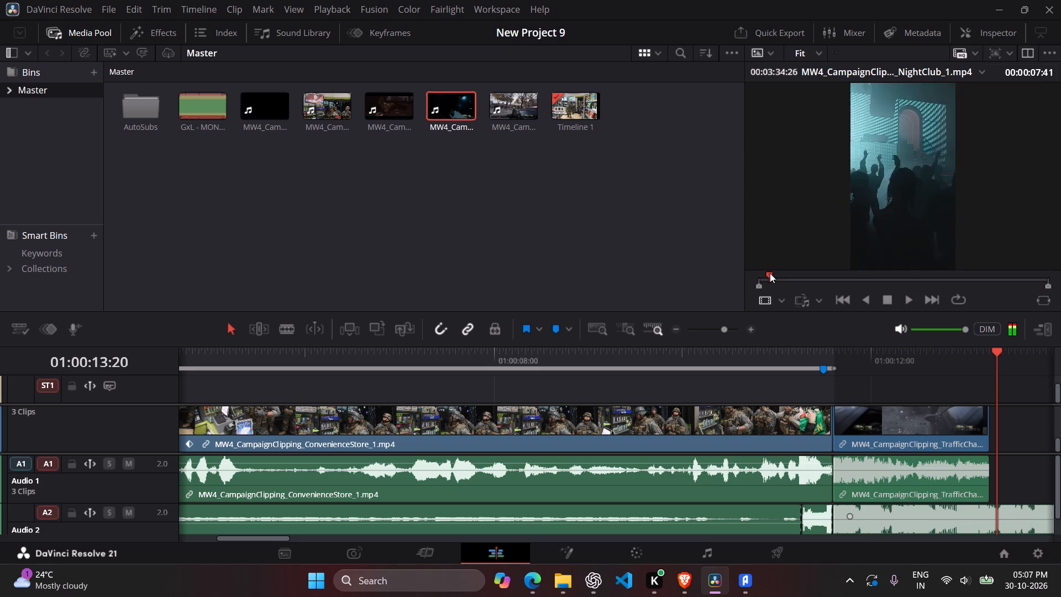
left_click_drag(770, 273, 785, 273)
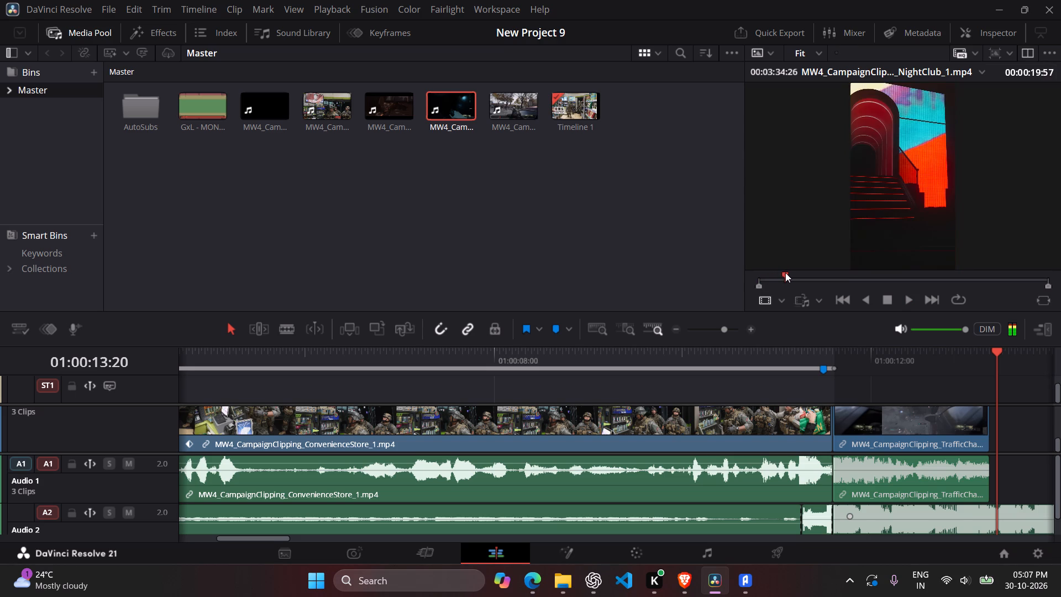
left_click_drag(785, 273, 787, 273)
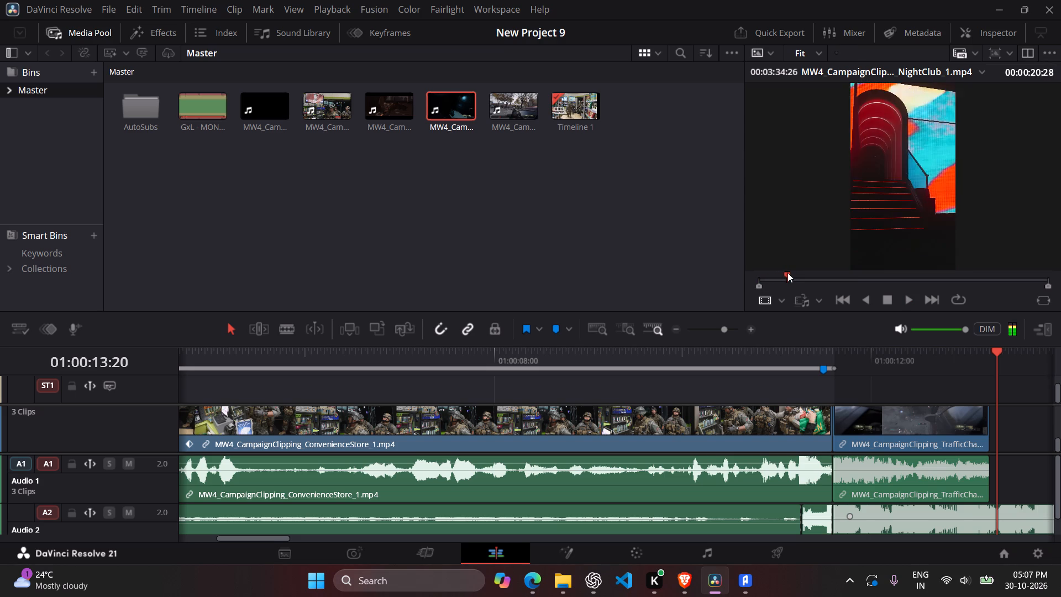
left_click_drag(787, 273, 802, 273)
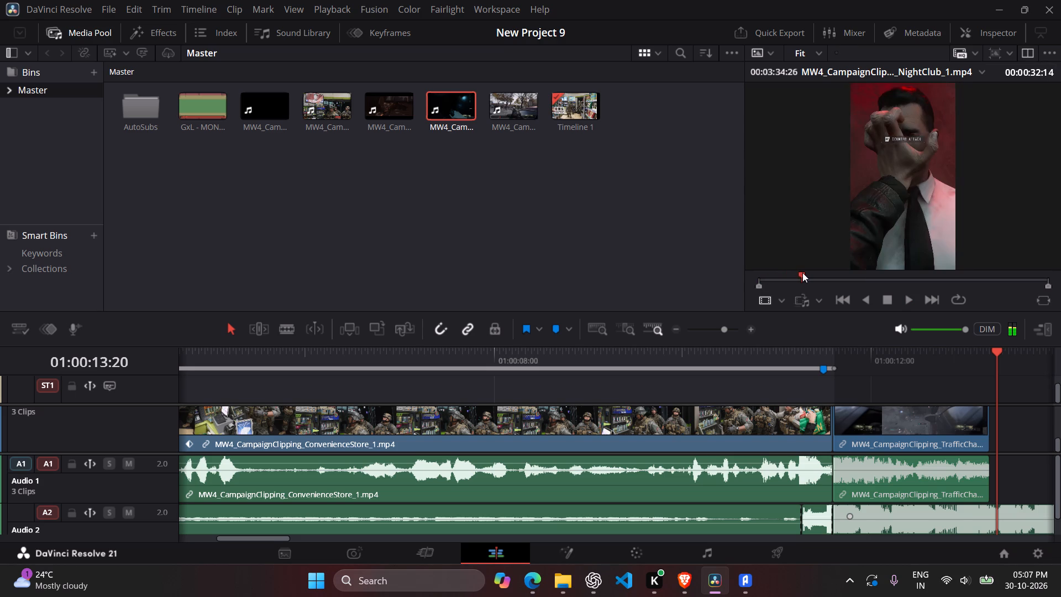
left_click_drag(802, 273, 809, 273)
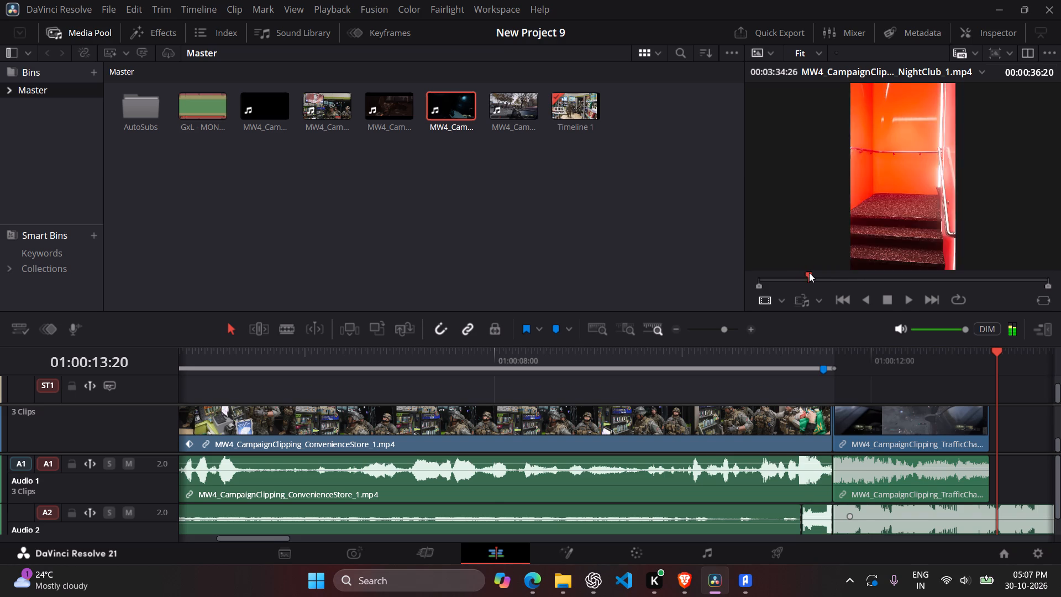
left_click_drag(809, 273, 824, 271)
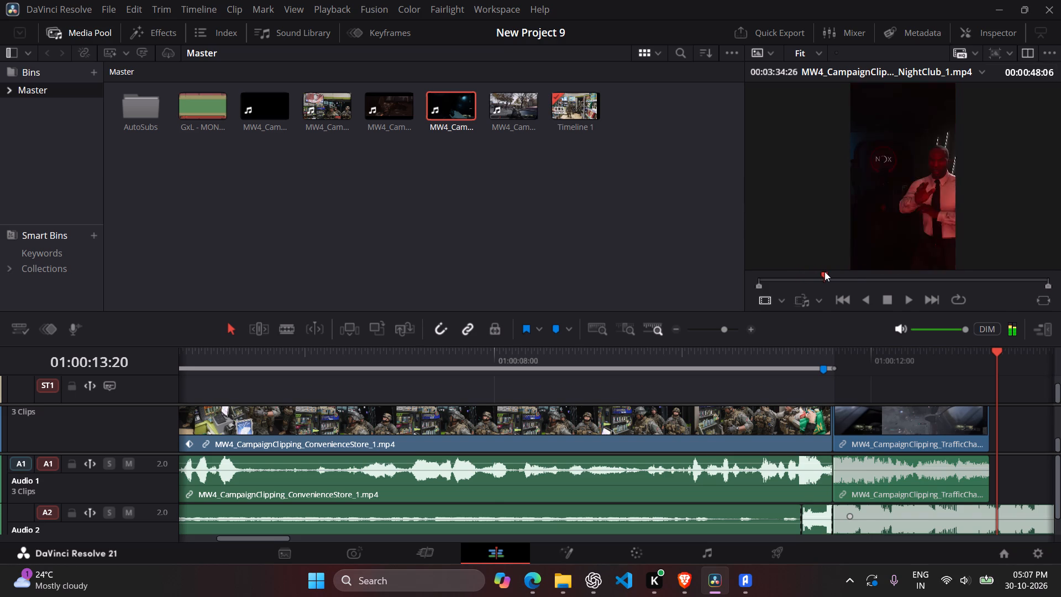
left_click_drag(824, 271, 831, 271)
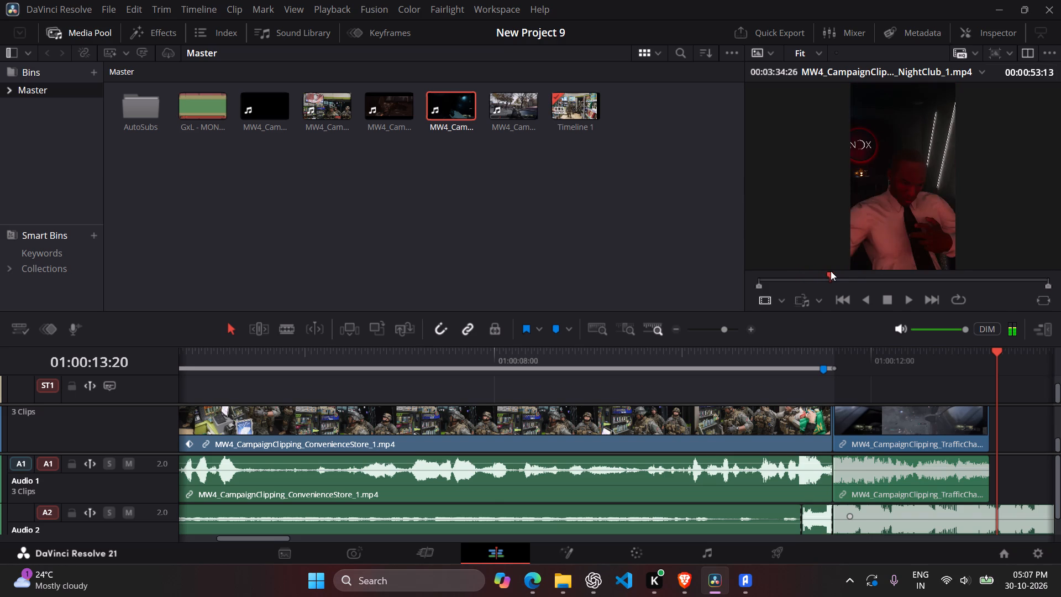
left_click_drag(831, 271, 843, 270)
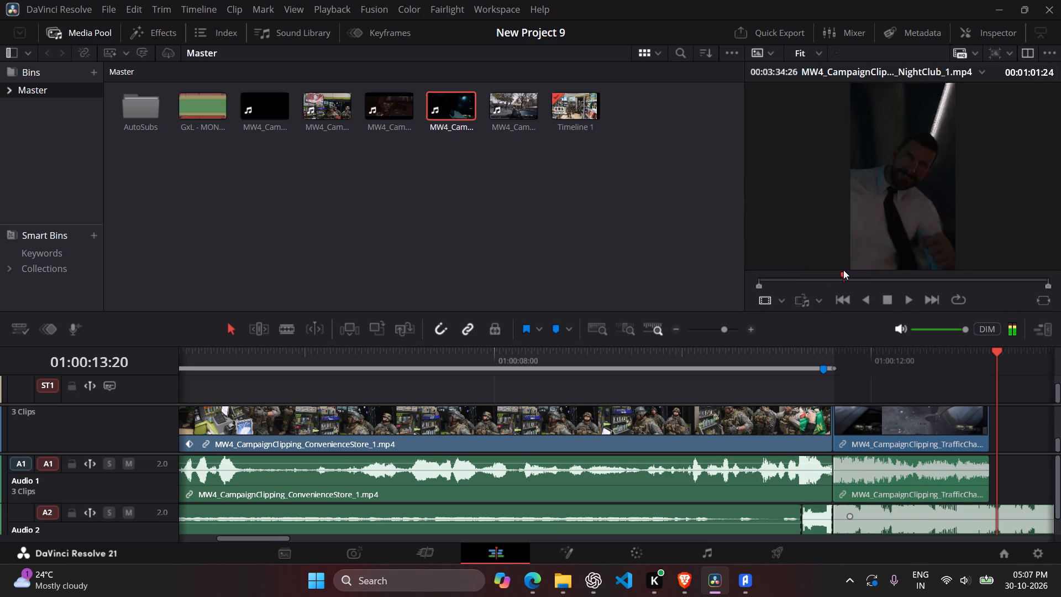
left_click_drag(843, 270, 858, 269)
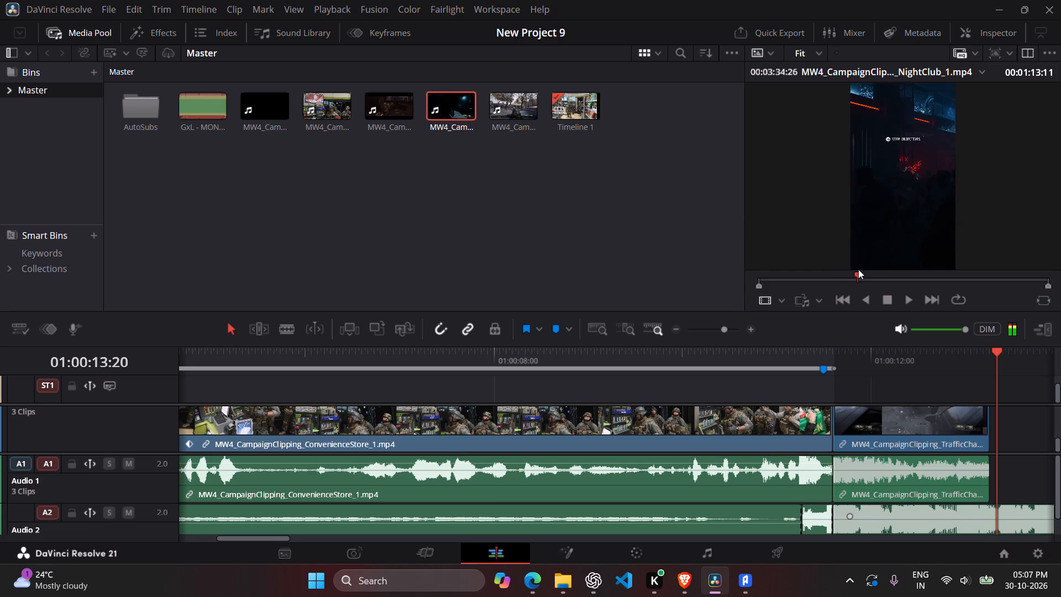
left_click_drag(858, 269, 871, 269)
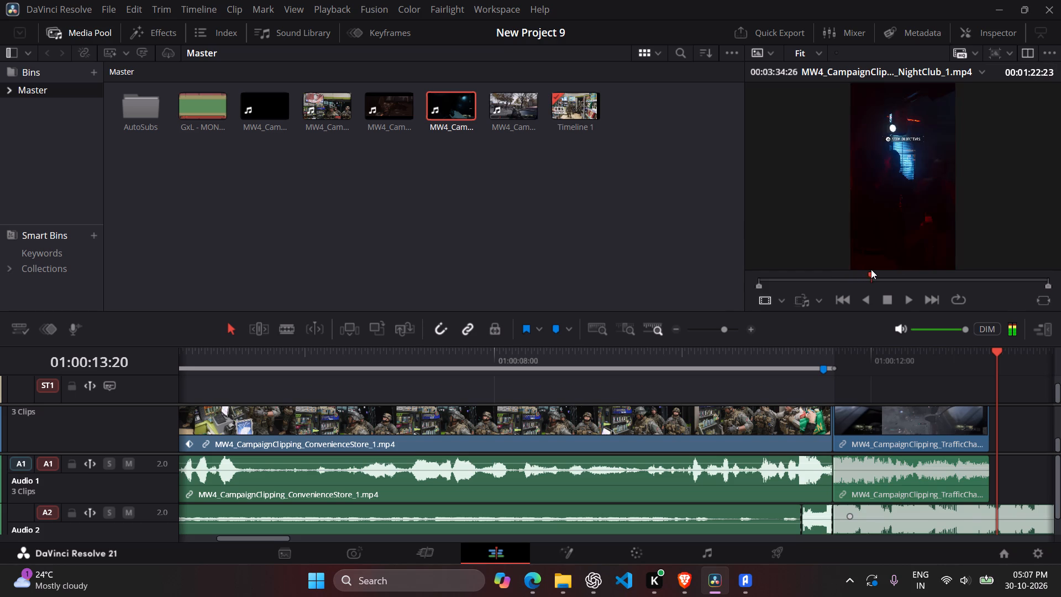
left_click_drag(871, 269, 881, 268)
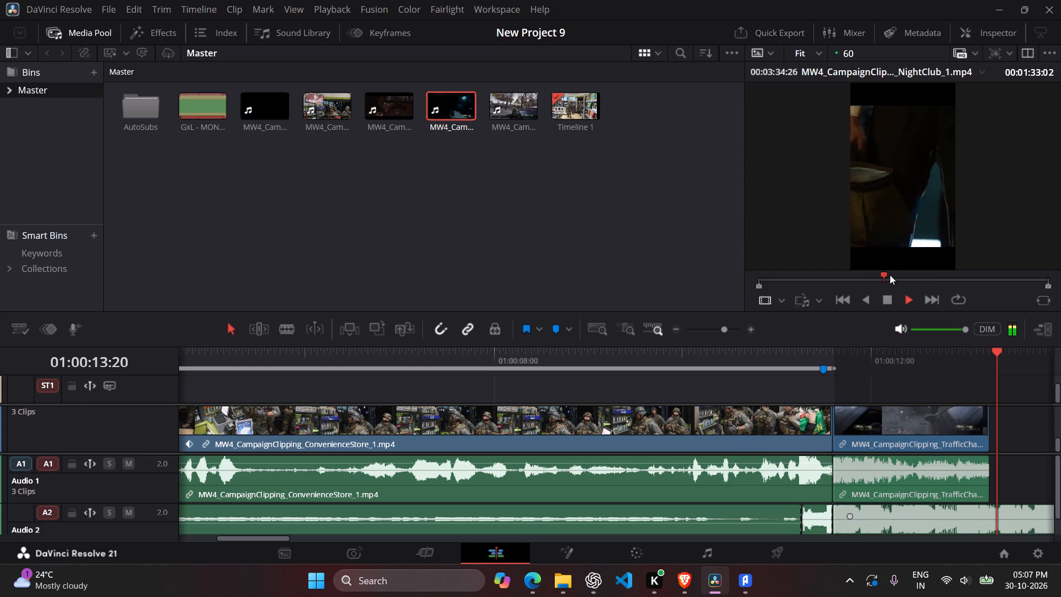
Review the nightclub source scene between about 00:01:29 and 00:01:36 repeatedly, looking for the moment the passage should start.
left_click_drag(888, 275, 874, 275)
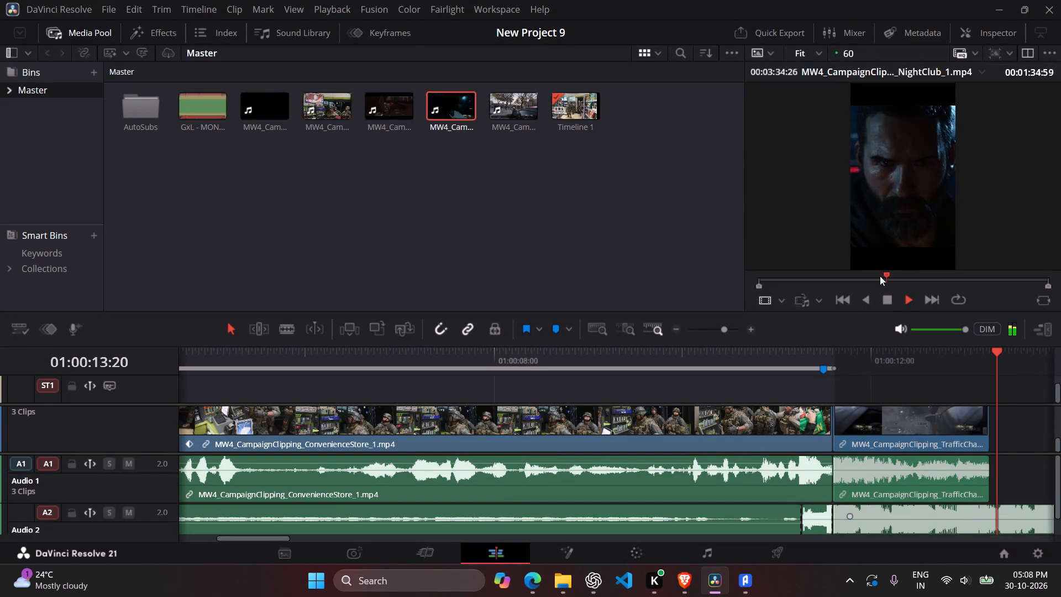
left_click_drag(886, 274, 879, 274)
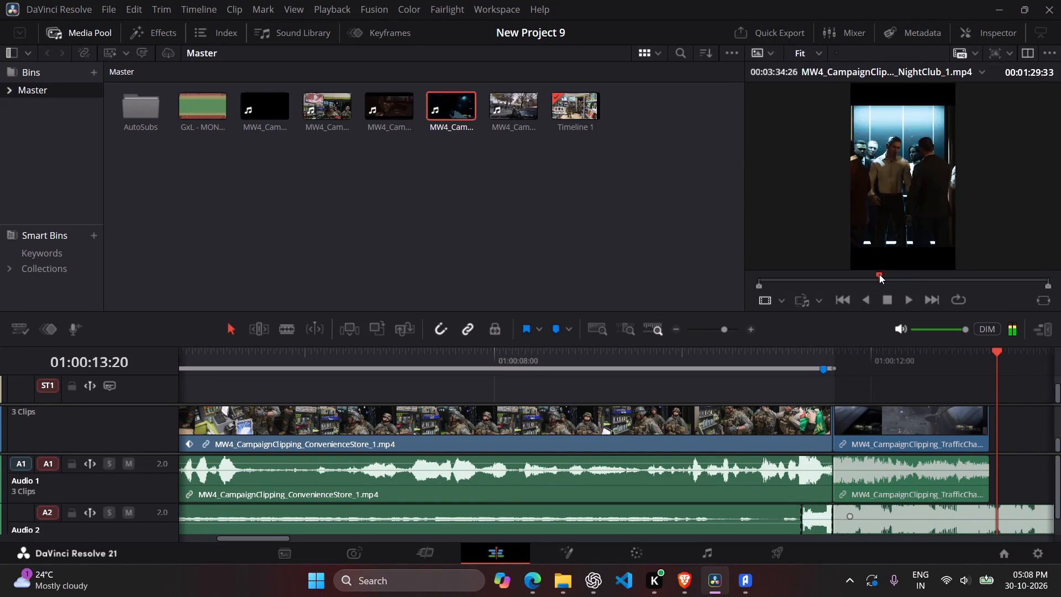
left_click_drag(879, 274, 881, 275)
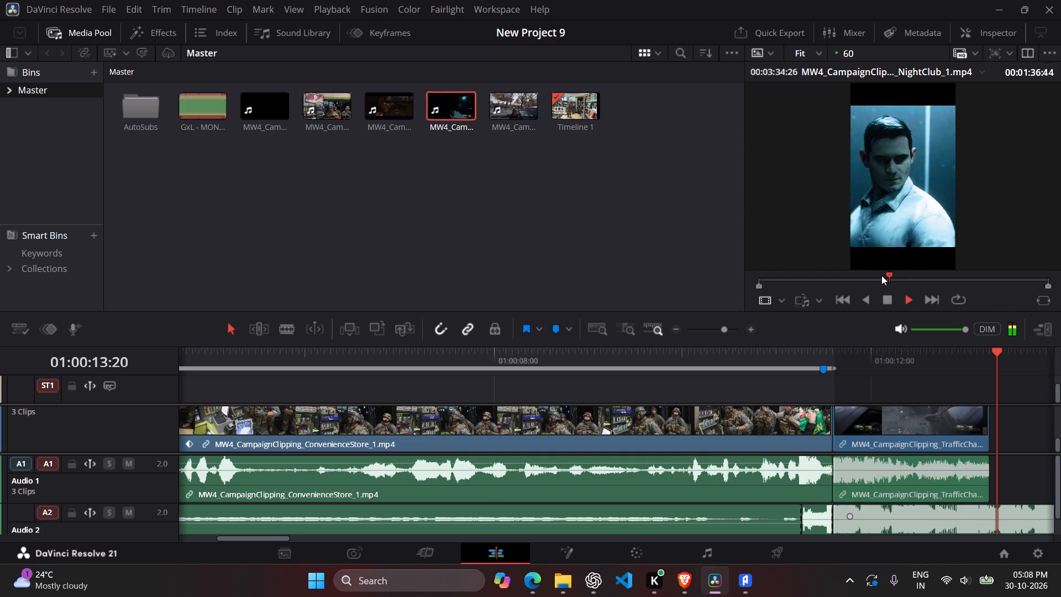
left_click_drag(889, 275, 879, 274)
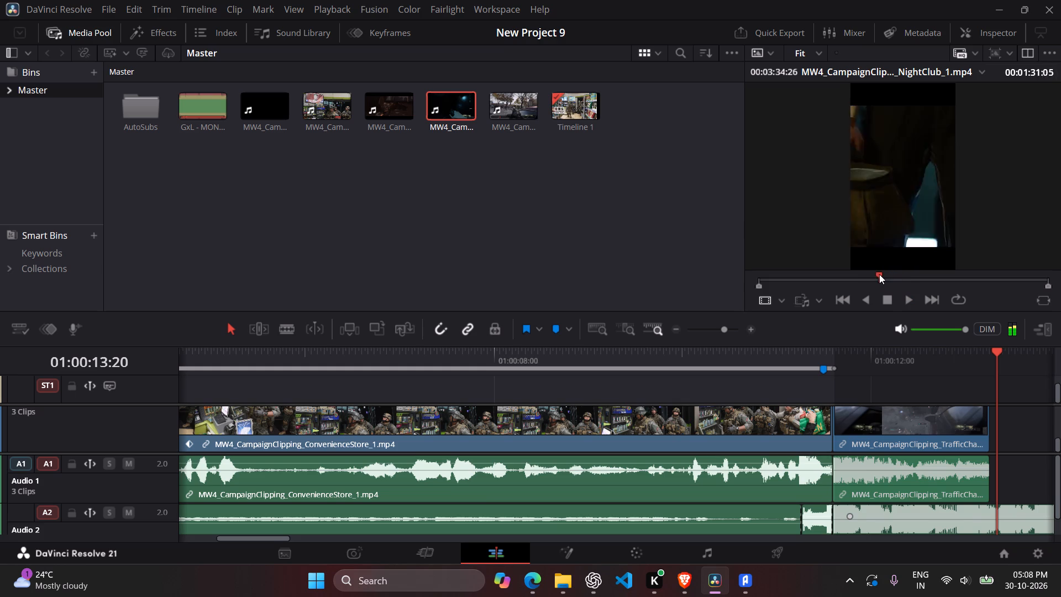
left_click_drag(879, 274, 878, 273)
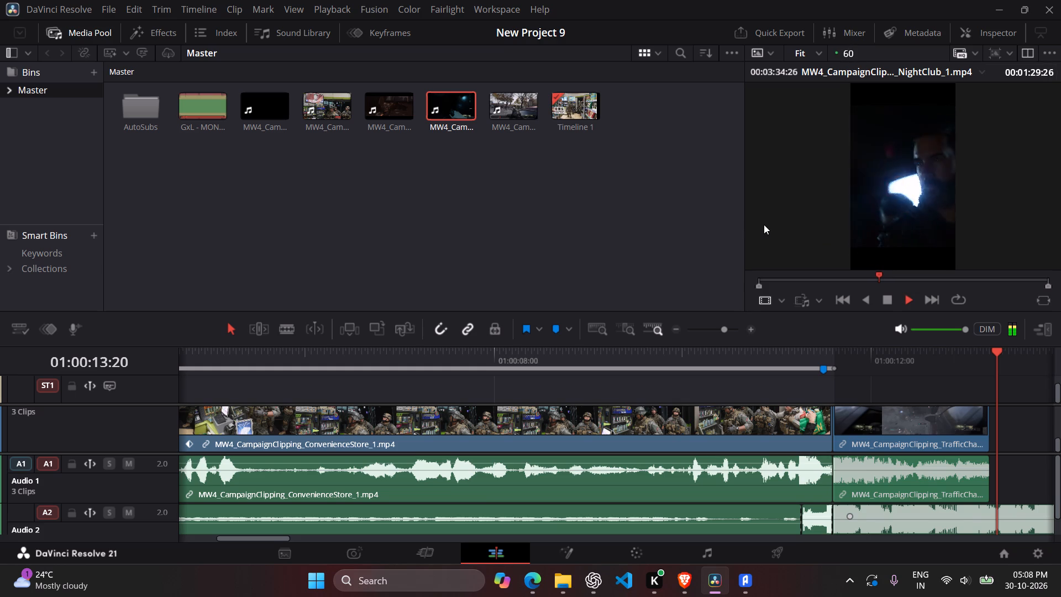
key("space")
key("space")
key("space")
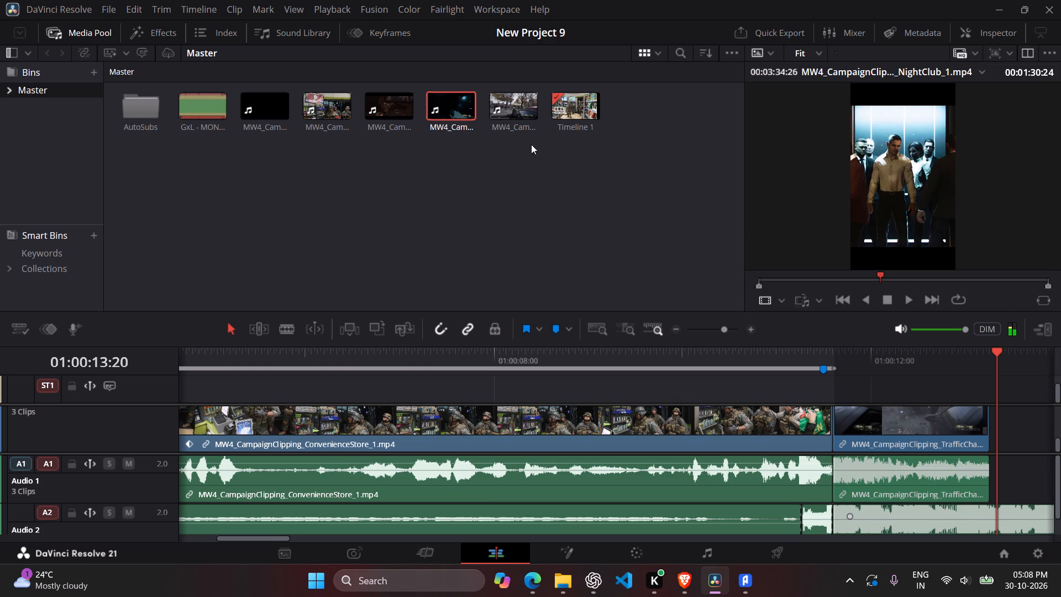
Add MW4_CampaignClipping_NightClub_1.mp4 to the timeline directly after the traffic chase clip, starting at 01:00:13:16.
left_click_drag(434, 100, 1038, 402)
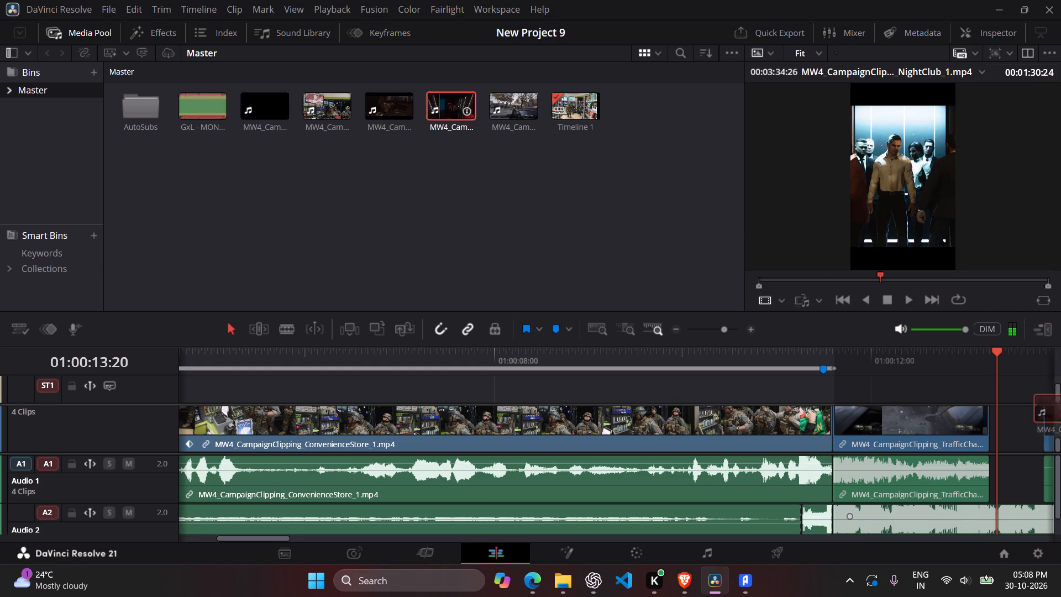
left_click_drag(1038, 402, 992, 415)
Skim the newly added nightclub clip on the timeline from 01:00:13:16 to about 01:01:41 for a usable scene.
left_click_drag(997, 357, 995, 358)
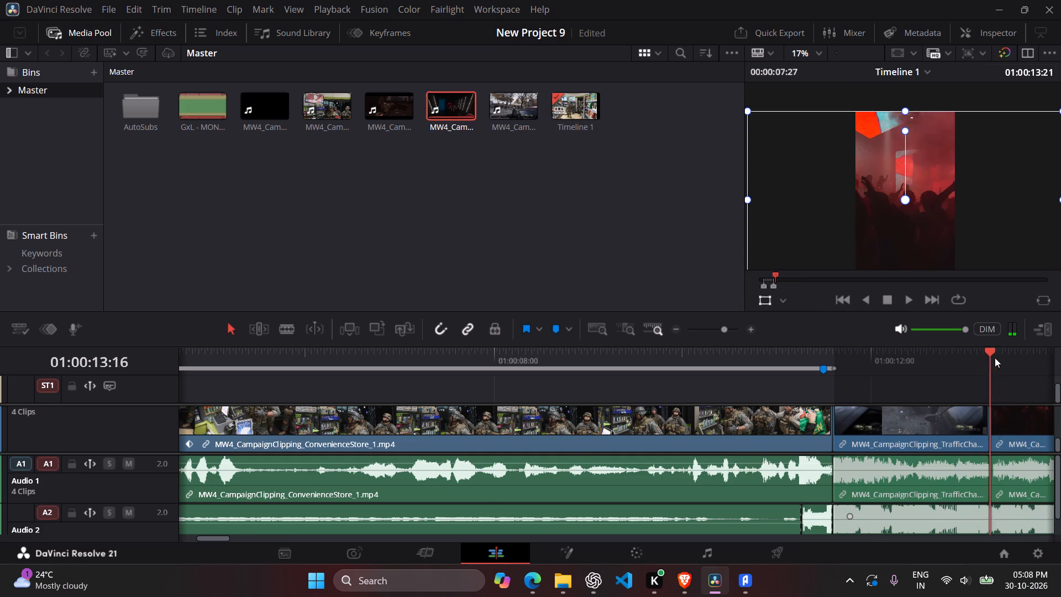
left_click_drag(995, 358, 779, 374)
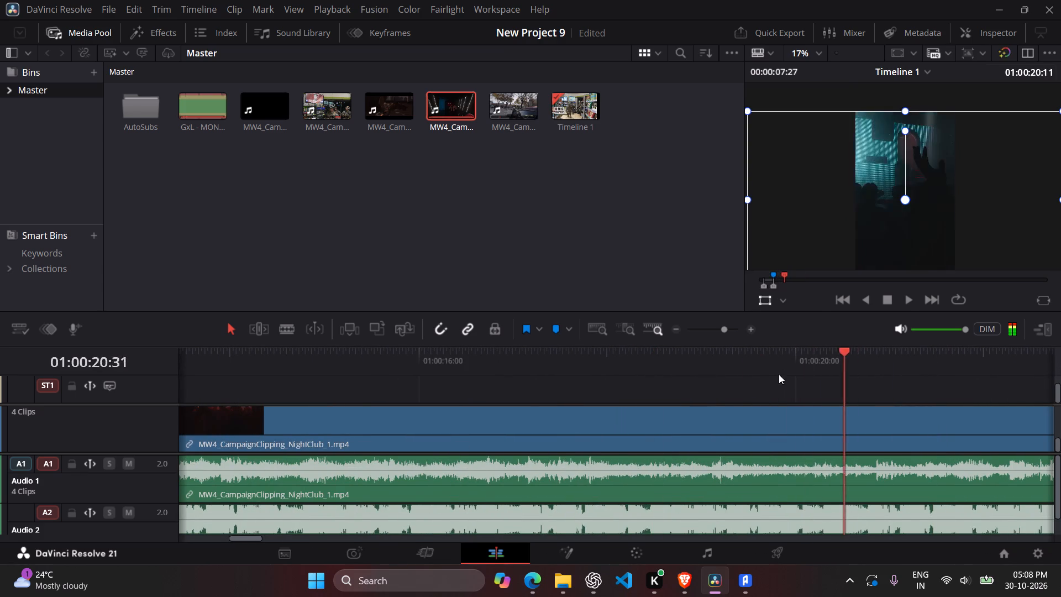
left_click_drag(779, 374, 659, 374)
key("space")
key("space")
key("space")
left_click_drag(710, 371, 837, 371)
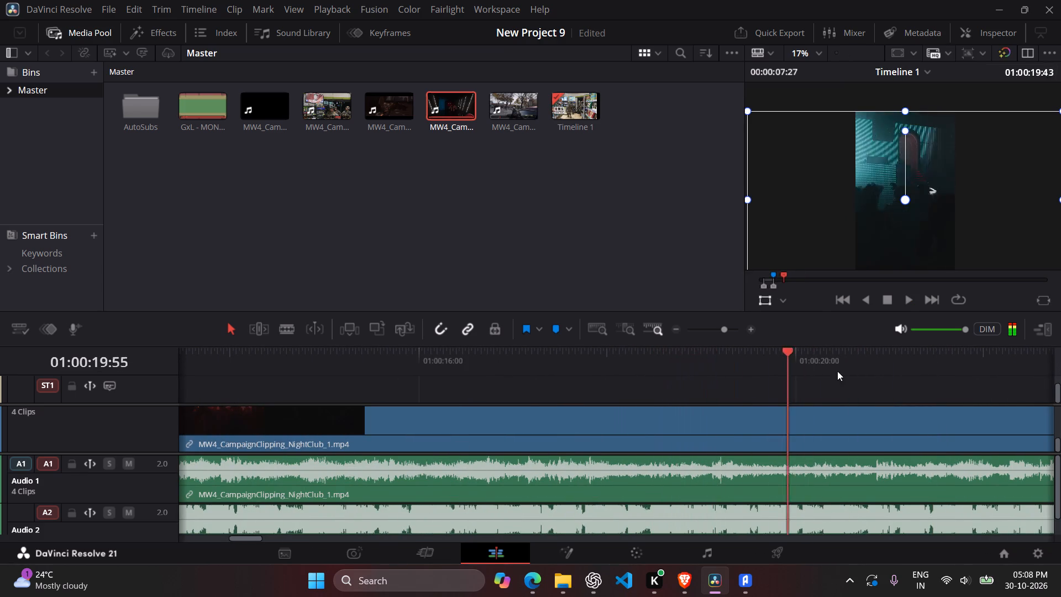
left_click_drag(837, 371, 884, 361)
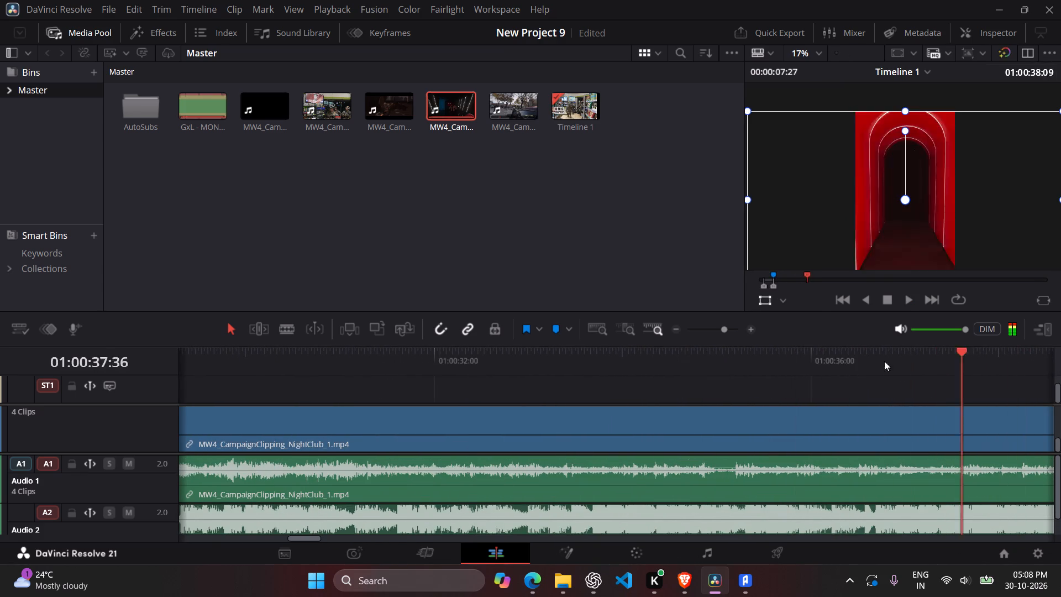
left_click_drag(884, 361, 1017, 358)
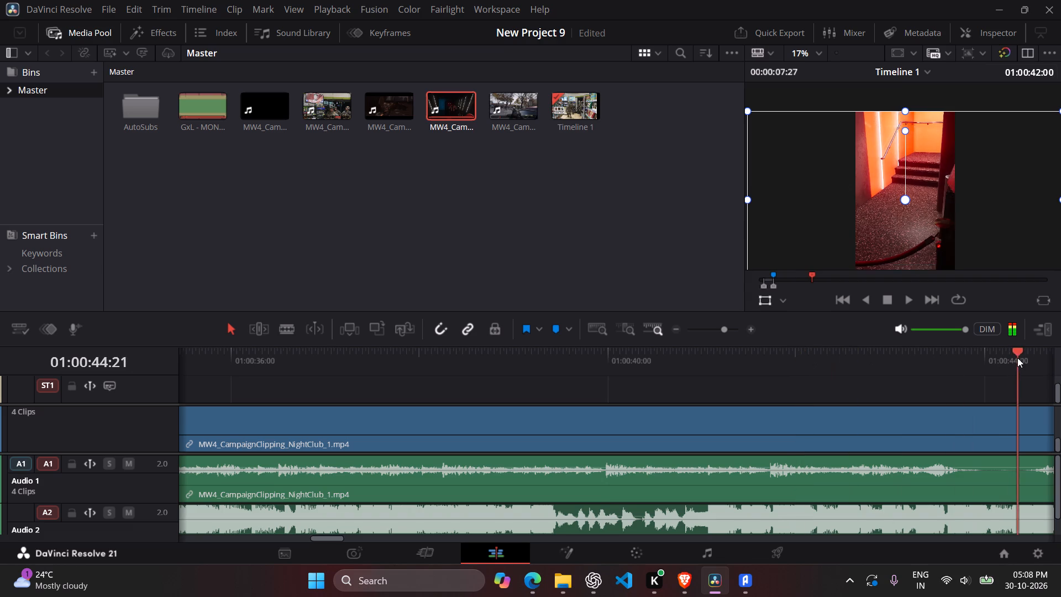
left_click_drag(1017, 358, 833, 369)
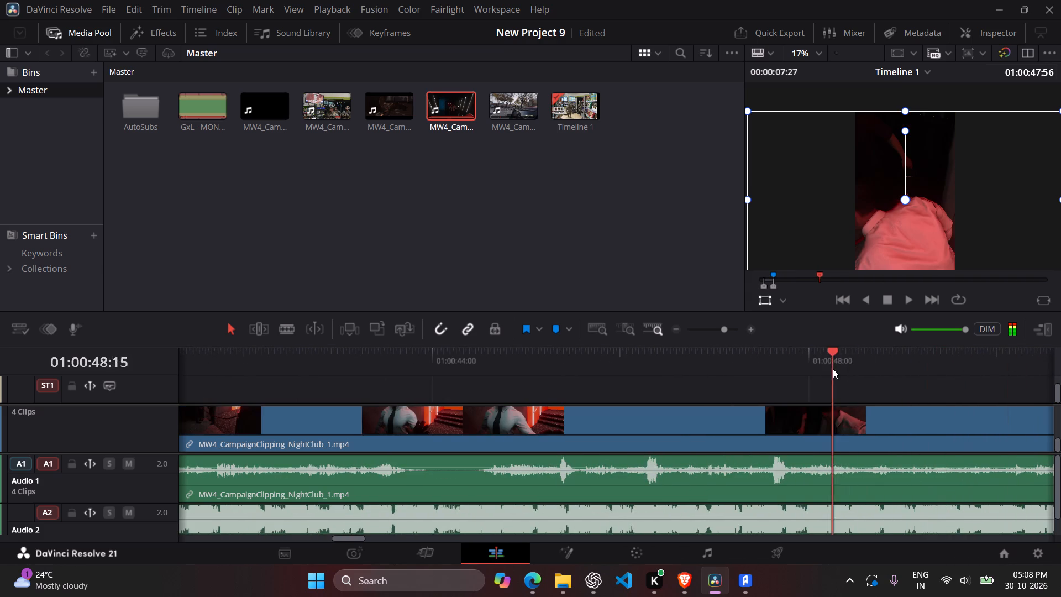
left_click_drag(833, 369, 812, 344)
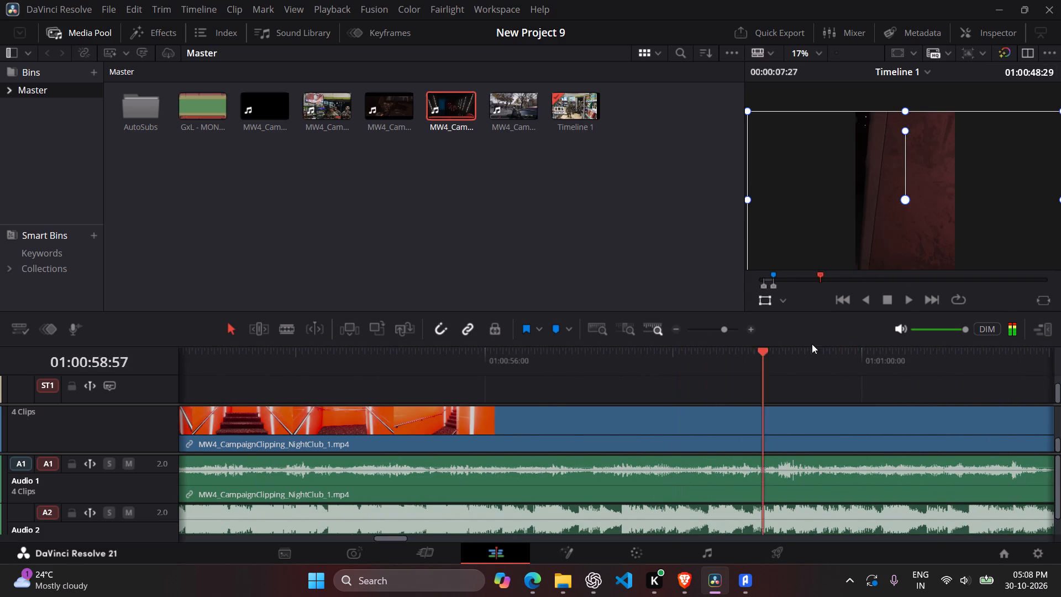
left_click_drag(812, 344, 445, 354)
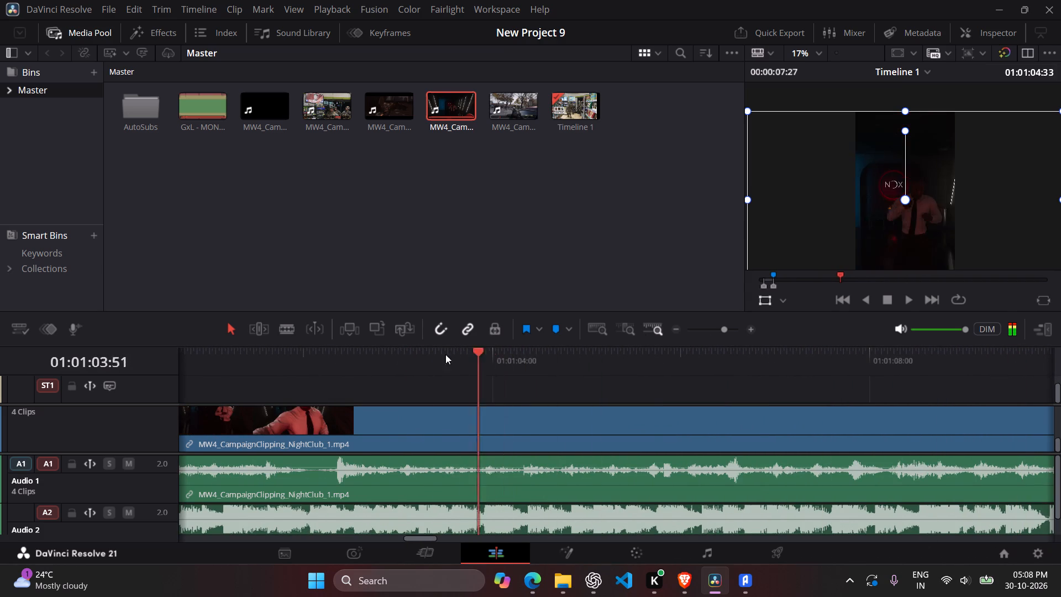
left_click_drag(445, 354, 665, 385)
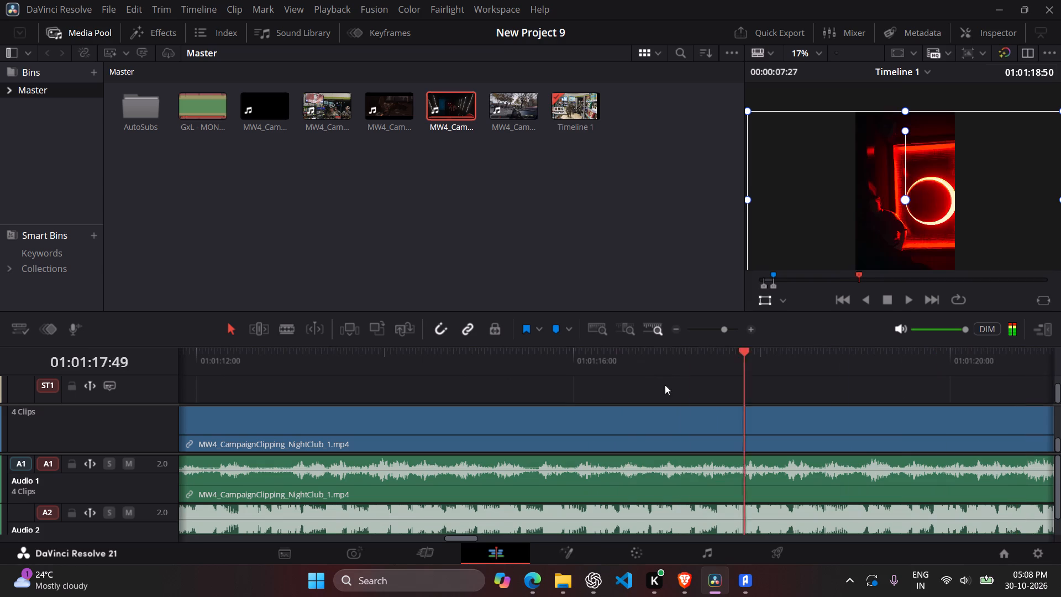
left_click_drag(665, 385, 1054, 391)
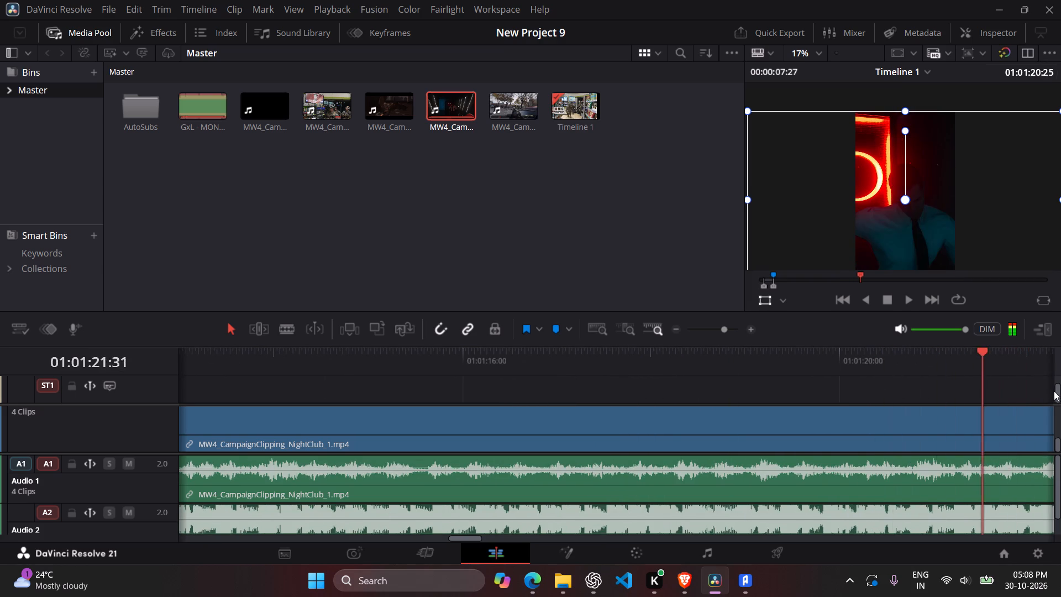
left_click_drag(1054, 391, 781, 364)
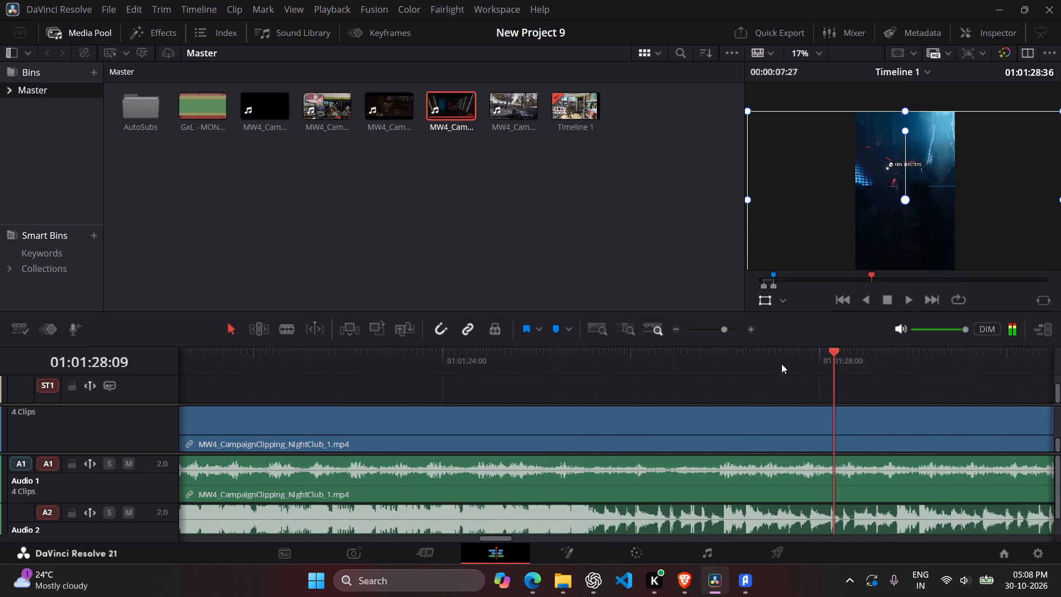
left_click_drag(781, 364, 1058, 394)
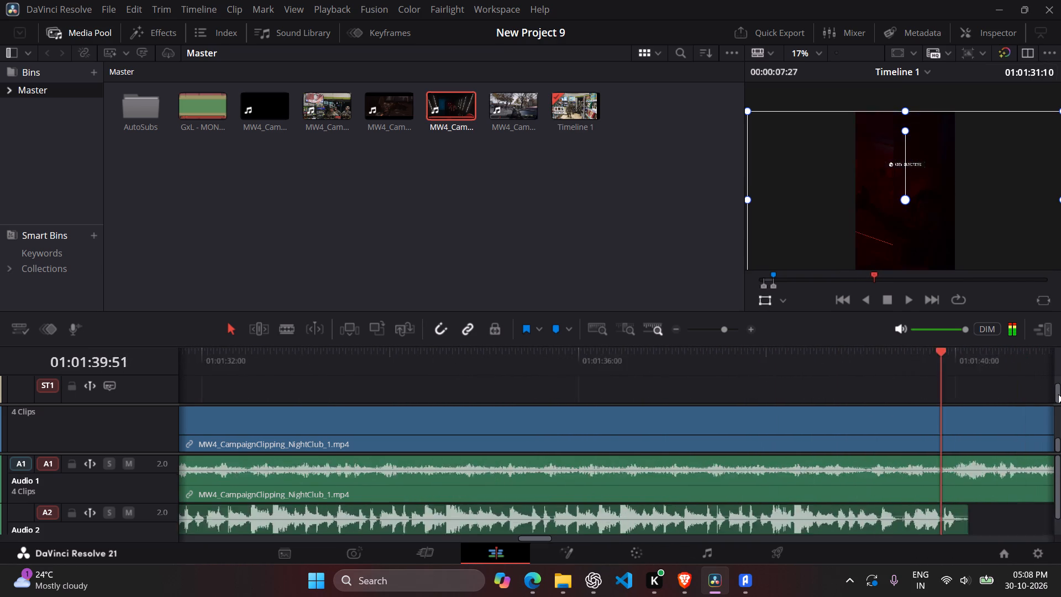
left_click_drag(1058, 394, 569, 390)
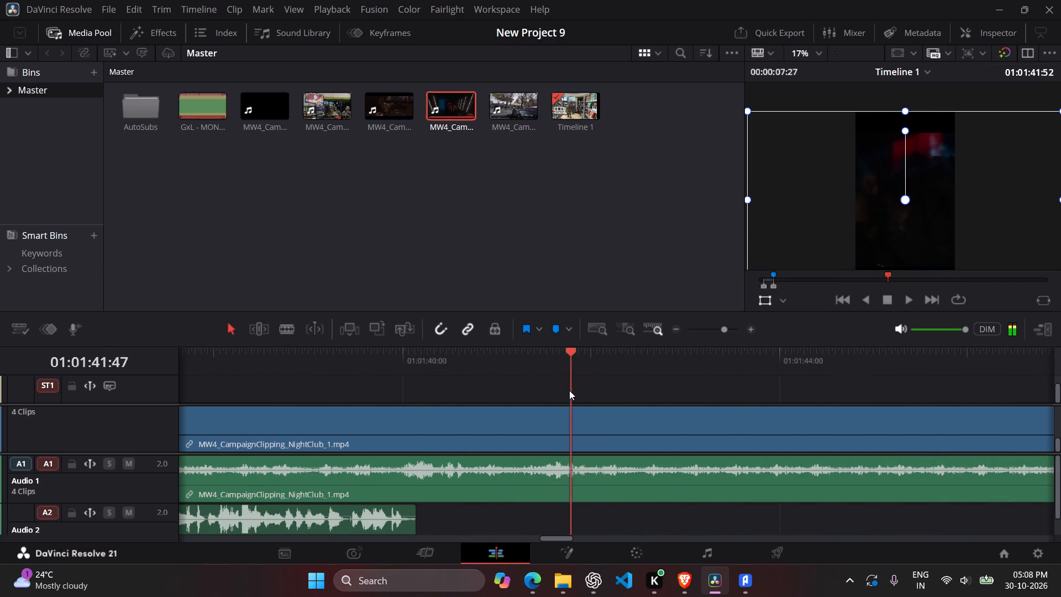
Examine the nightclub clip's elevator scene and the dark shots after it, between about 01:01:43 and 01:01:46, for a starting point.
left_click_drag(569, 390, 720, 390)
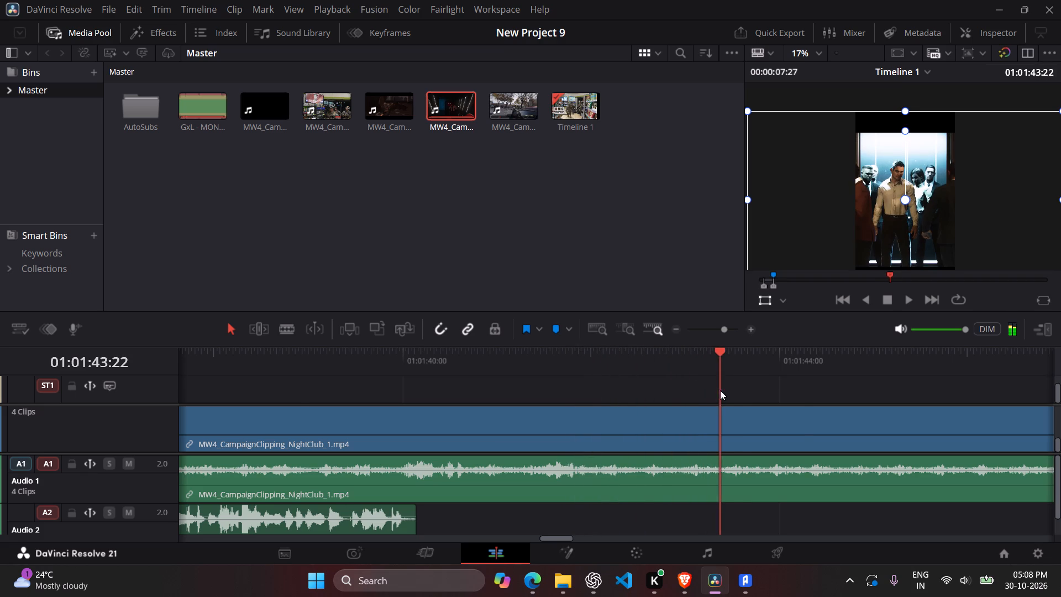
left_click_drag(720, 390, 768, 389)
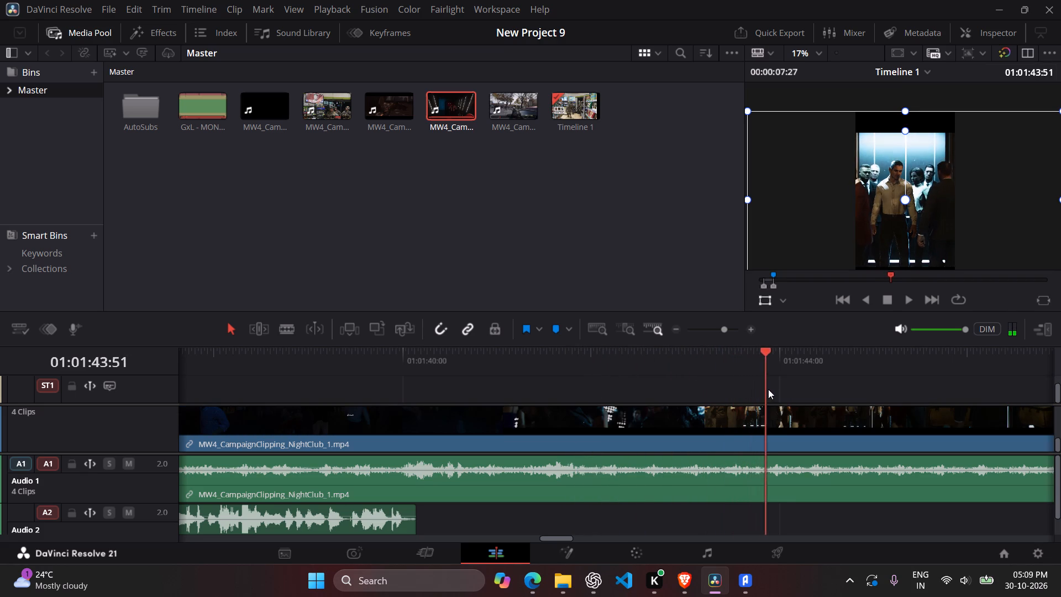
left_click_drag(768, 389, 810, 385)
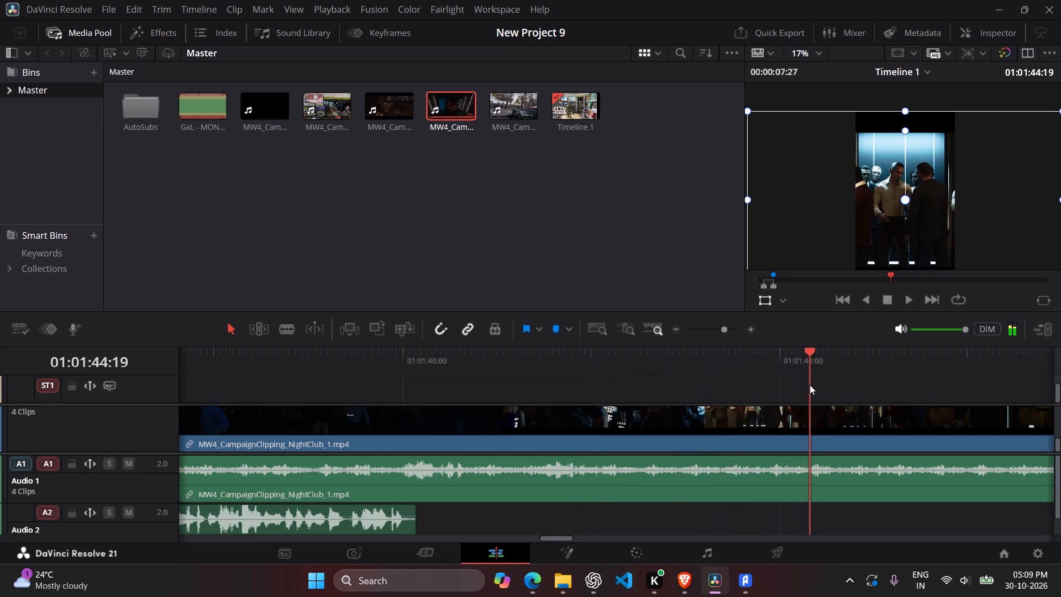
left_click_drag(810, 385, 854, 378)
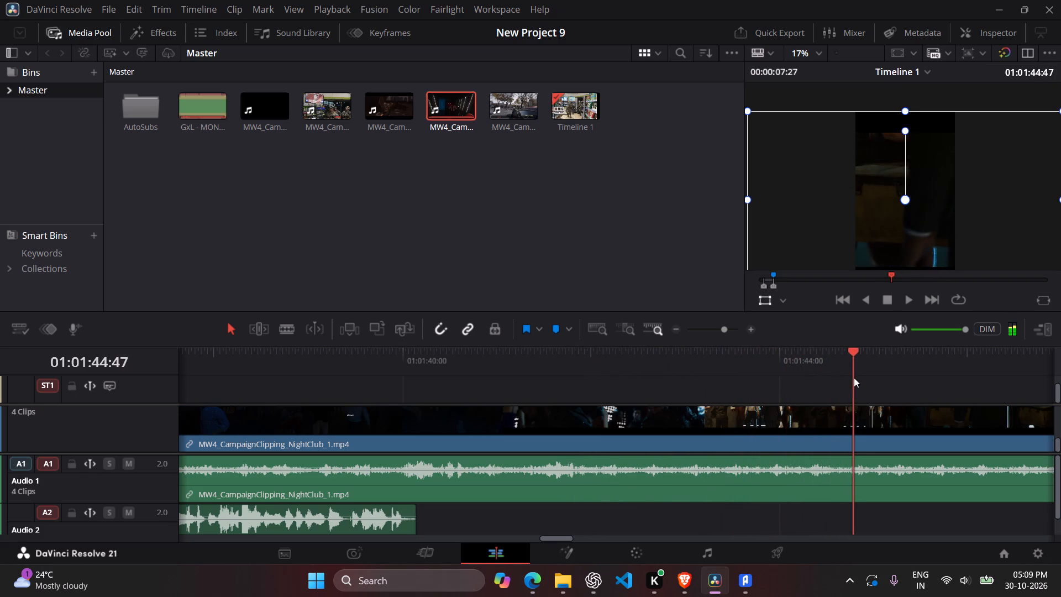
left_click_drag(854, 378, 892, 373)
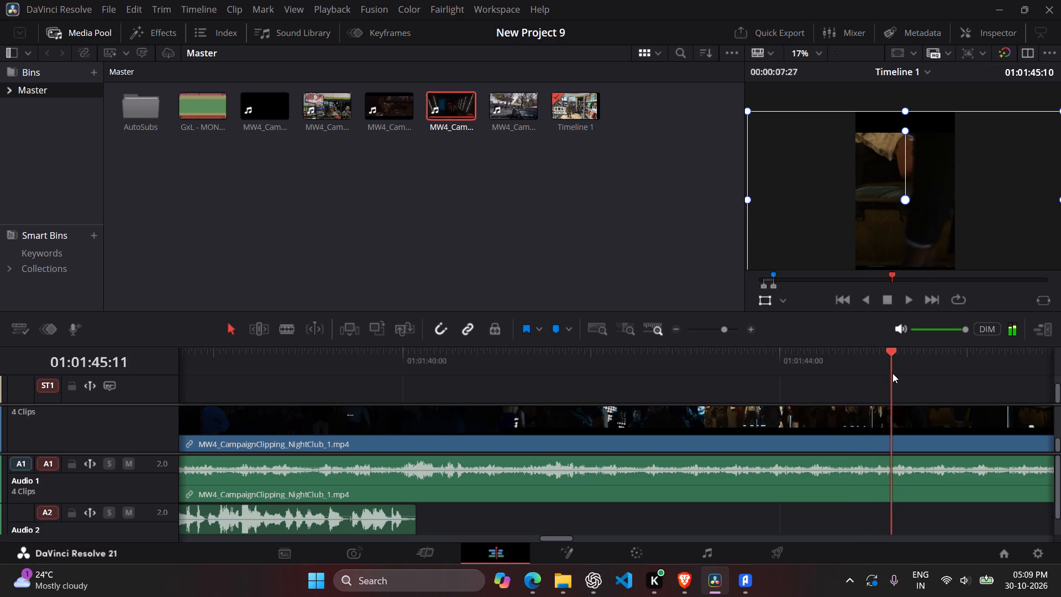
left_click_drag(892, 373, 915, 367)
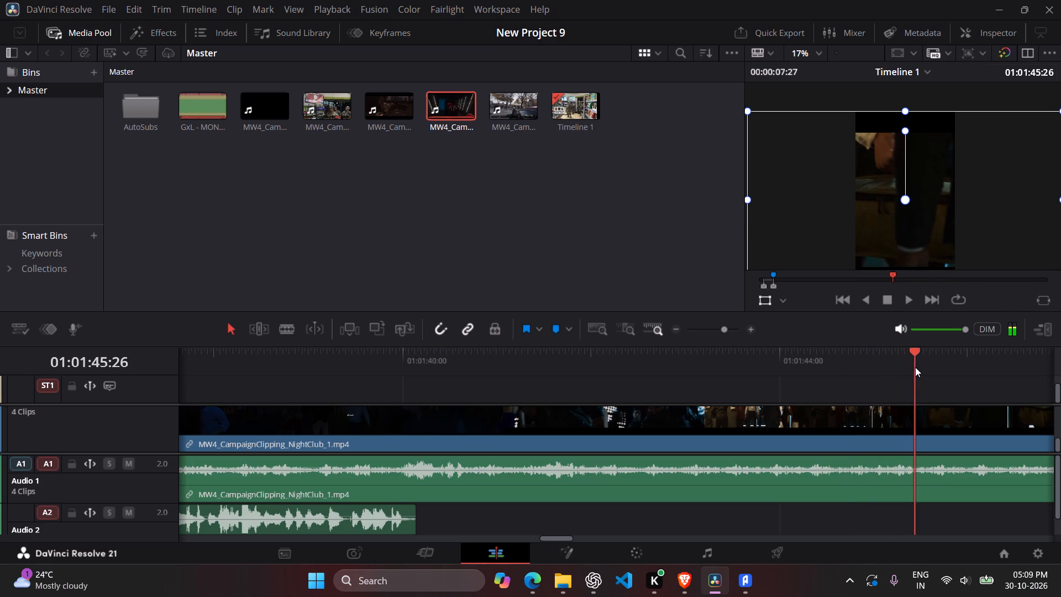
left_click_drag(915, 367, 949, 365)
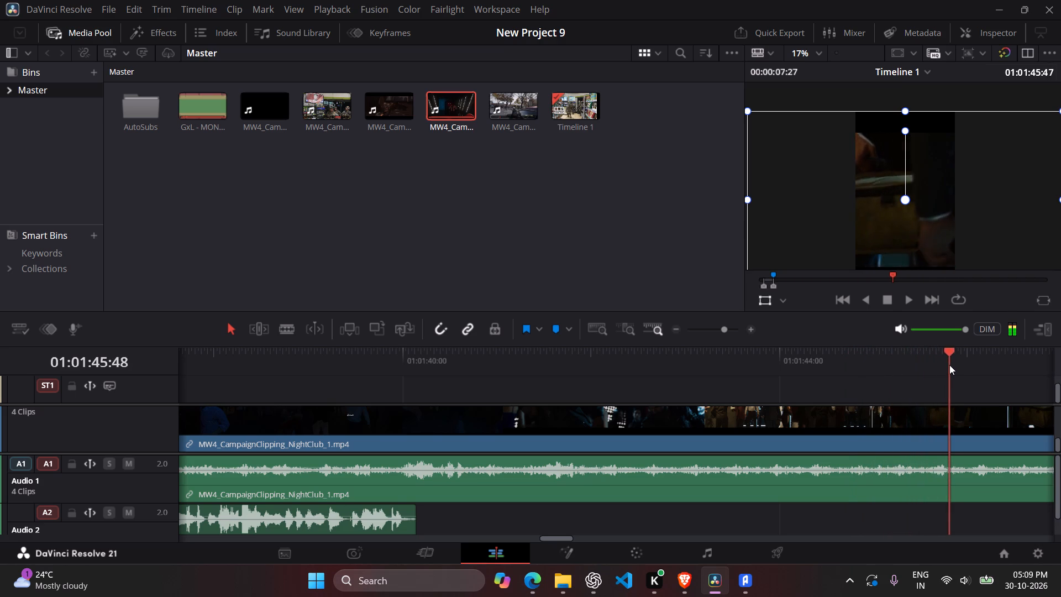
left_click_drag(949, 365, 1049, 396)
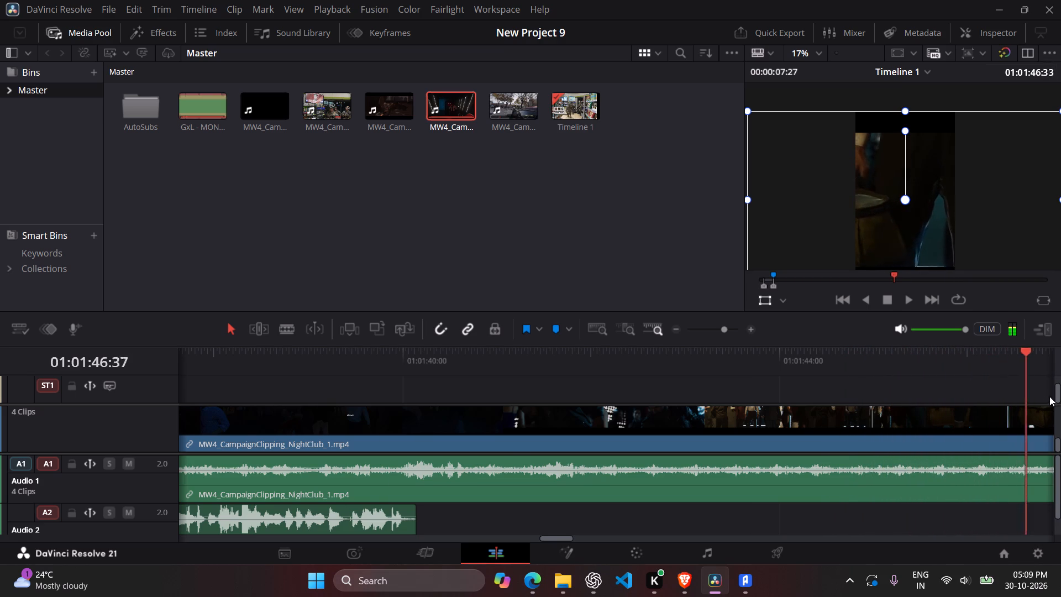
Split the nightclub clip at 01:01:46:41, just before the bearded man's close-up, and delete the part before the cut.
left_click_drag(1049, 396, 478, 327)
key("space")
left_click_drag(522, 353, 511, 350)
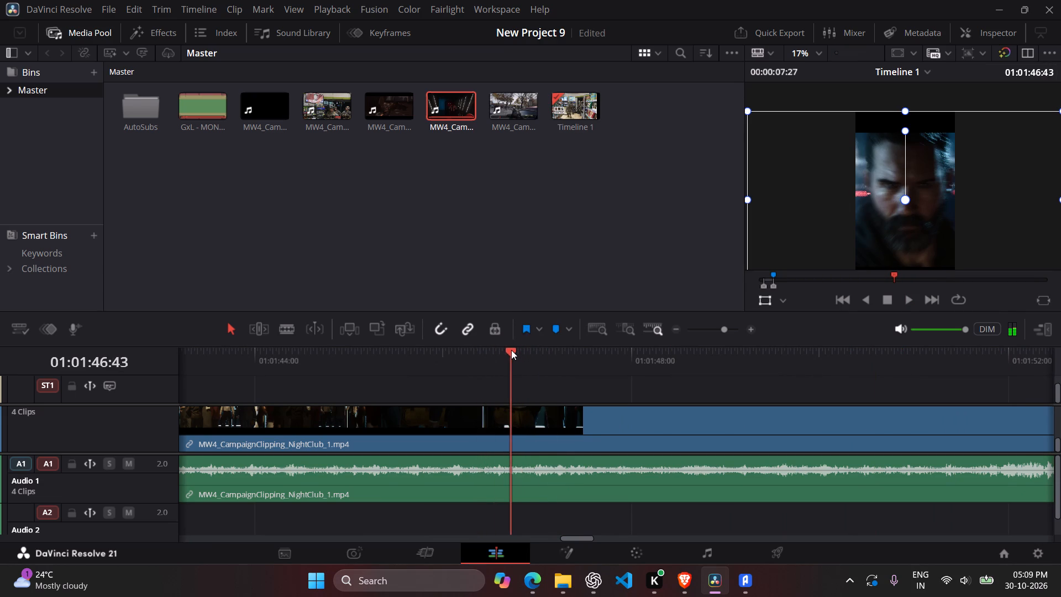
left_click_drag(511, 350, 507, 348)
key("space")
key("space")
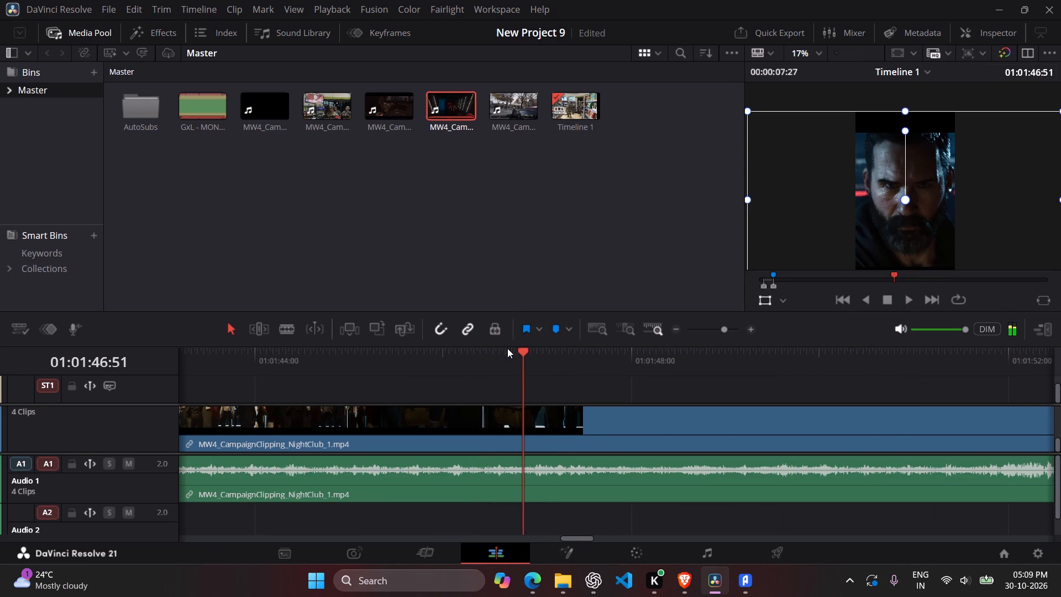
left_click_drag(521, 352, 512, 352)
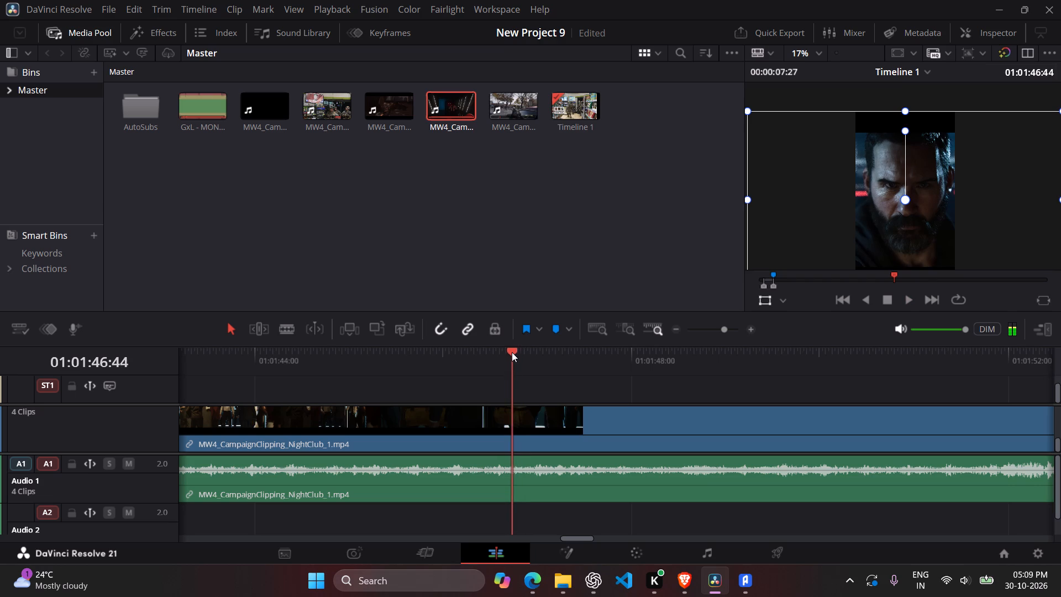
left_click_drag(512, 352, 507, 350)
key("b")
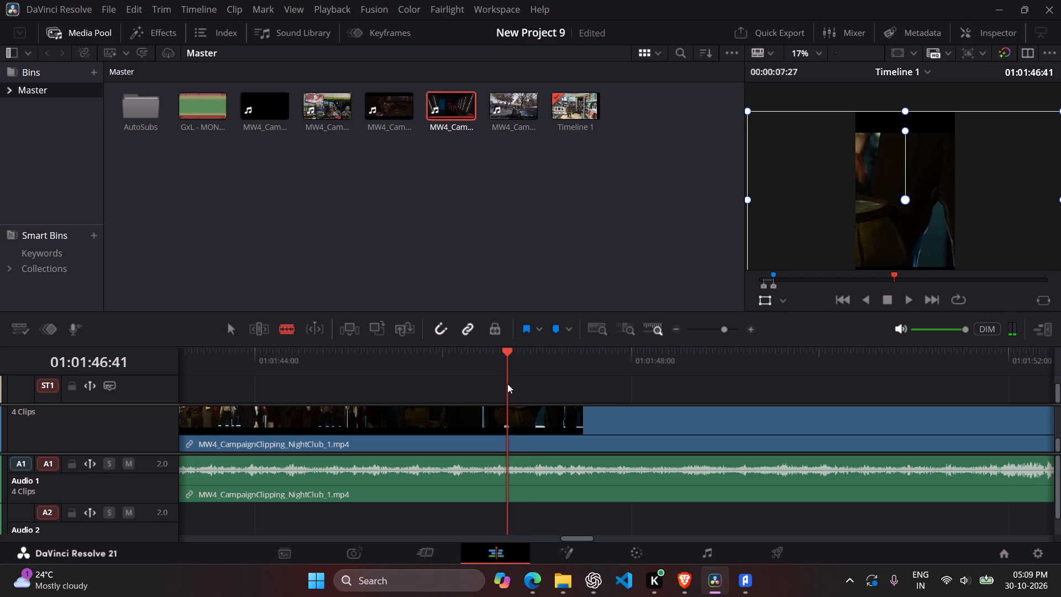
left_click(509, 432)
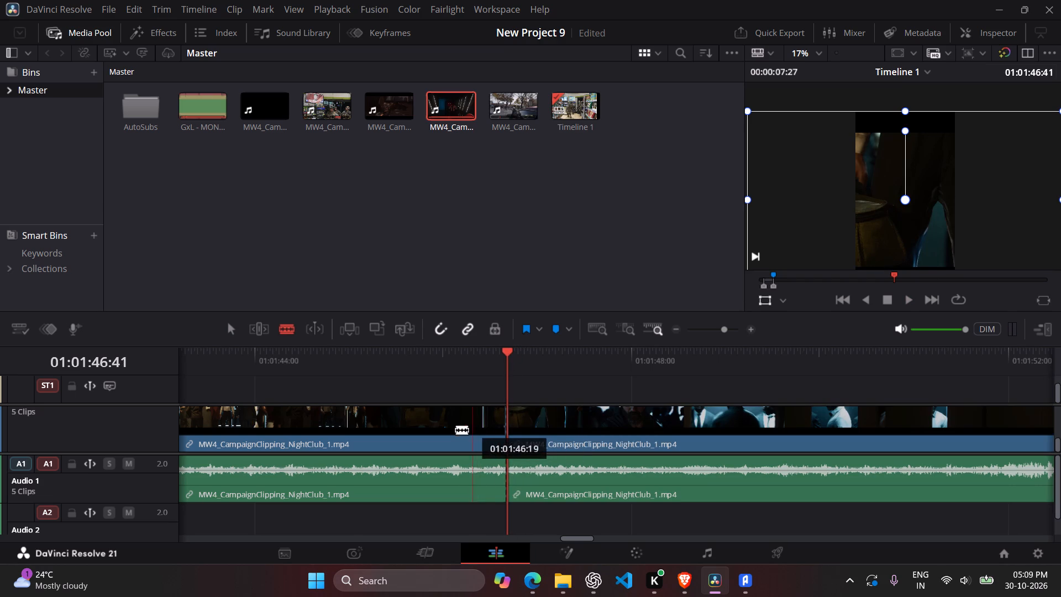
key("a")
left_click(455, 430)
key("BackSpace")
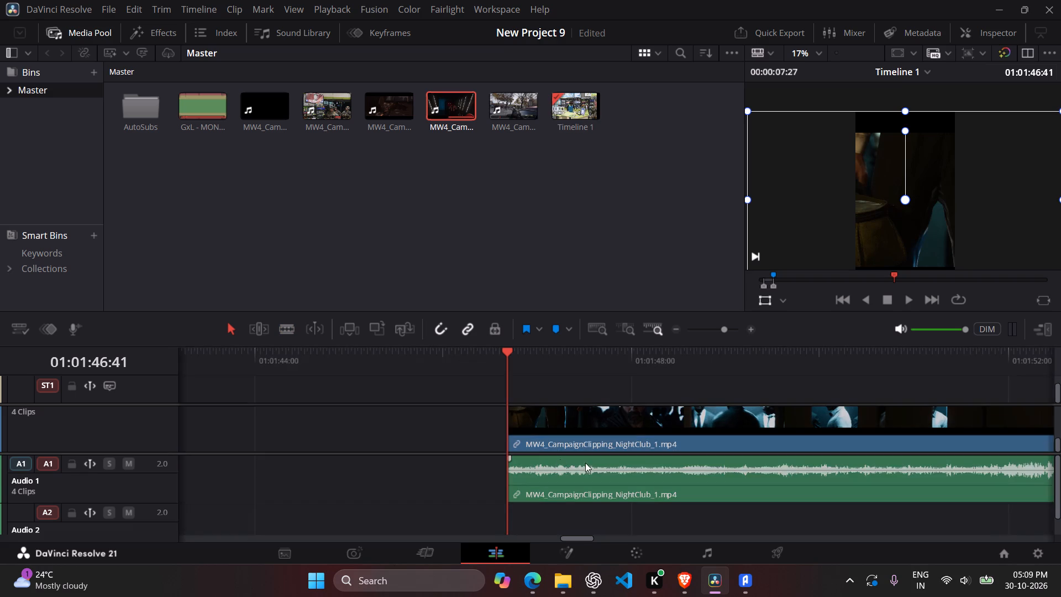
Move the remaining nightclub clip back along the timeline so it starts directly after the traffic chase clip.
left_click_drag(599, 461, 593, 461)
left_click(594, 438)
left_click(380, 436)
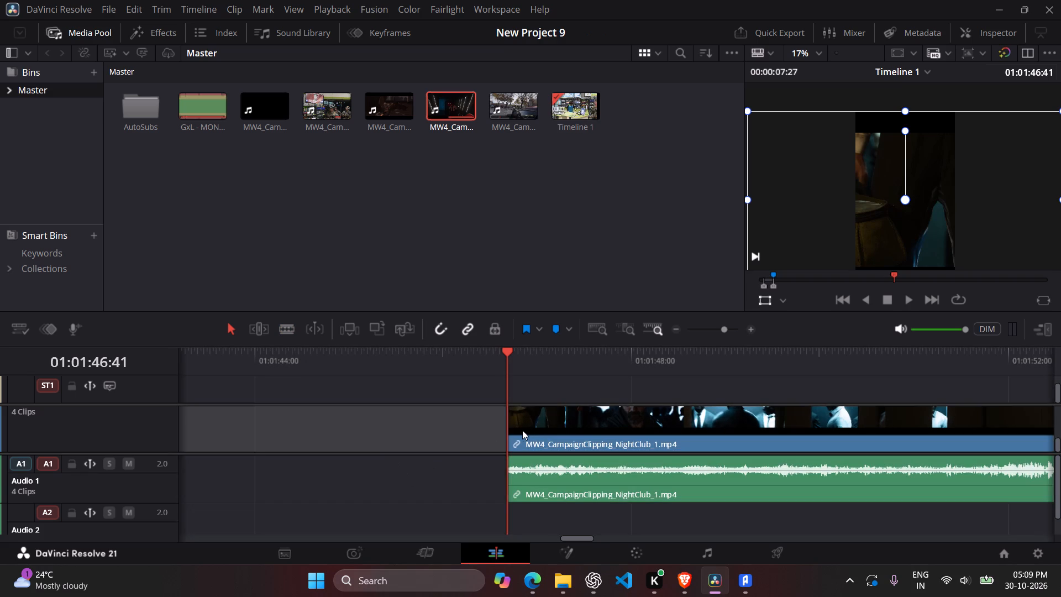
left_click(529, 430)
left_click_drag(529, 430, 372, 431)
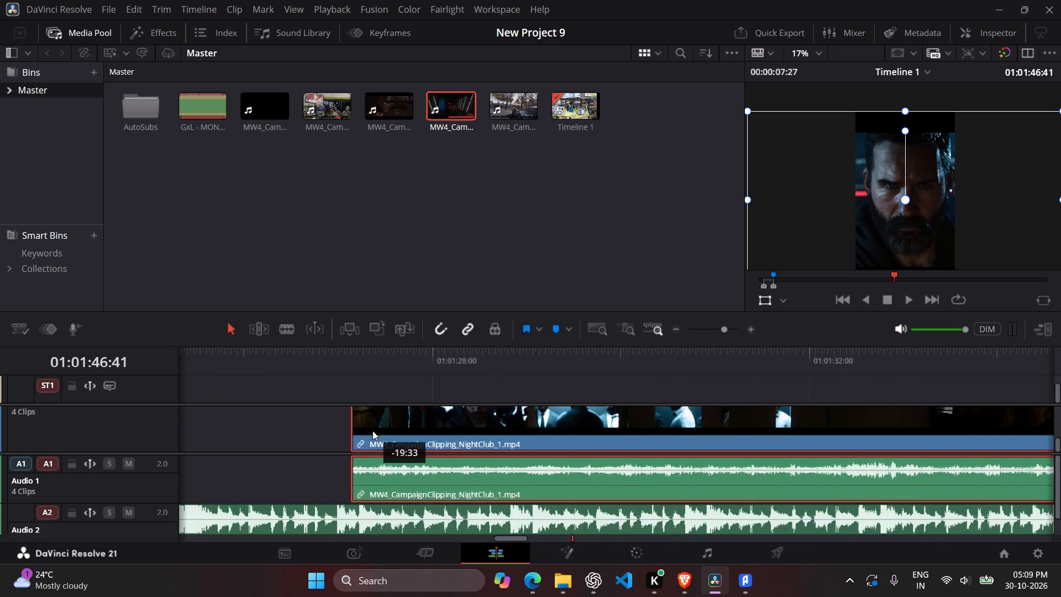
left_click_drag(372, 431, 345, 438)
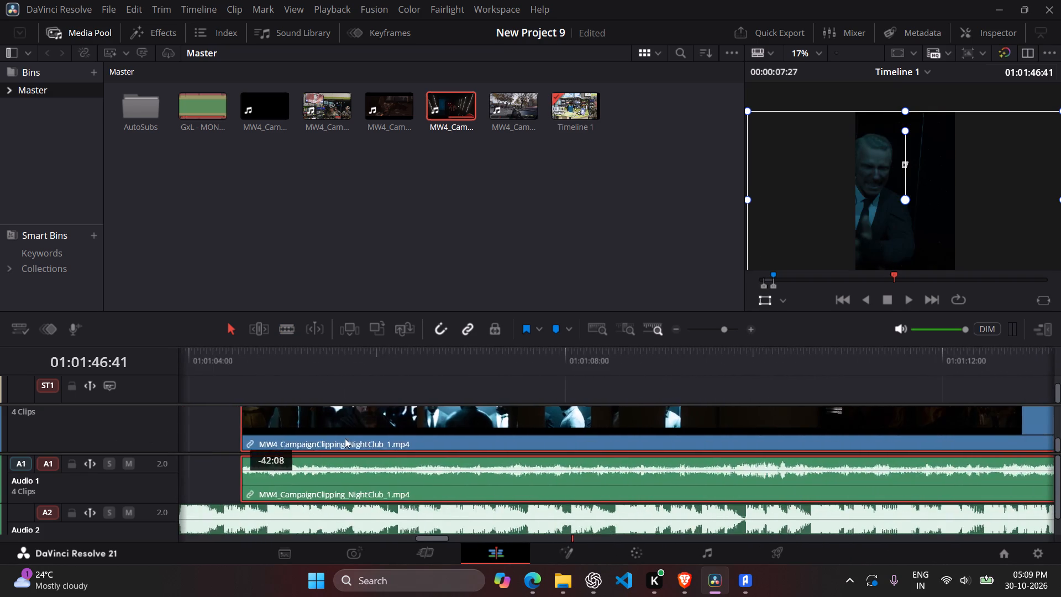
left_click_drag(345, 438, 343, 452)
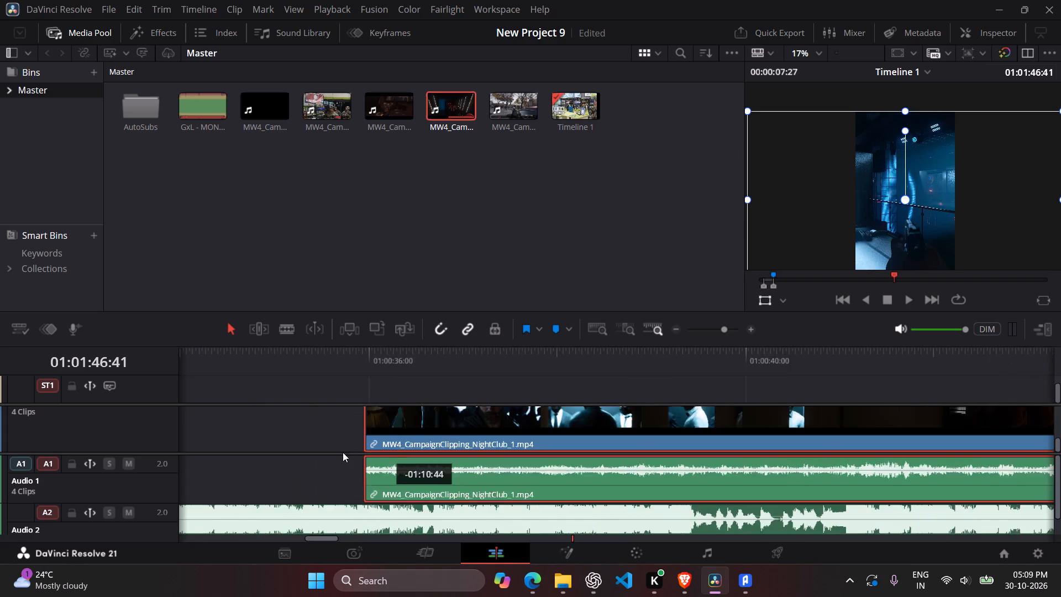
left_click_drag(343, 452, 460, 428)
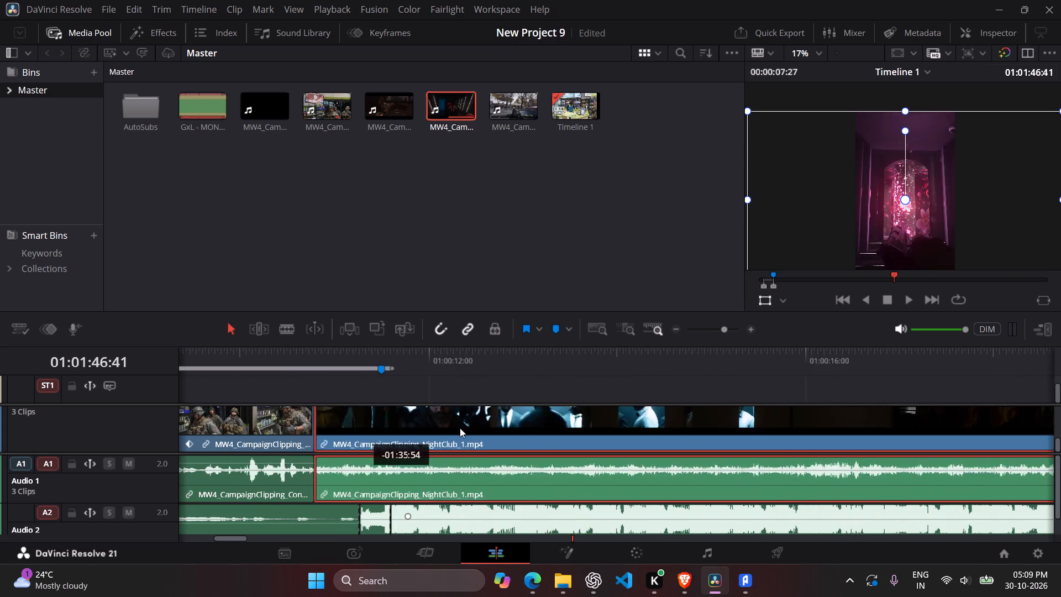
left_click_drag(460, 428, 564, 427)
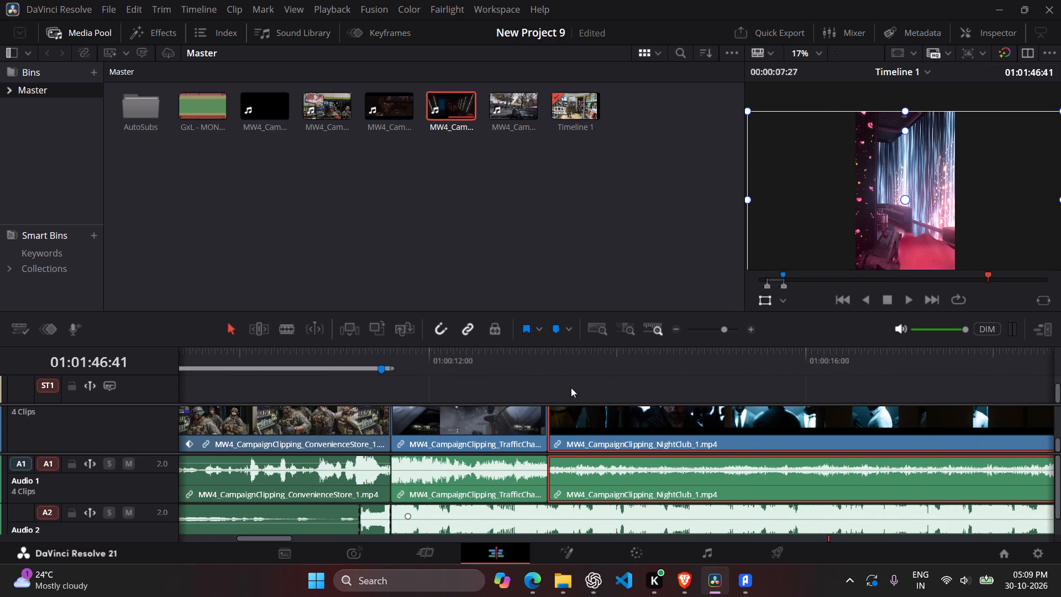
Play the montage from its beginning through the traffic chase into the nightclub close-up to check how the sequence flows.
left_click_drag(570, 365, 0, 391)
key("v")
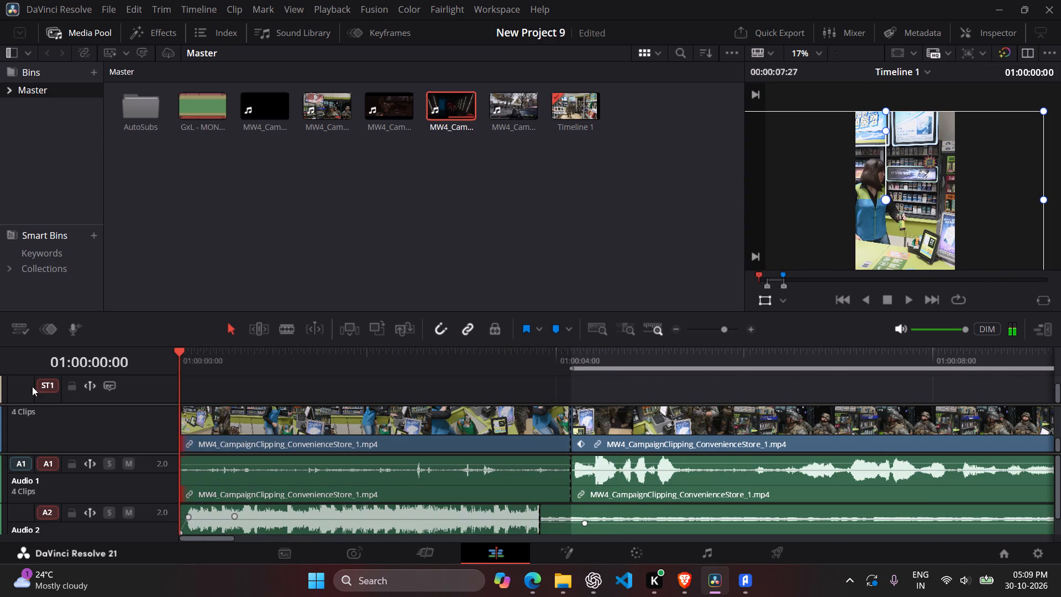
key("v")
key("v")
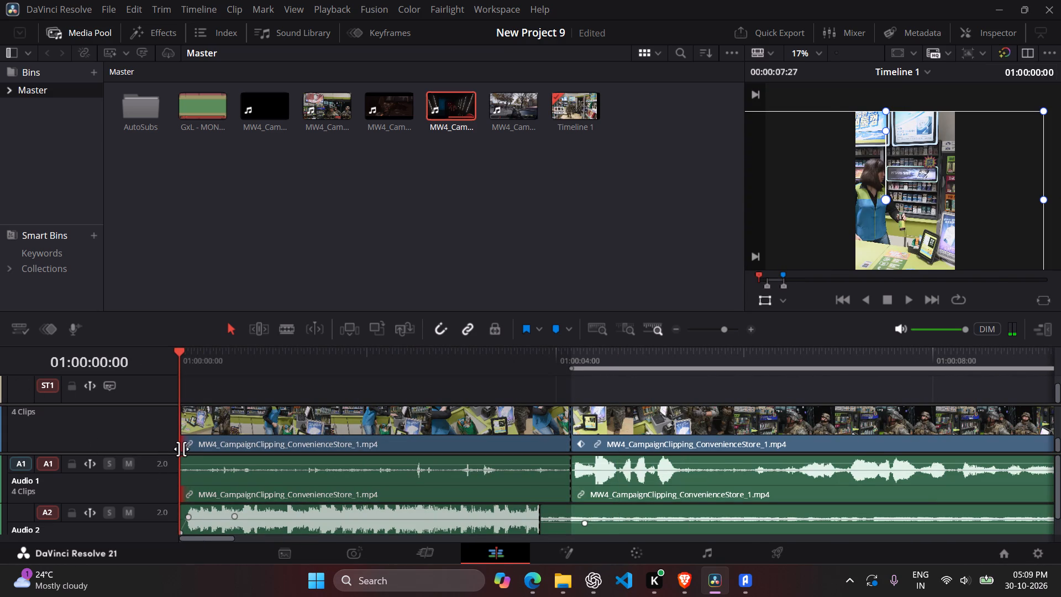
key("space")
key("space")
left_click_drag(206, 358, 141, 366)
key("space")
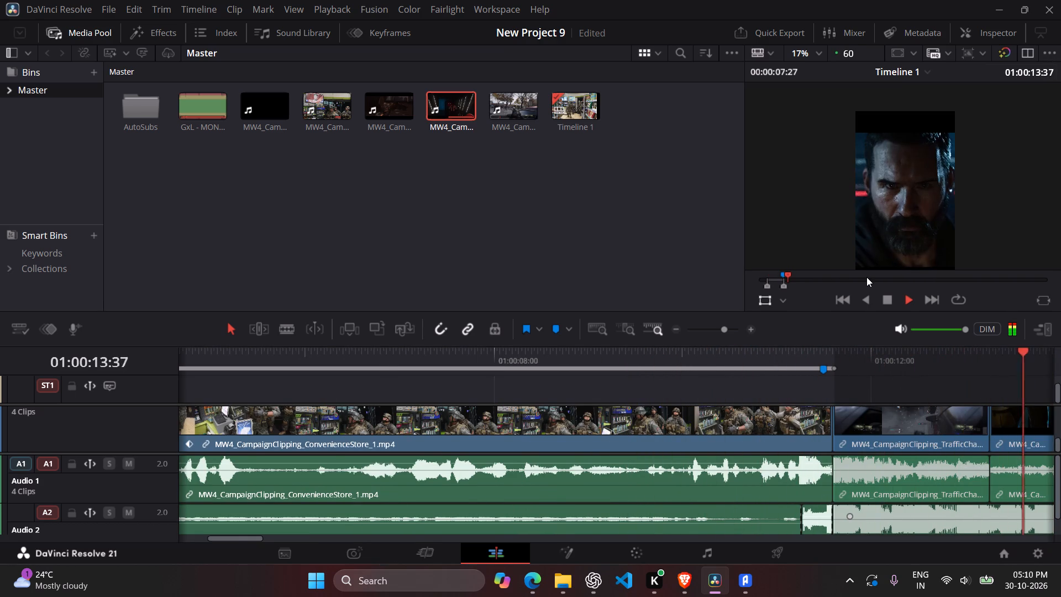
key("space")
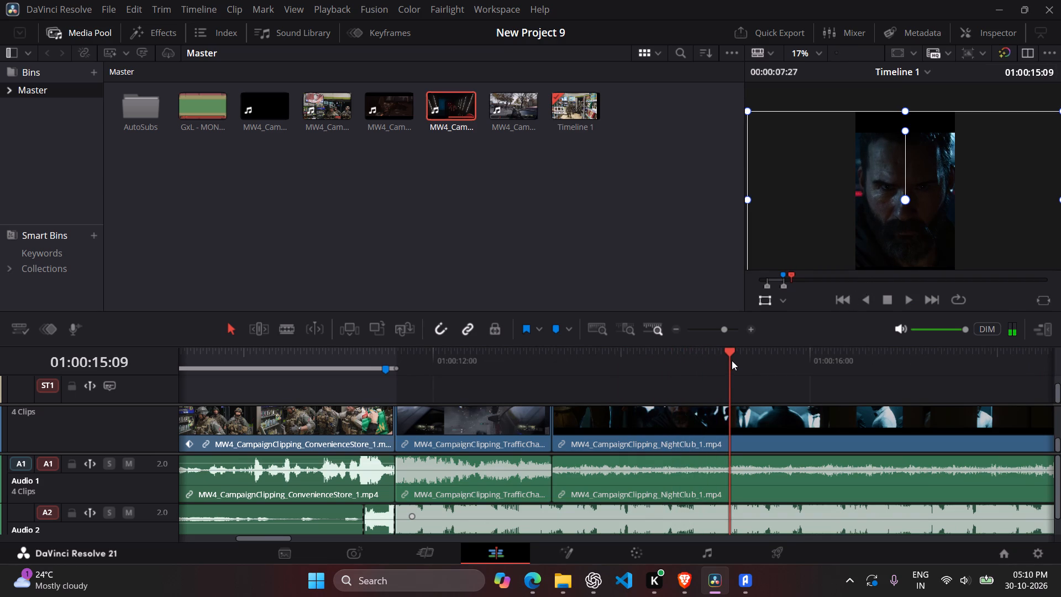
left_click_drag(732, 360, 0, 364)
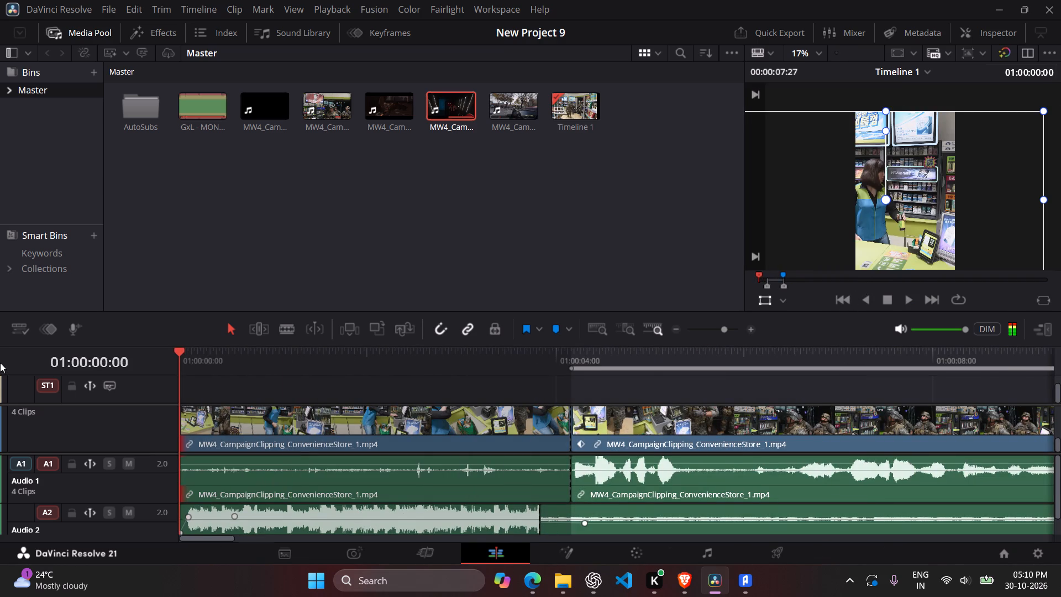
key("space")
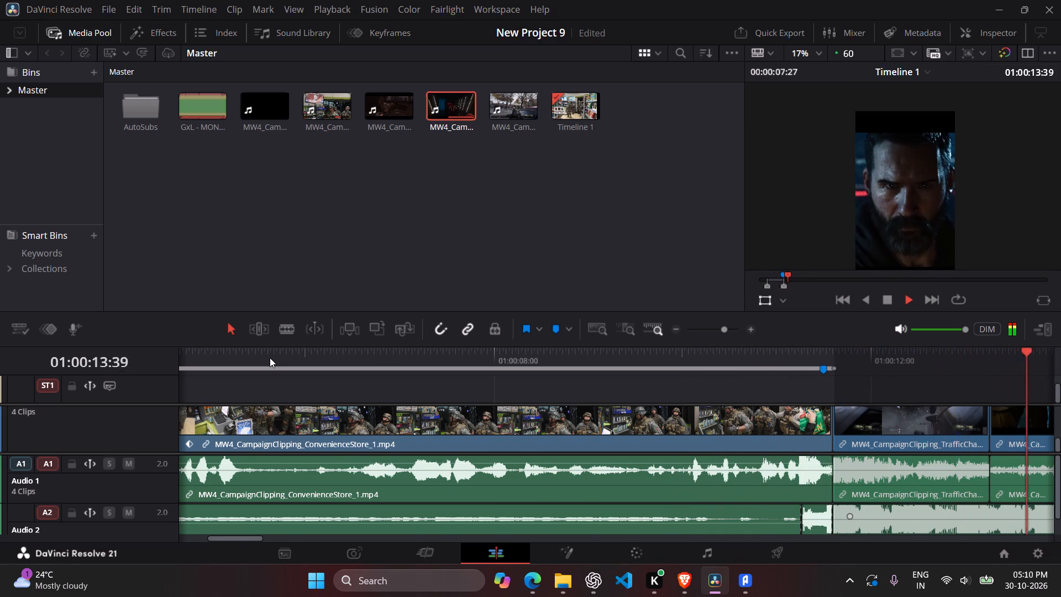
key("space")
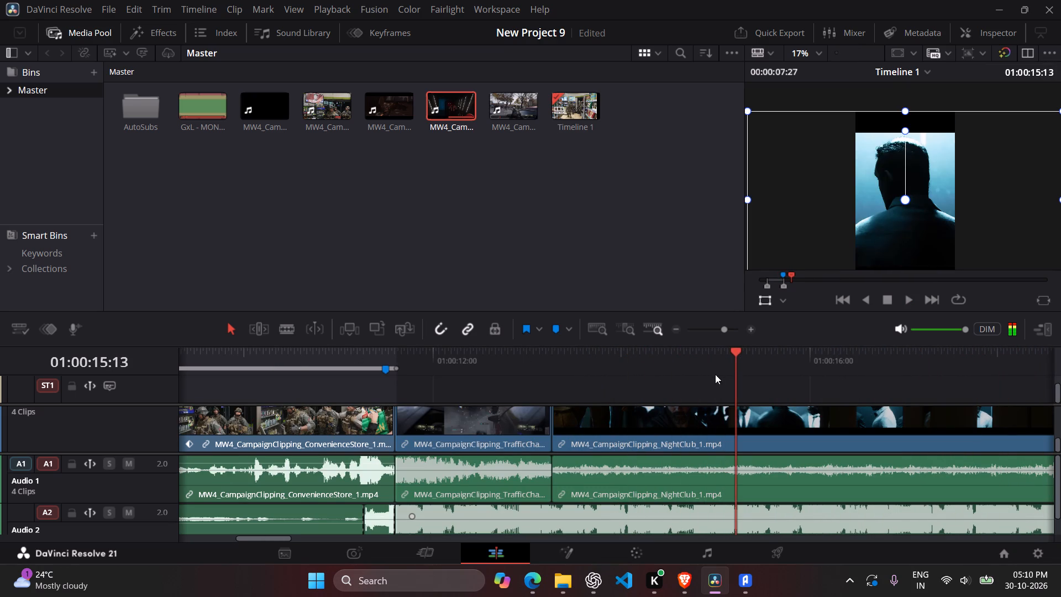
Split the nightclub clip at 01:00:15:10, at the end of the bearded man's close-up, and delete the part after the cut.
left_click_drag(730, 362, 554, 390)
key("space")
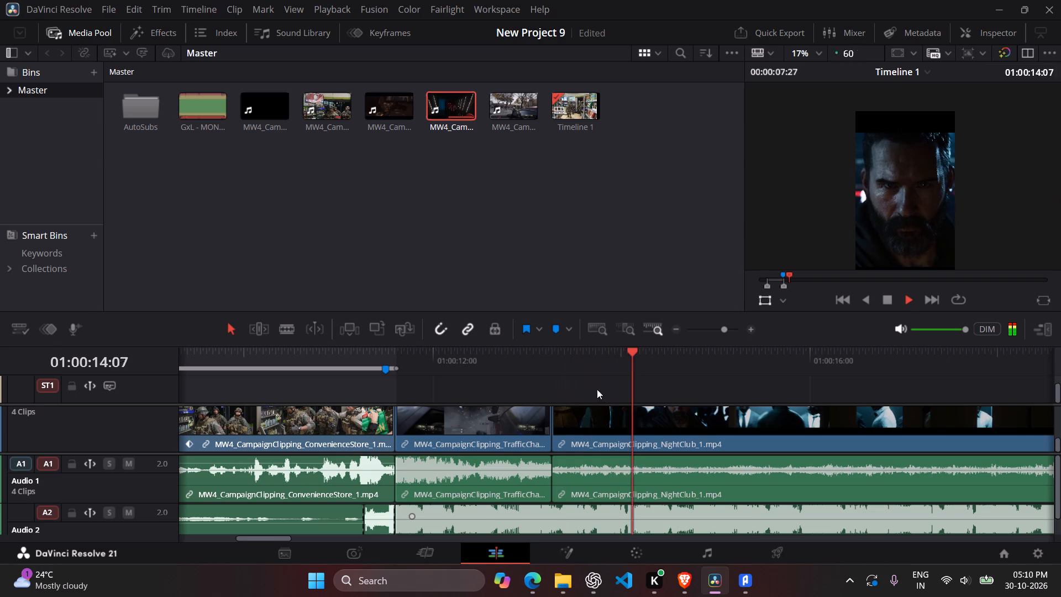
key("space")
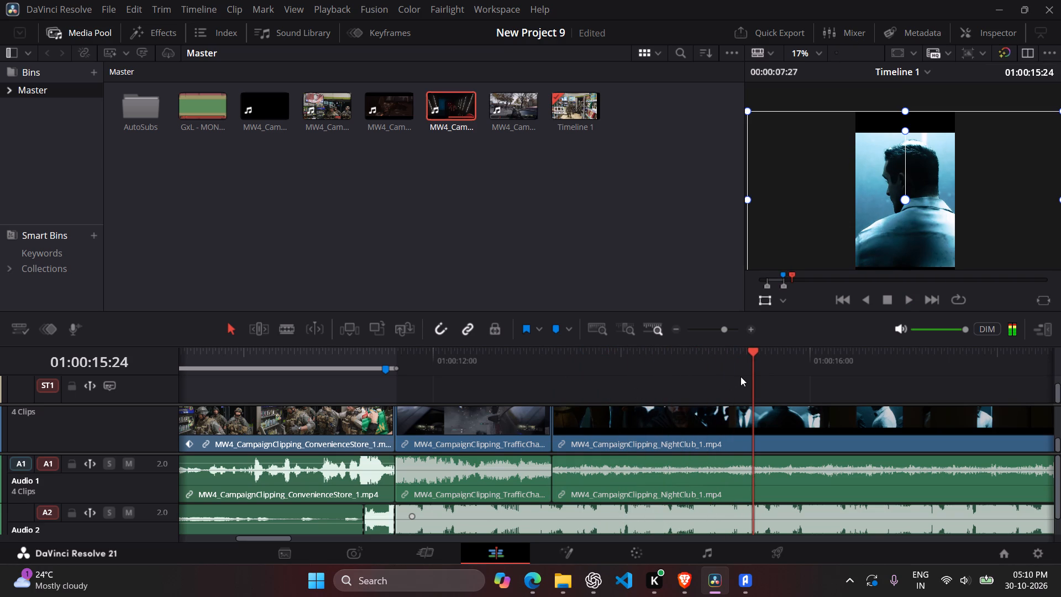
left_click_drag(740, 376, 692, 383)
left_click_drag(742, 360, 649, 378)
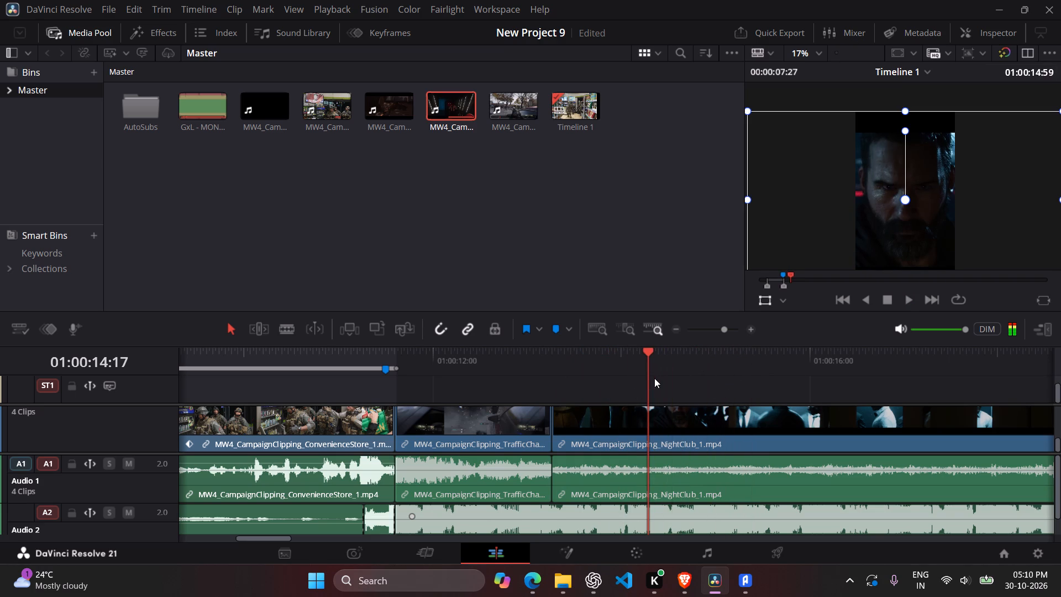
key("space")
key("space")
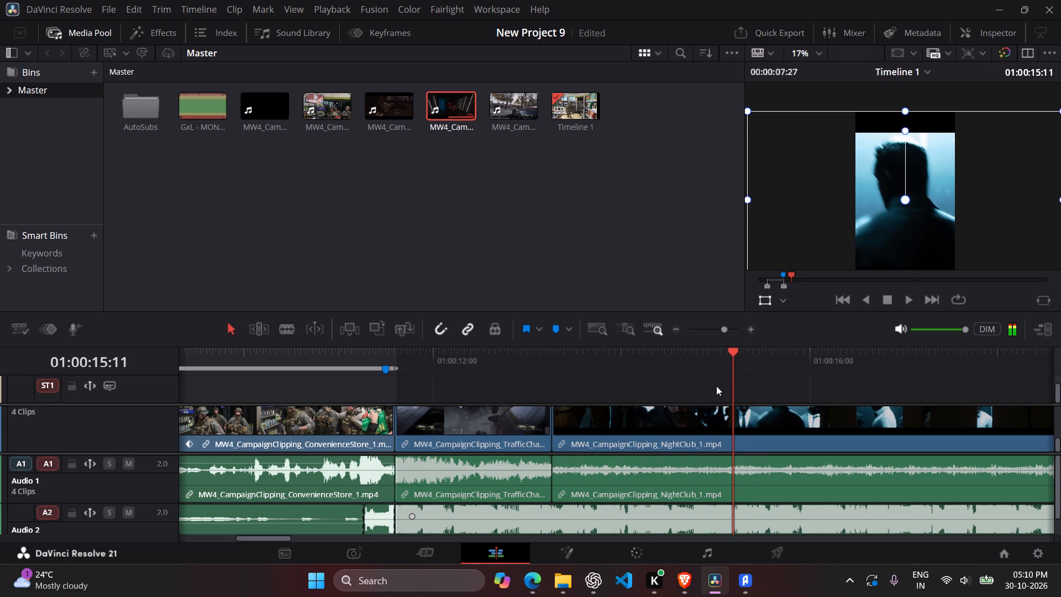
left_click_drag(728, 378, 719, 379)
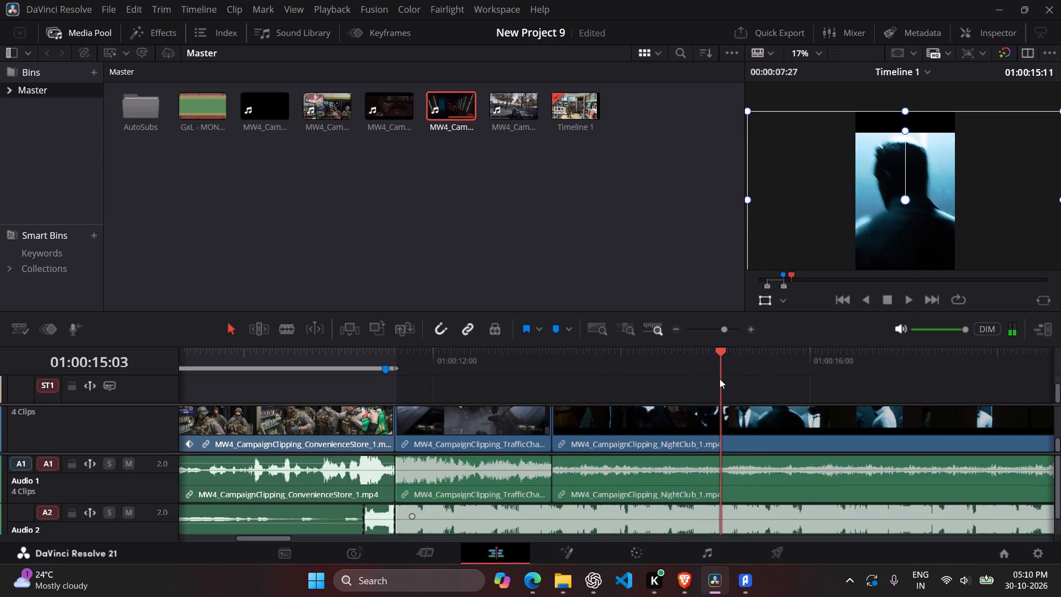
left_click_drag(719, 379, 717, 379)
key("space")
key("space")
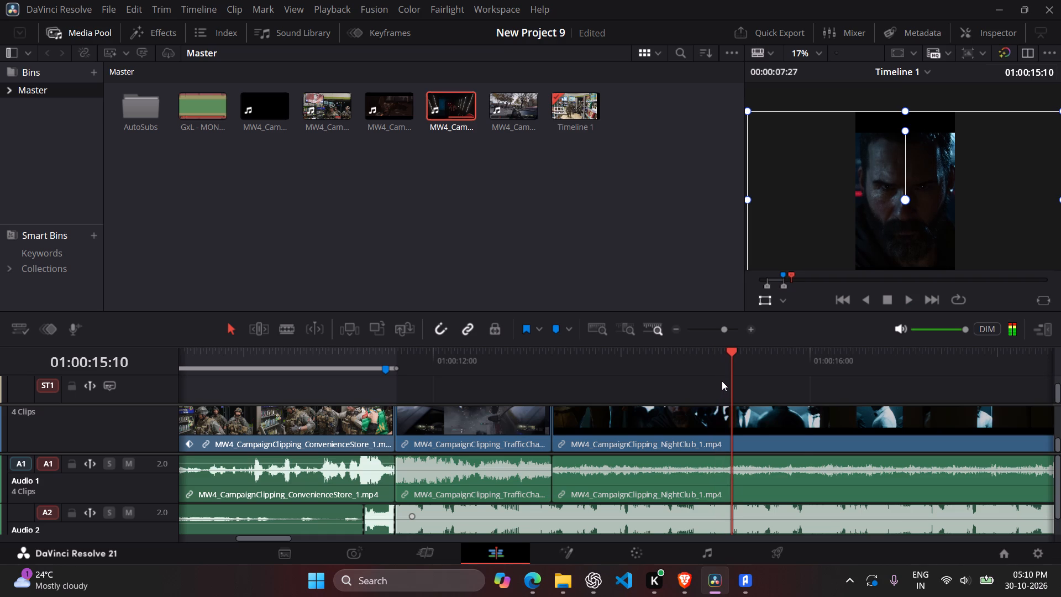
key("b")
left_click(732, 430)
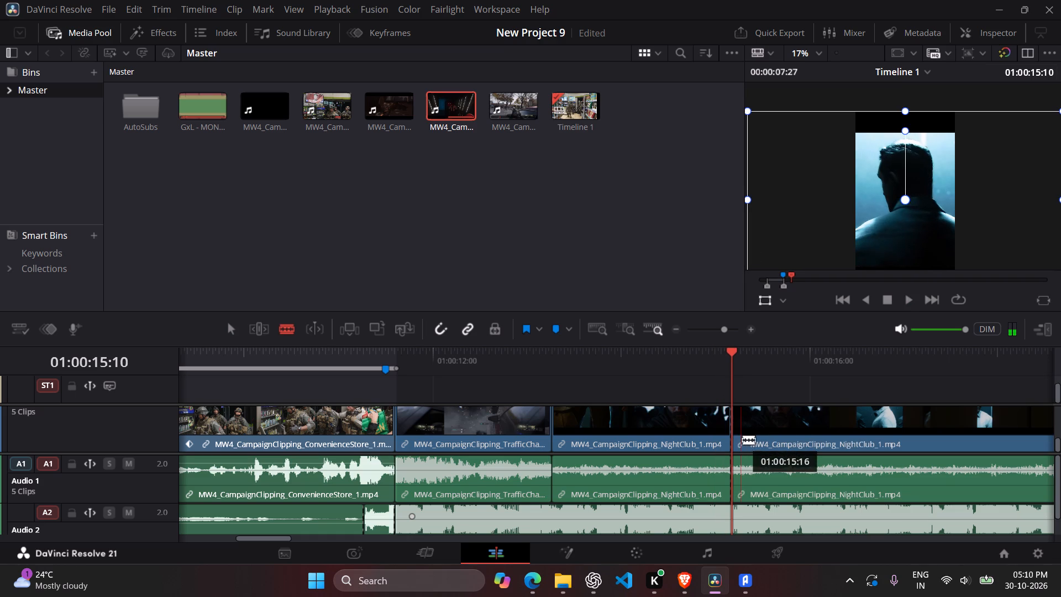
key("a")
left_click(763, 412)
key("BackSpace")
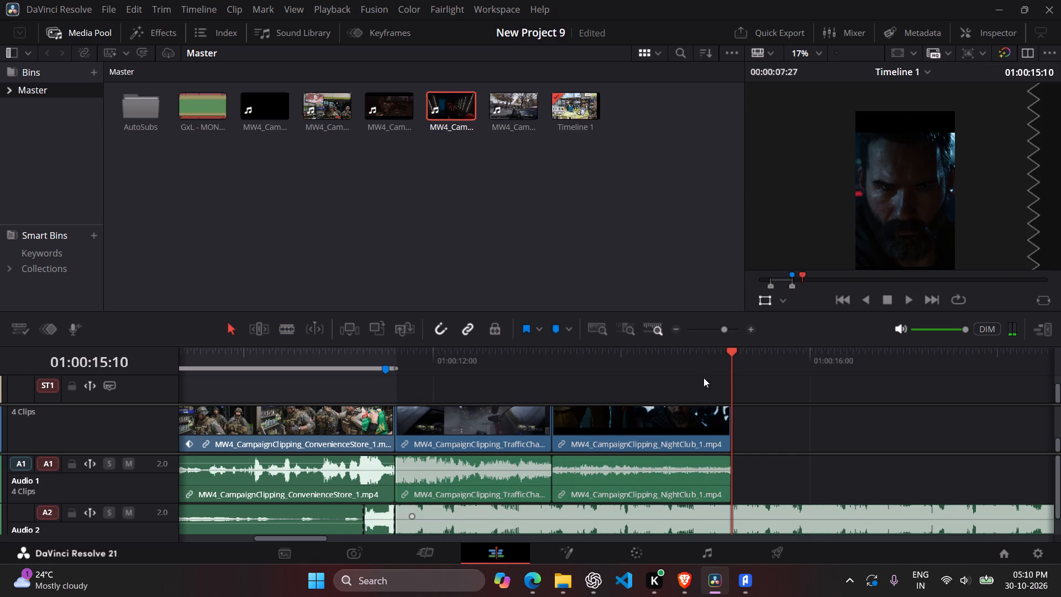
Play the montage from its beginning to the end of the trimmed nightclub clip.
left_click_drag(715, 367, 0, 387)
key("space")
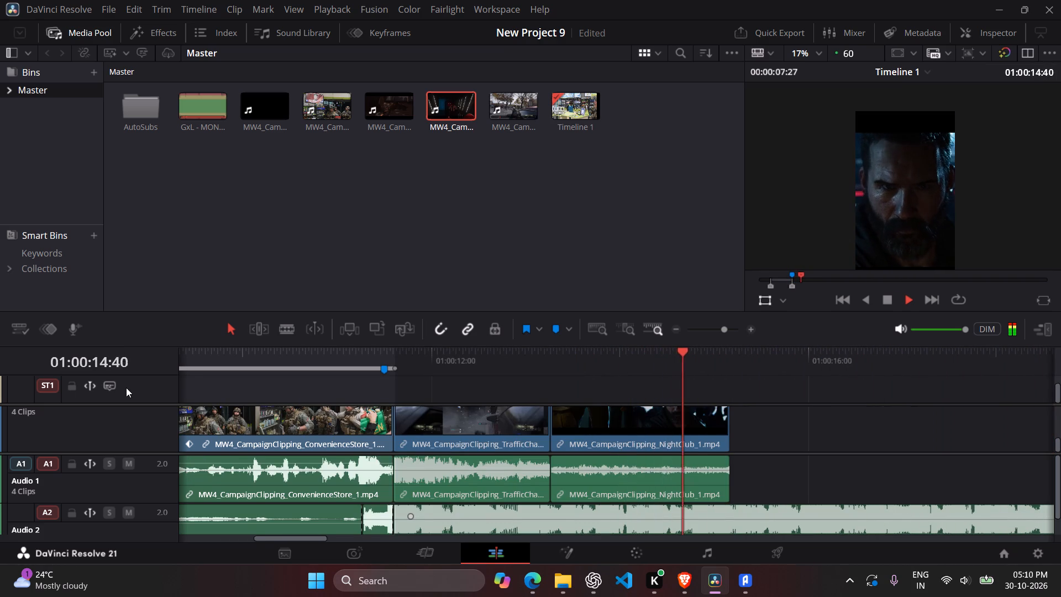
key("space")
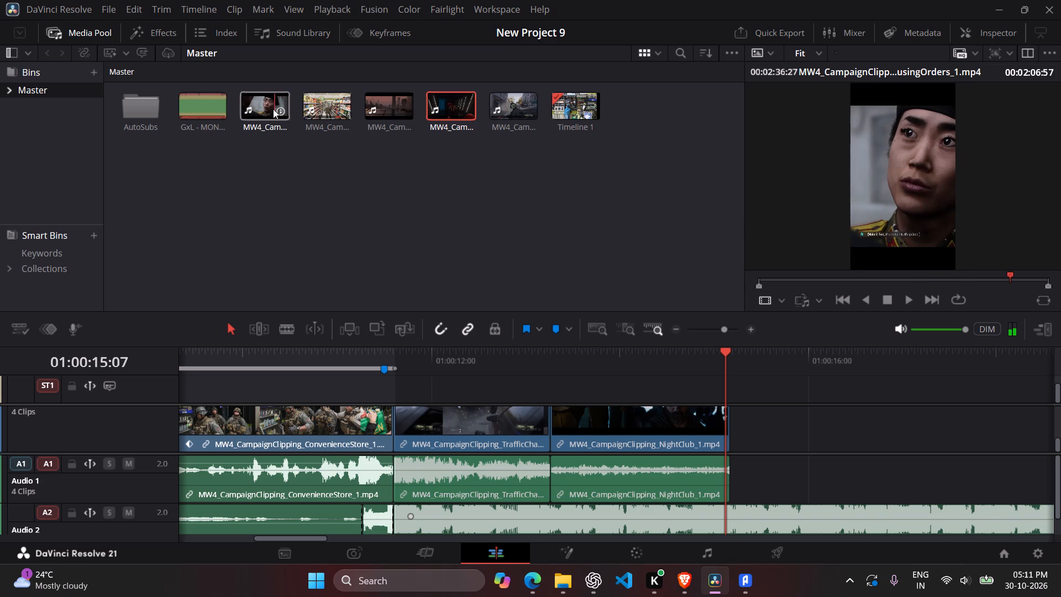
Switch to Edge and look over the MW4 Campaign Moments clips on MediaSilo, then return to DaVinci Resolve.
left_click(567, 570)
left_click(537, 586)
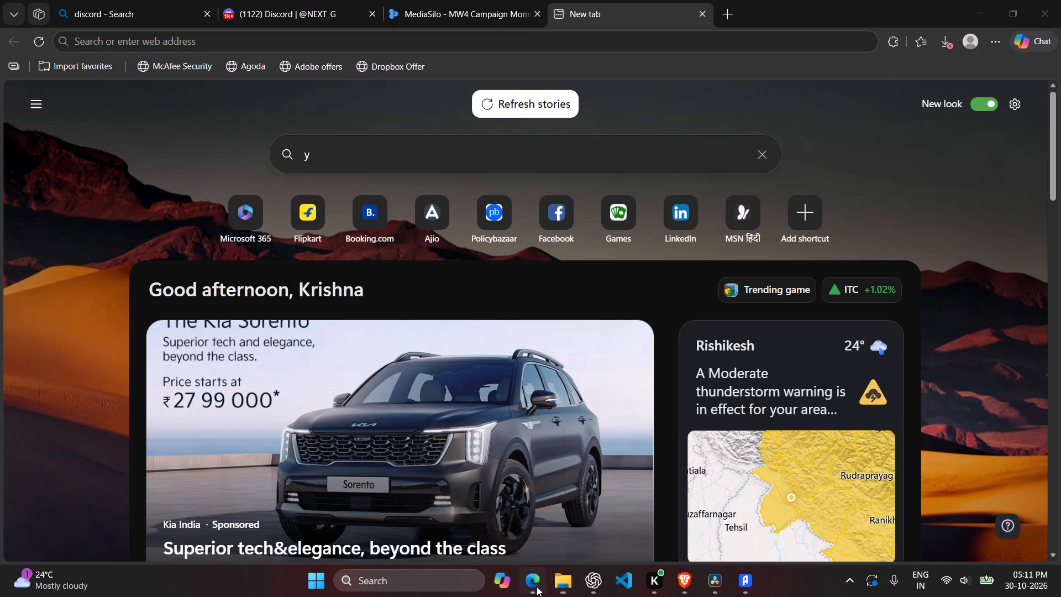
left_click(416, 0)
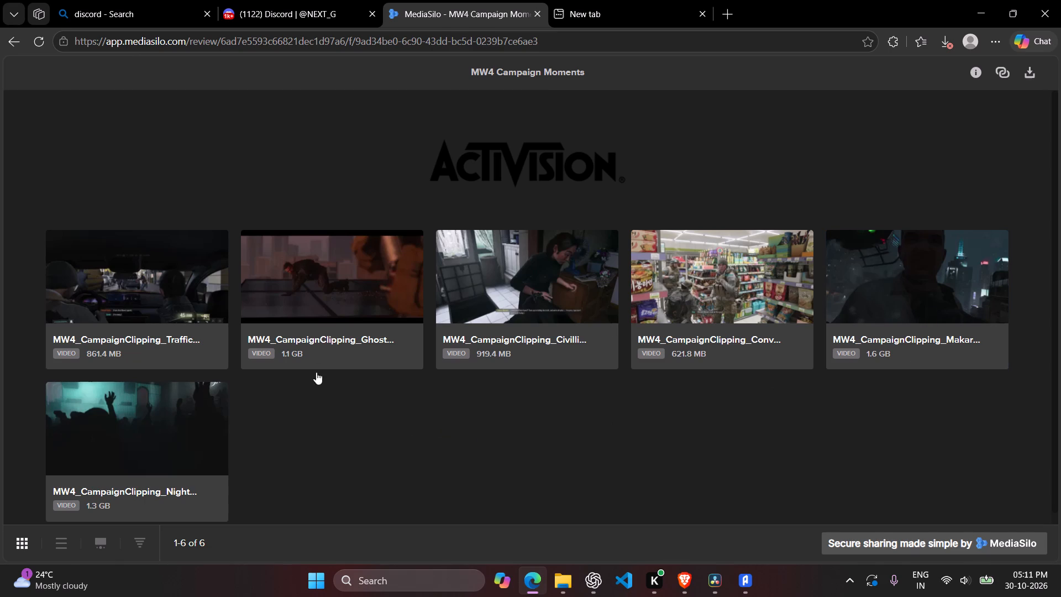
left_click(719, 585)
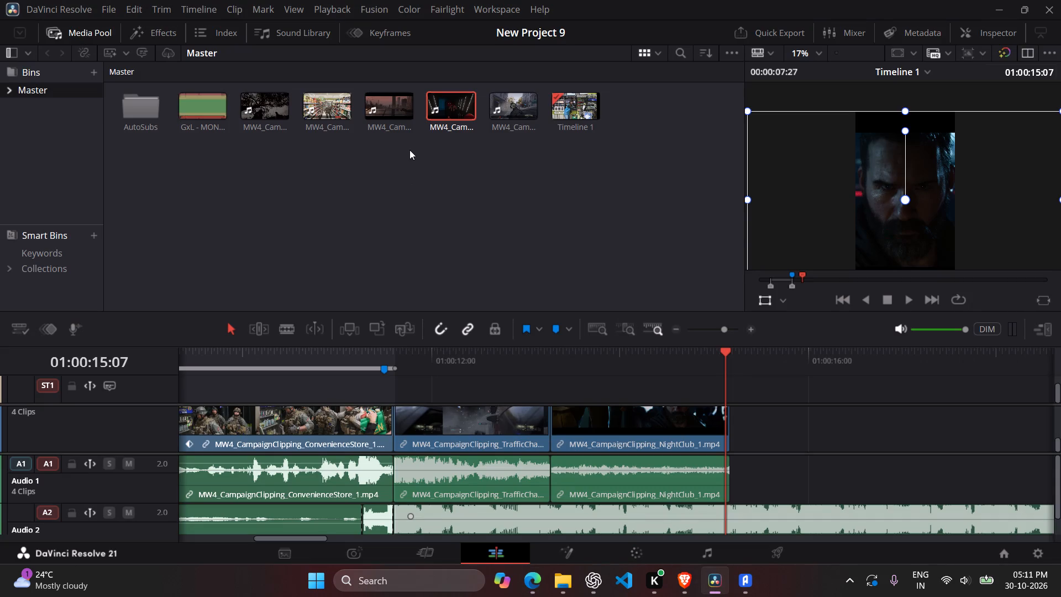
Look through the media pool and the Downloads folder in the media import dialog for another MW4 campaign clip.
left_click(375, 192)
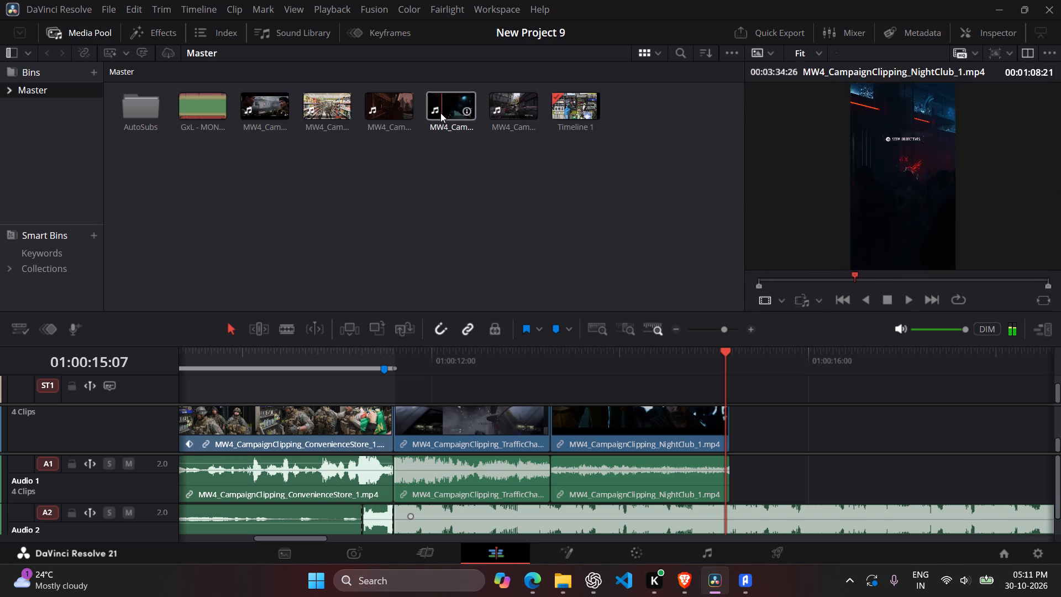
left_click(225, 185)
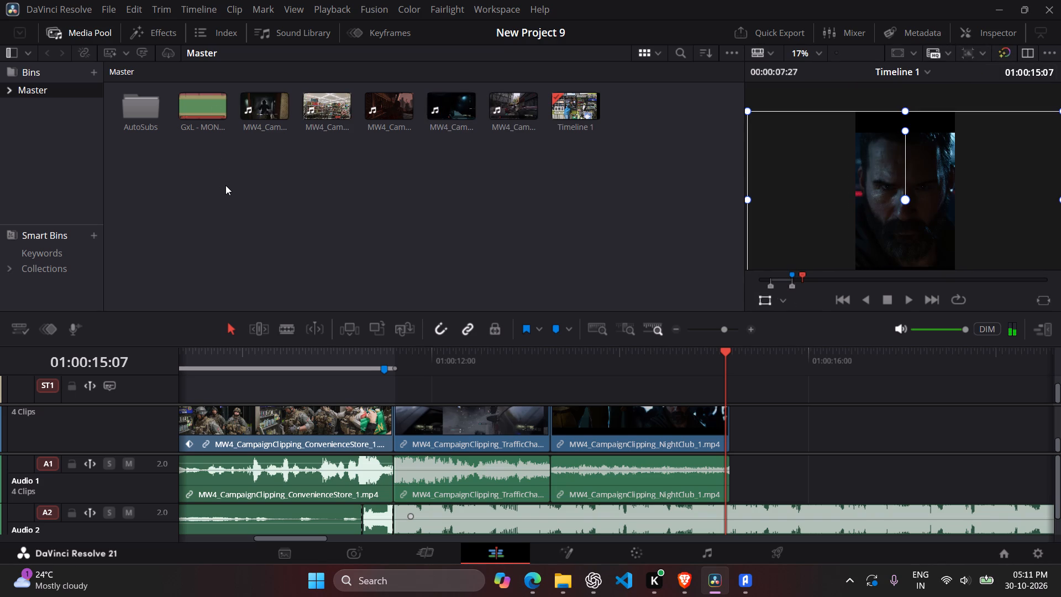
key("ctrl+i")
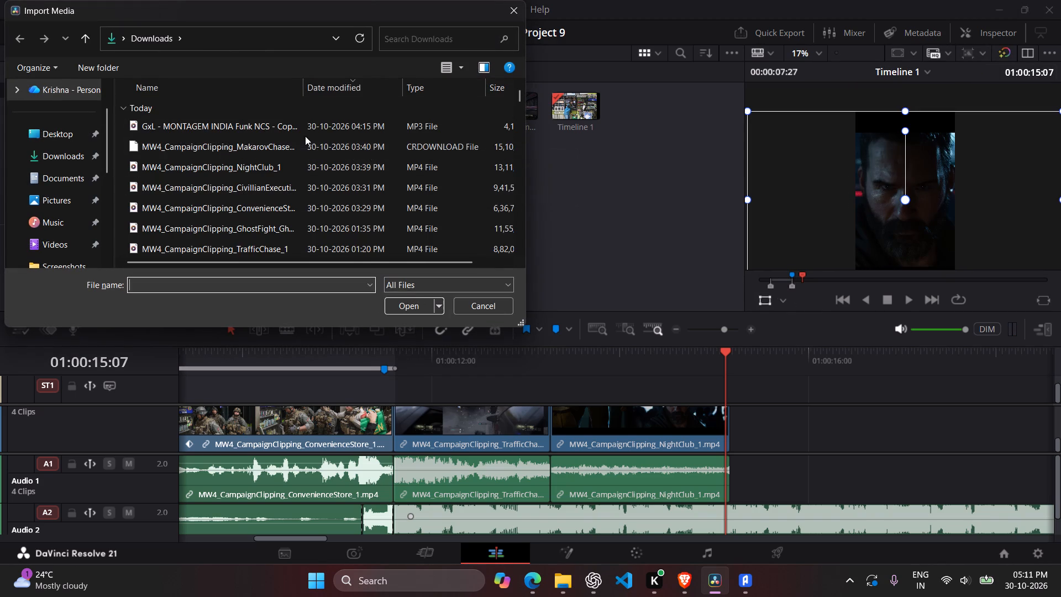
scroll(313, 170, "down", 1)
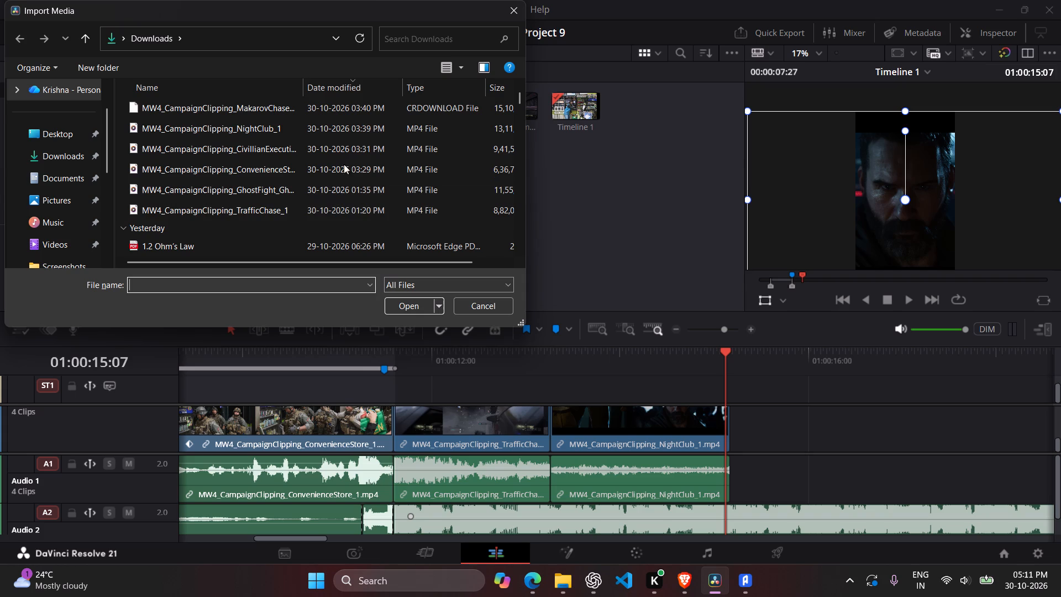
left_click(474, 295)
left_click(474, 300)
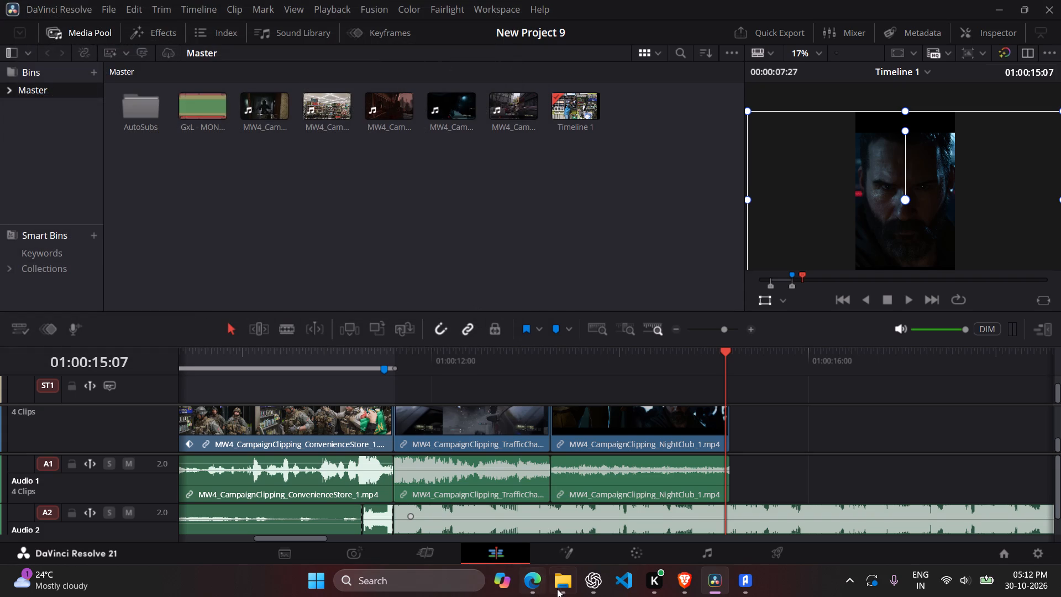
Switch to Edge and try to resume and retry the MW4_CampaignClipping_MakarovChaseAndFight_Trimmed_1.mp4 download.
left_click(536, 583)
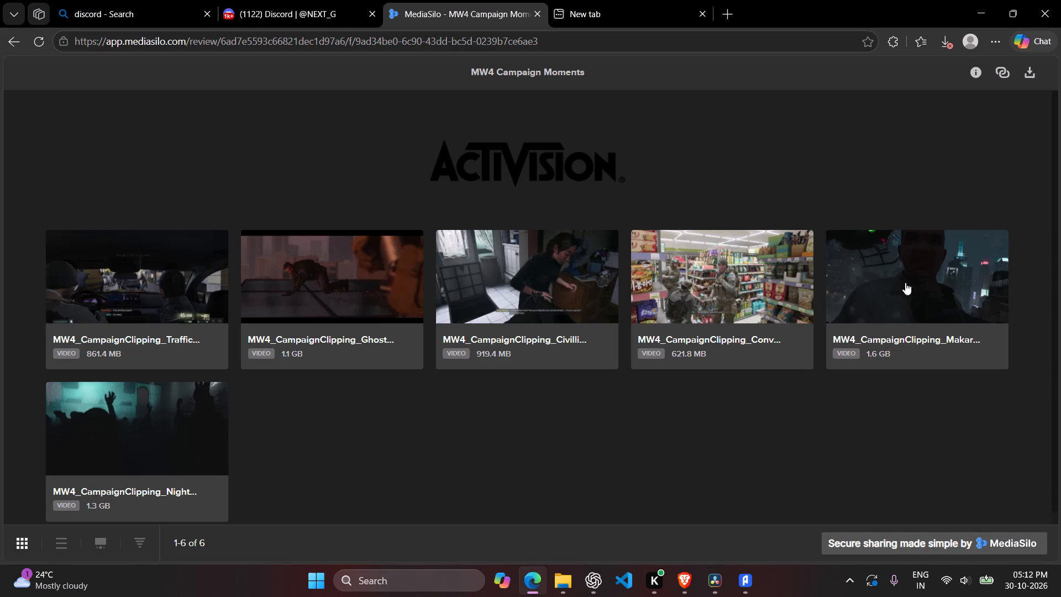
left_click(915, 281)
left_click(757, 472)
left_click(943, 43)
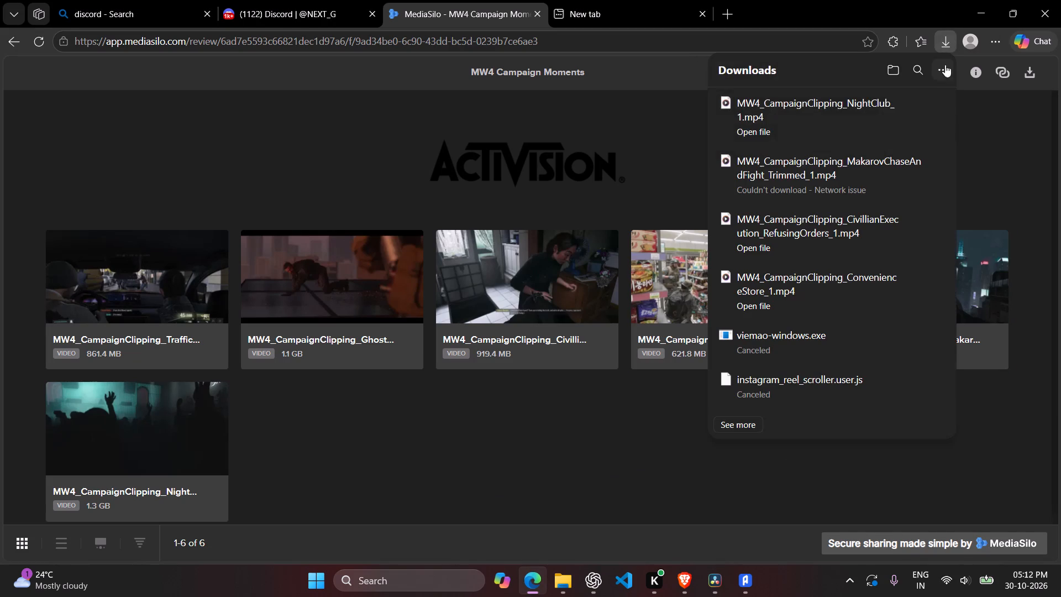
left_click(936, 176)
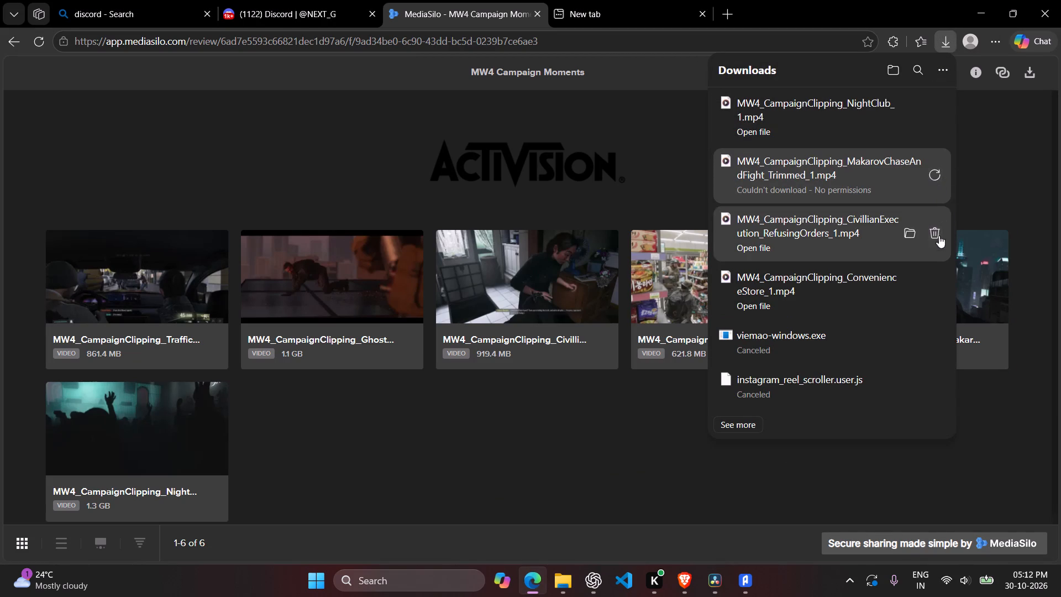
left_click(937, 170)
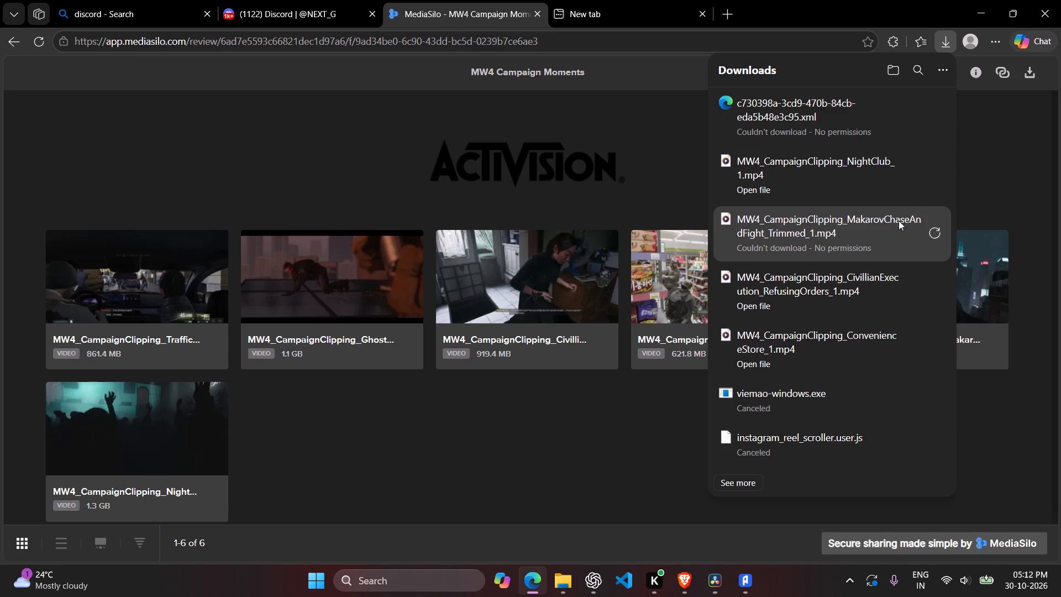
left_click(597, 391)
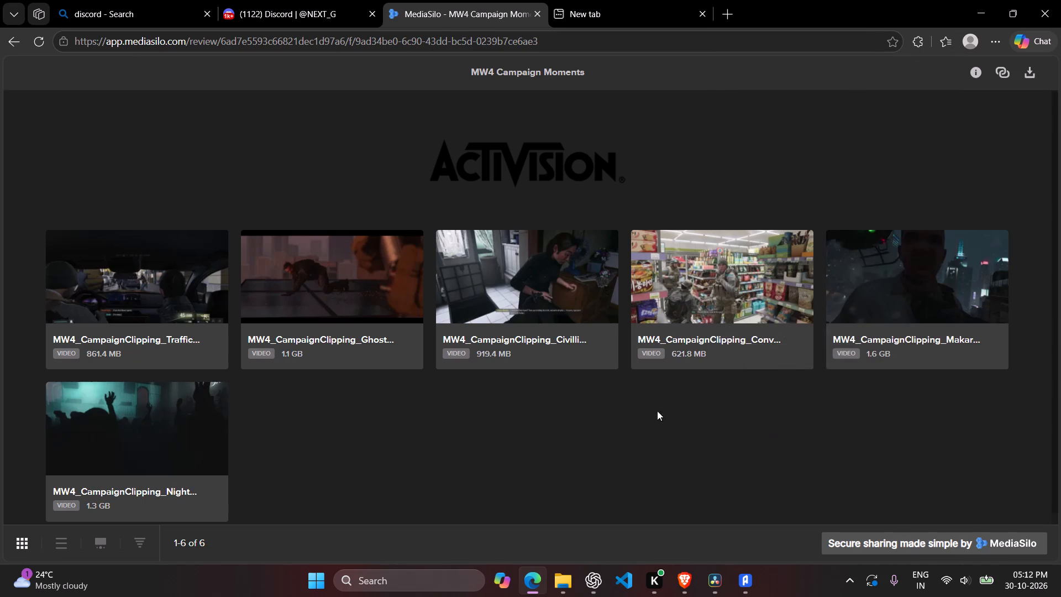
Open the Makarov chase clip from the MW4 Campaign Moments collection on MediaSilo and request a fresh download.
double_click(901, 289)
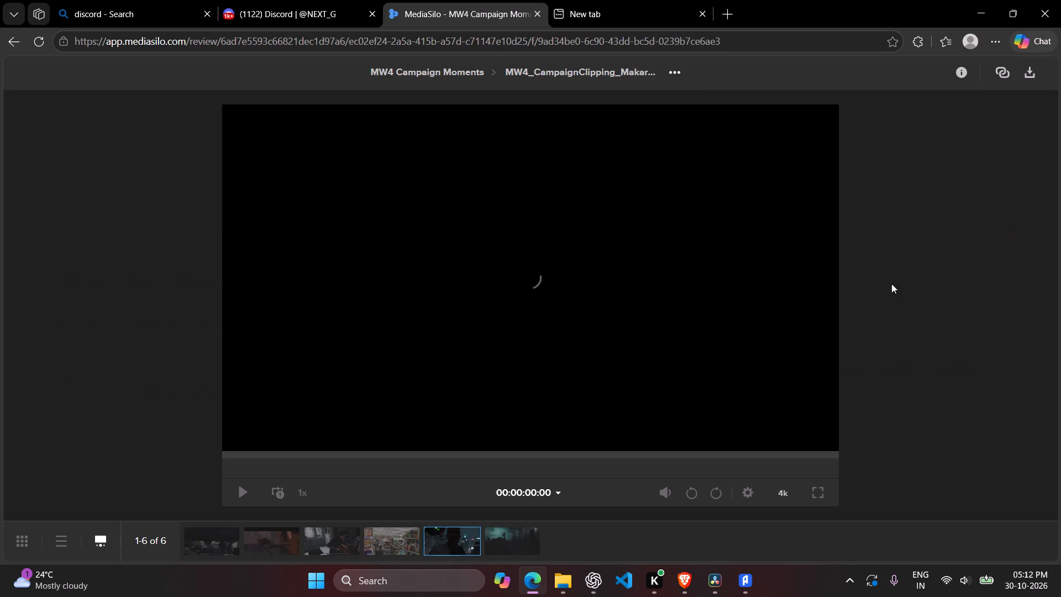
left_click(687, 276)
left_click(1023, 75)
left_click(987, 125)
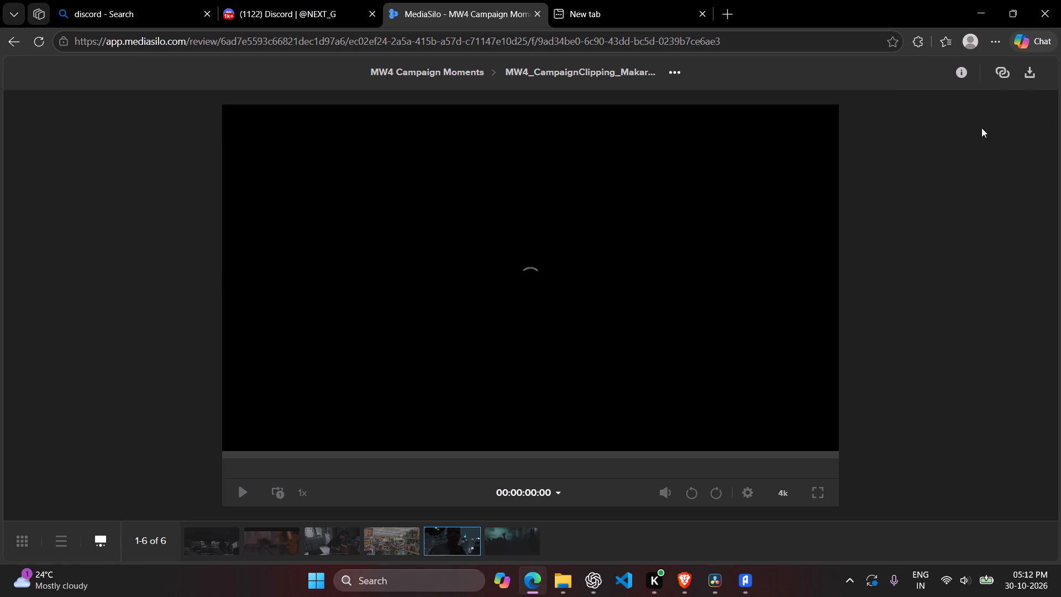
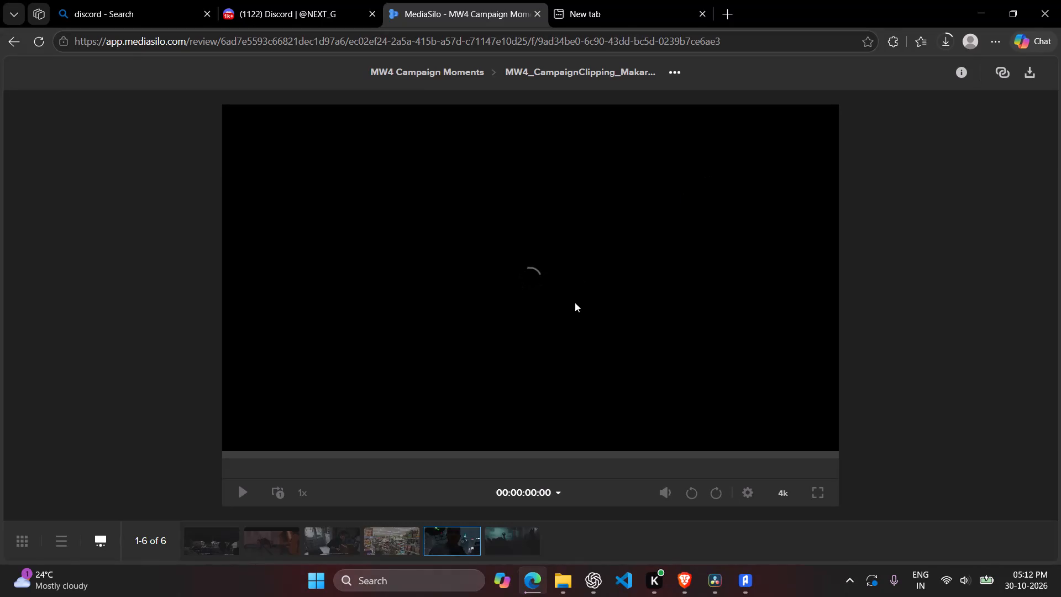
Return to DaVinci Resolve and play the subtitled end of the convenience store clip through the cut into the traffic chase clip.
left_click(735, 586)
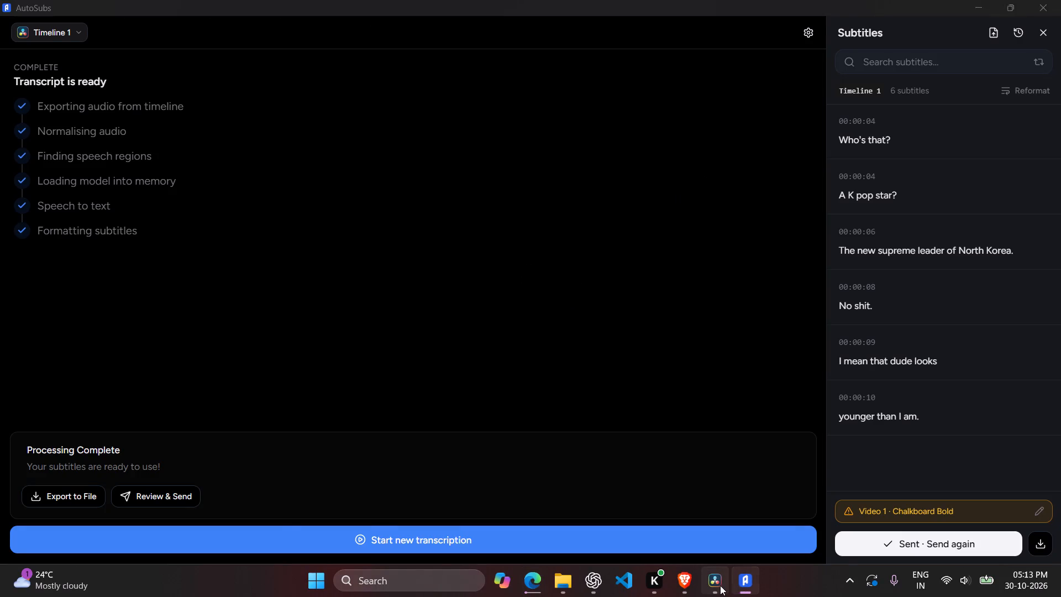
left_click(720, 585)
left_click_drag(724, 363, 42, 371)
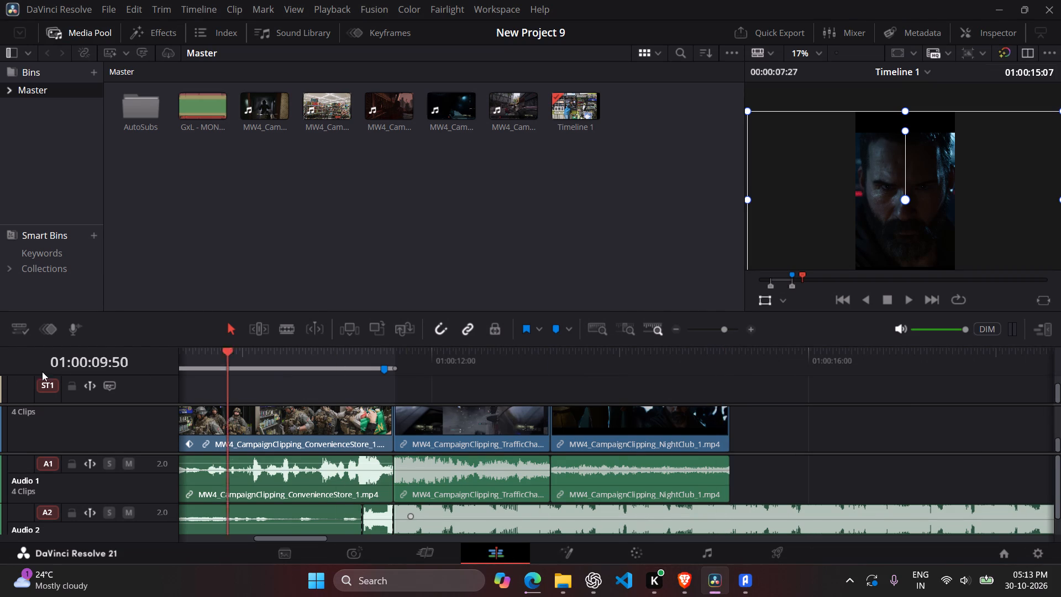
left_click_drag(42, 371, 0, 389)
key("space")
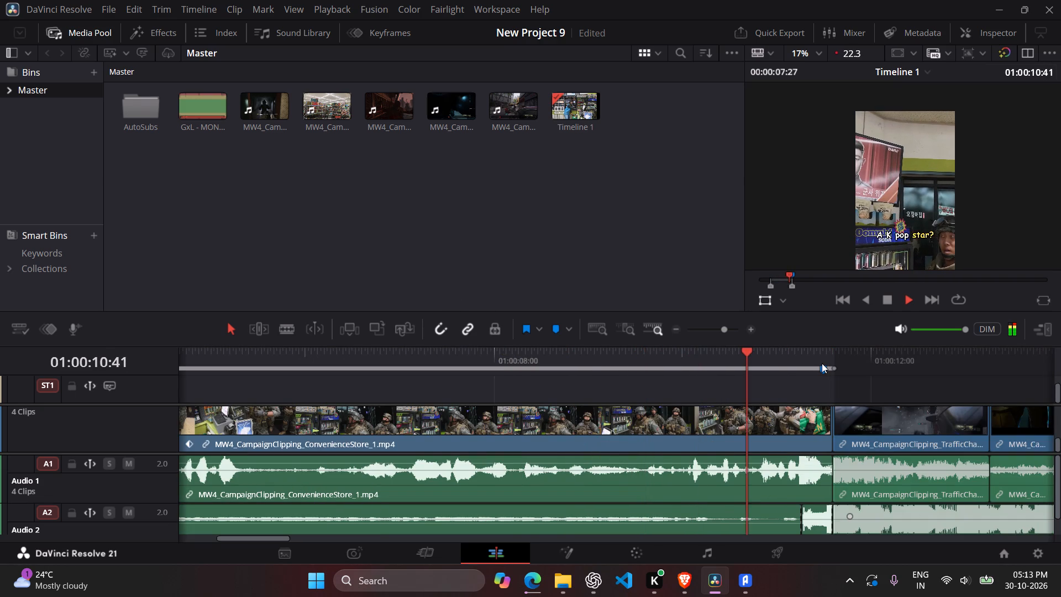
key("space")
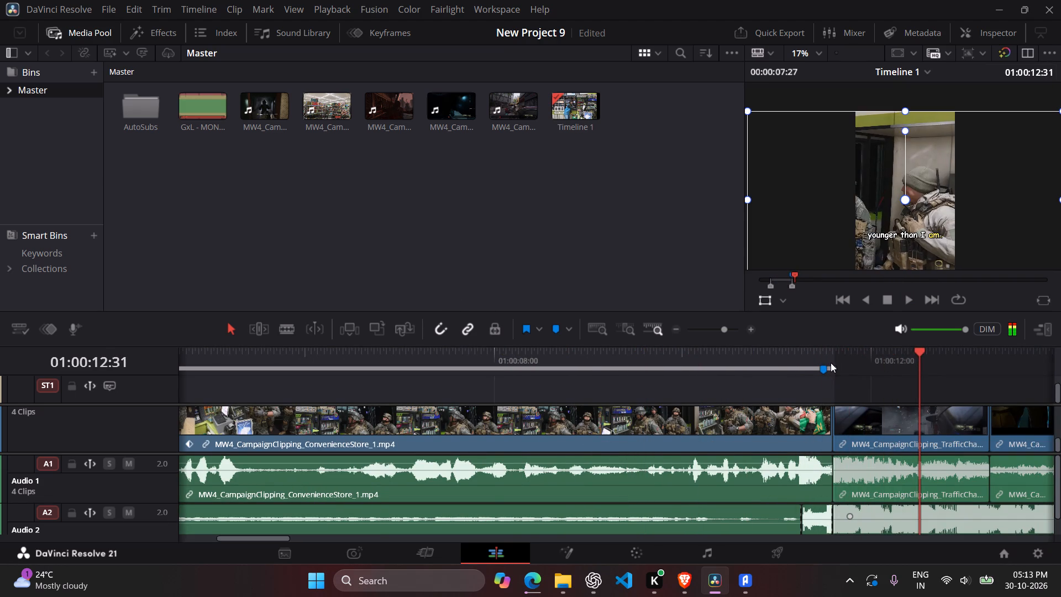
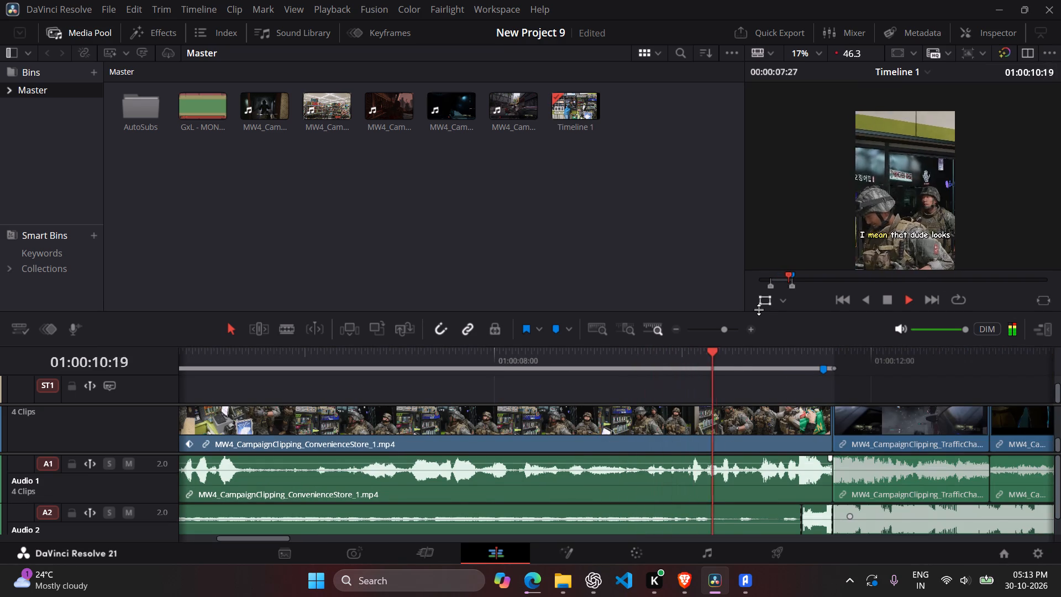
Replay the end of the convenience store clip from about 01:00:08:32 to check its captions against the dialogue.
key("space")
key("space")
key("space")
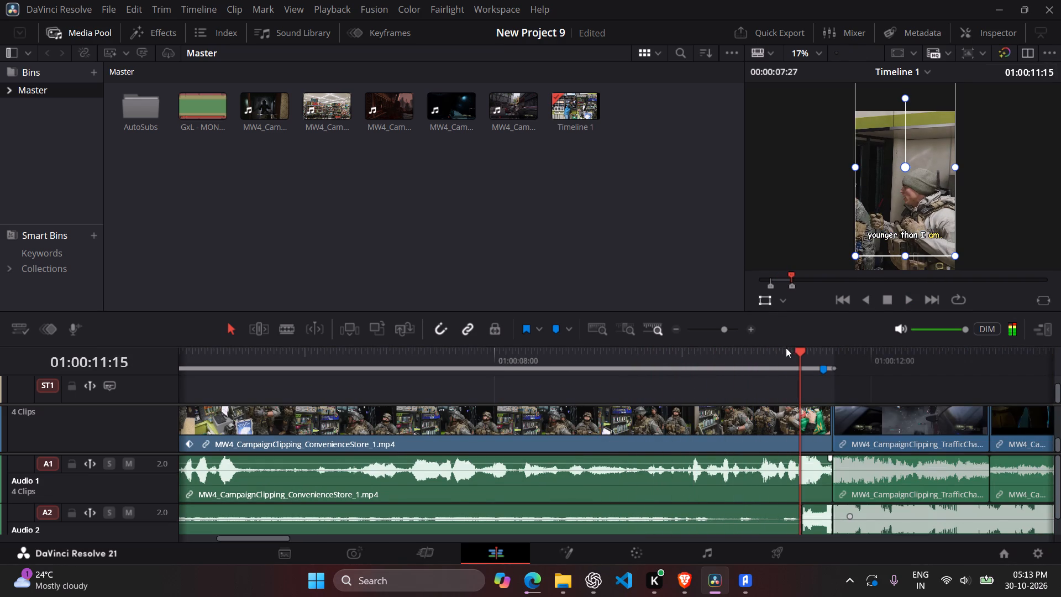
left_click_drag(789, 350, 544, 368)
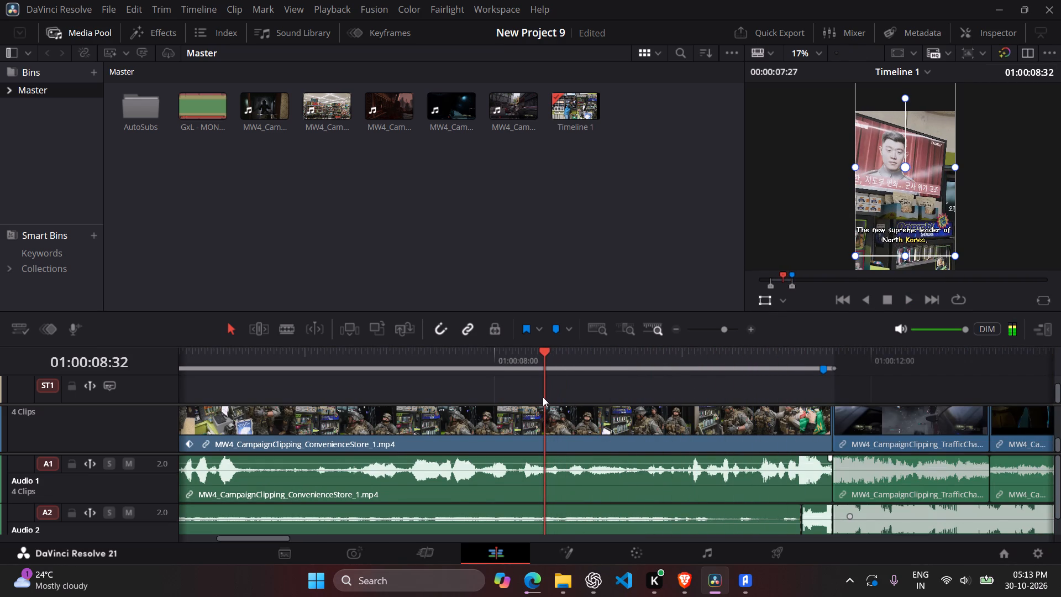
scroll(575, 407, "up", 4)
key("space")
key("space")
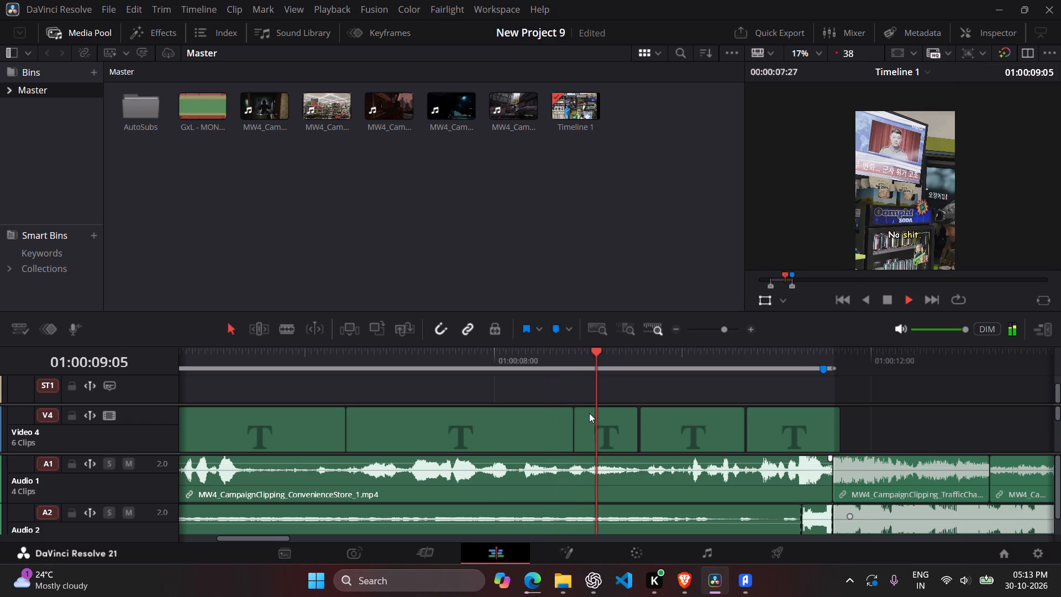
Change the text of the "No shit." caption on the Video 4 track to "Ohh shitt.".
left_click(592, 426)
left_click(985, 29)
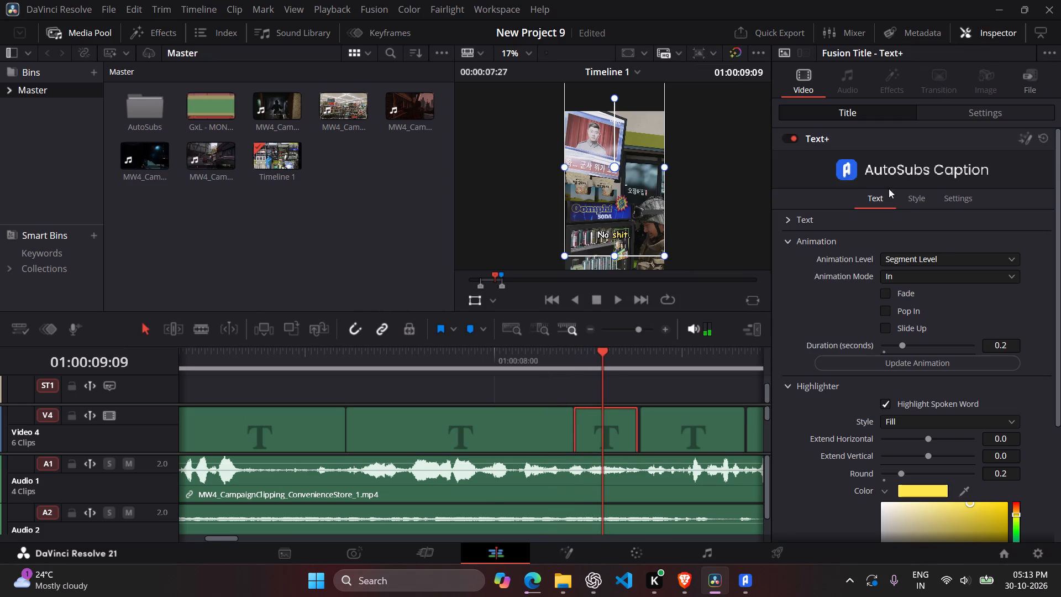
scroll(878, 335, "down", 2)
scroll(876, 339, "up", 6)
scroll(876, 343, "down", 3)
scroll(850, 398, "down", 4)
scroll(849, 399, "up", 4)
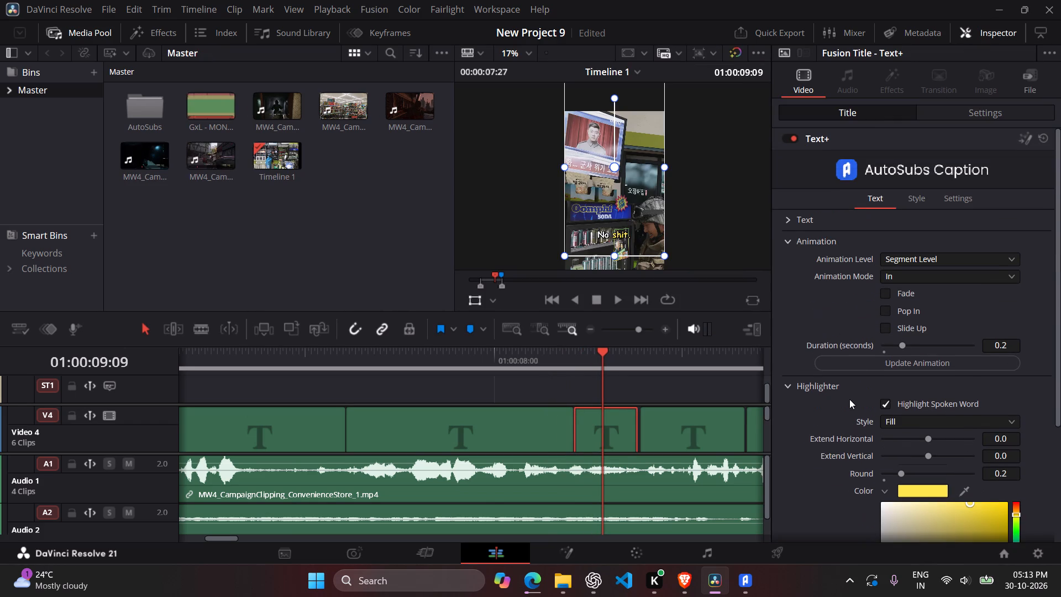
scroll(849, 399, "up", 3)
left_click(789, 218)
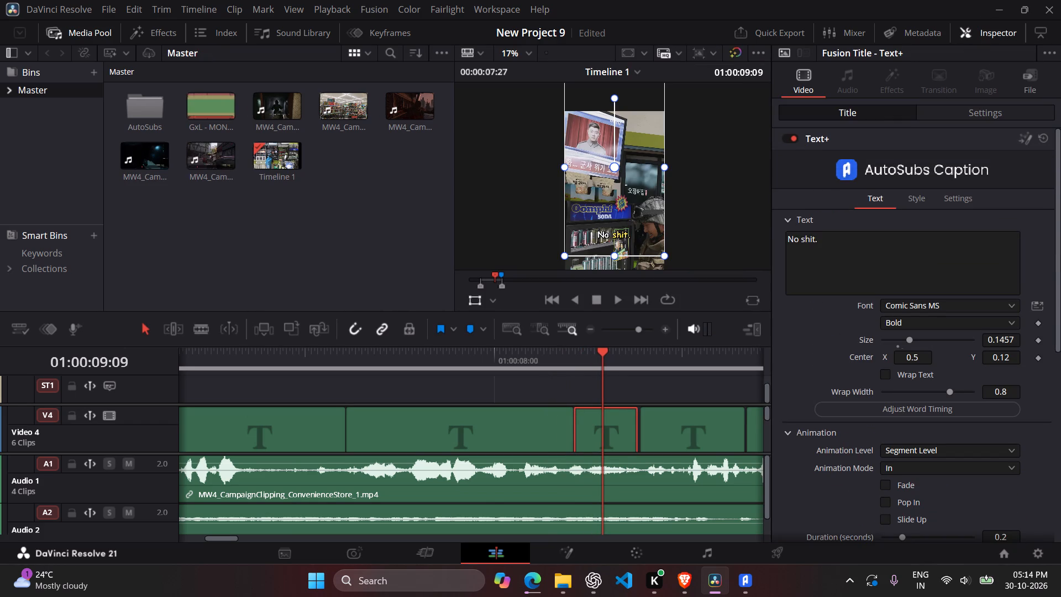
left_click_drag(797, 239, 774, 238)
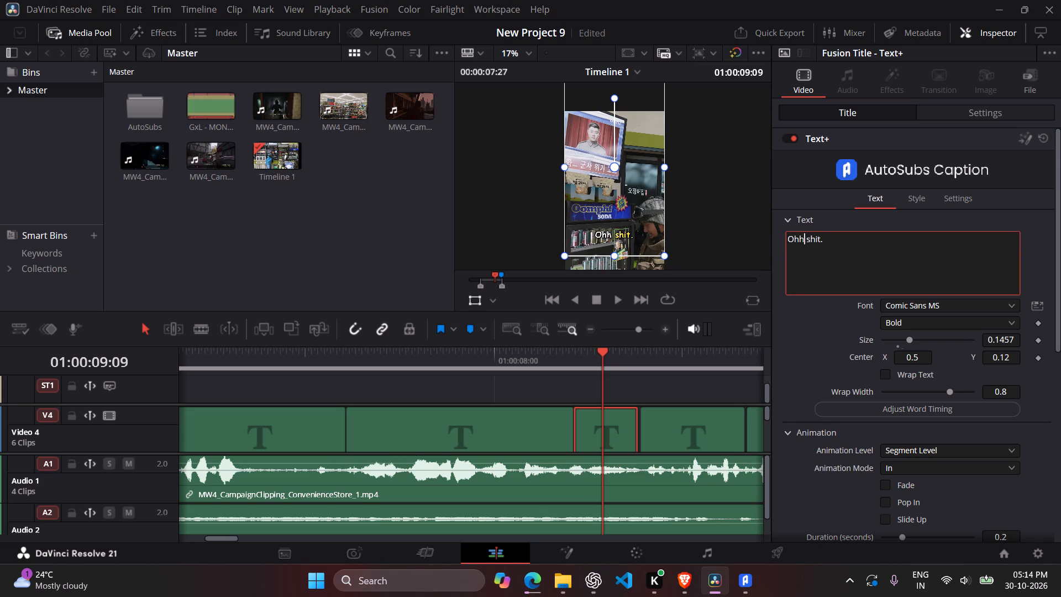
left_click(821, 245)
left_click(821, 245)
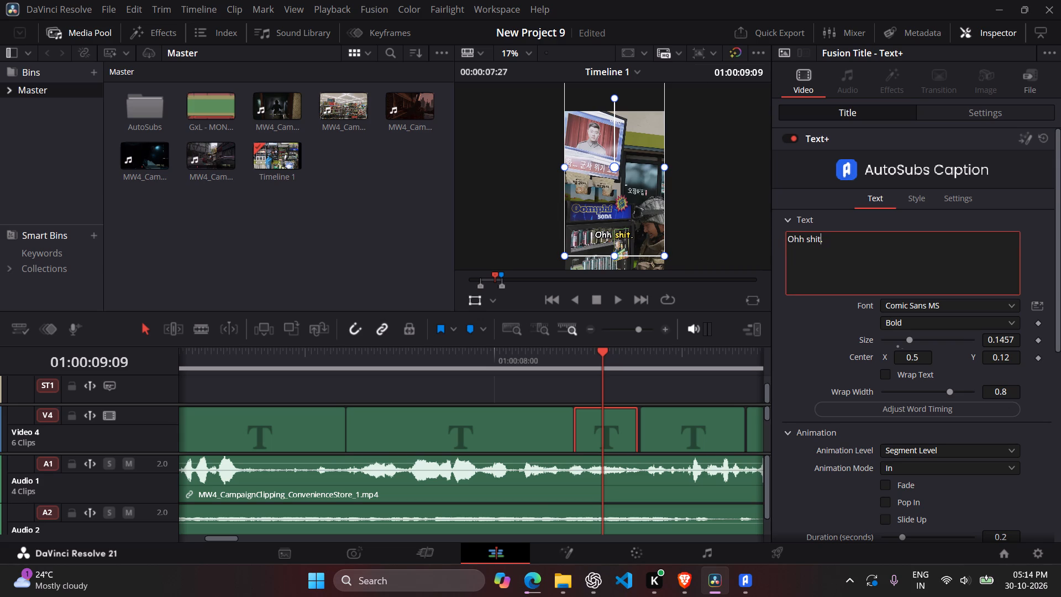
left_click(821, 238)
key("t")
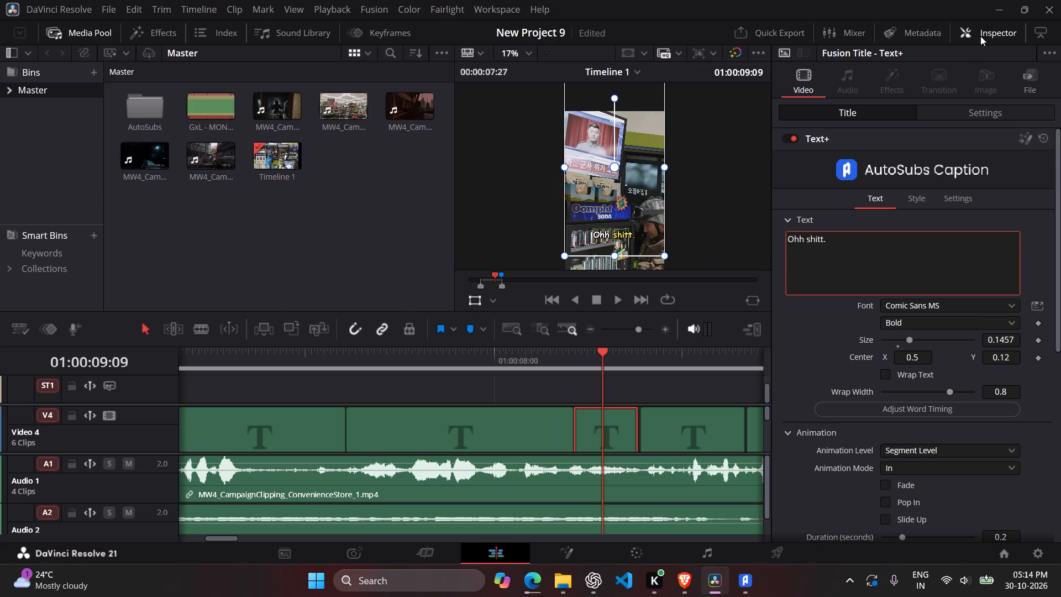
left_click(981, 35)
Play back the edited caption and continue through the traffic chase and nightclub clips to the end of the edit.
left_click_drag(607, 362, 552, 365)
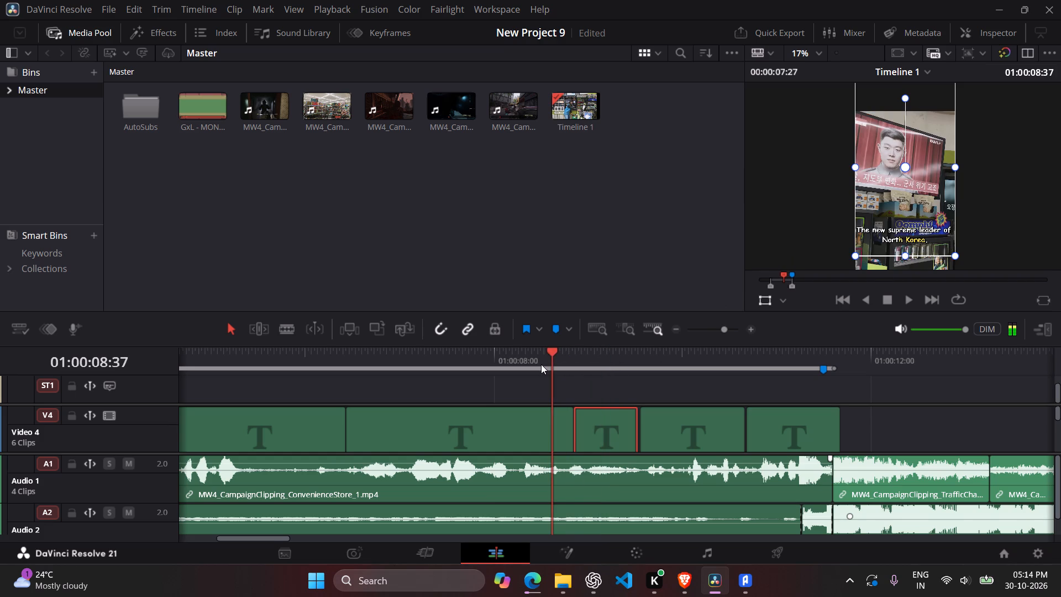
key("space")
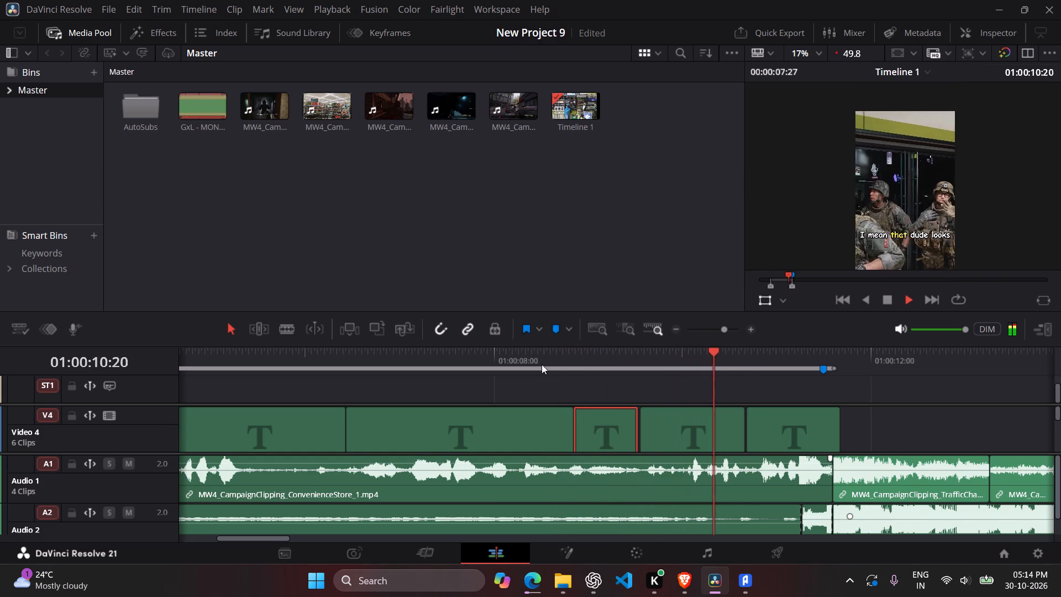
left_click_drag(682, 356, 647, 356)
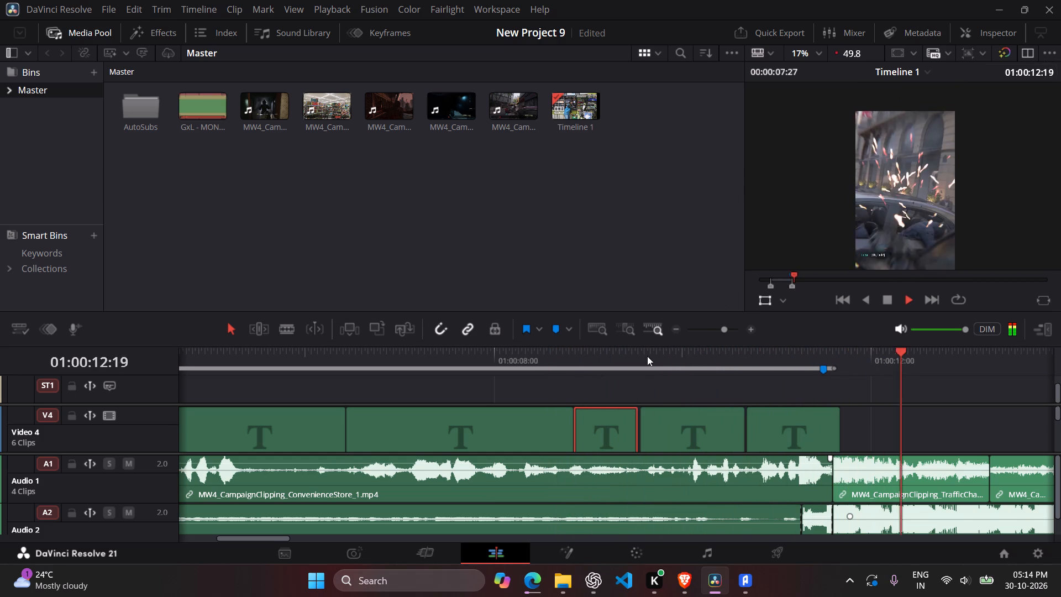
left_click_drag(647, 356, 545, 357)
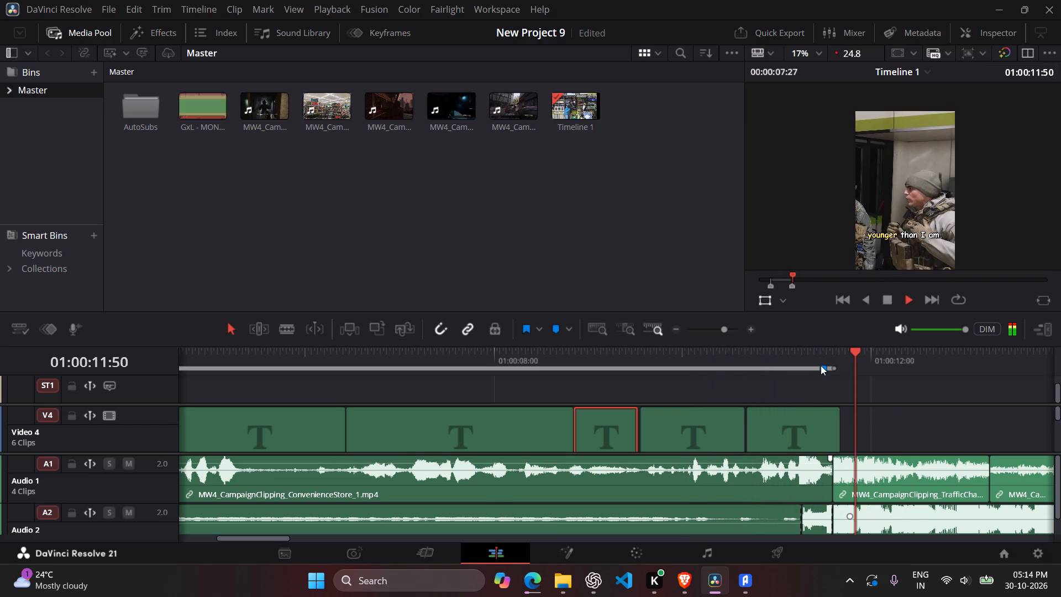
key("space")
key("space")
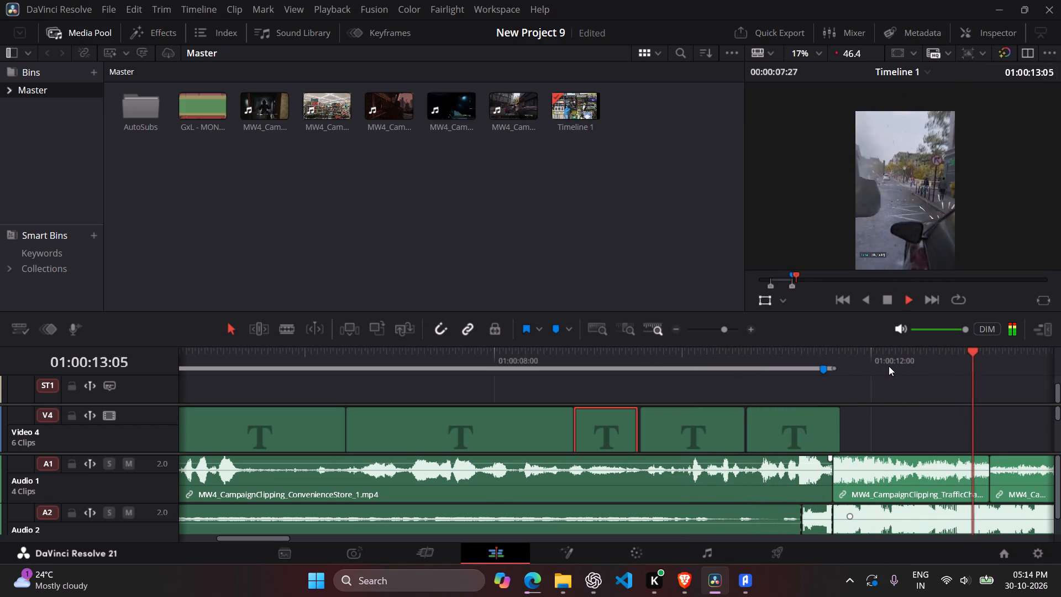
key("space")
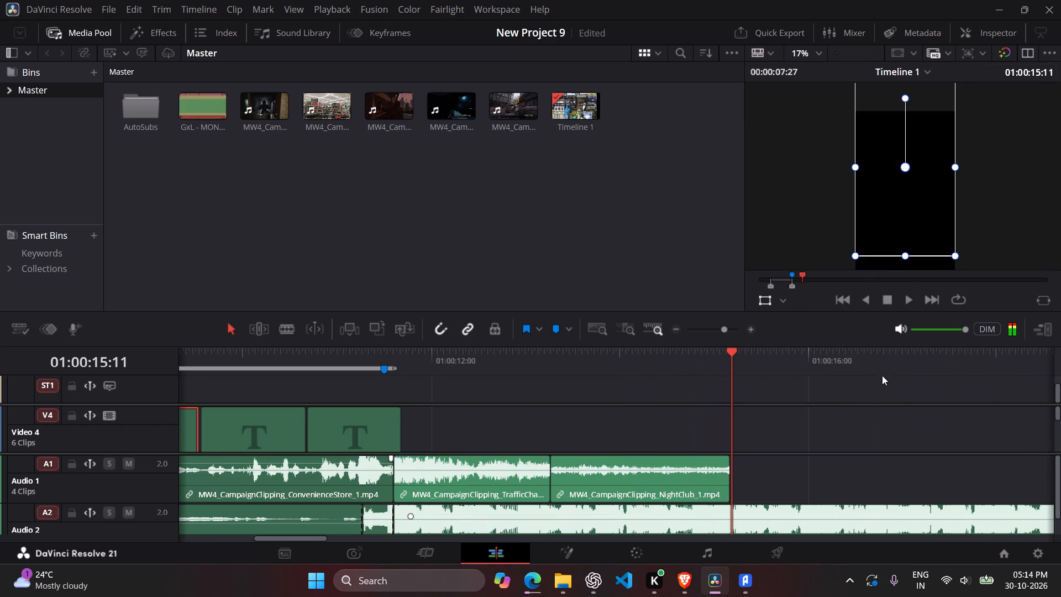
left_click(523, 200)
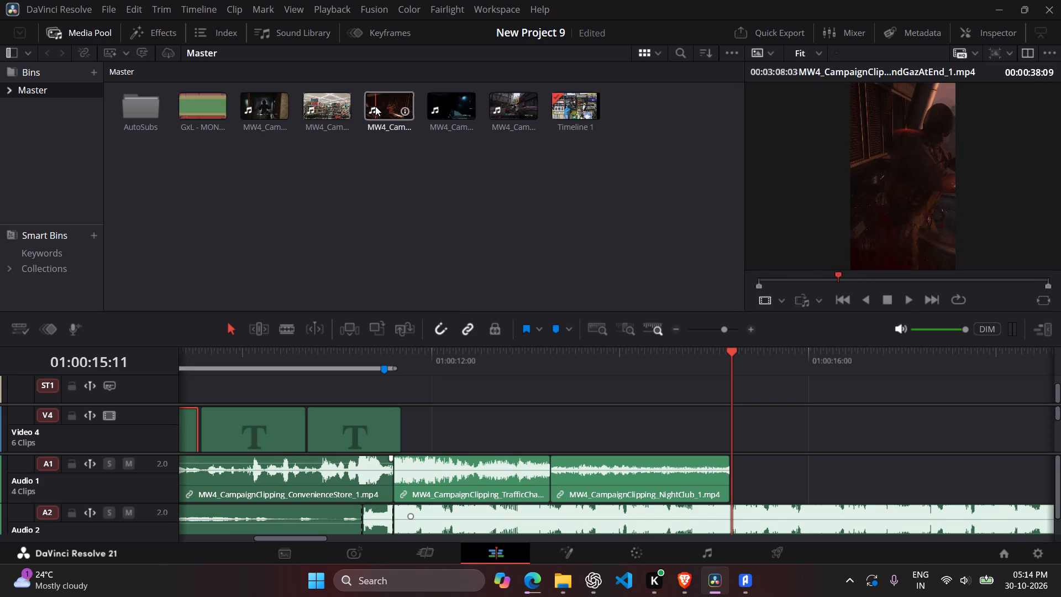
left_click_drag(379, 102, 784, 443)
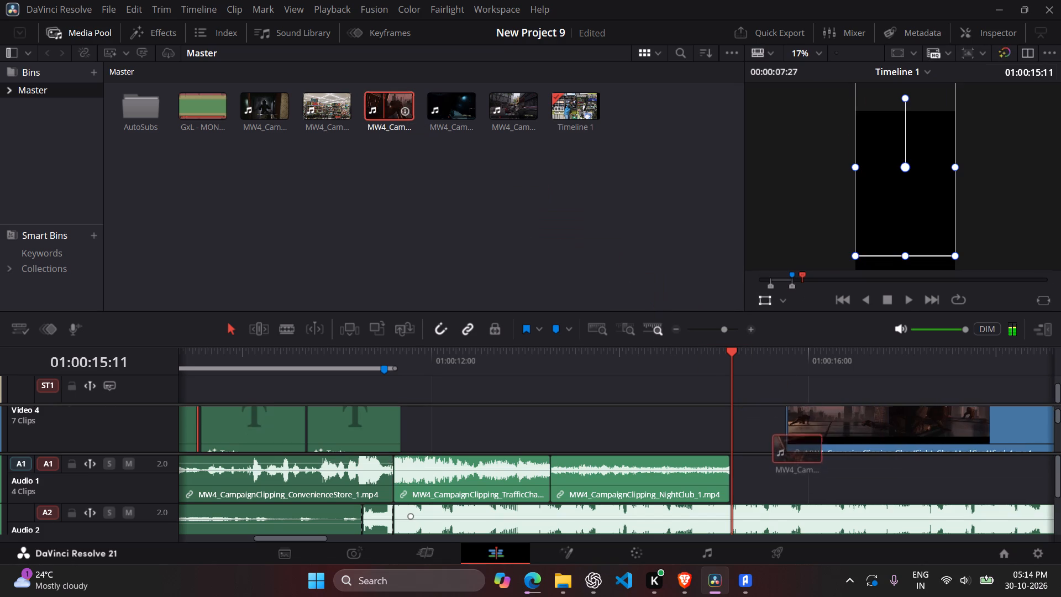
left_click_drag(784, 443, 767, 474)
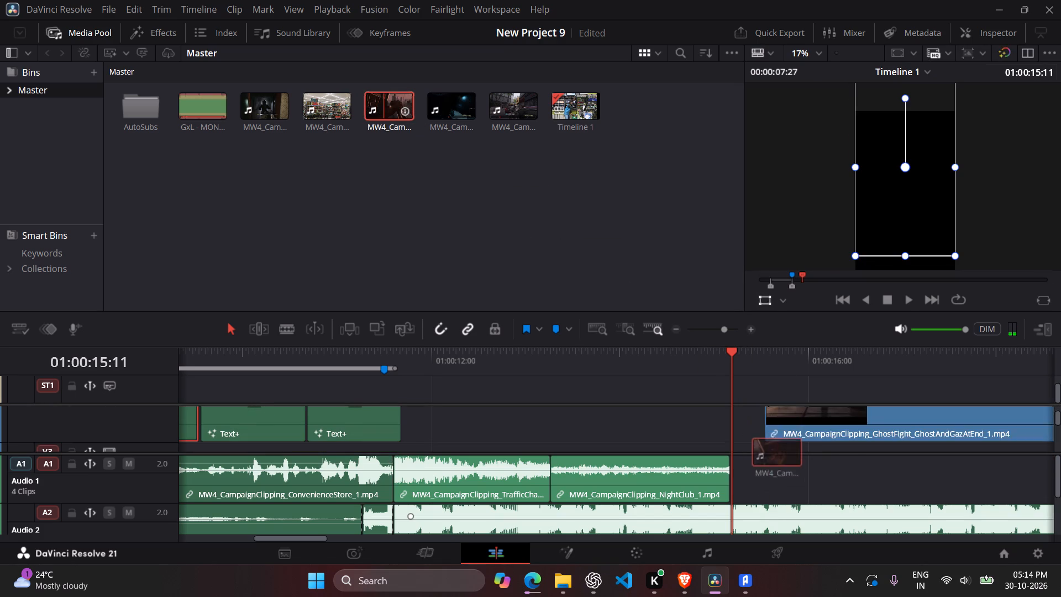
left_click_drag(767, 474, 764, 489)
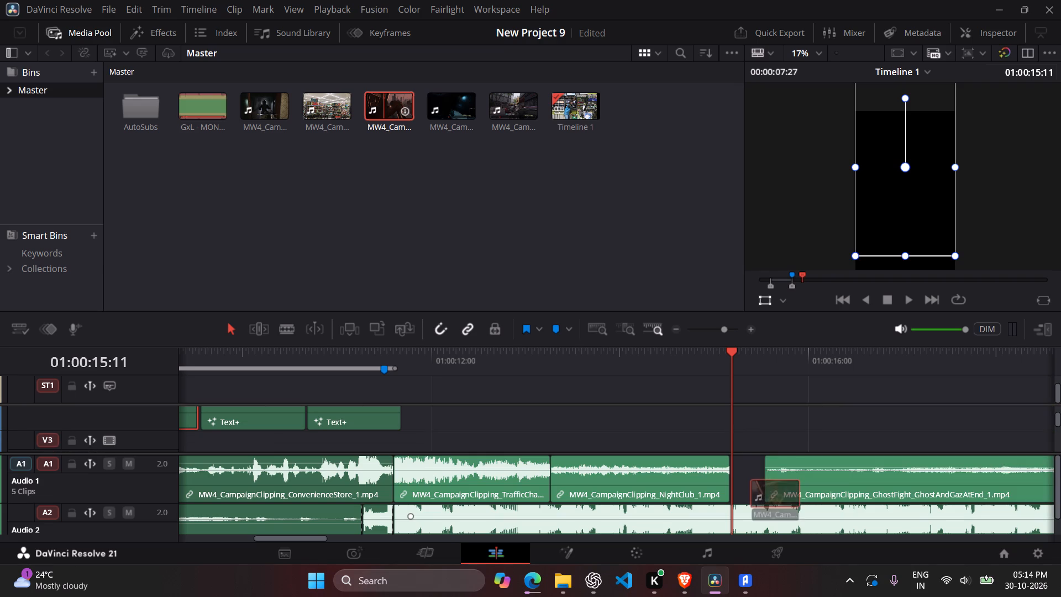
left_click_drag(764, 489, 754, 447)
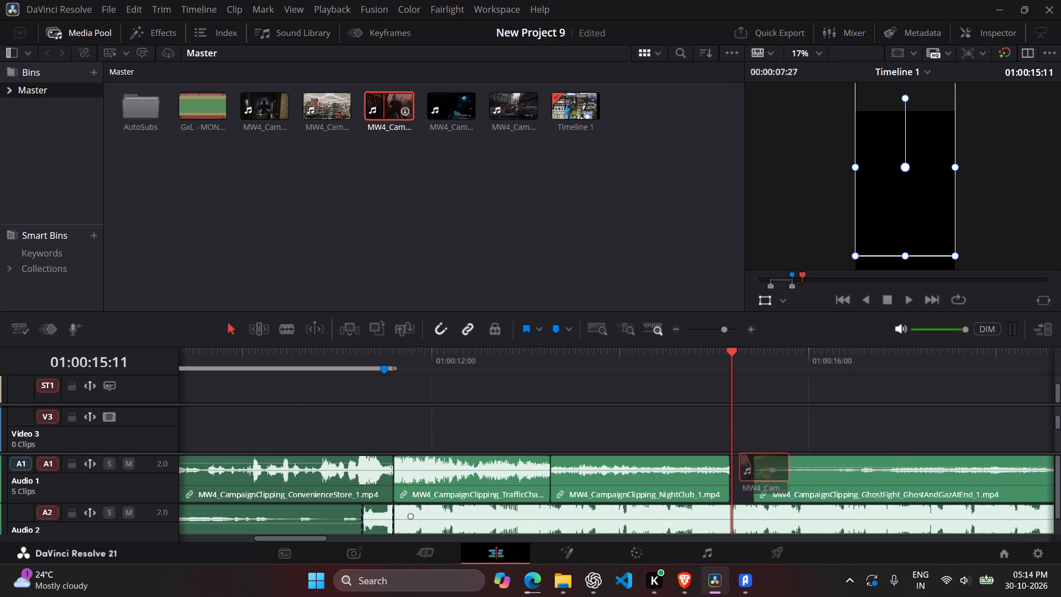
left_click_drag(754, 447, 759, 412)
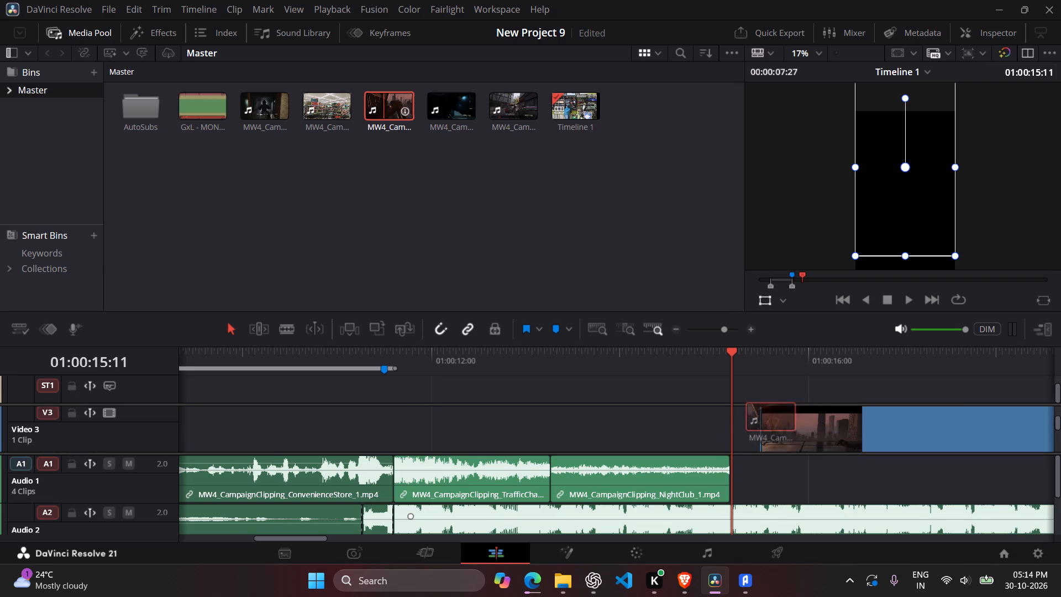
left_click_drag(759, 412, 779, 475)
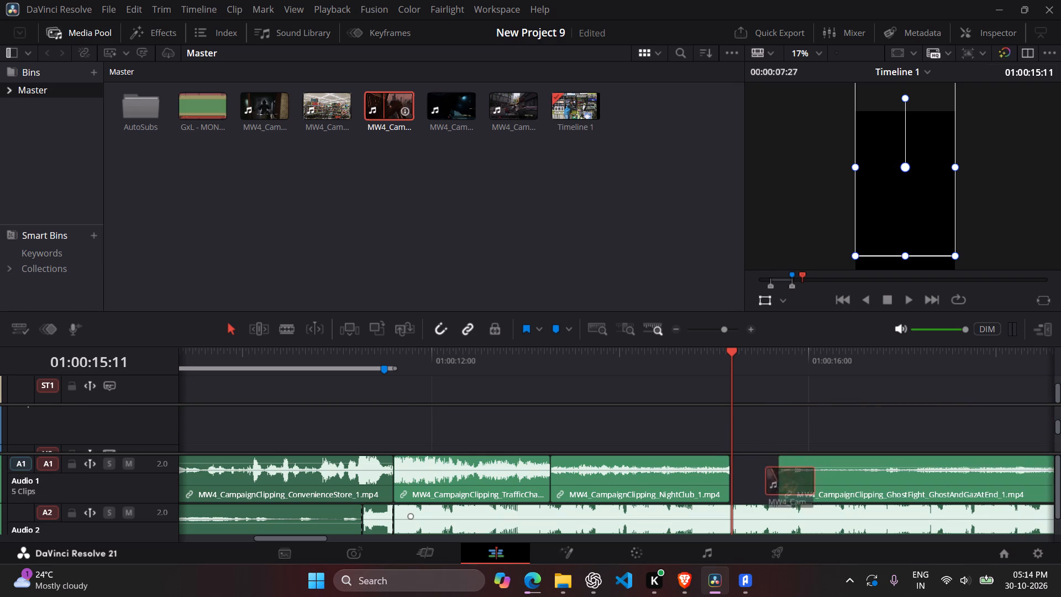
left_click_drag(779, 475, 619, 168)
Place the MW4_CampaignClipping_GhostFight_GhostAndGazAtEnd_1 clip directly after the nightclub clip on the main video track.
scroll(464, 436, "down", 2)
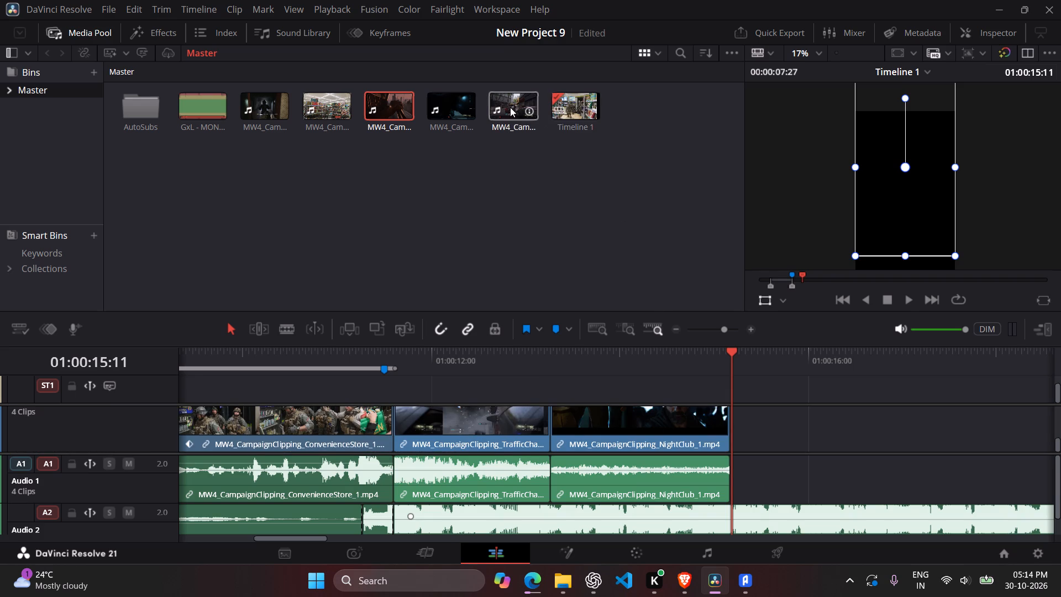
left_click_drag(395, 107, 732, 414)
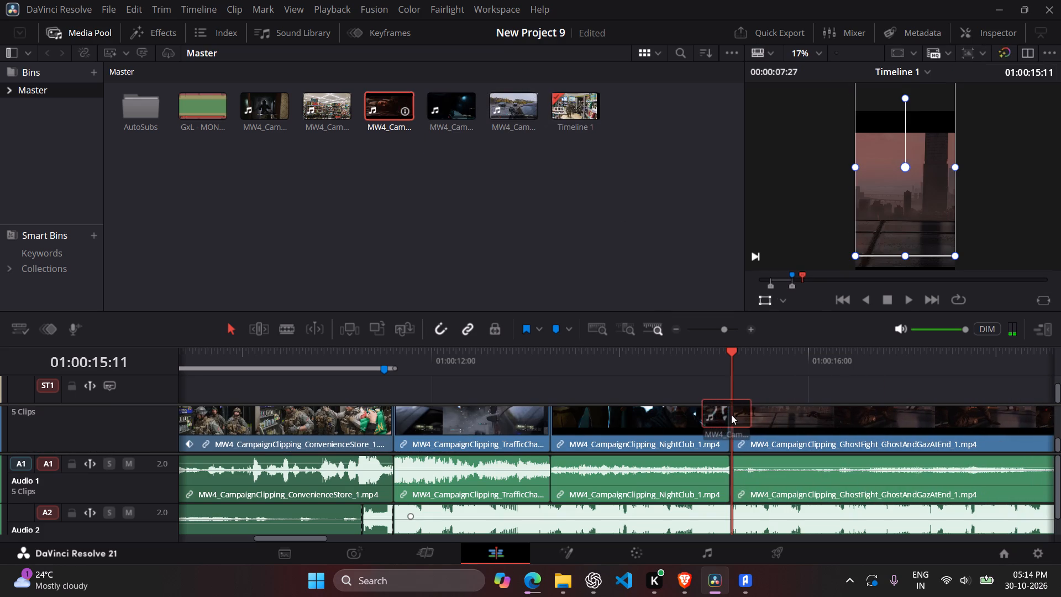
Scale the nightclub clip up slightly about its centre in the viewer so it covers more of the vertical frame.
left_click_drag(727, 350, 776, 357)
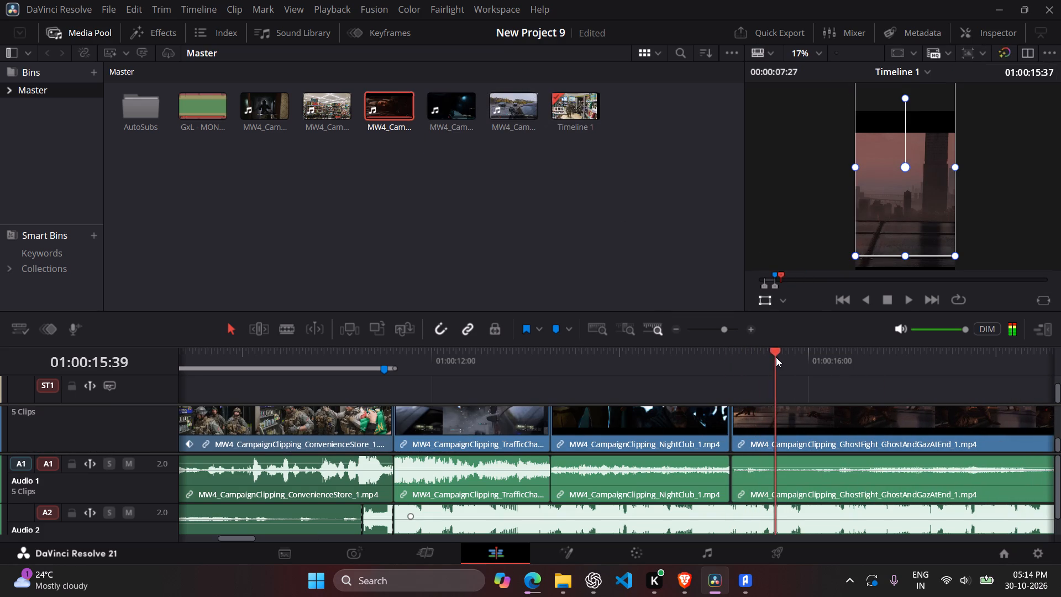
left_click_drag(776, 357, 645, 358)
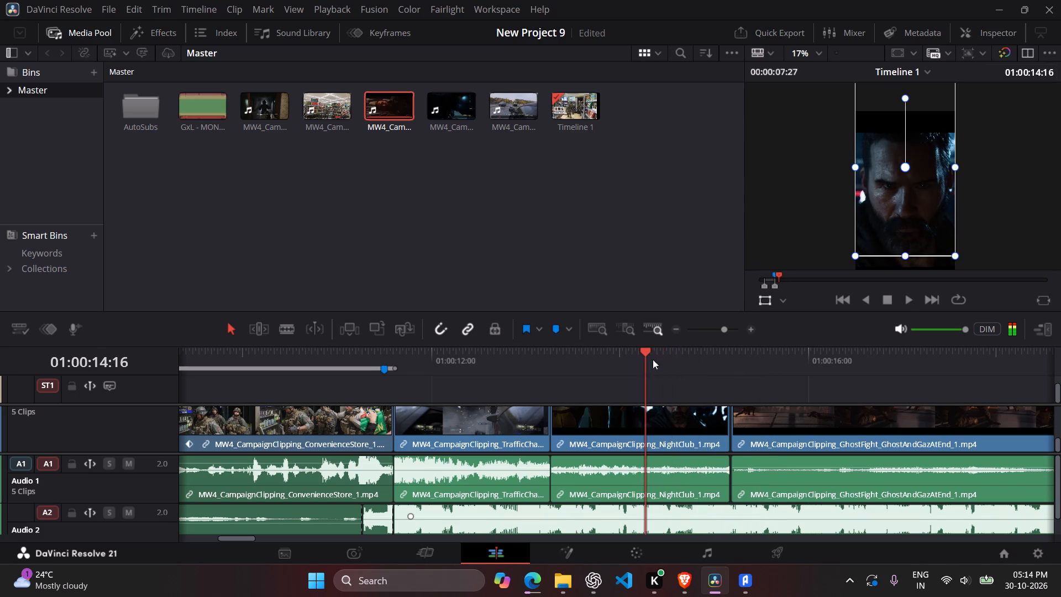
key("space")
key("space")
left_click(688, 424)
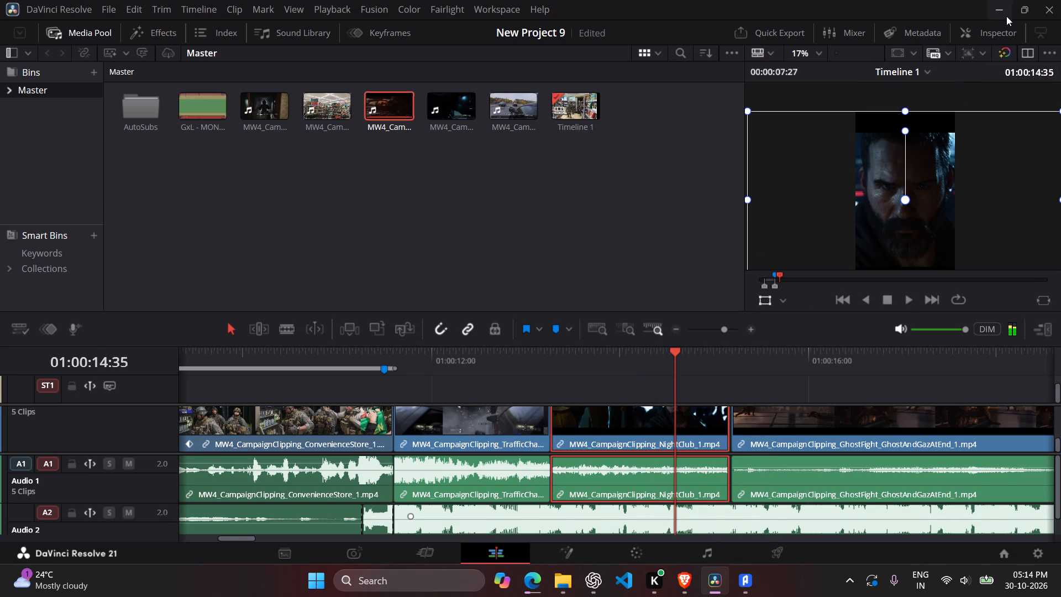
left_click(981, 34)
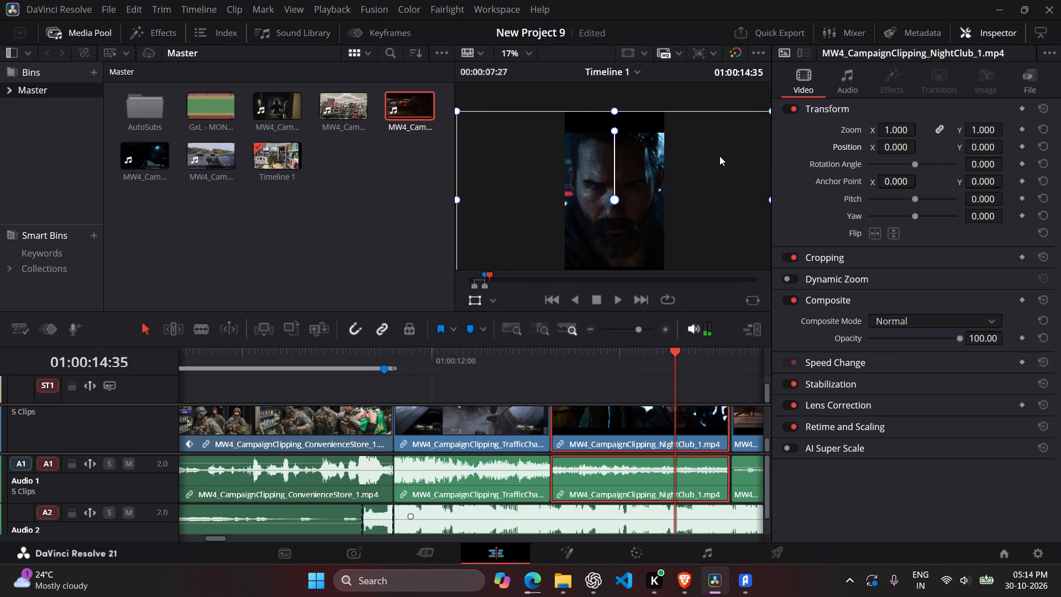
left_click(959, 33)
scroll(898, 199, "down", 7)
scroll(898, 199, "up", 1)
scroll(898, 199, "down", 1)
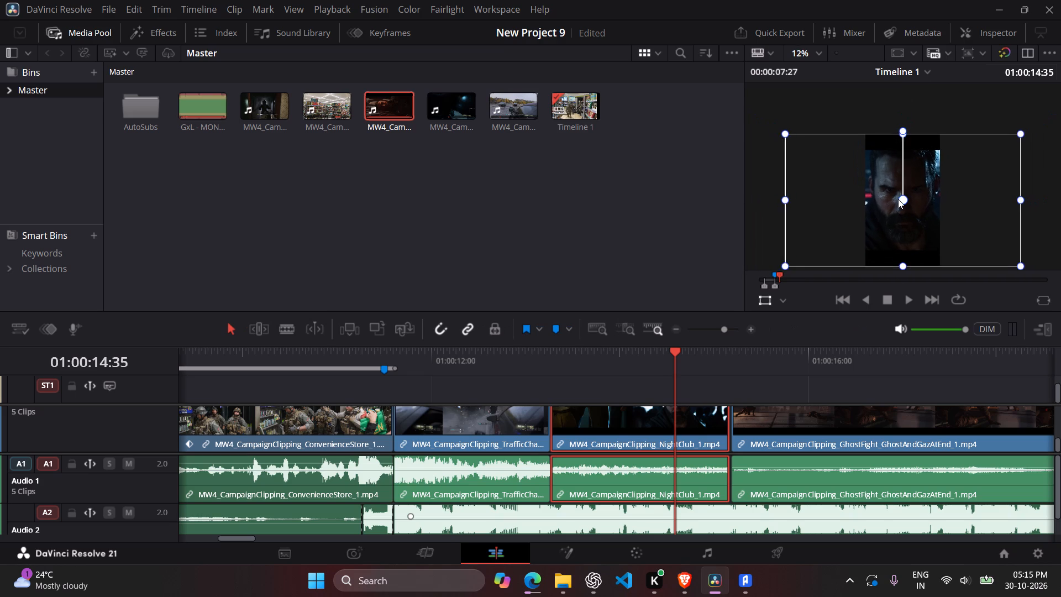
scroll(898, 199, "down", 2)
scroll(923, 244, "up", 3)
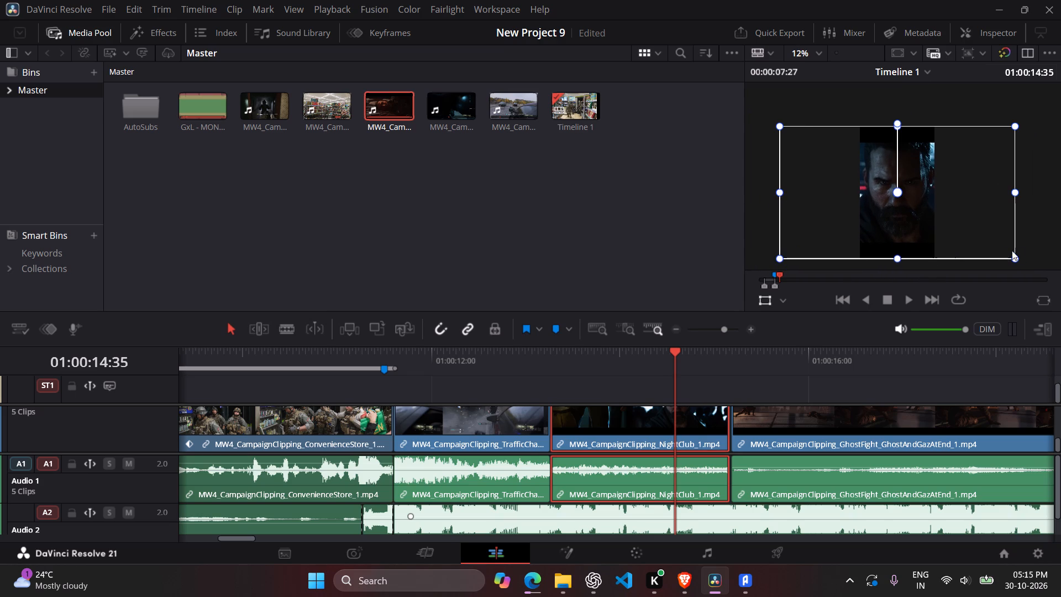
left_click_drag(1015, 256, 1002, 252, "shift")
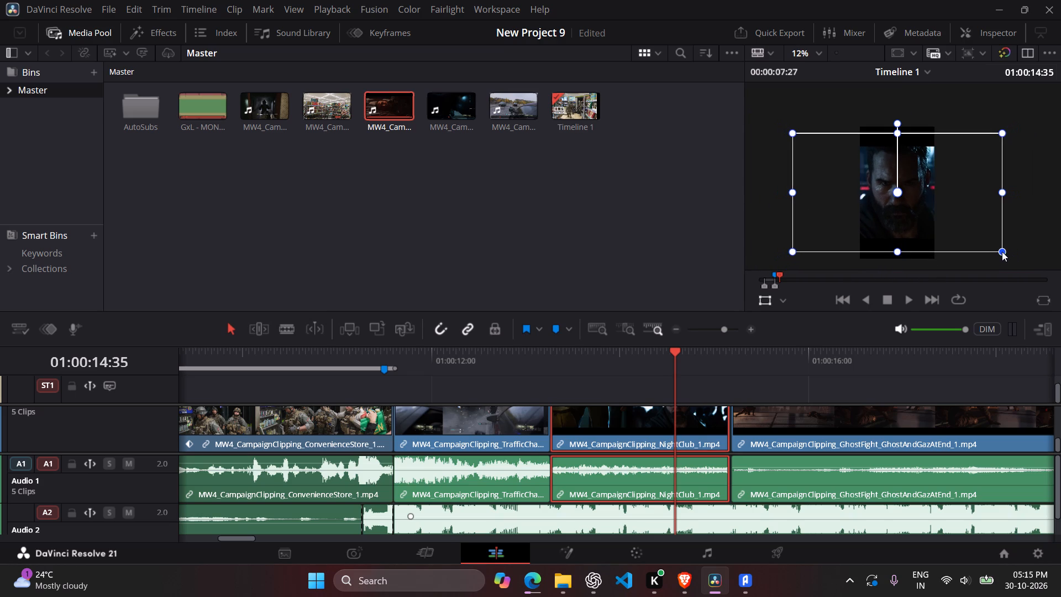
left_click_drag(1002, 252, 962, 237, "shift")
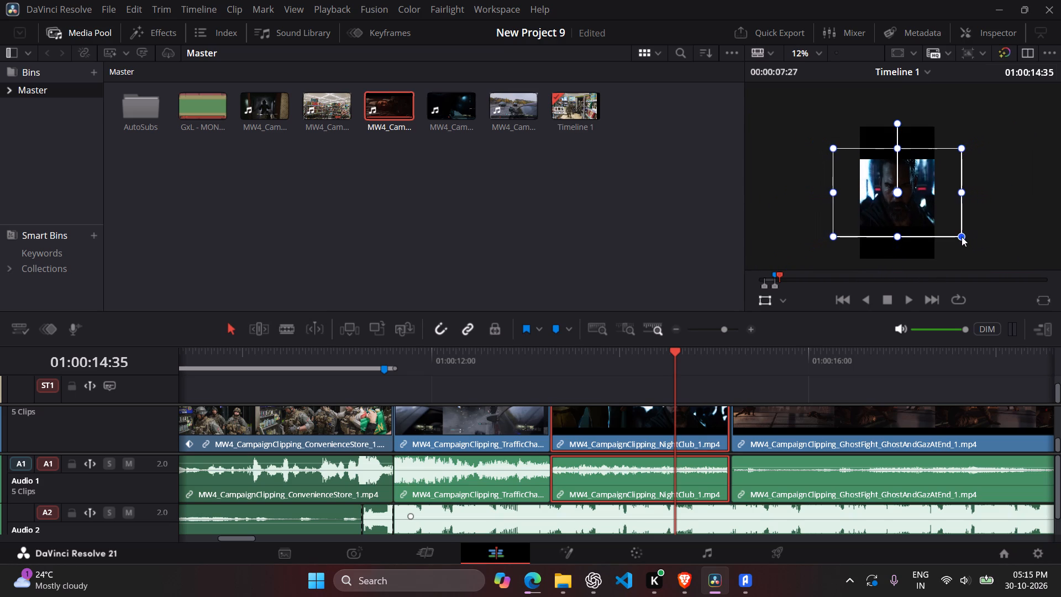
left_click_drag(962, 237, 976, 236, "shift")
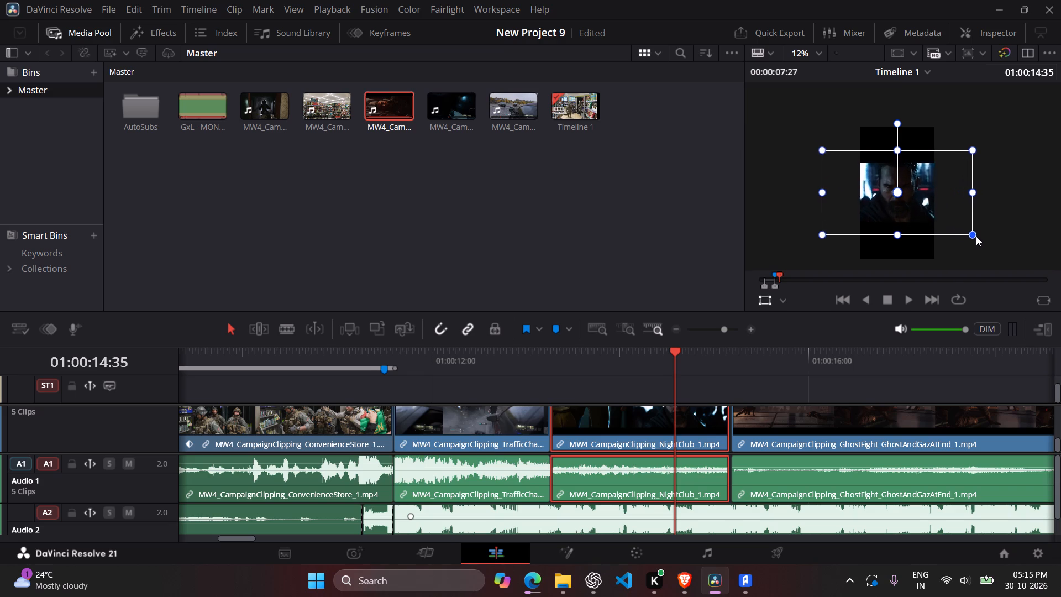
left_click_drag(976, 236, 973, 233, "shift")
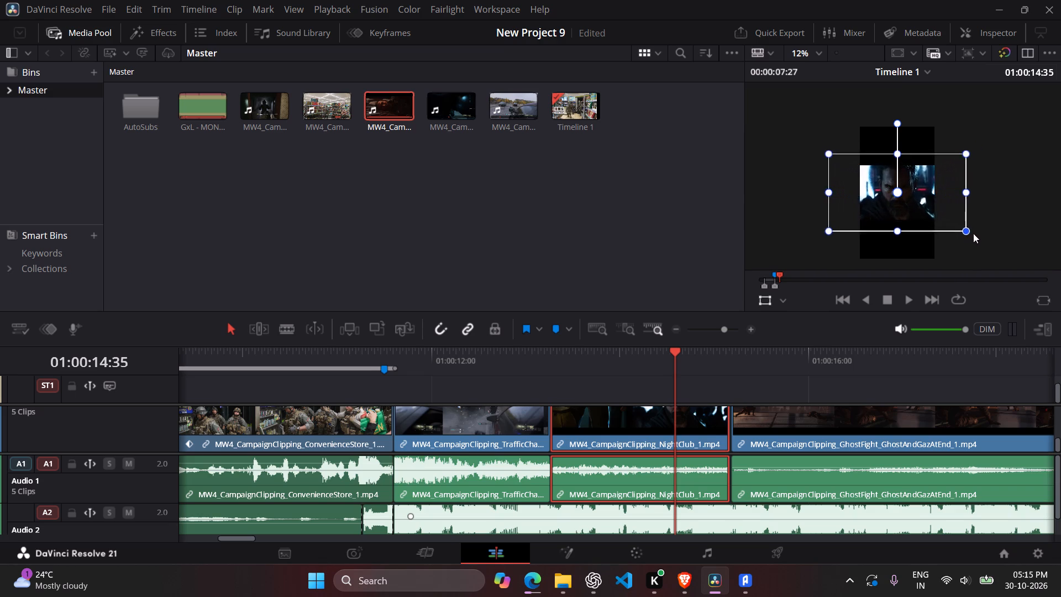
left_click_drag(973, 233, 1060, 281, "shift")
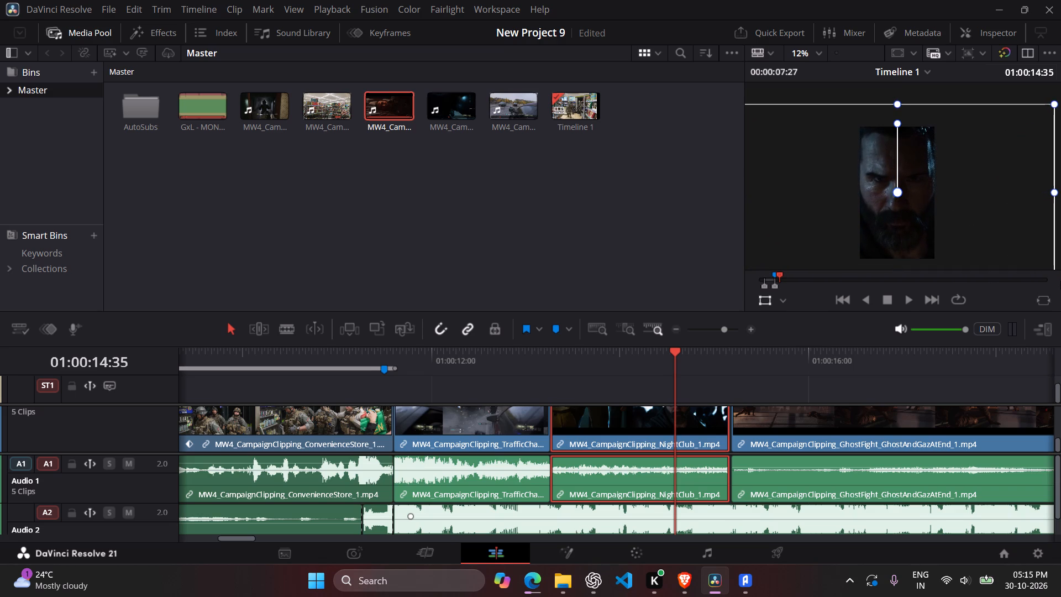
left_click_drag(1060, 281, 1042, 276, "shift")
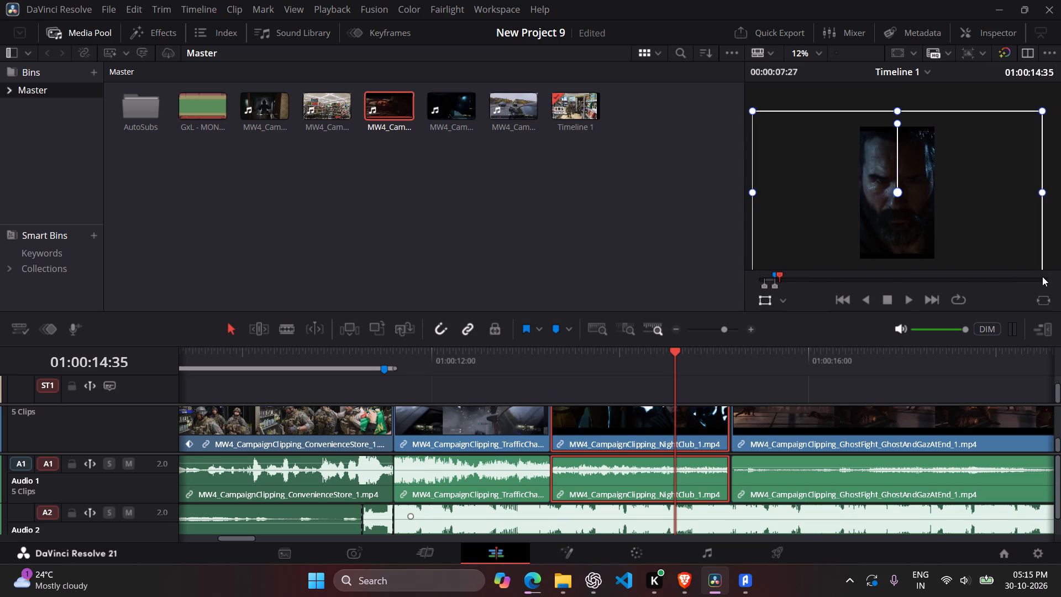
left_click_drag(1042, 276, 1023, 271, "shift")
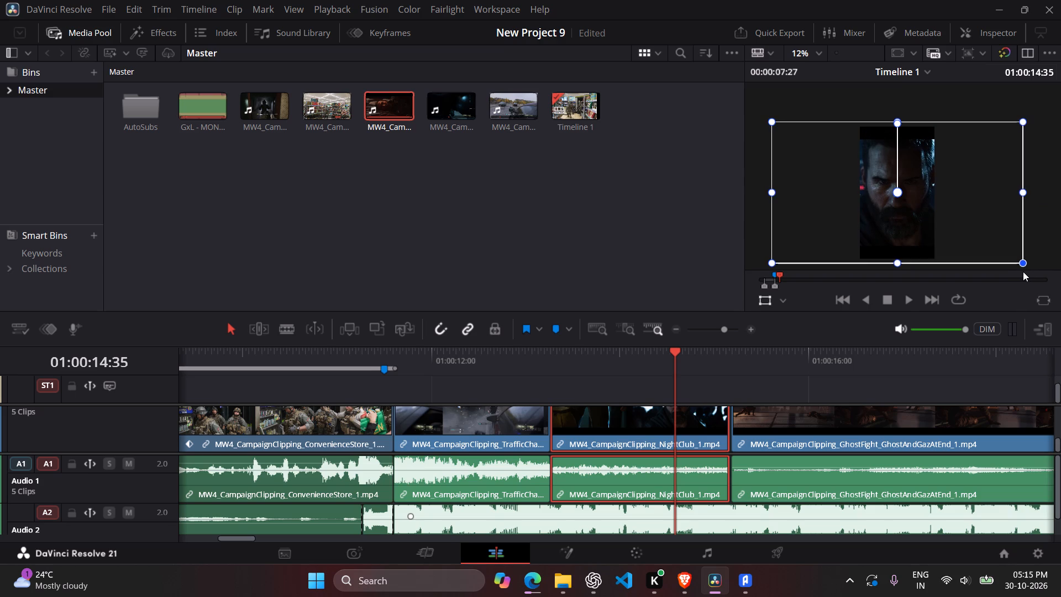
left_click_drag(1023, 271, 1025, 271, "shift")
left_click(915, 85)
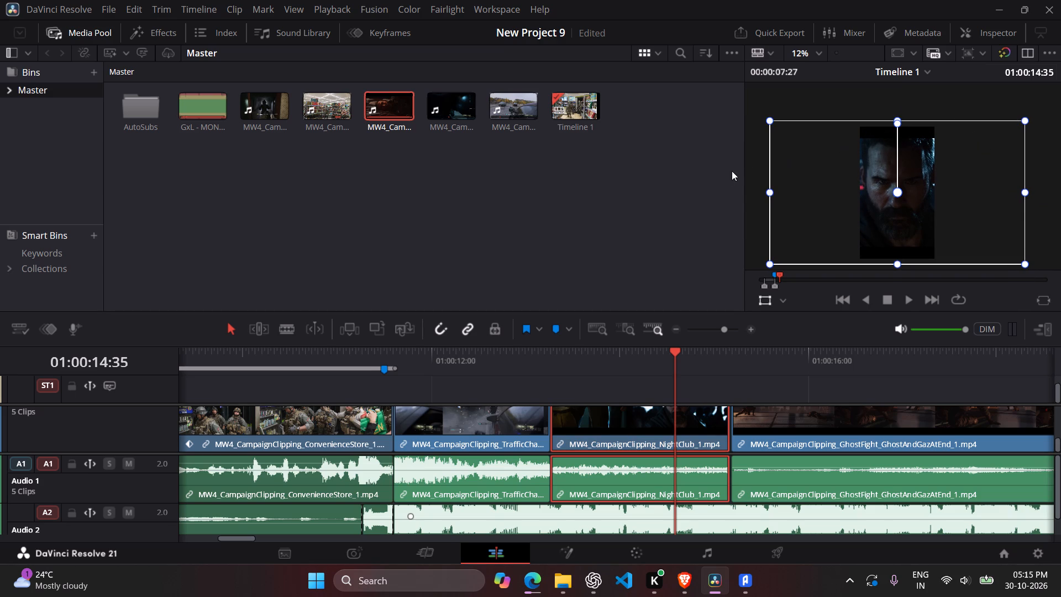
left_click(710, 184)
Play back from the traffic chase clip through the nightclub clip into the Ghost fight clip to check the new framing.
left_click_drag(674, 352, 594, 337)
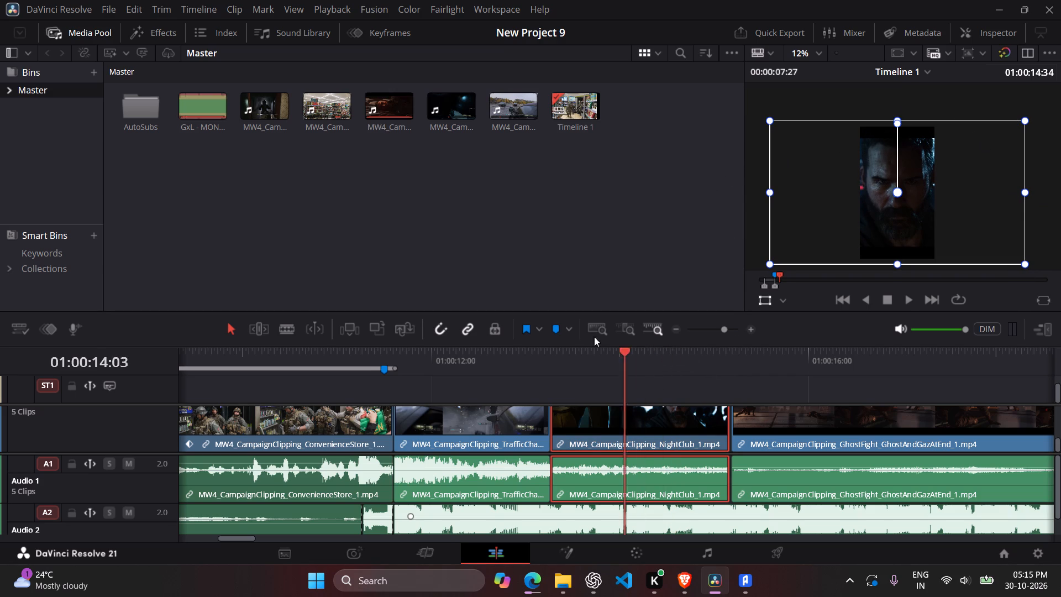
left_click_drag(594, 337, 533, 341)
key("v")
key("v")
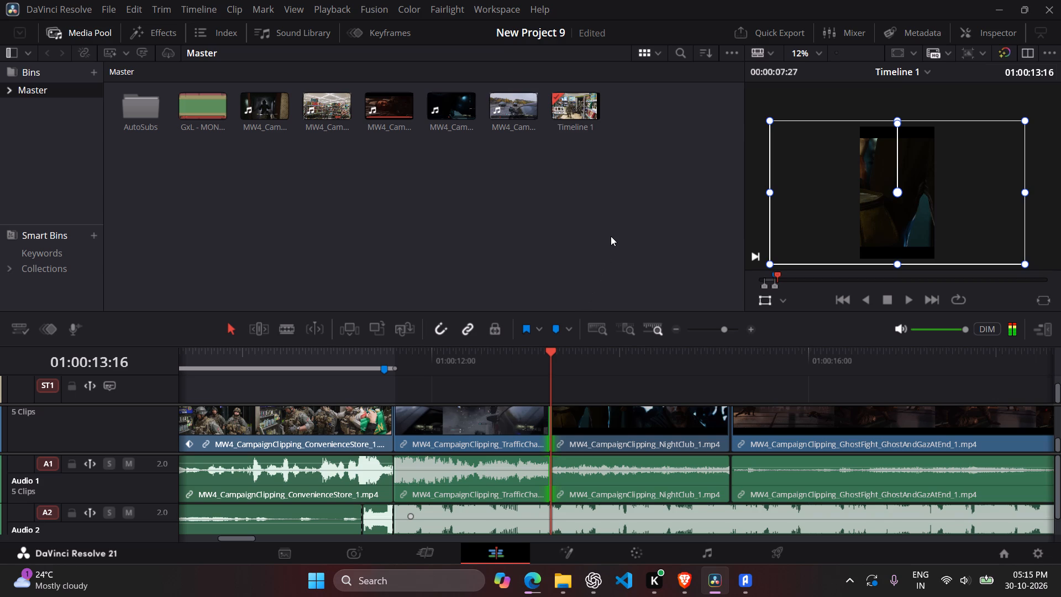
left_click_drag(550, 360, 474, 361)
key("space")
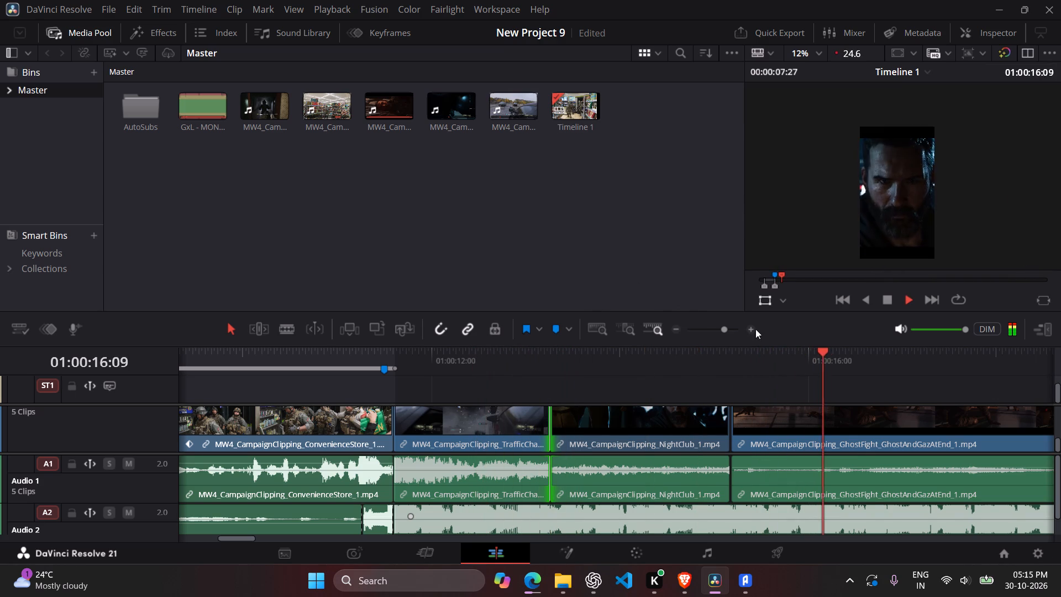
key("space")
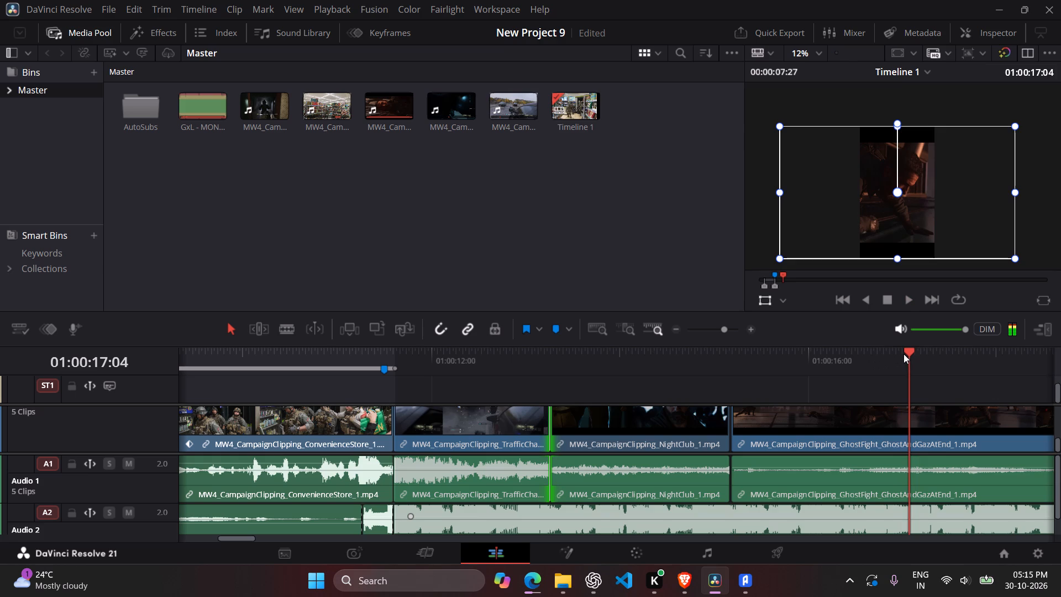
Shift the Ghost fight clip's picture left at about 01:00:23:07 so the standing soldier sits in the middle of the vertical frame.
left_click_drag(904, 354, 782, 374)
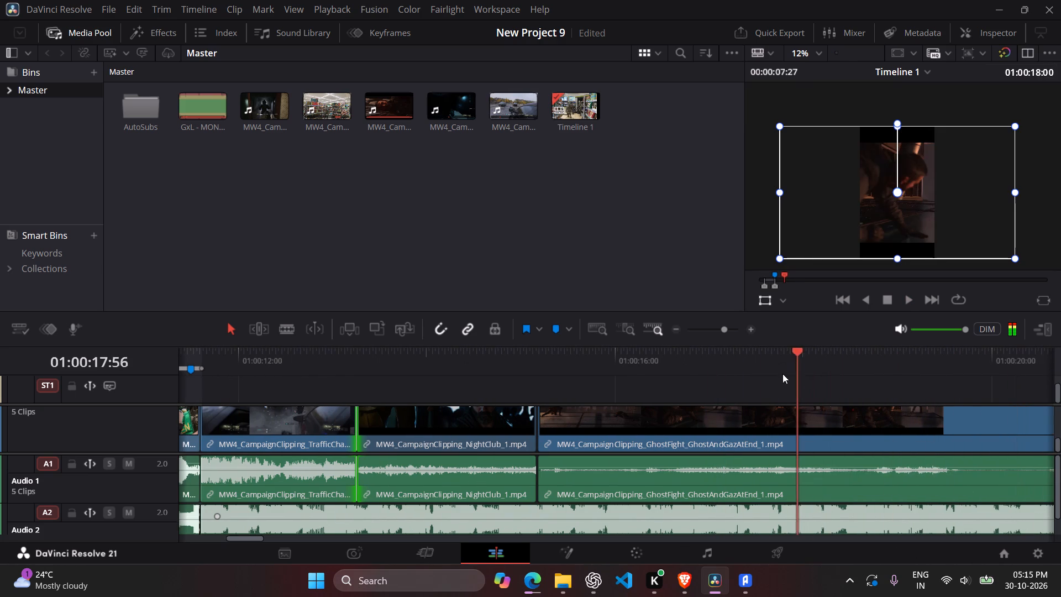
left_click_drag(782, 374, 981, 385)
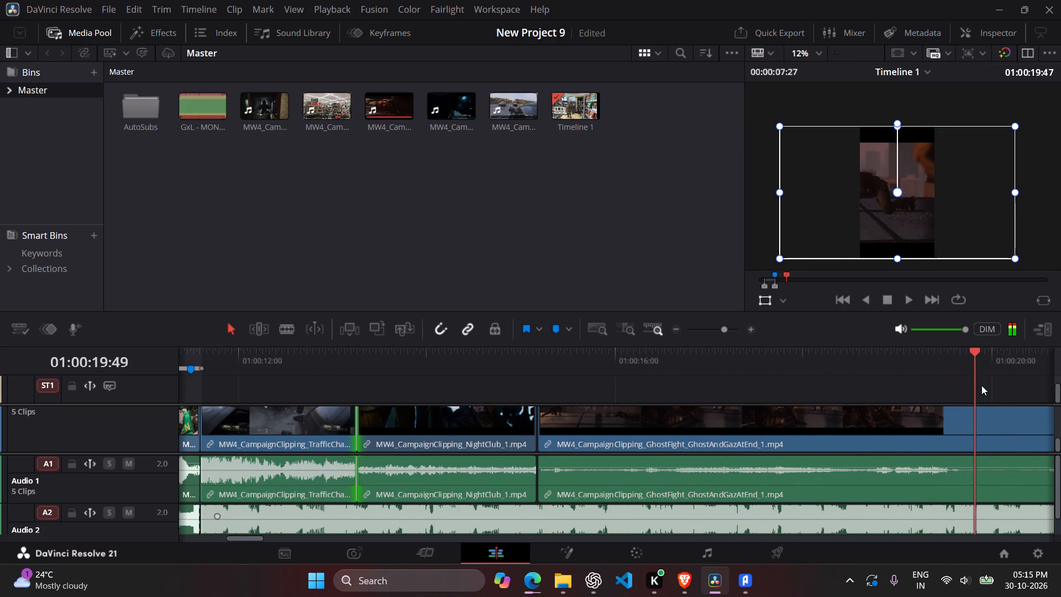
left_click_drag(981, 385, 844, 402)
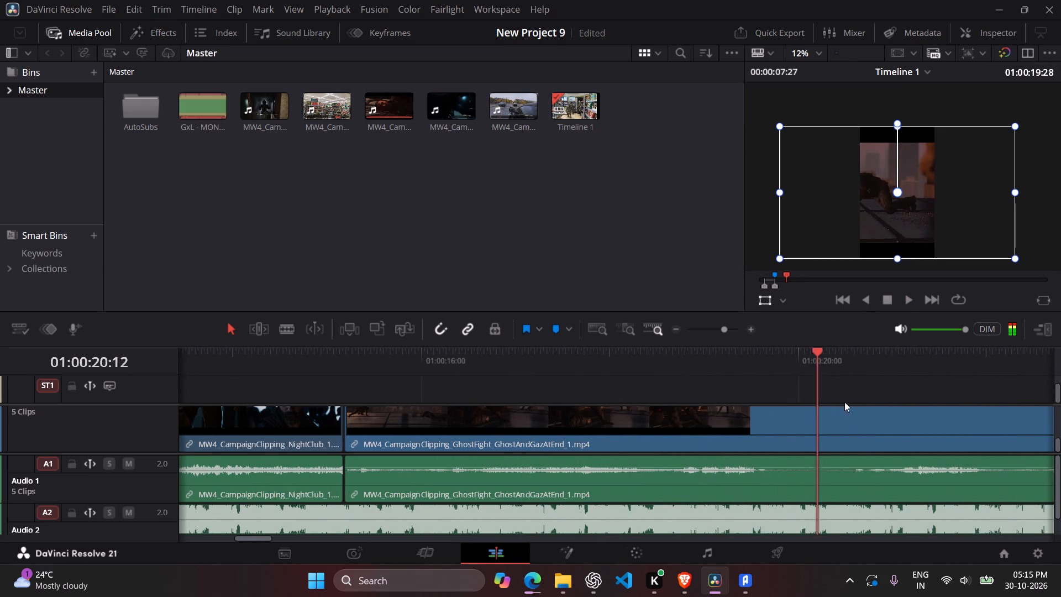
left_click_drag(844, 402, 792, 396)
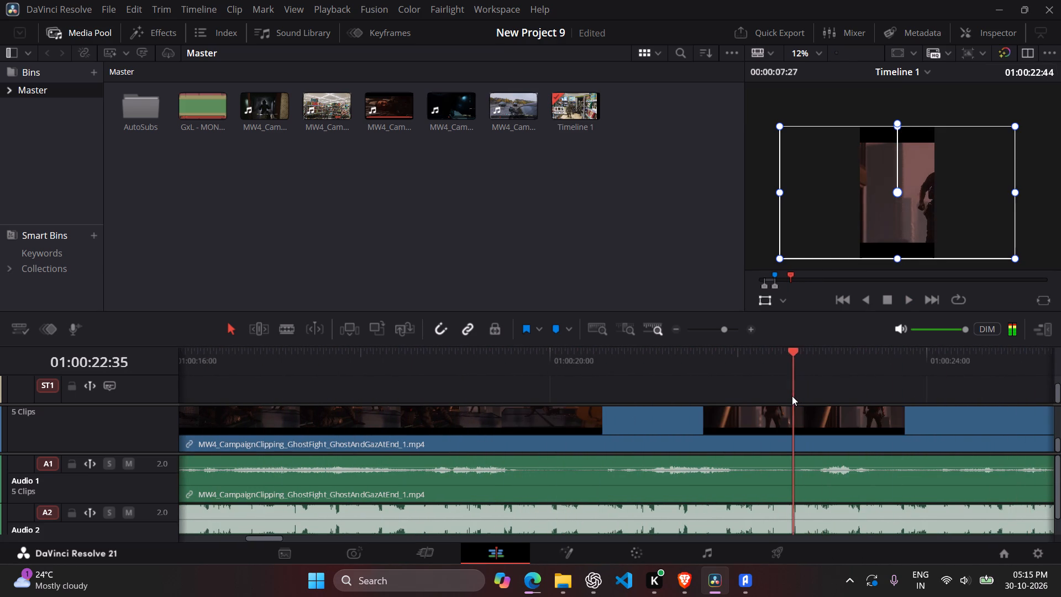
left_click_drag(792, 396, 848, 386)
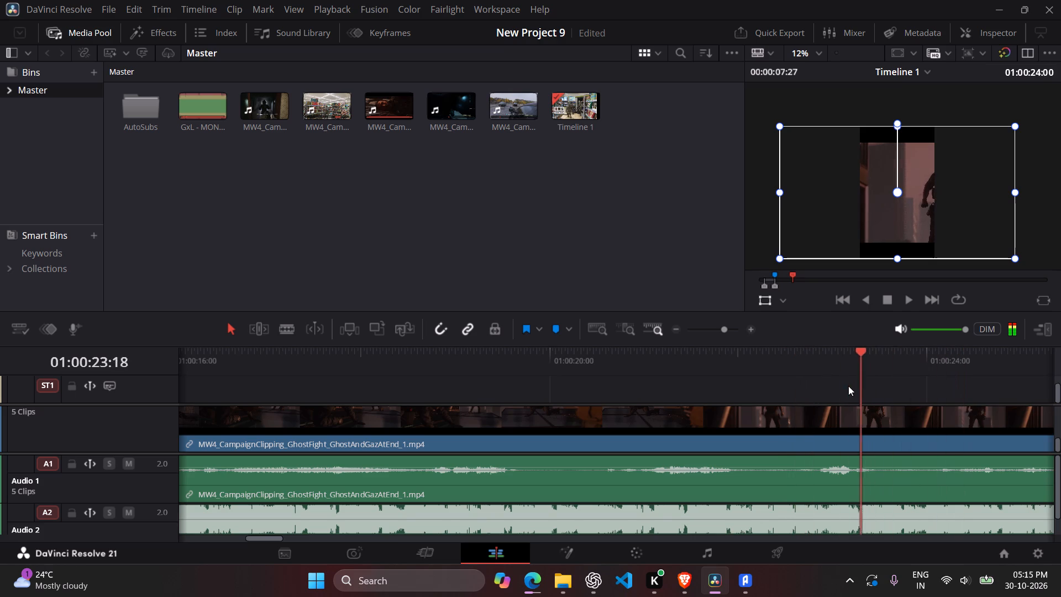
left_click_drag(848, 386, 814, 395)
key("space")
key("space")
left_click_drag(897, 223, 887, 222)
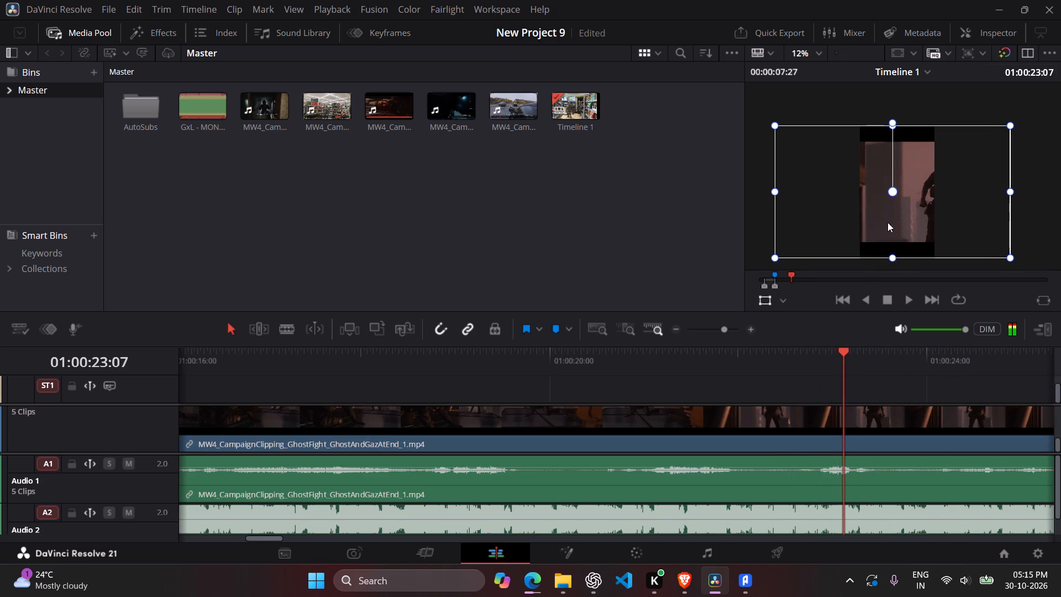
left_click_drag(887, 222, 844, 221)
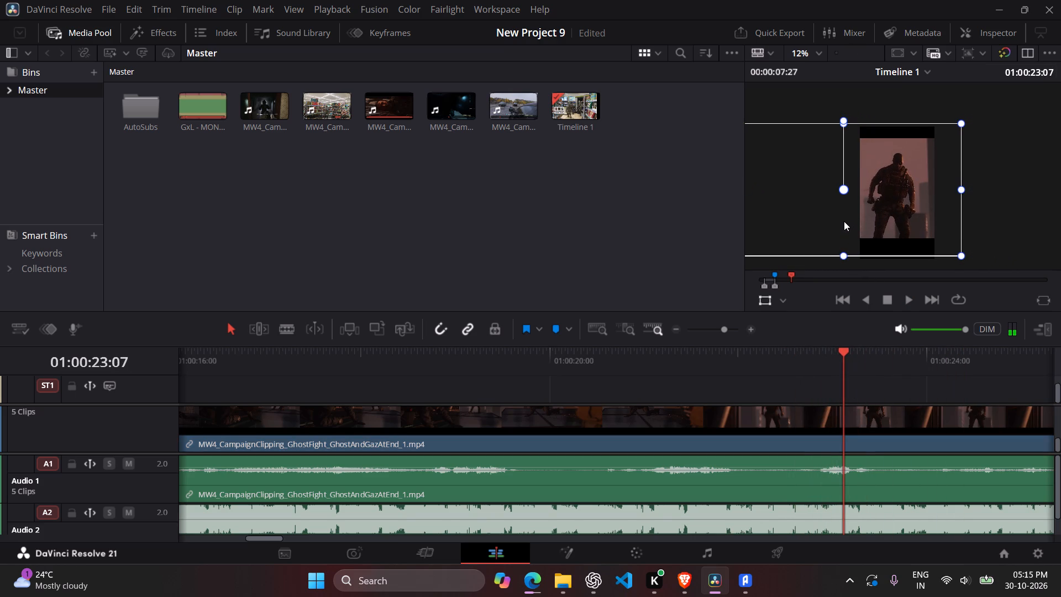
left_click_drag(844, 221, 845, 220)
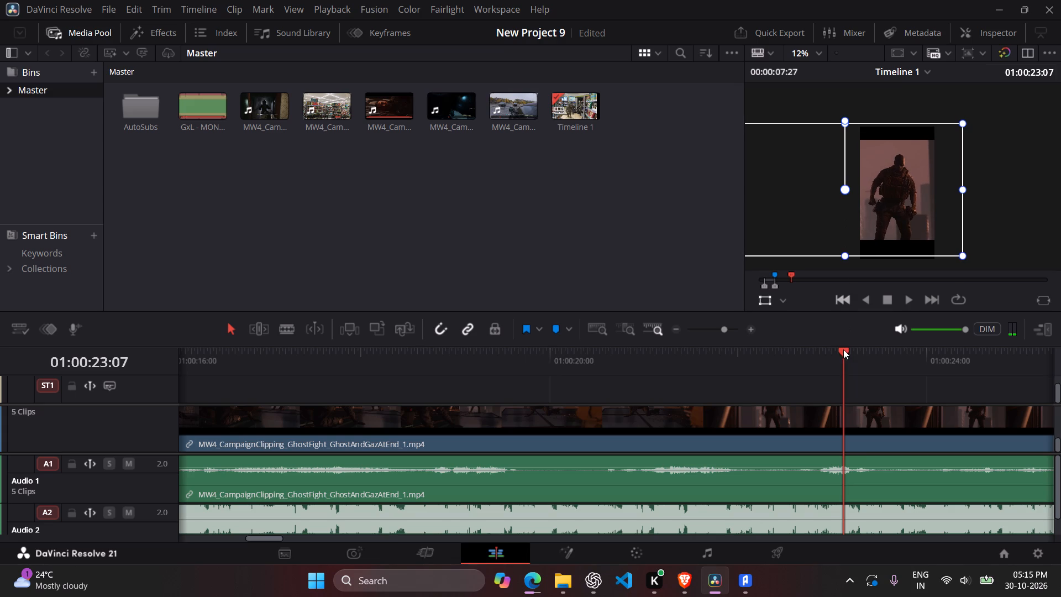
Move the Ghost fight picture slightly back to the right at 01:00:25:56 to recentre the soldier.
left_click_drag(843, 349, 745, 384)
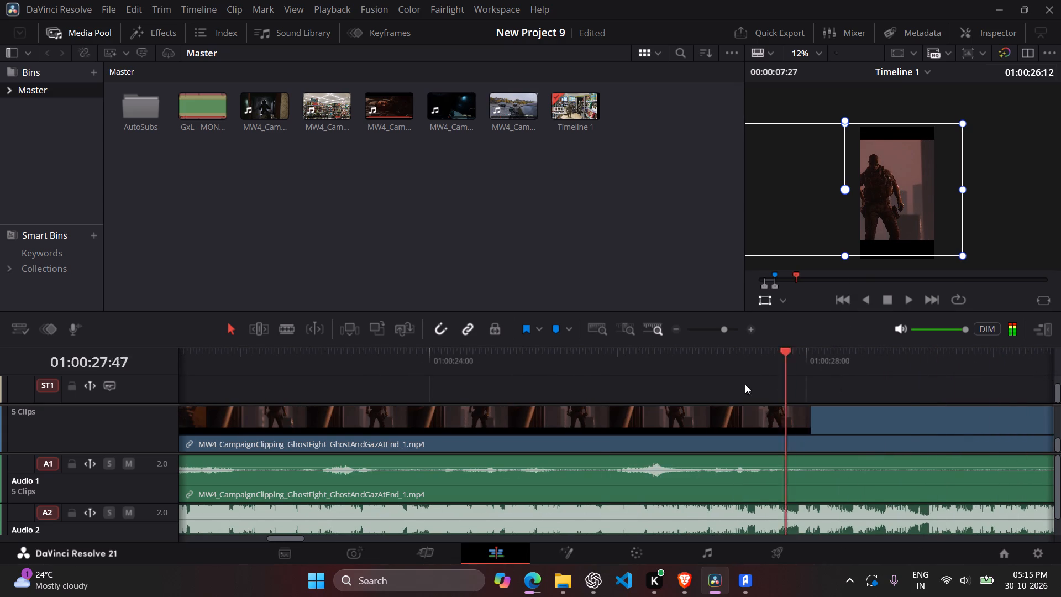
left_click_drag(745, 384, 689, 383)
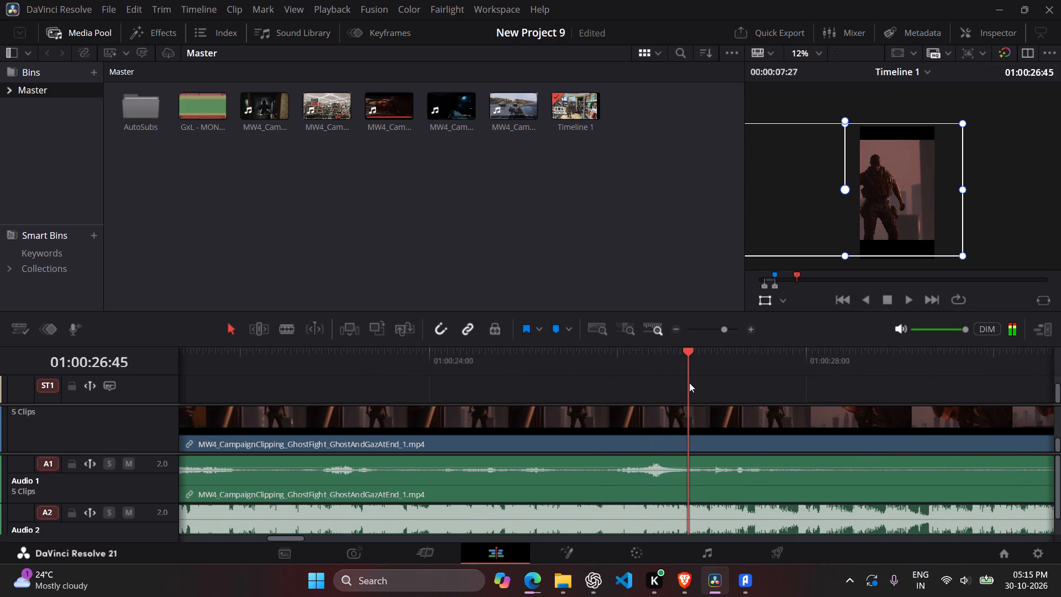
left_click_drag(689, 383, 612, 383)
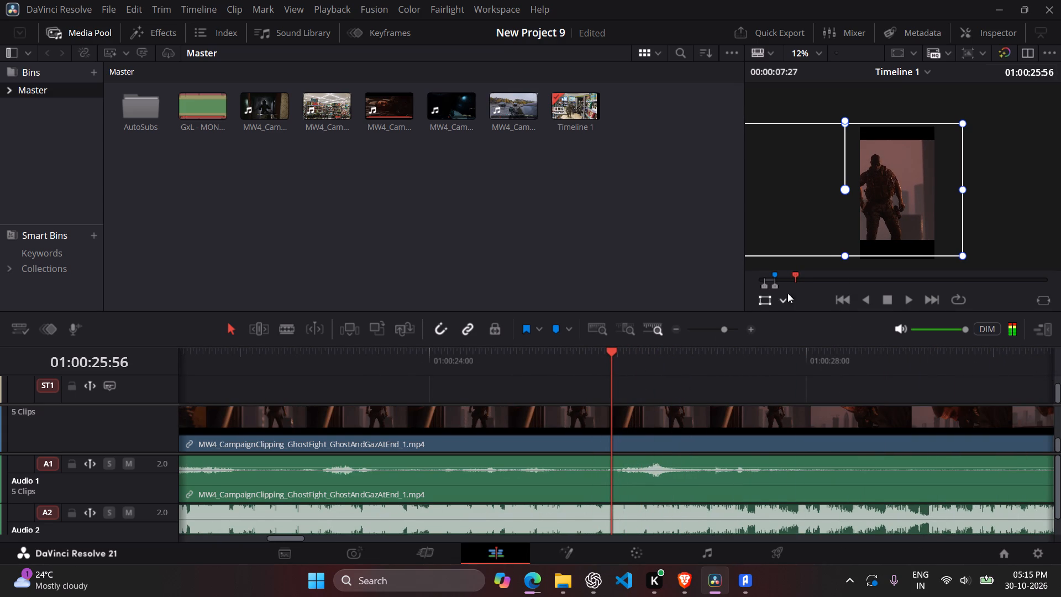
left_click_drag(849, 222, 862, 222)
Play and scrub the Ghost fight clip between about 01:00:25:45 and 01:00:27:28 to find the frame where it should start.
key("space")
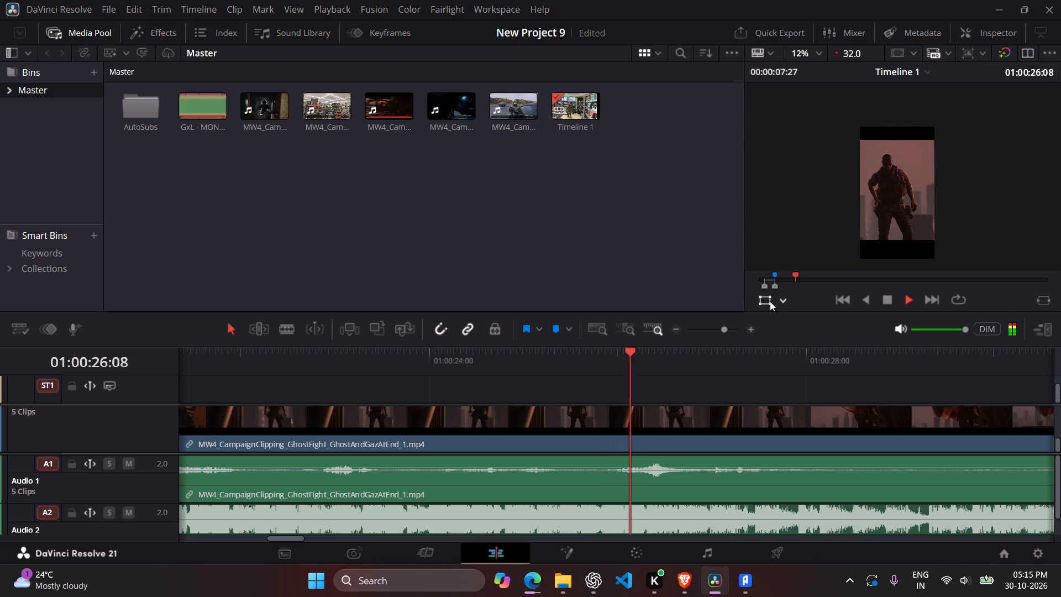
key("space")
left_click_drag(702, 357, 705, 357)
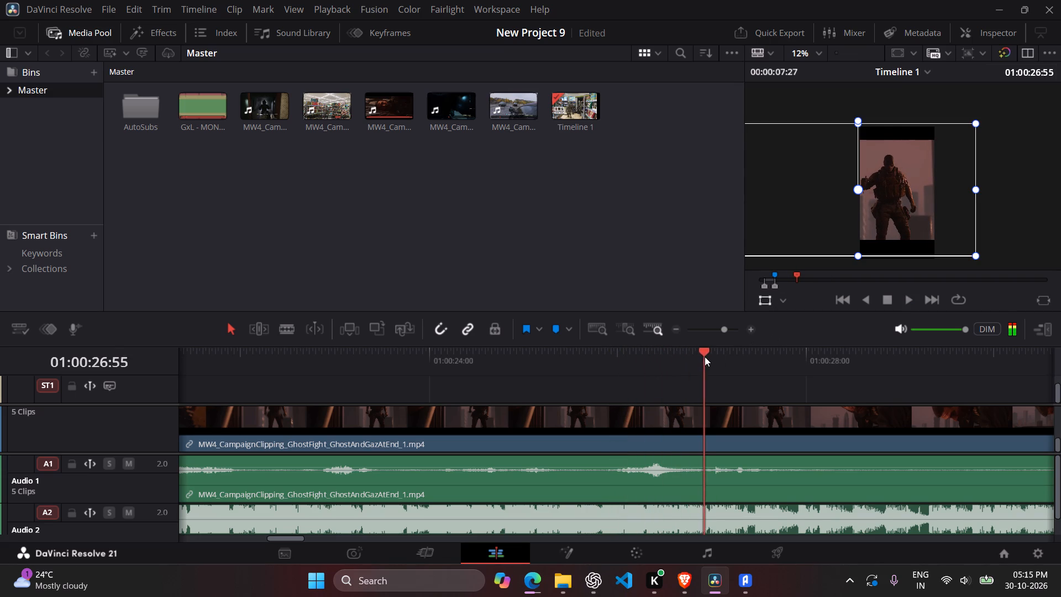
left_click_drag(705, 357, 756, 357)
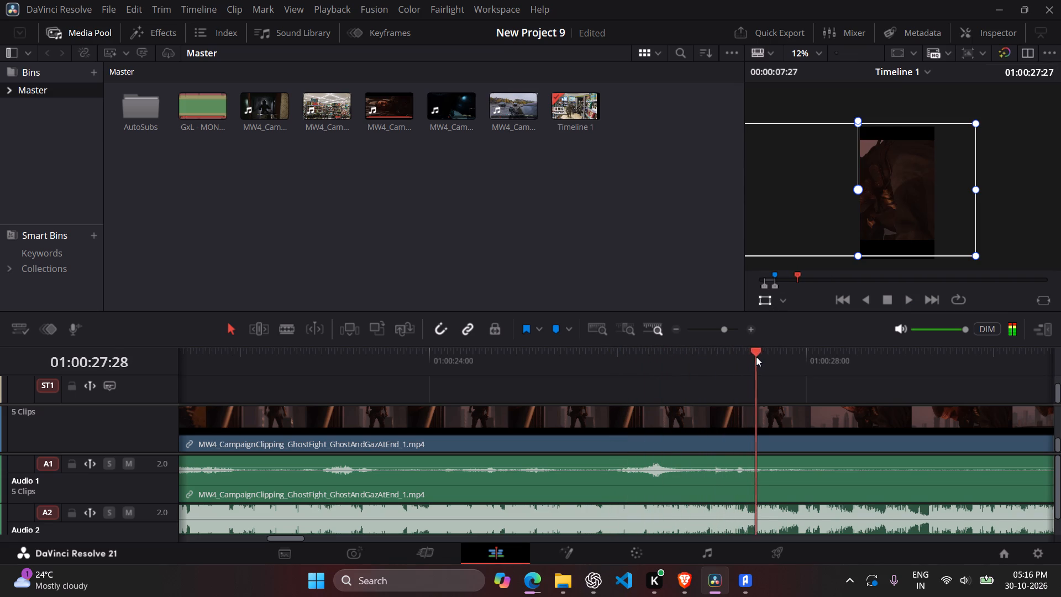
left_click_drag(756, 357, 646, 356)
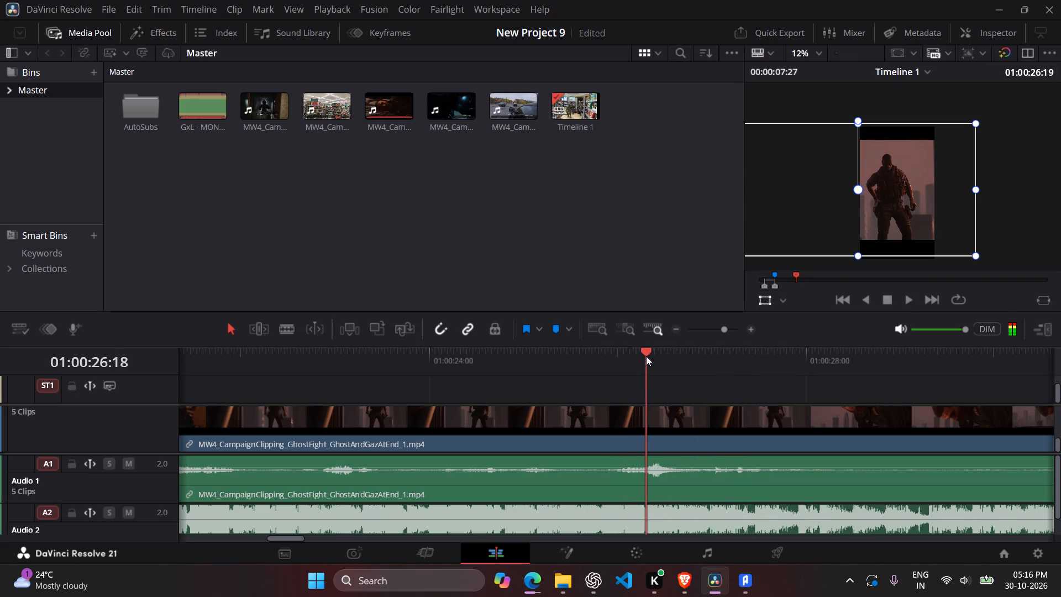
left_click_drag(646, 356, 641, 356)
key("space")
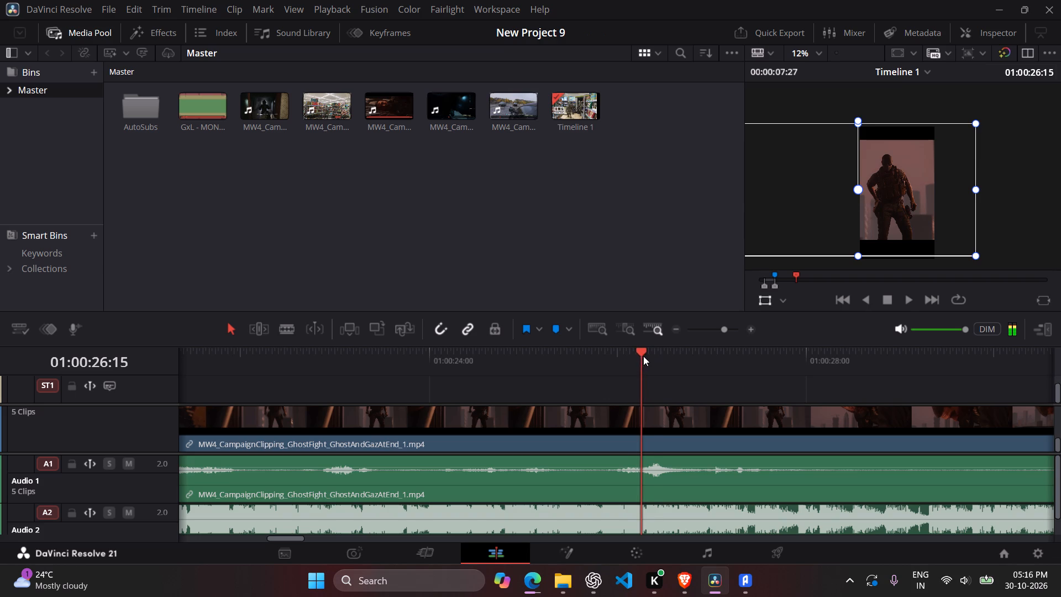
key("space")
left_click_drag(654, 356, 638, 354)
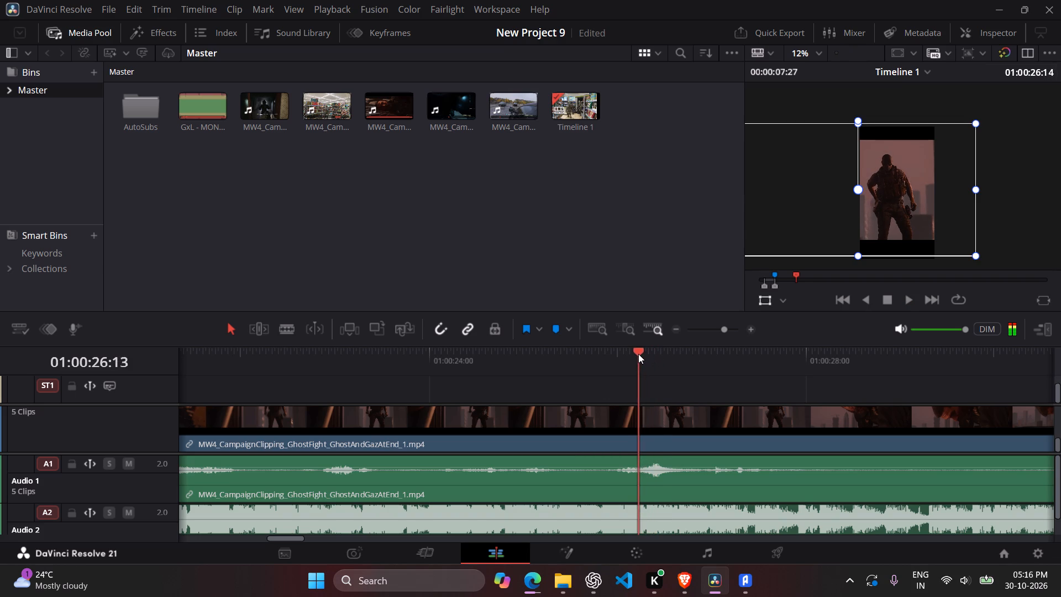
left_click_drag(638, 354, 628, 352)
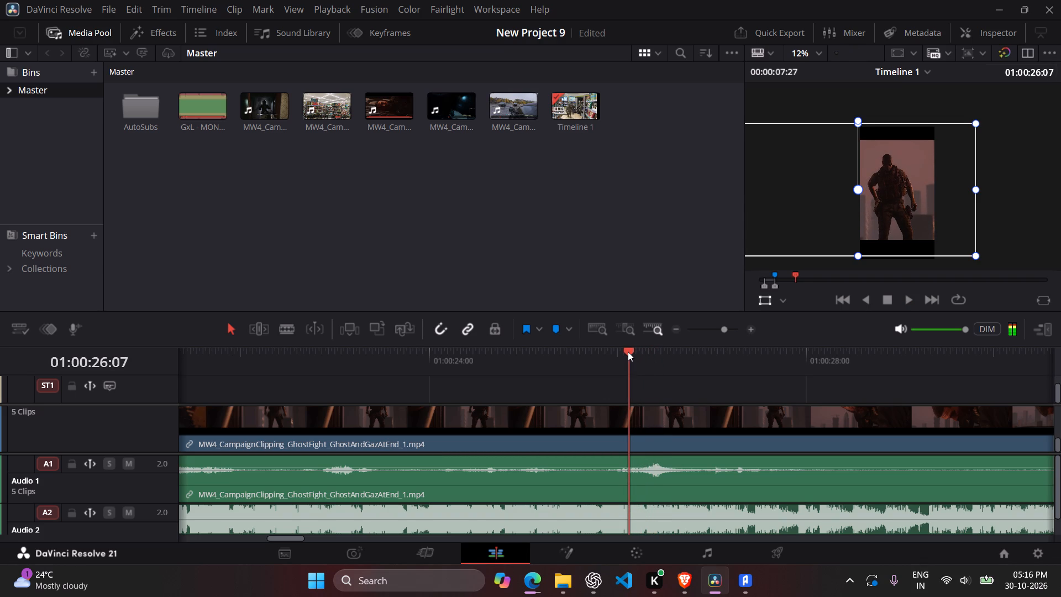
left_click_drag(628, 352, 626, 352)
key("space")
key("space")
left_click(626, 352)
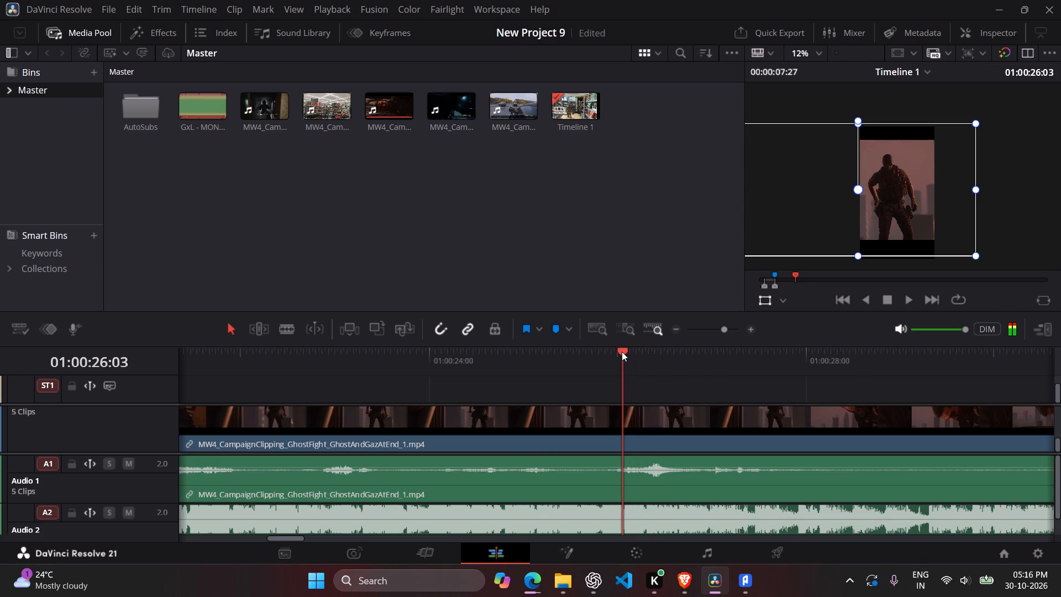
key("space")
left_click_drag(622, 352, 611, 352)
key("space")
left_click_drag(611, 352, 596, 352)
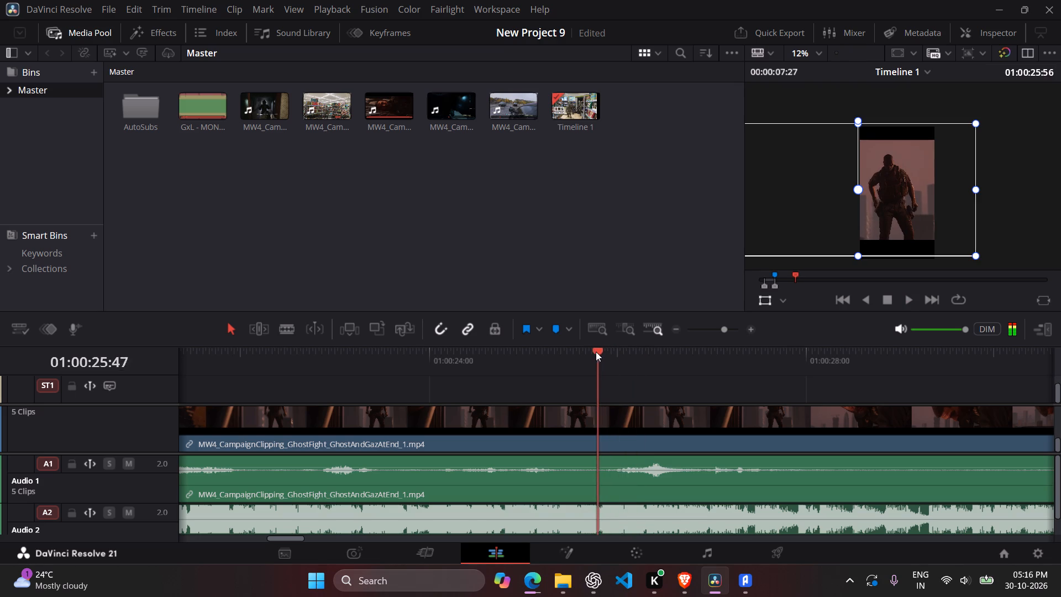
left_click_drag(596, 352, 595, 352)
key("space")
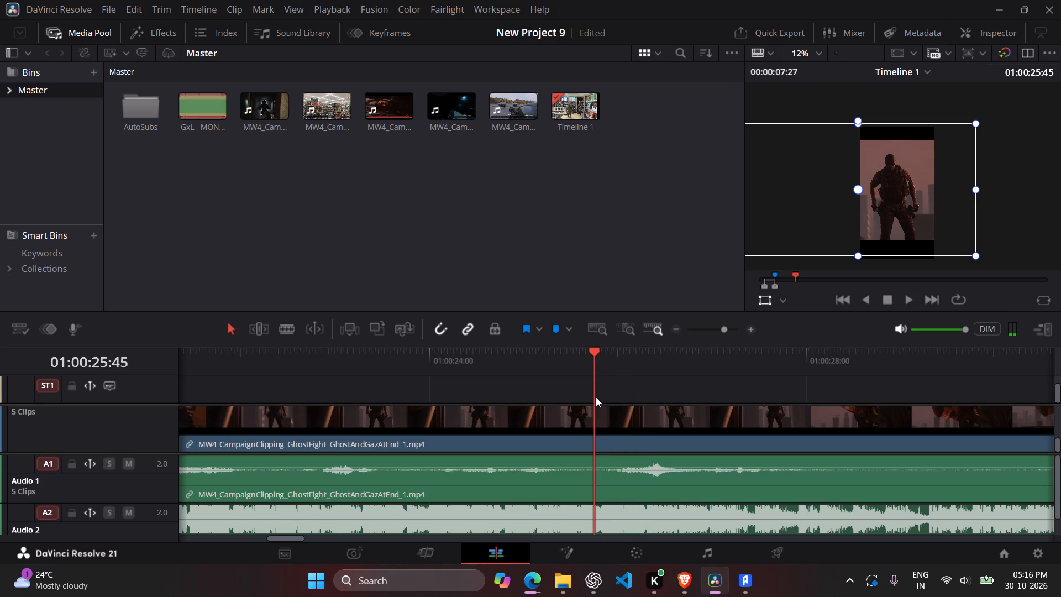
Split the Ghost fight clip at 01:00:25:43 and delete the part before the cut.
left_click(595, 363)
key("b")
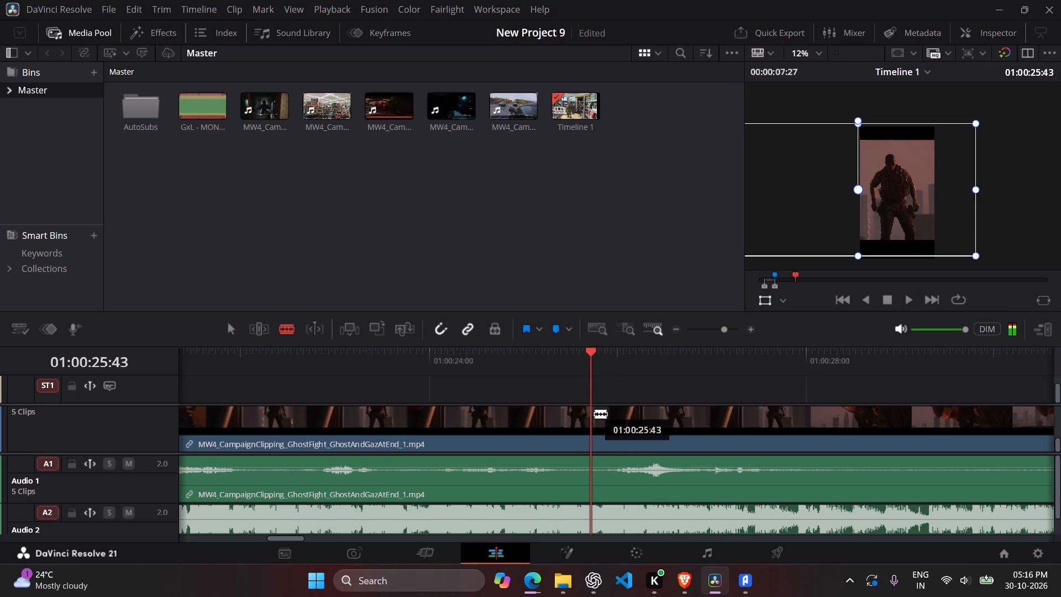
left_click(592, 425)
key("a")
left_click(566, 425)
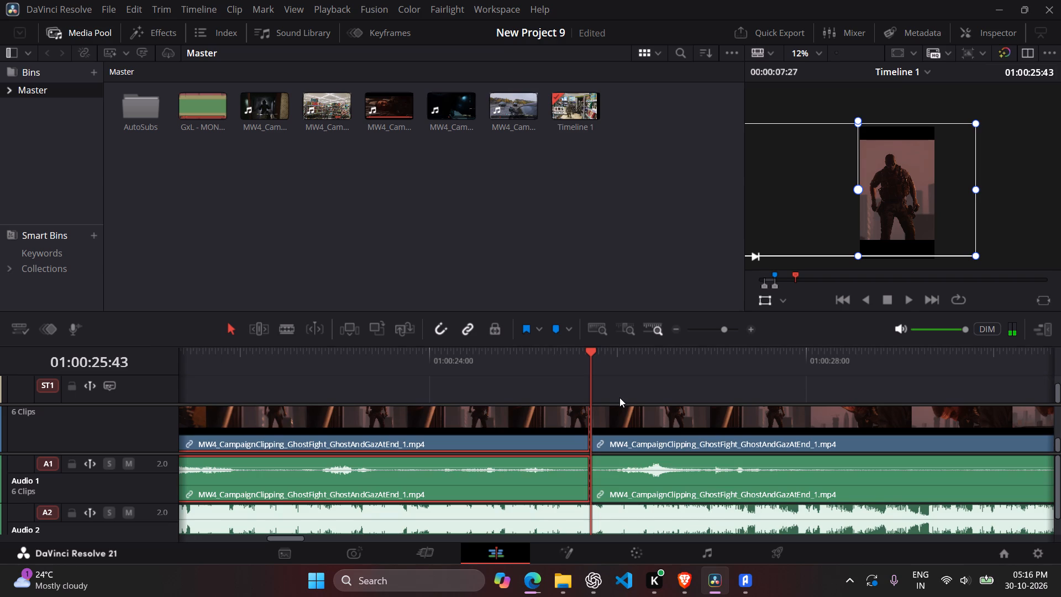
key("BackSpace")
Move the remaining Ghost fight clip earlier on the timeline so it starts directly at the end of the nightclub clip.
left_click_drag(628, 430, 270, 447)
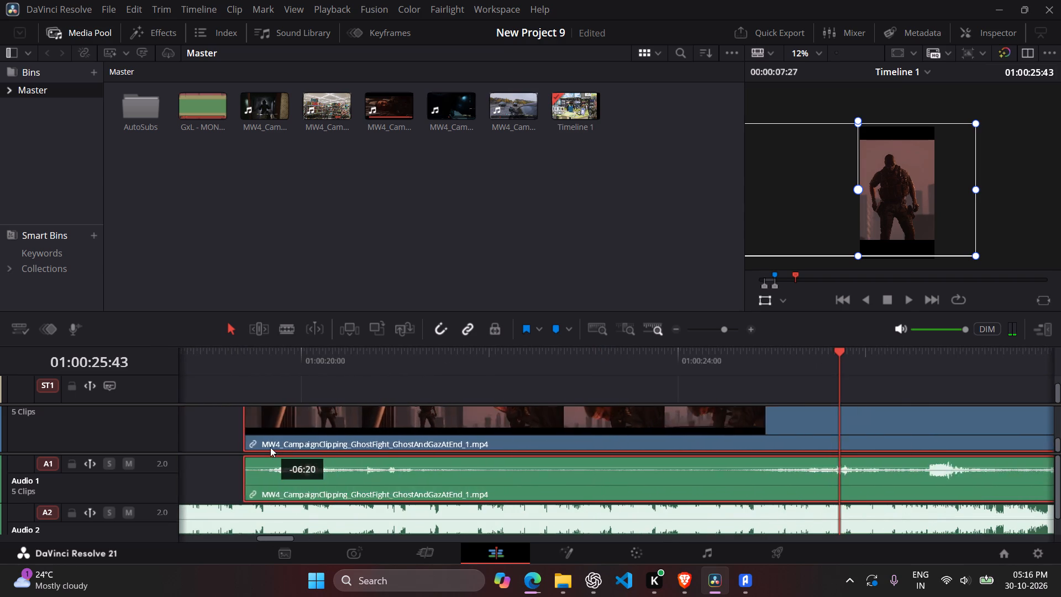
left_click_drag(270, 447, 673, 441)
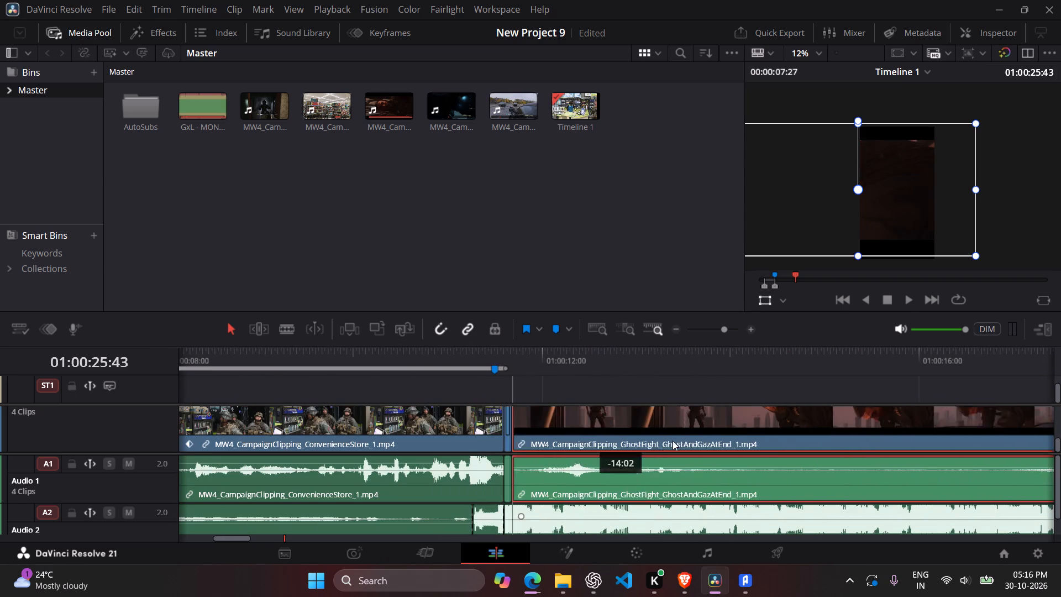
left_click_drag(673, 441, 281, 428)
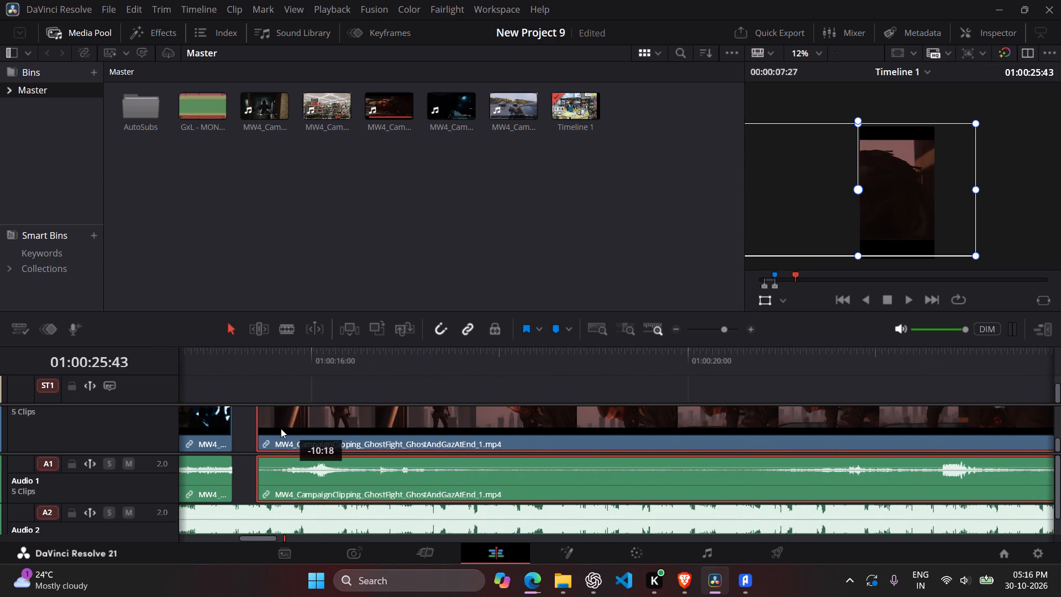
left_click_drag(281, 428, 271, 428)
Play the montage from the beginning through the nightclub cut into the Ghost fight clip to check the edit, enlarging the viewer image slightly.
left_click_drag(269, 362, 0, 374)
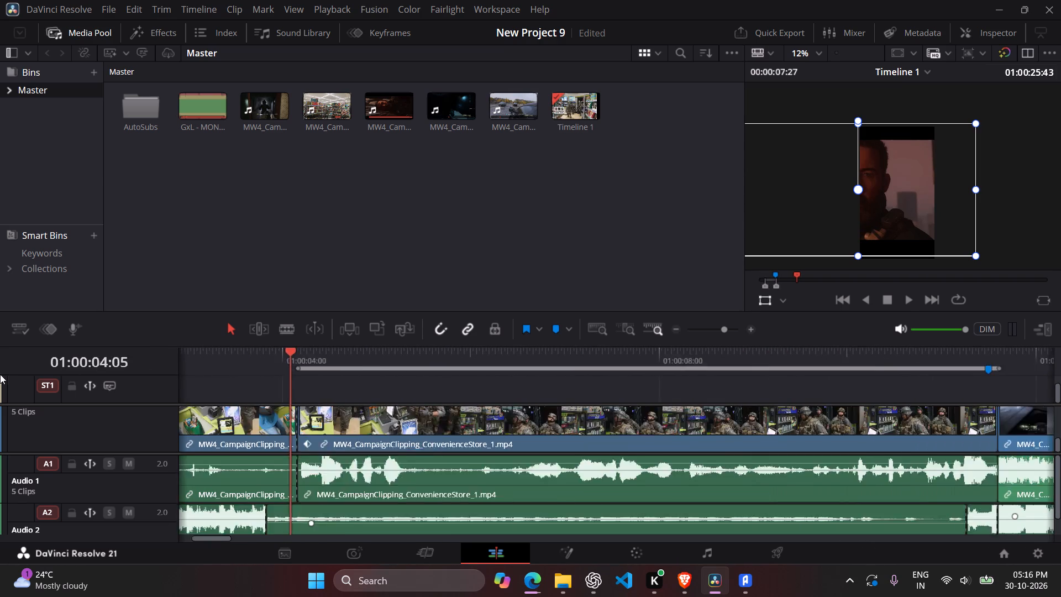
left_click_drag(0, 374, 0, 385)
key("space")
key("space")
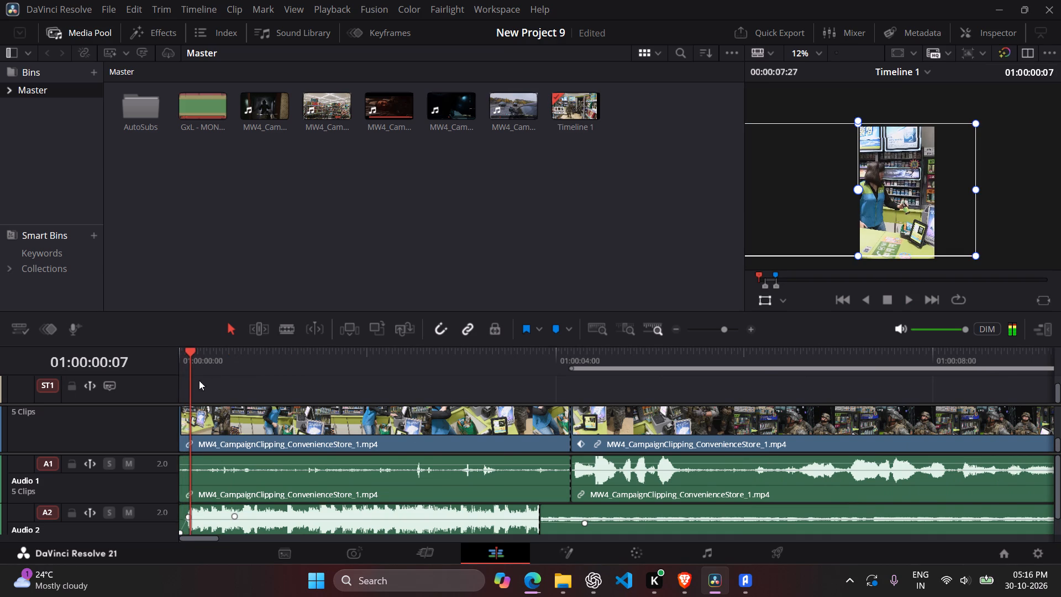
left_click_drag(213, 369, 141, 377)
key("space")
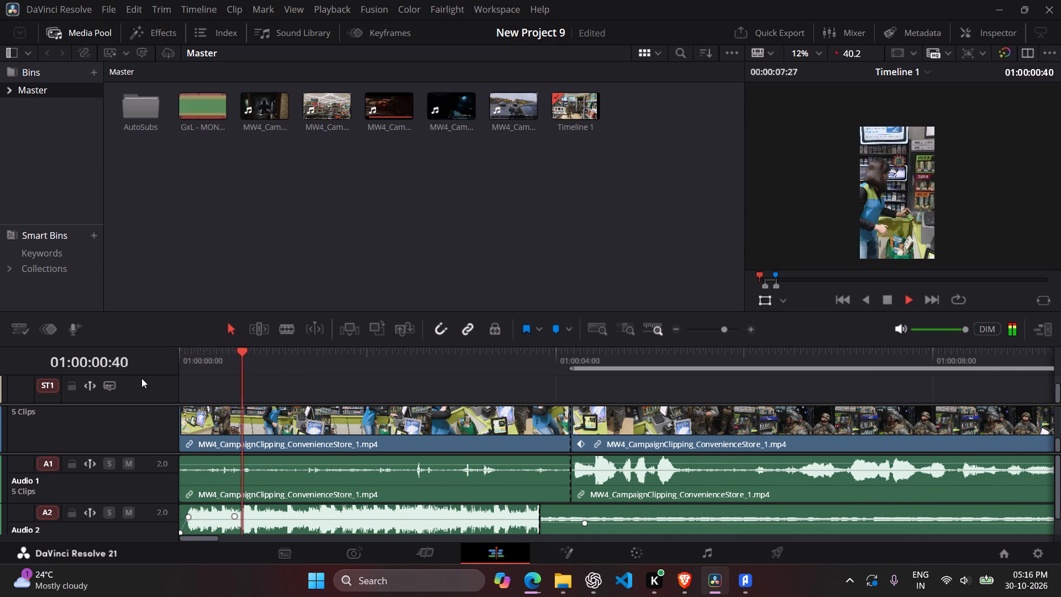
scroll(971, 223, "up", 2)
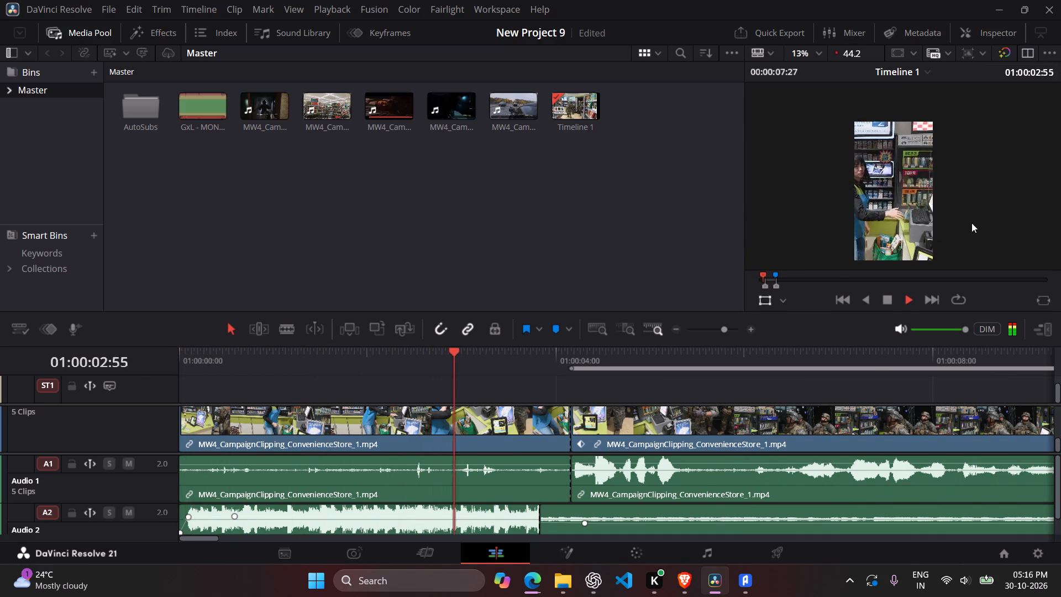
scroll(964, 226, "up", 1)
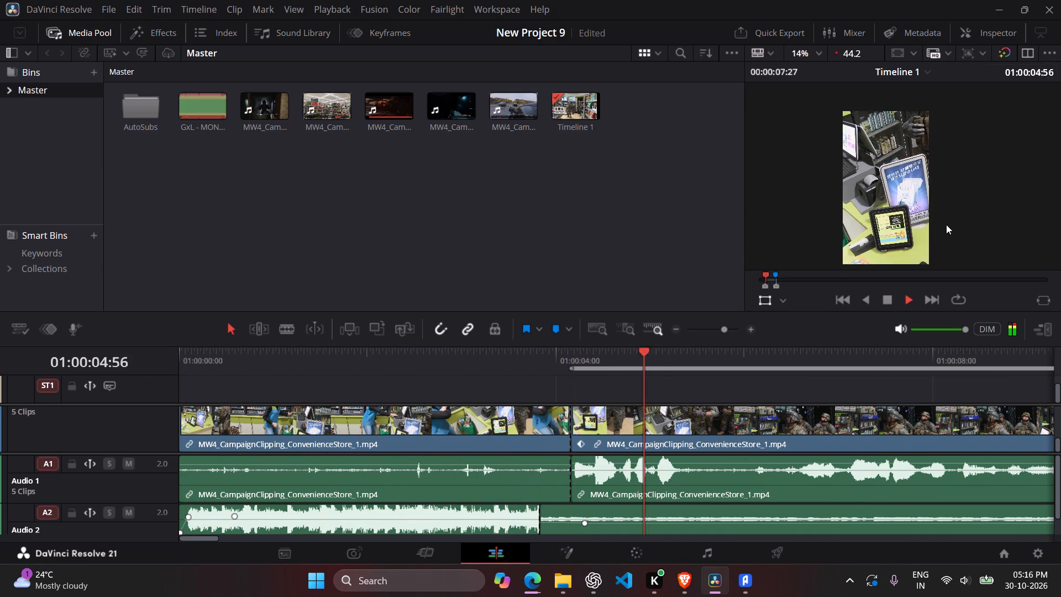
scroll(934, 233, "up", 1)
scroll(934, 233, "down", 2)
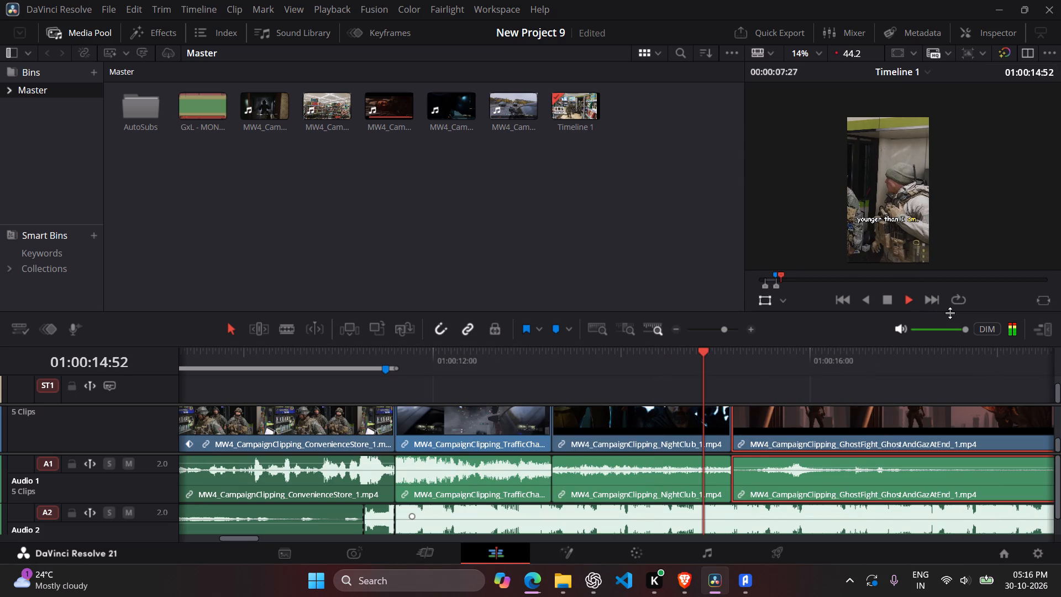
key("space")
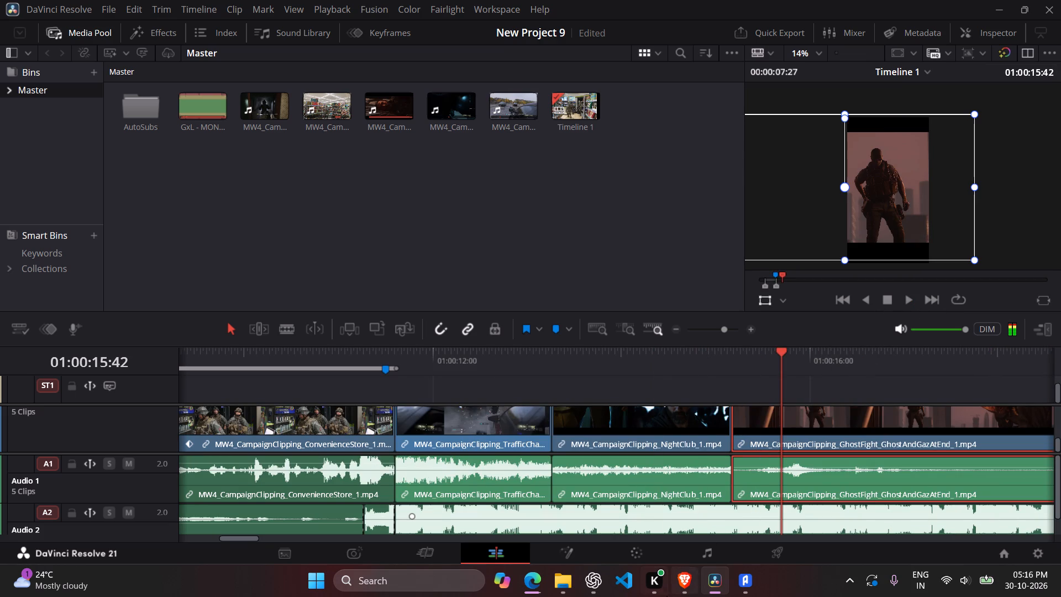